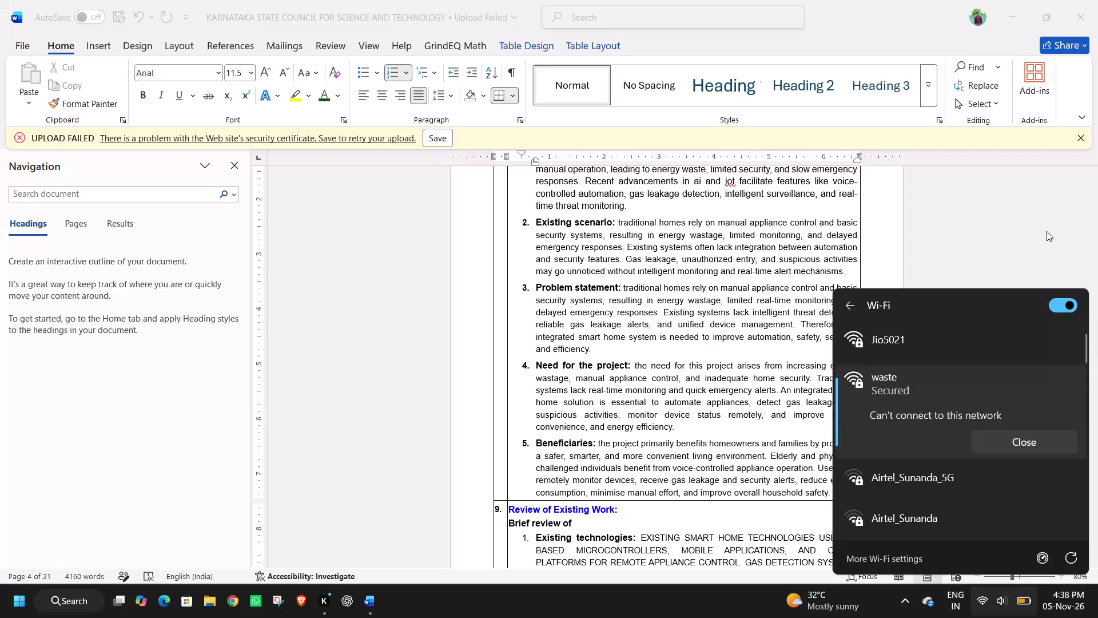
# Close the Wi-Fi network list, check the current network connection, and return to the project proposal document.
pyautogui.click(1047, 231)
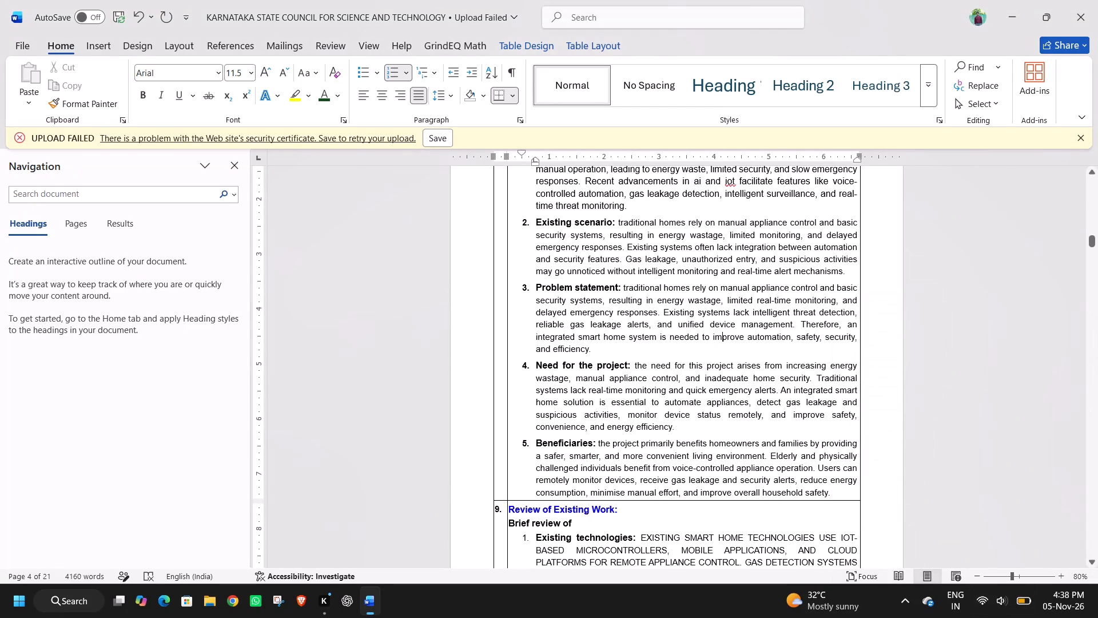
pyautogui.click(822, 446)
pyautogui.click(984, 601)
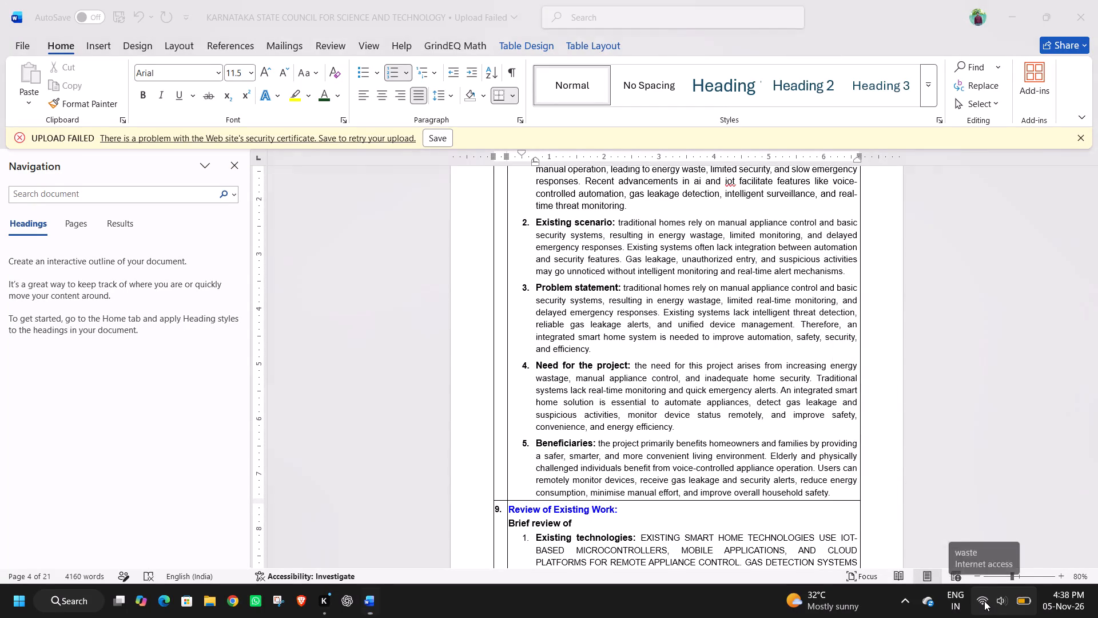
pyautogui.click(775, 335)
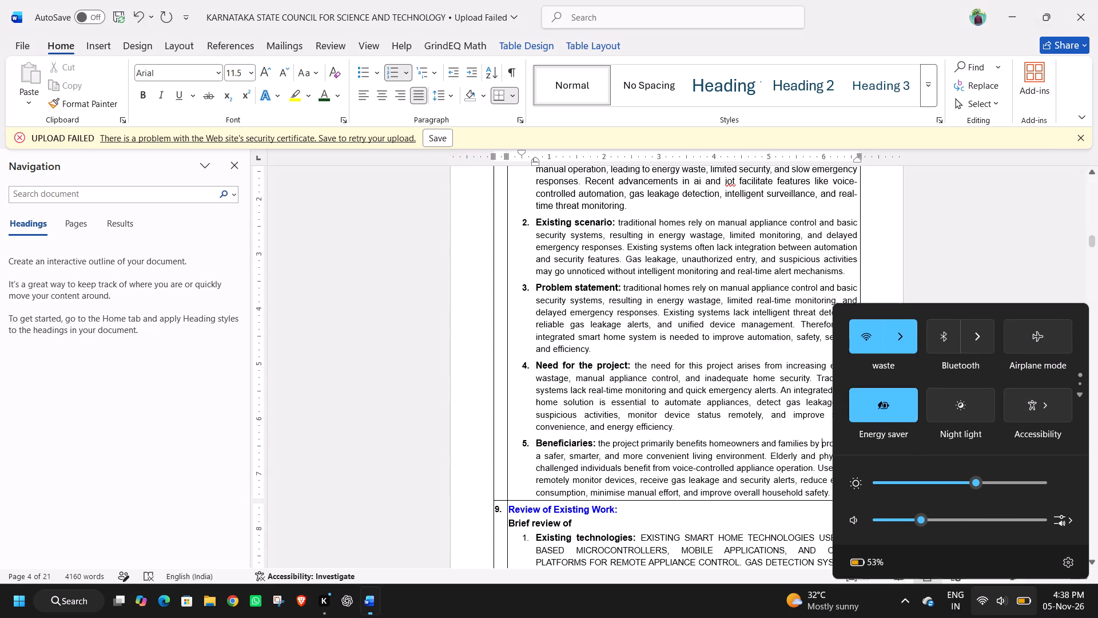
# Review the Background and Need of the Project section from the start of Part B.
pyautogui.scroll(4, 775, 335)
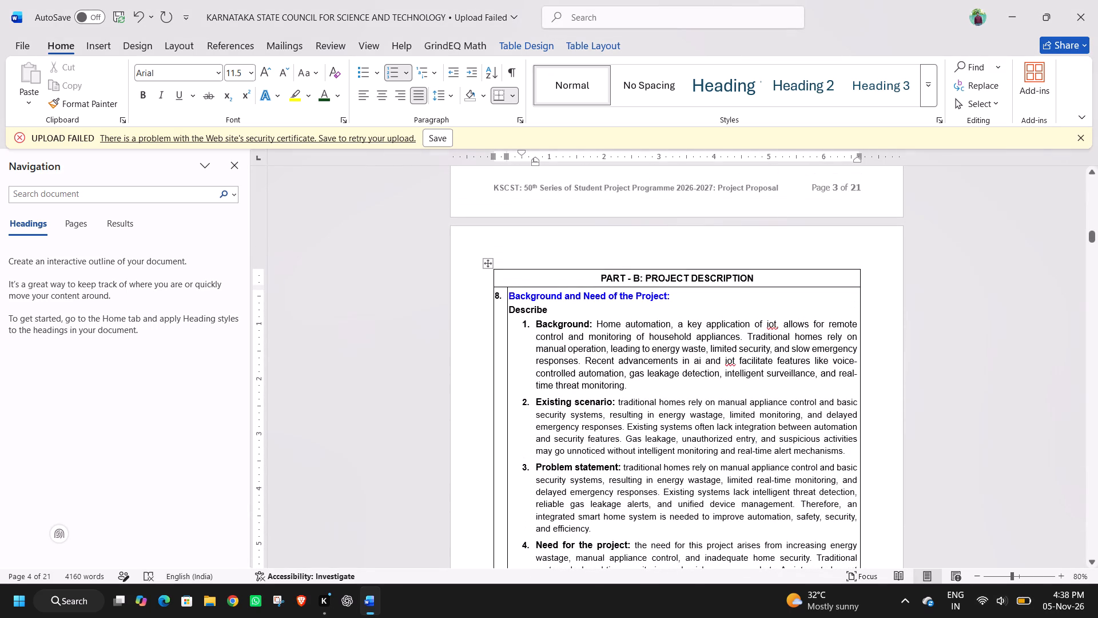
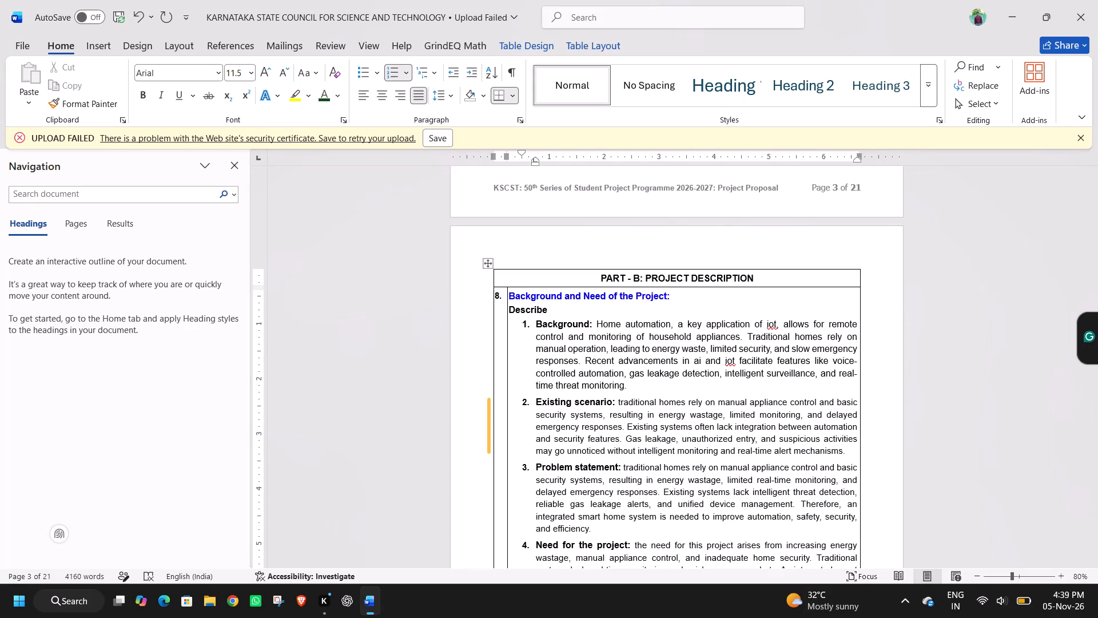
# Capitalize the first letter of "Traditional" at the start of the Existing scenario text.
pyautogui.click(702, 438)
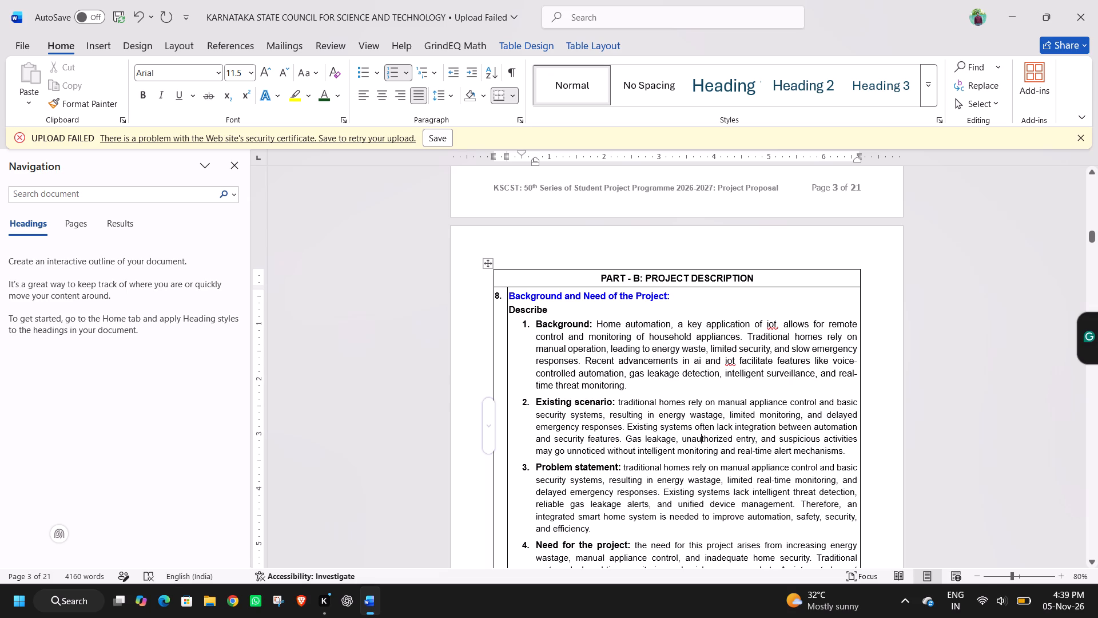
pyautogui.click(622, 403)
pyautogui.press('BackSpace')
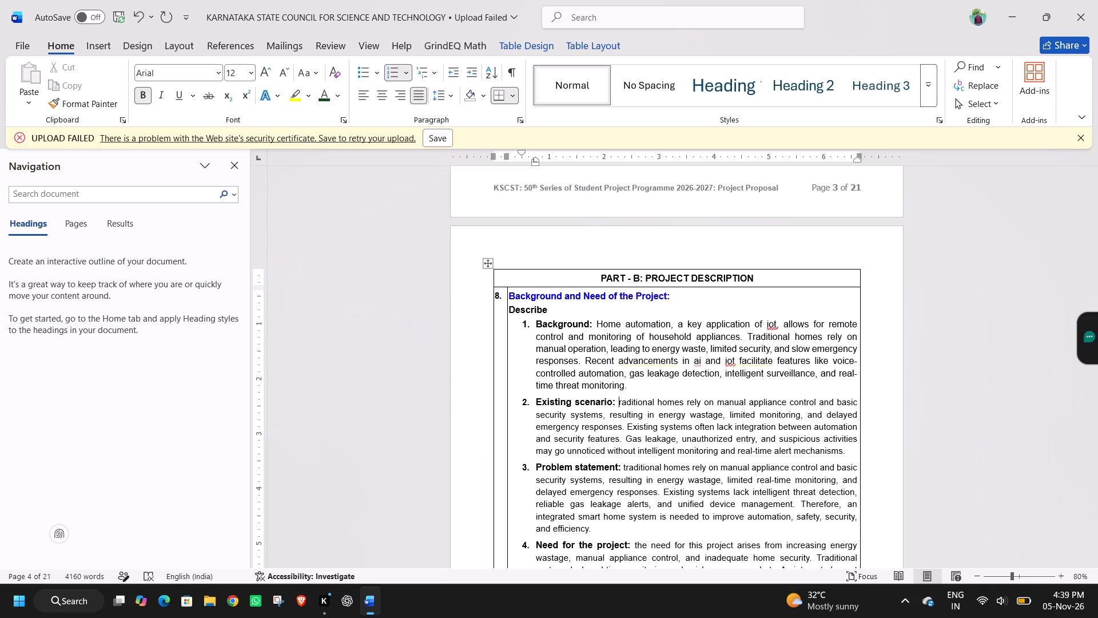
pyautogui.hotkey('shift', 't')
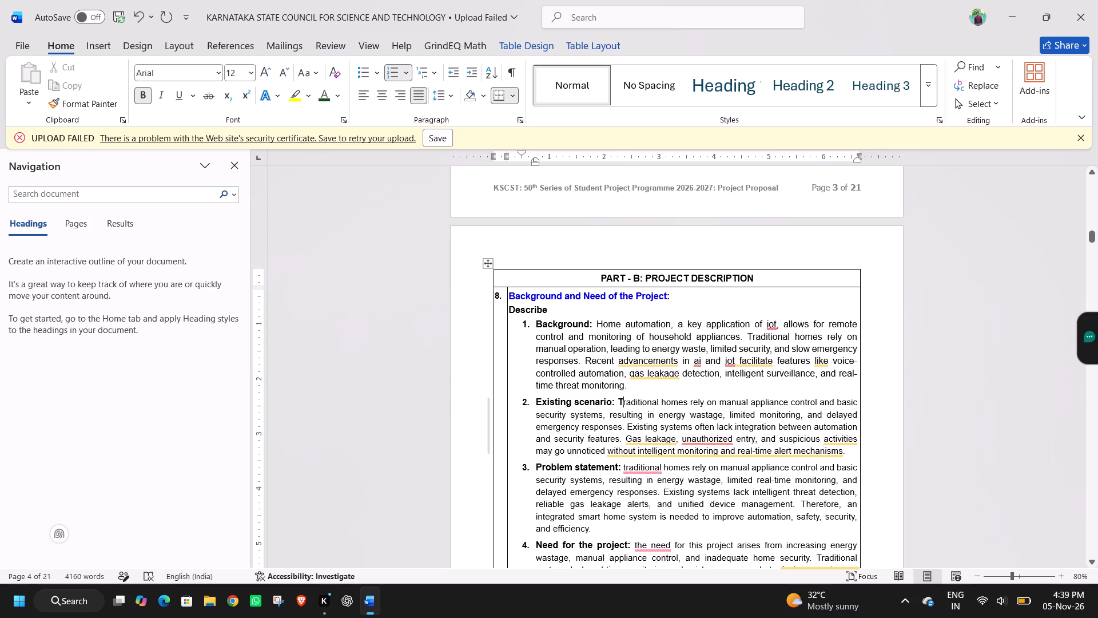
# Accept the suggested corrections "unauthorised", "Traditional", "The need" and "The project" in the Existing scenario through Beneficiaries items.
pyautogui.click(705, 463)
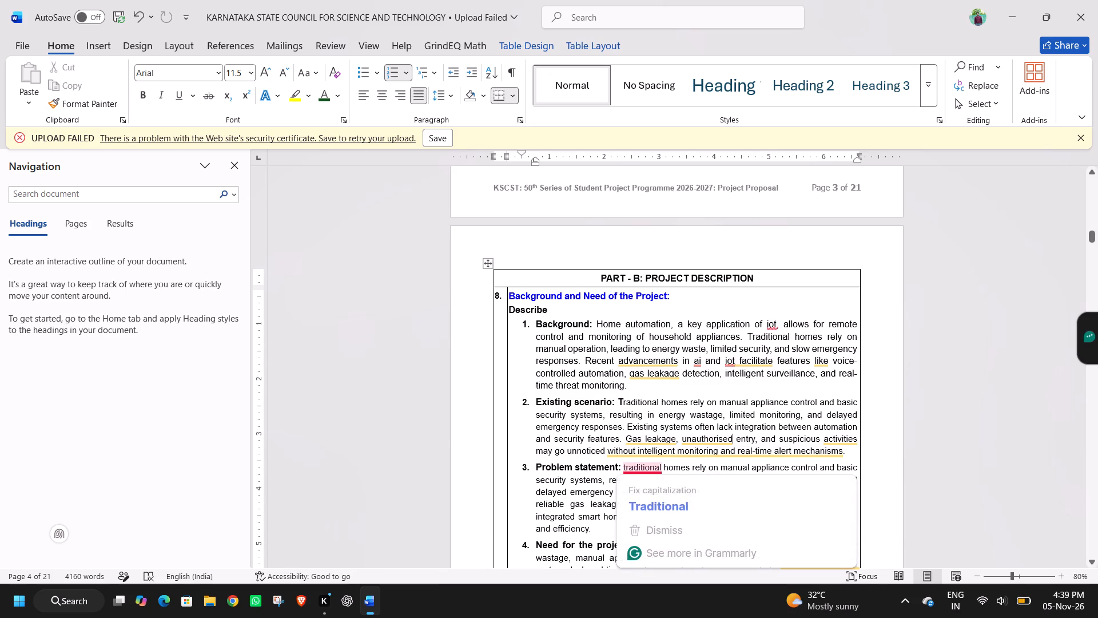
pyautogui.click(649, 502)
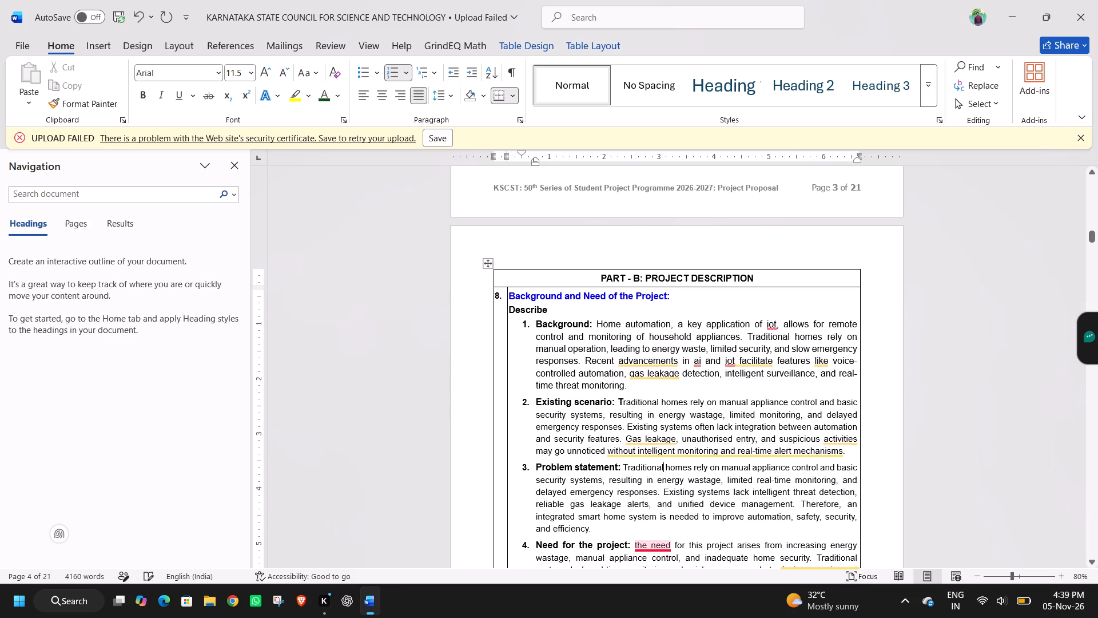
pyautogui.click(676, 472)
pyautogui.scroll(-1, 676, 472)
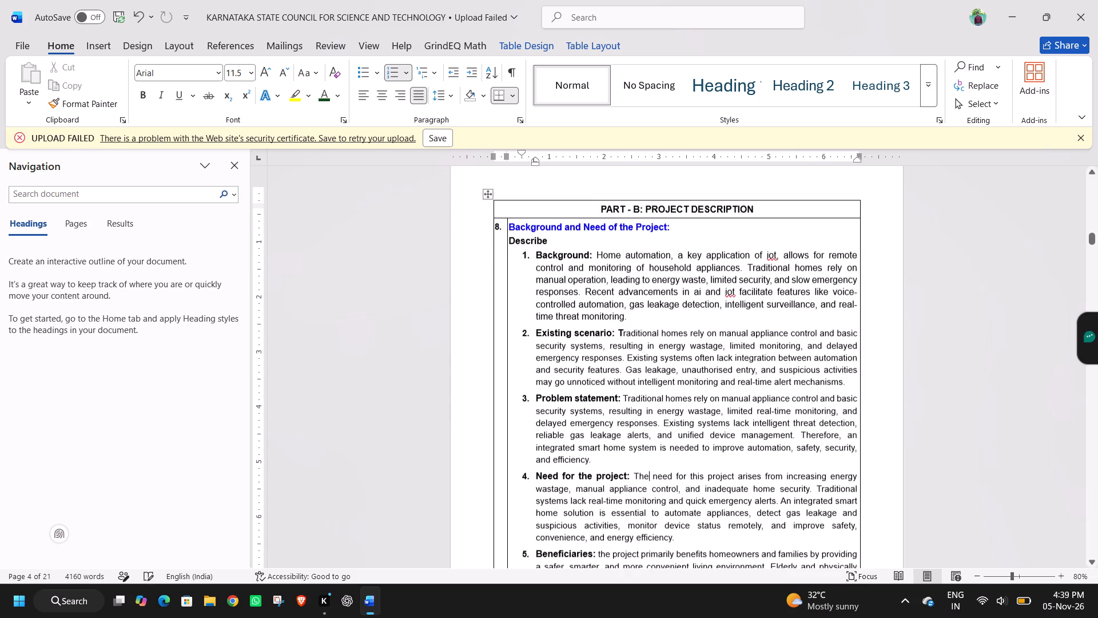
pyautogui.scroll(-1, 676, 472)
pyautogui.scroll(-1, 722, 401)
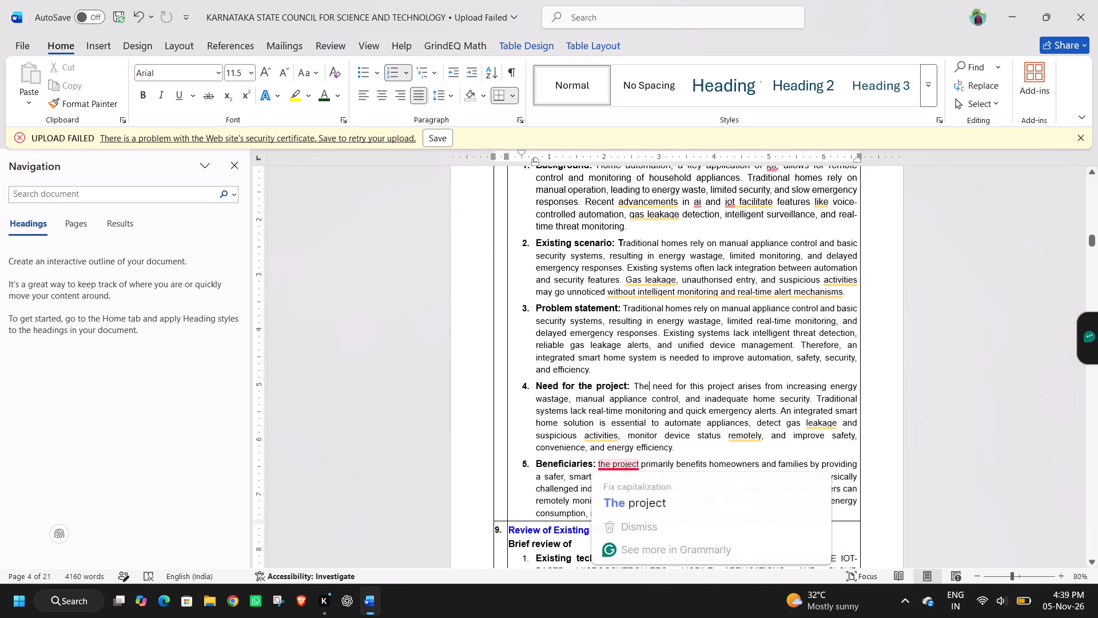
pyautogui.click(621, 492)
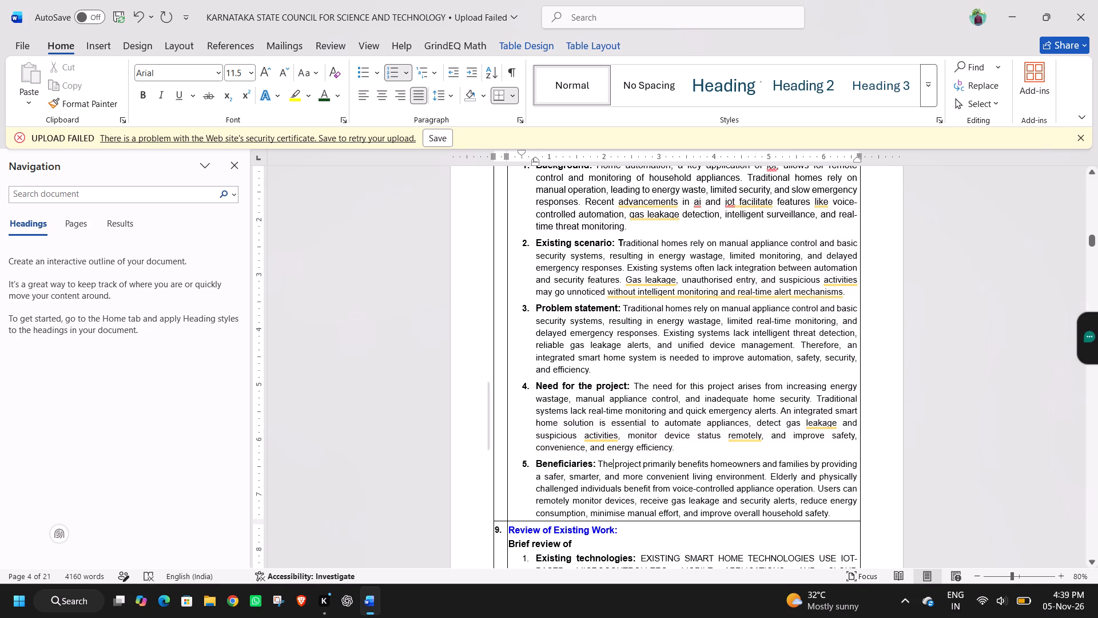
pyautogui.click(918, 398)
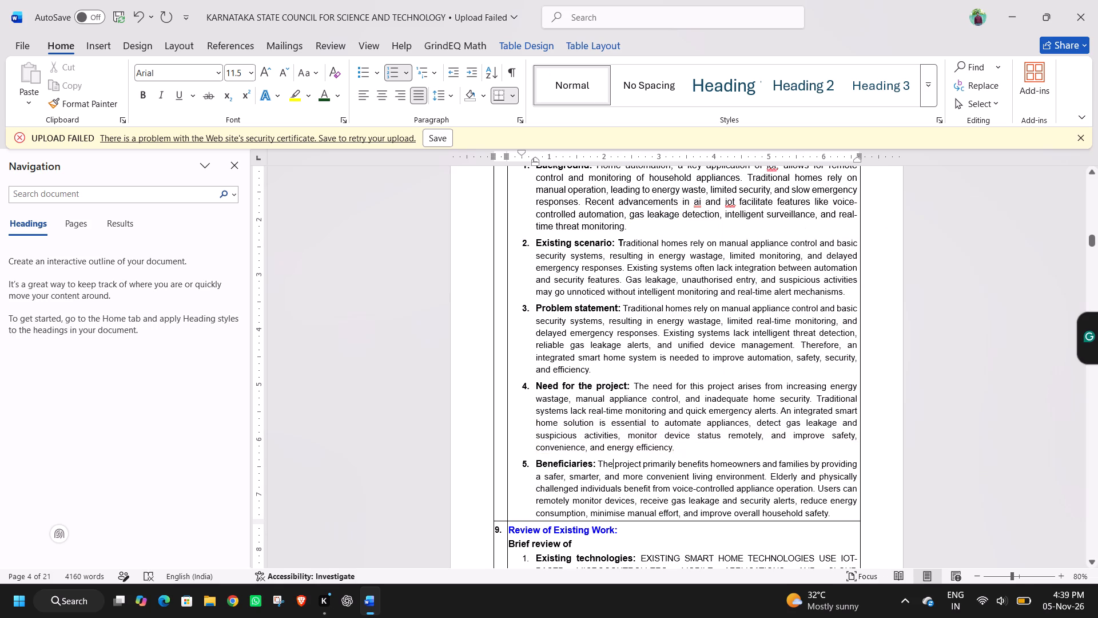
# Correct the Background paragraph's capitalization by accepting "IoT" in both places and "AI".
pyautogui.scroll(1, 918, 398)
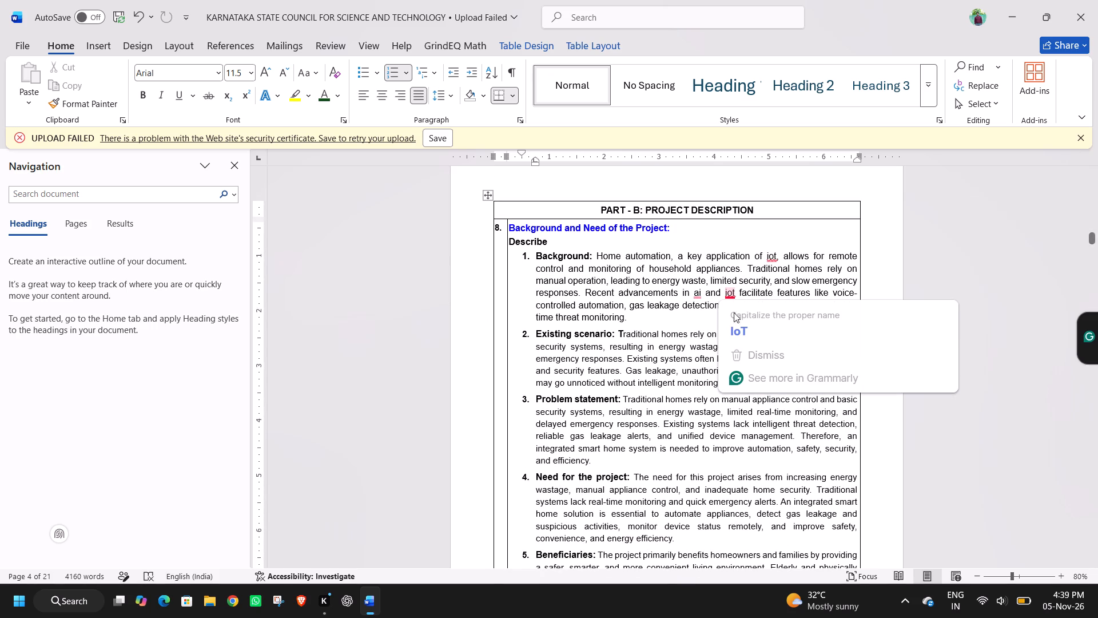
pyautogui.click(735, 320)
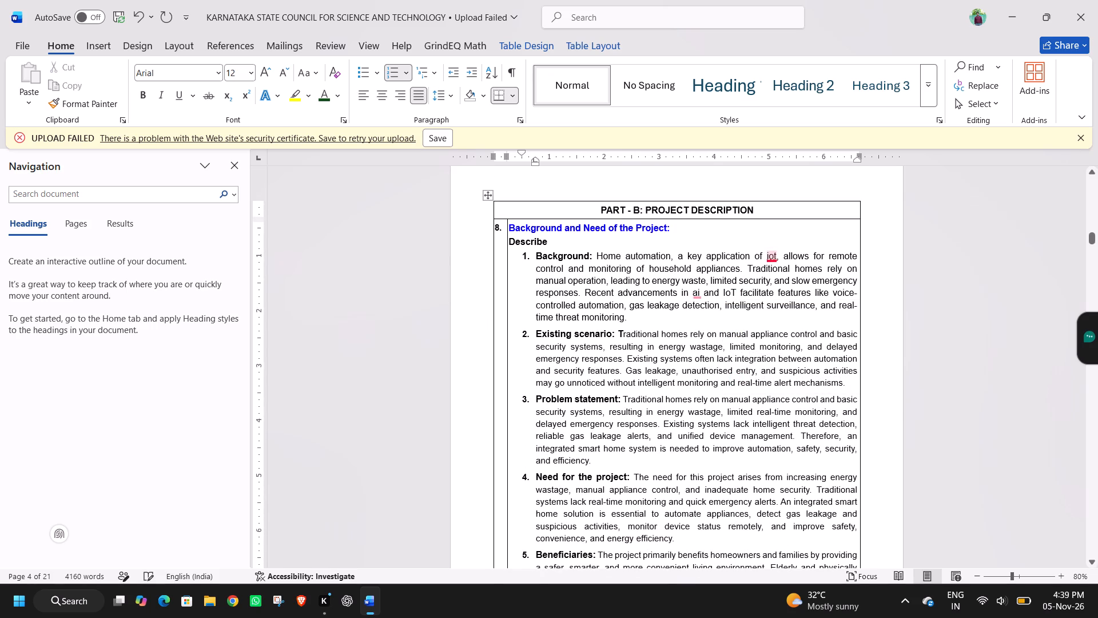
pyautogui.click(779, 287)
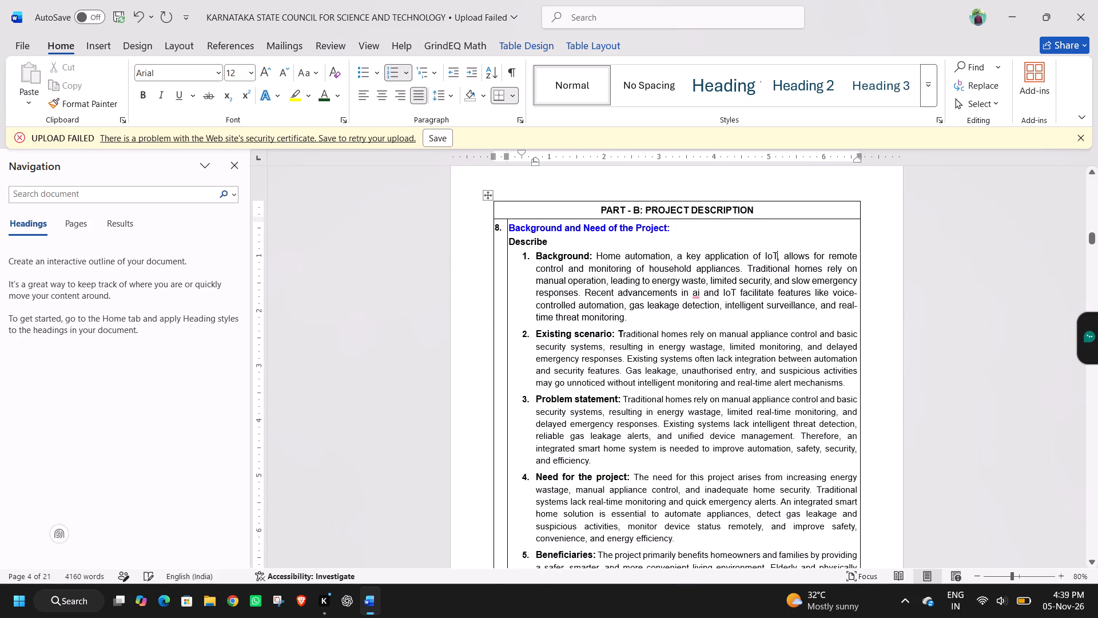
pyautogui.click(698, 318)
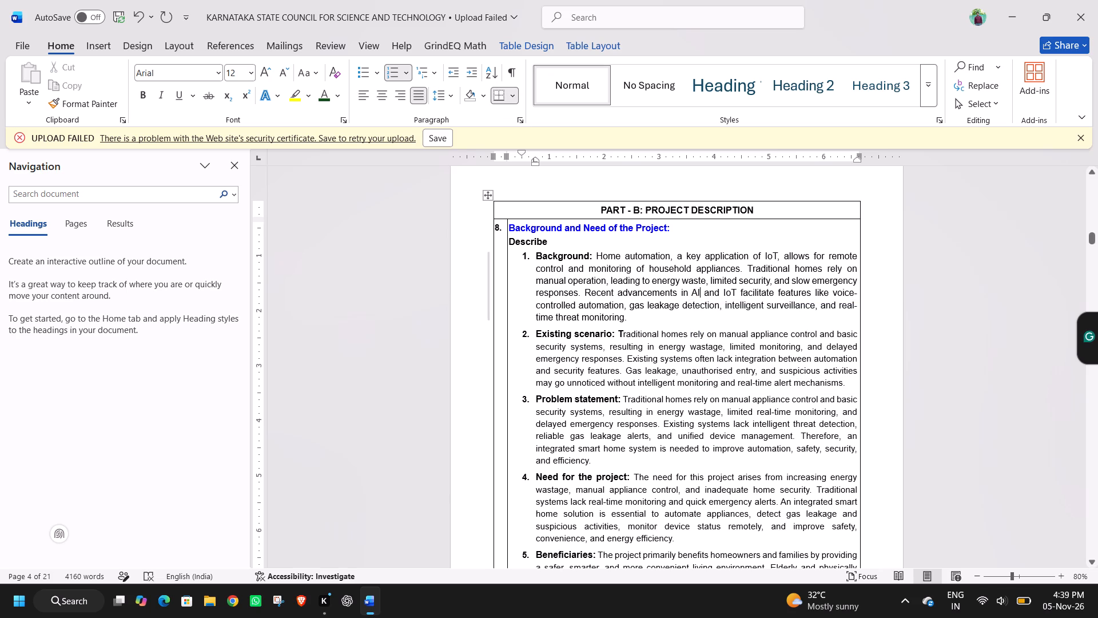
# Set the font size of the Background paragraph's body text to 11.5.
pyautogui.moveTo(596, 253); pyautogui.dragTo(624, 315)
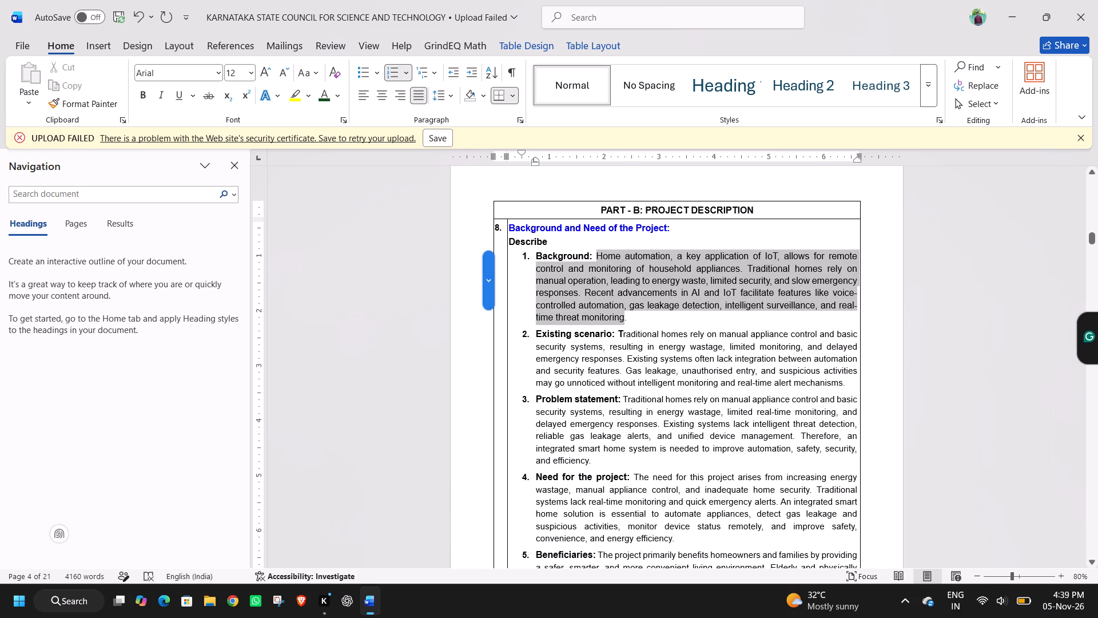
pyautogui.moveTo(624, 315); pyautogui.dragTo(625, 315)
pyautogui.click(634, 318)
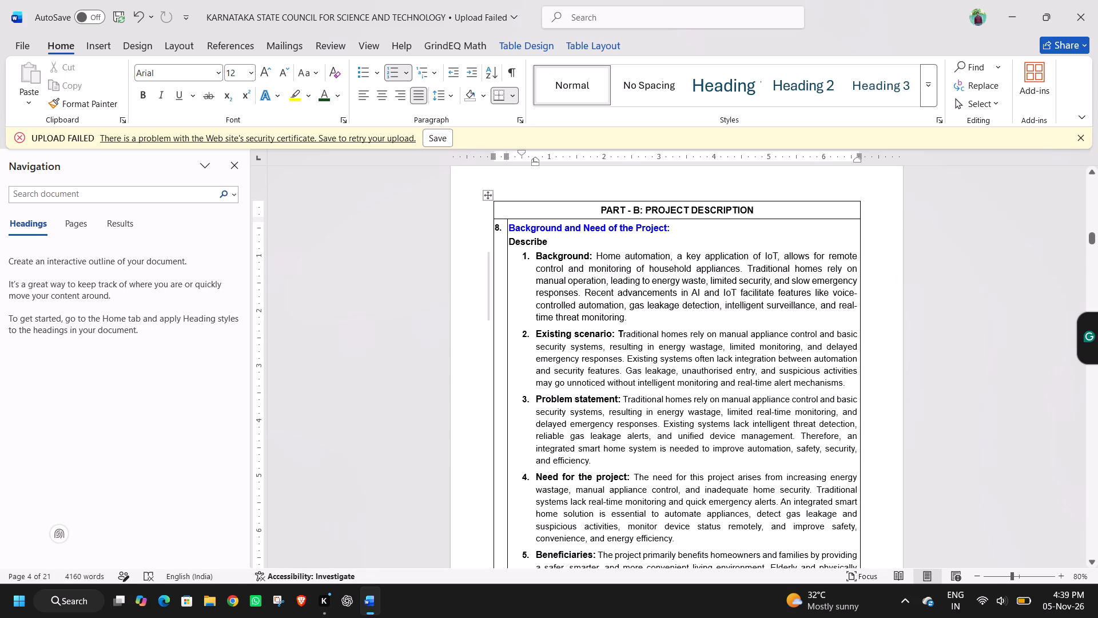
pyautogui.moveTo(627, 318); pyautogui.dragTo(596, 256)
pyautogui.click(668, 278)
pyautogui.write('11.5')
pyautogui.press('Return')
pyautogui.click(657, 382)
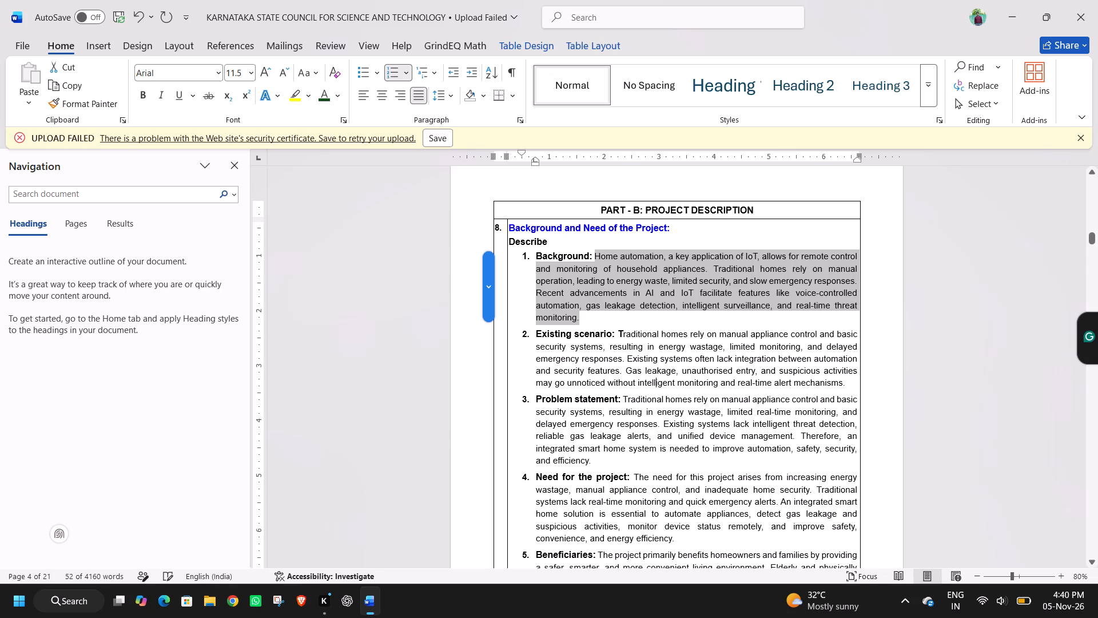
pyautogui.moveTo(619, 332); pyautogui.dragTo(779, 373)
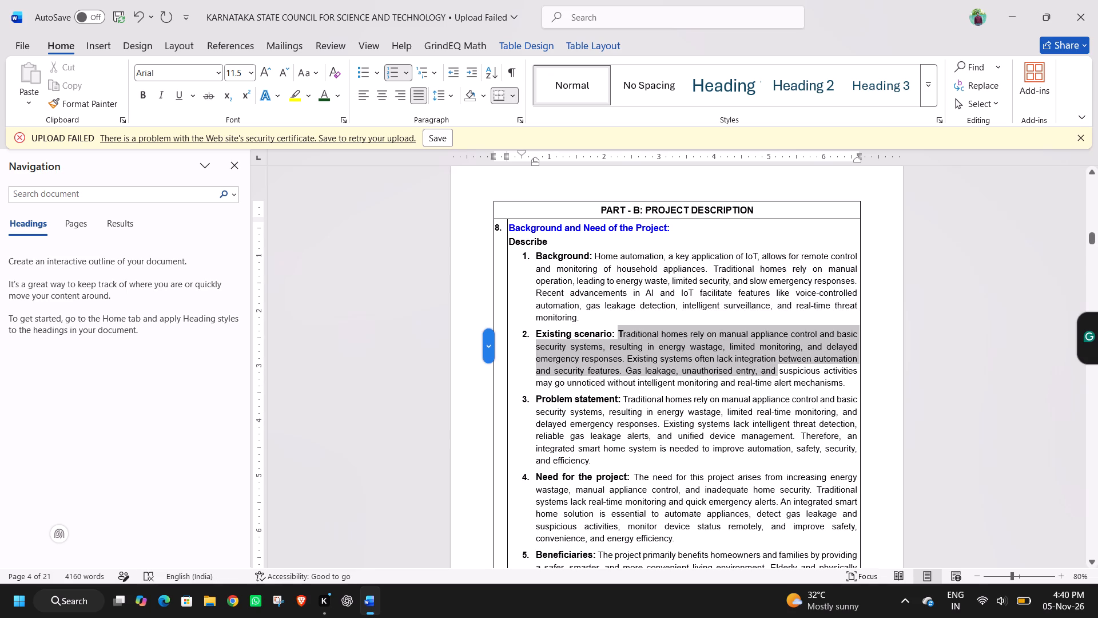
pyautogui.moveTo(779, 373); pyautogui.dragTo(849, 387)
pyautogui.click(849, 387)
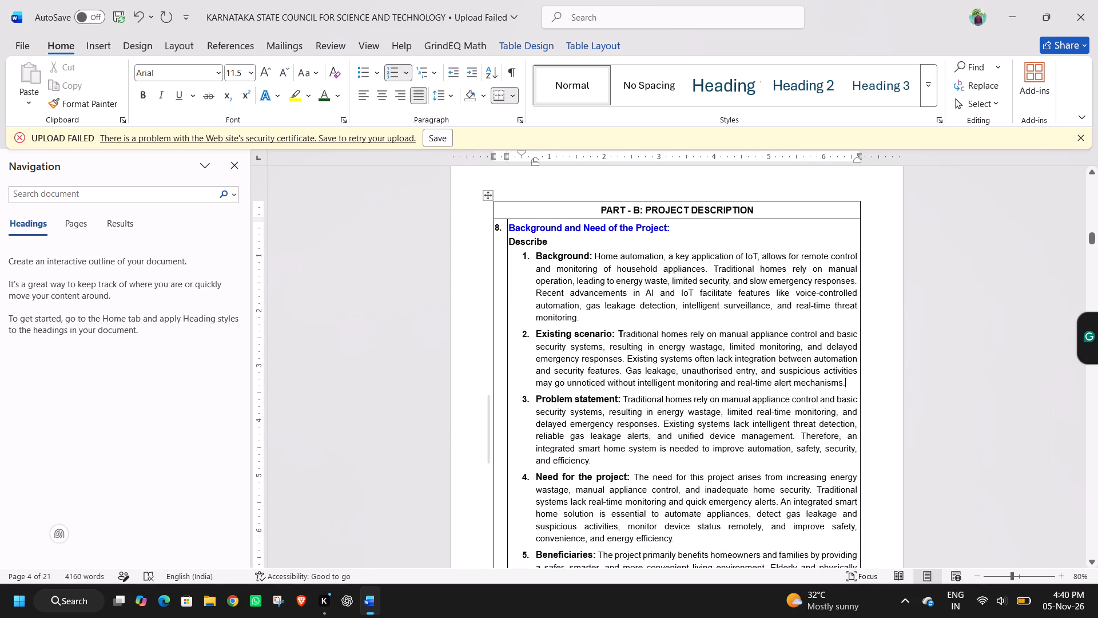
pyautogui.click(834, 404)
# Remove the bold formatting from the word "Traditional" at the start of the Existing scenario text.
pyautogui.doubleClick(620, 332)
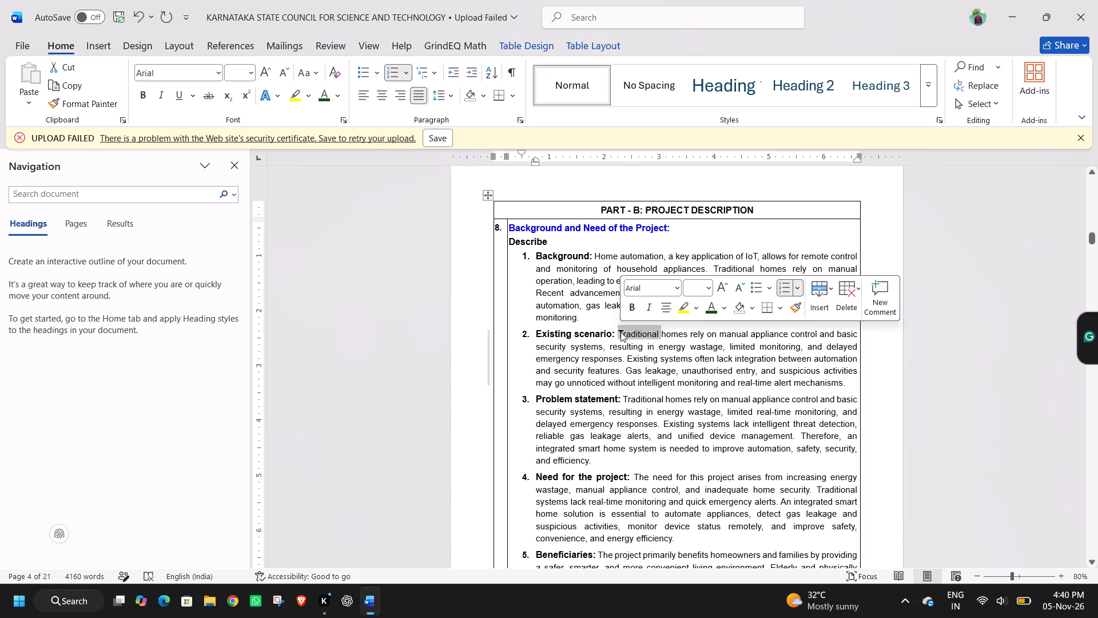
pyautogui.click(628, 311)
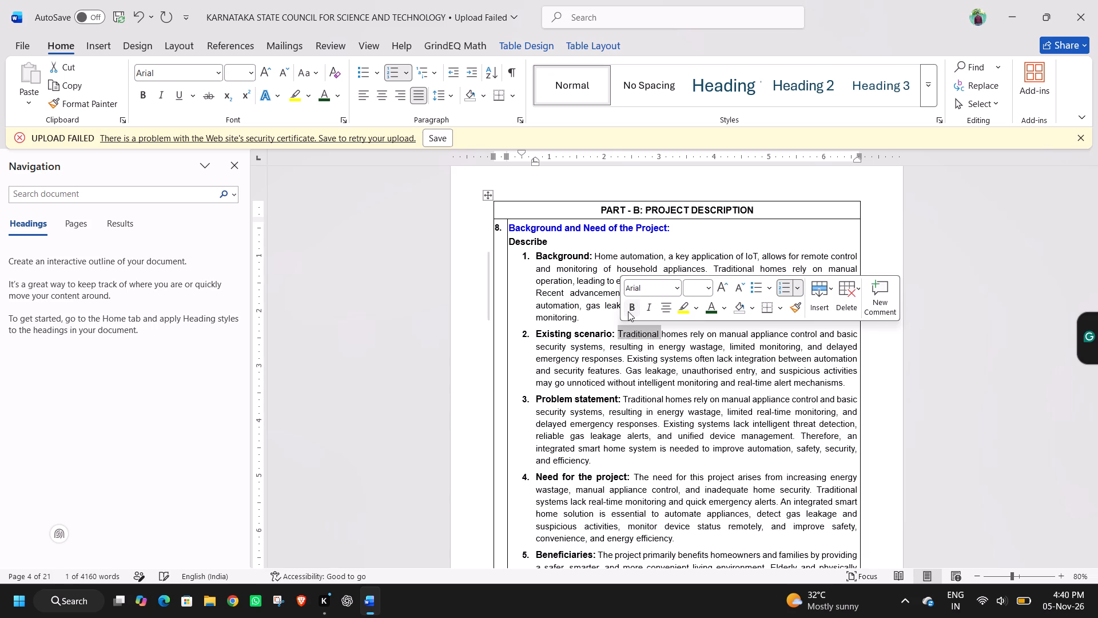
pyautogui.click(635, 348)
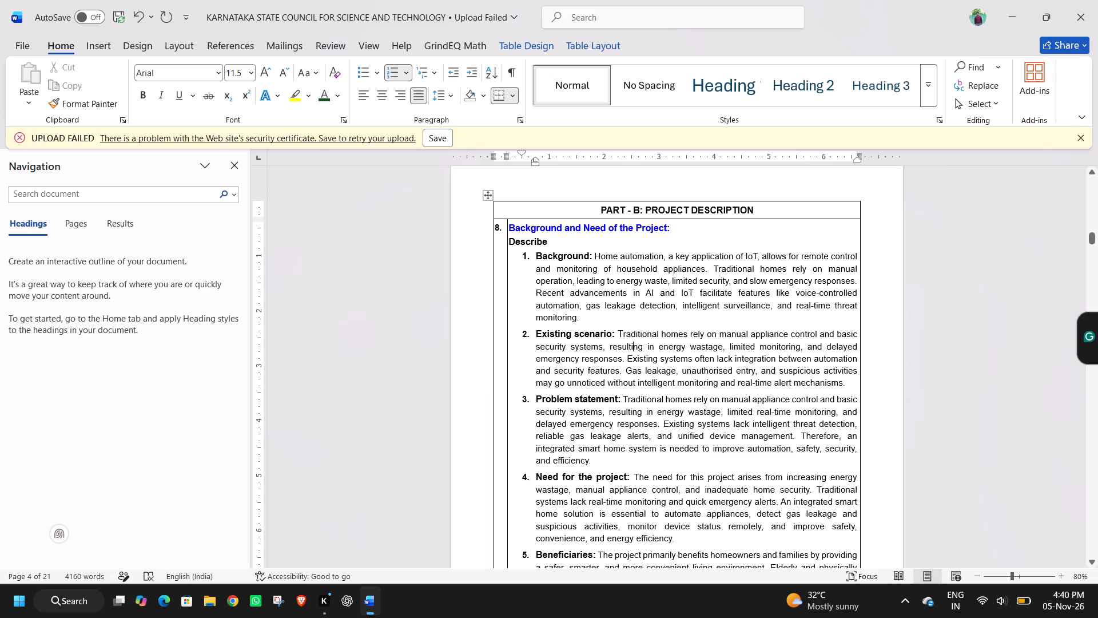
# Change the Existing technologies text under Review of Existing Work to sentence case with font size 11.5.
pyautogui.scroll(-2, 630, 396)
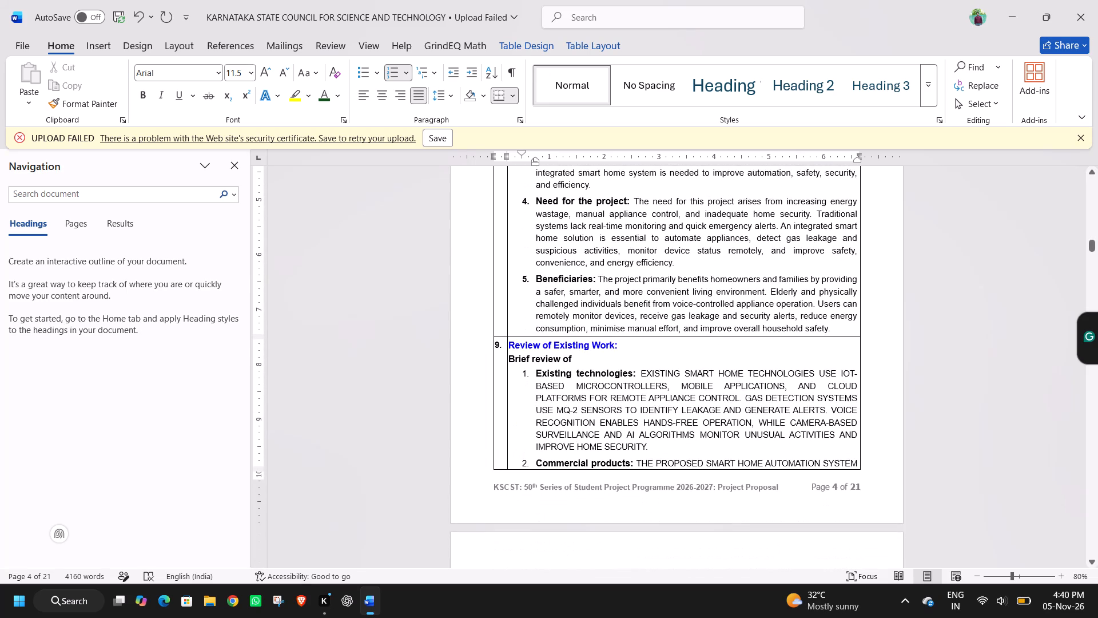
pyautogui.moveTo(640, 374); pyautogui.dragTo(656, 419)
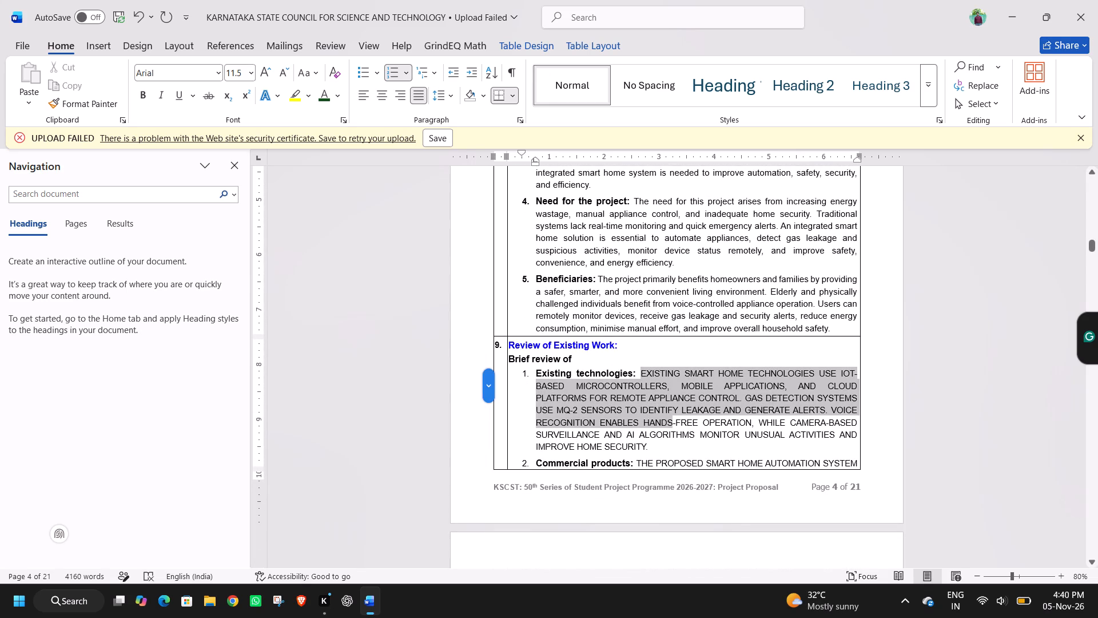
pyautogui.moveTo(656, 419); pyautogui.dragTo(657, 440)
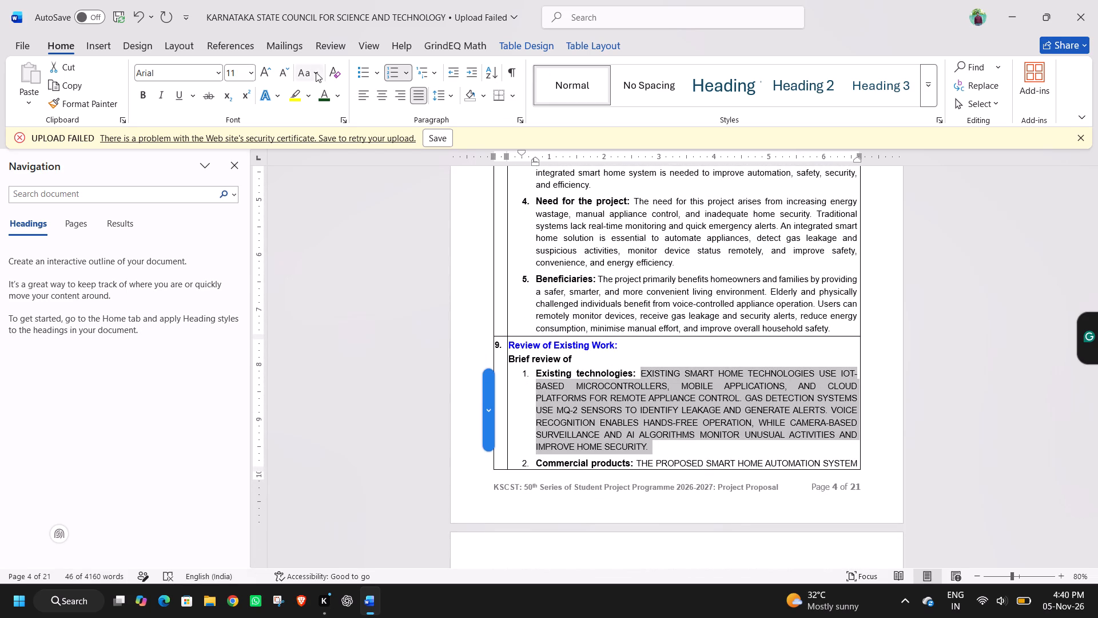
pyautogui.moveTo(316, 72); pyautogui.dragTo(329, 93)
pyautogui.click(329, 93)
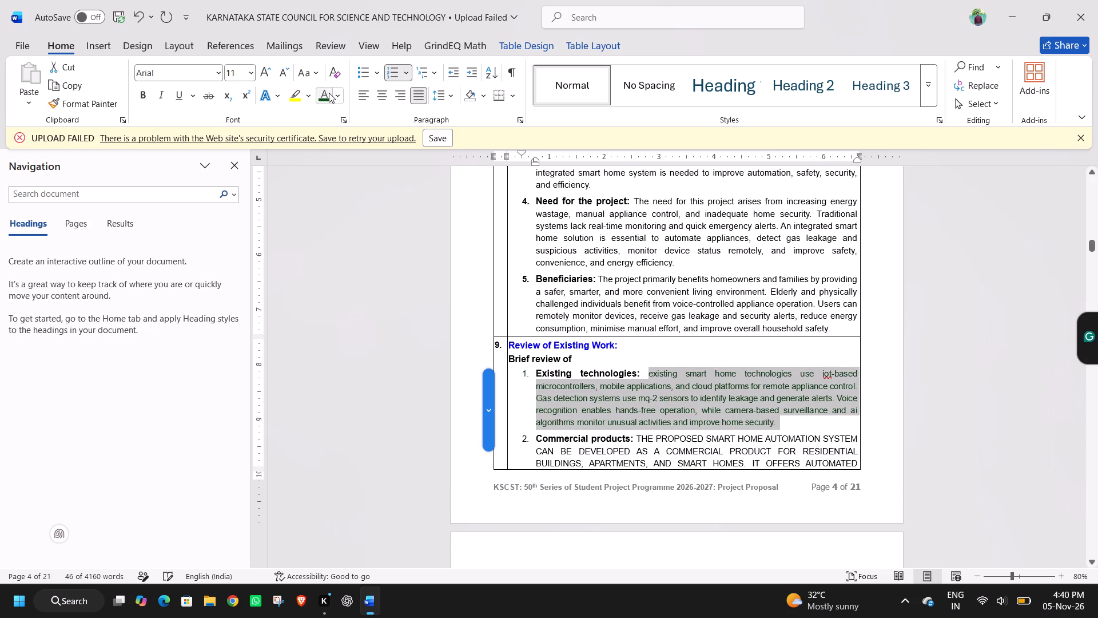
pyautogui.click(233, 76)
pyautogui.write('11.5')
pyautogui.press('Return')
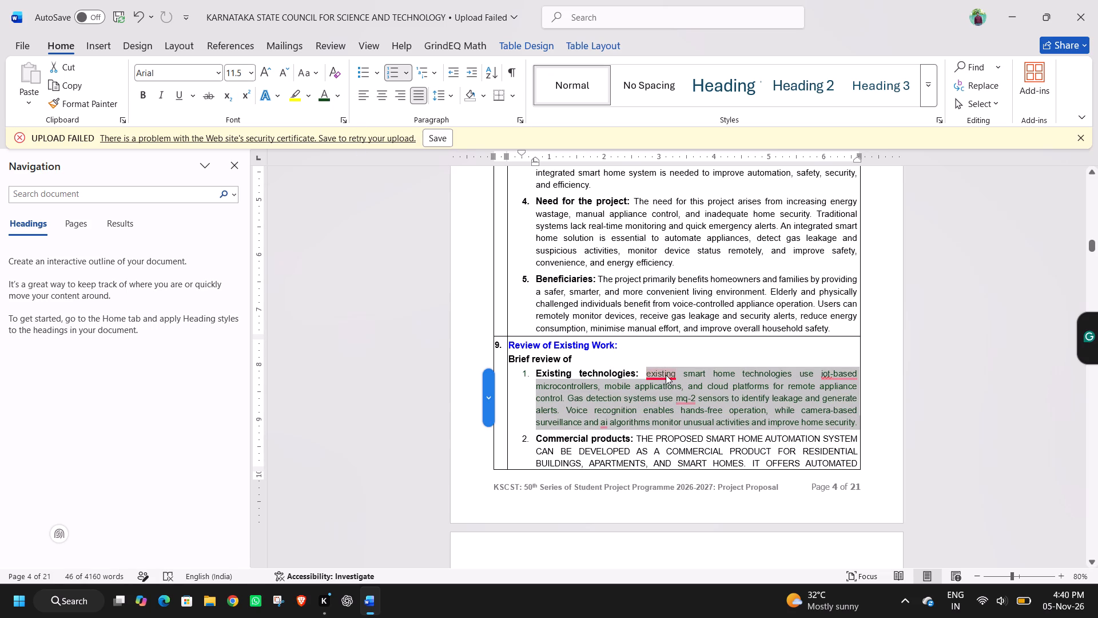
# Accept the capitalization corrections "Existing", "IoT-based", "MQ-2" and "AI" in the Existing technologies text.
pyautogui.click(675, 401)
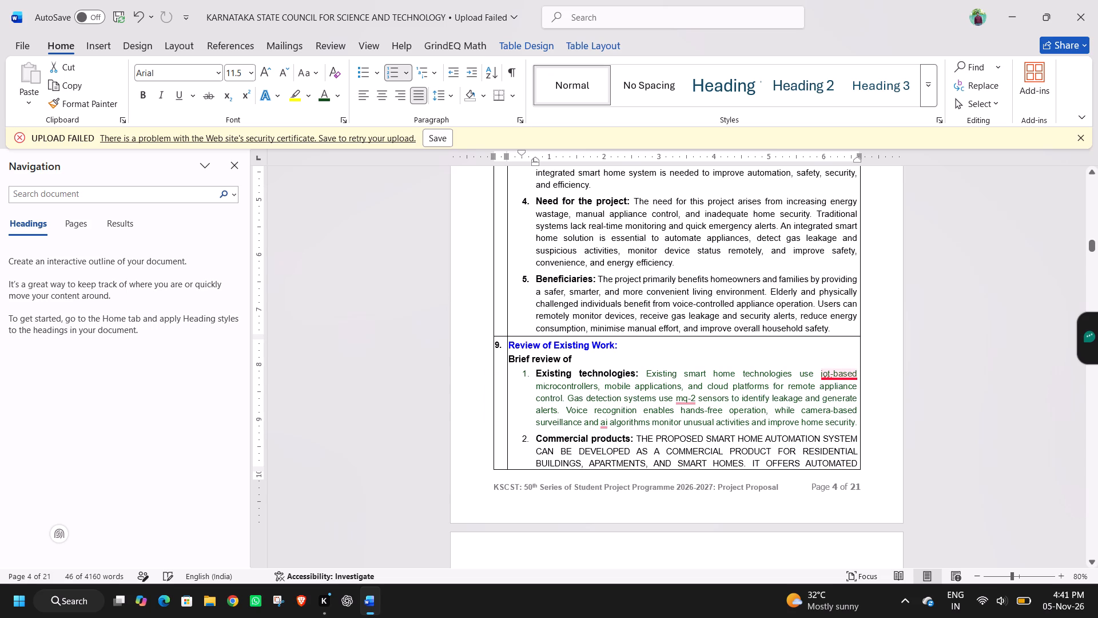
pyautogui.click(834, 388)
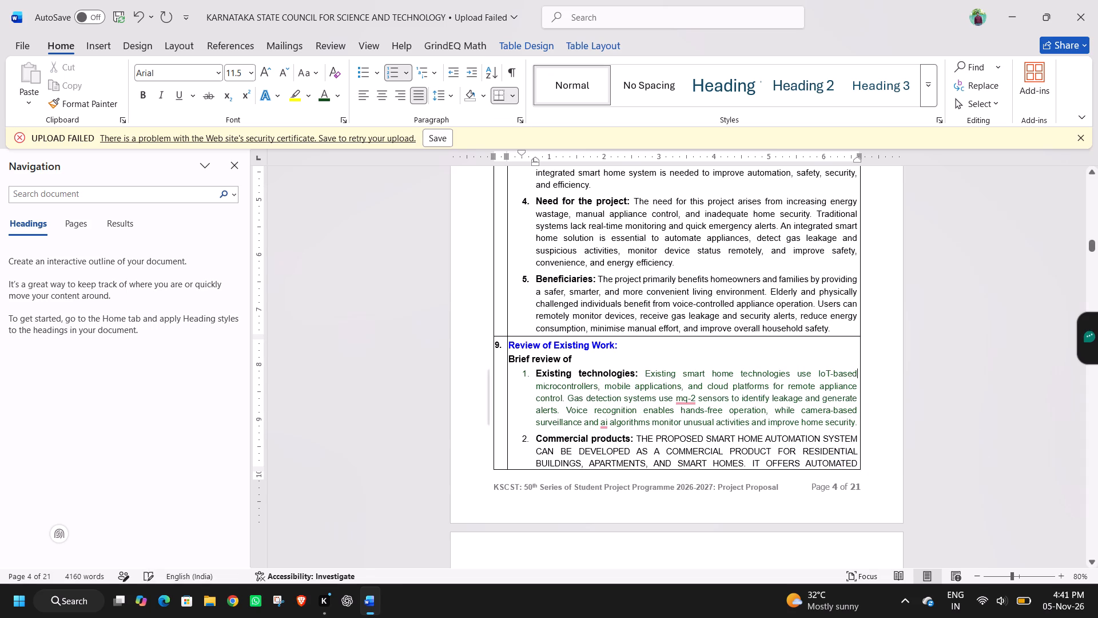
pyautogui.click(689, 430)
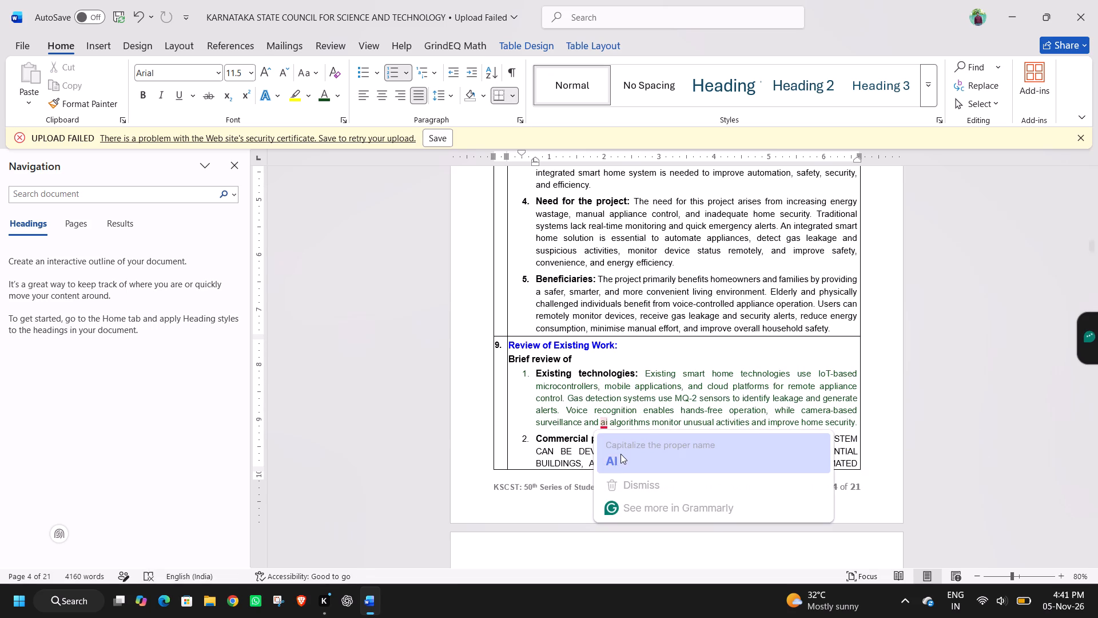
pyautogui.click(620, 454)
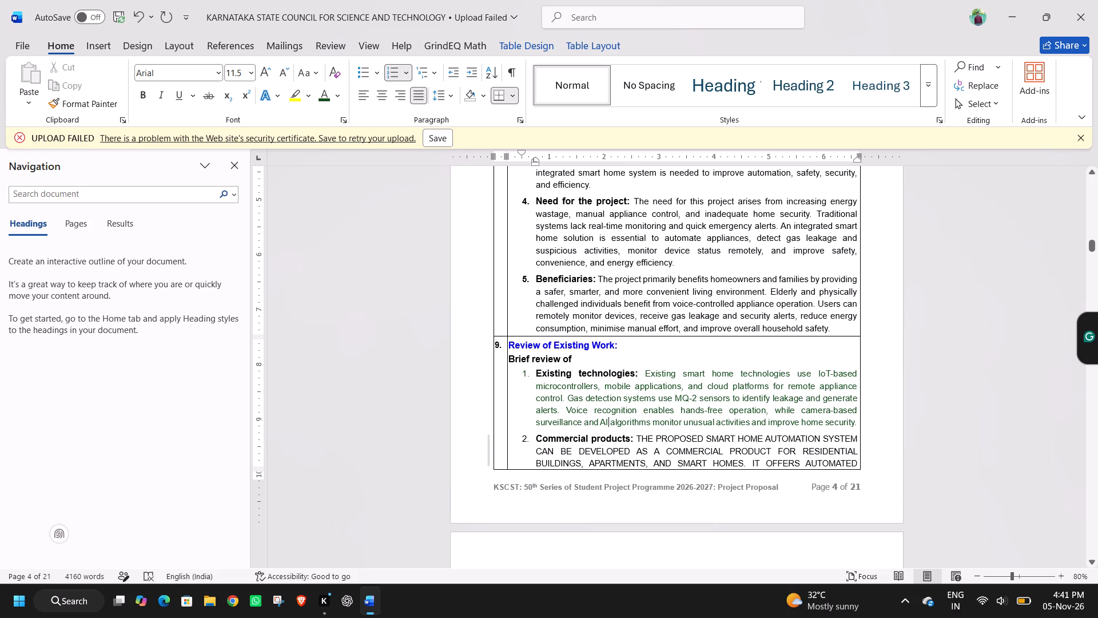
# Change the Commercial products text from "The proposed" through "It offers automated" to font size 11.5 and sentence case.
pyautogui.moveTo(635, 437); pyautogui.dragTo(729, 460)
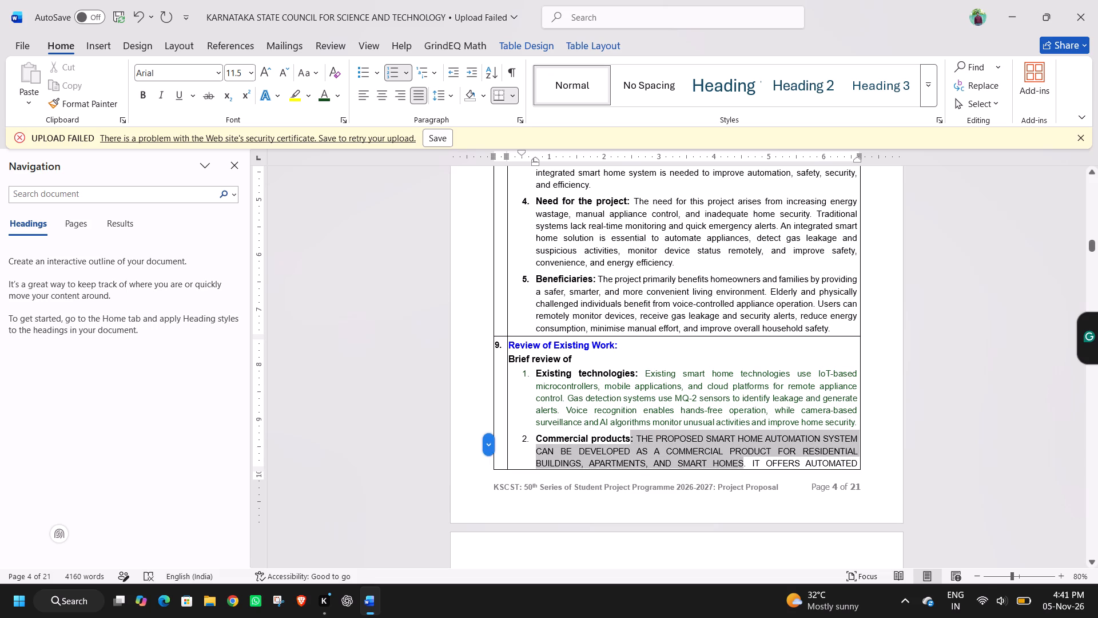
pyautogui.moveTo(729, 460); pyautogui.dragTo(842, 468)
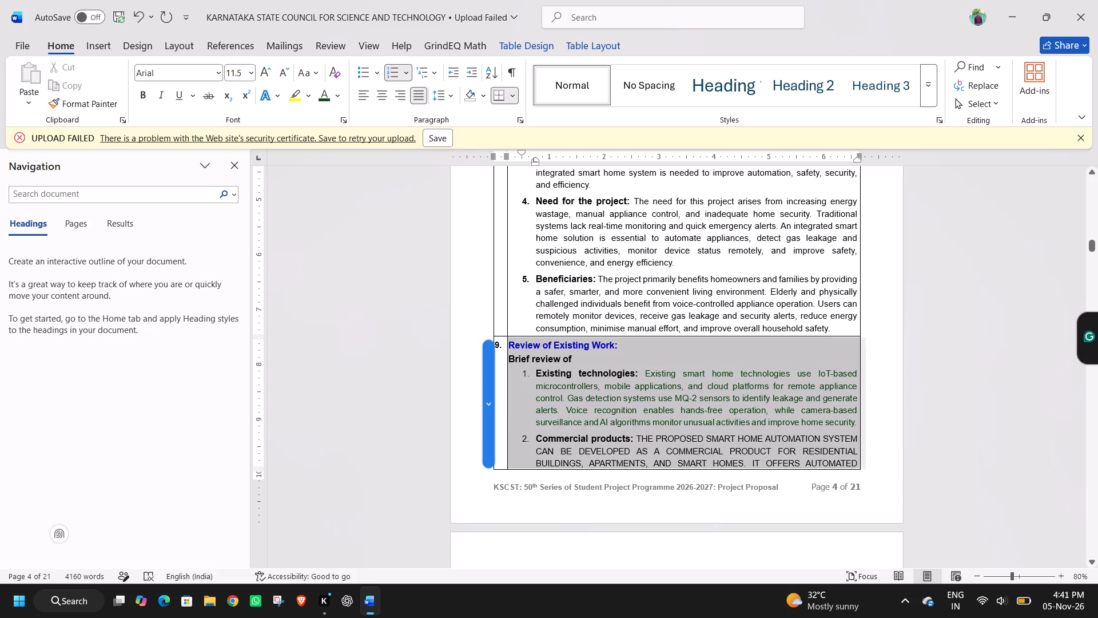
pyautogui.moveTo(842, 468); pyautogui.dragTo(846, 463)
pyautogui.click(846, 463)
pyautogui.scroll(-1, 791, 446)
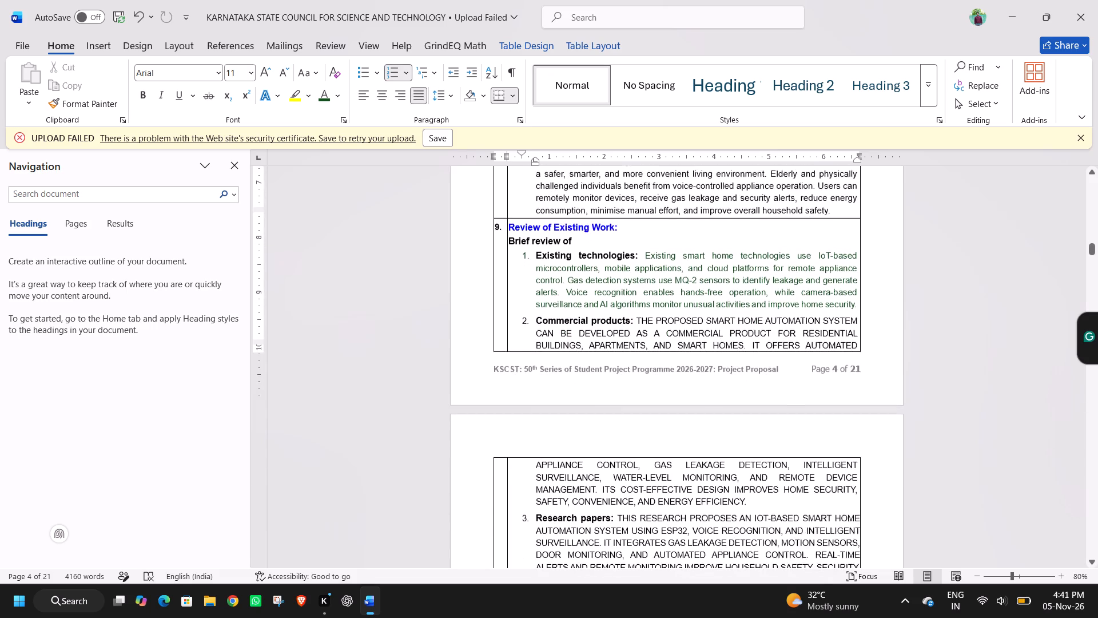
pyautogui.scroll(-1, 791, 446)
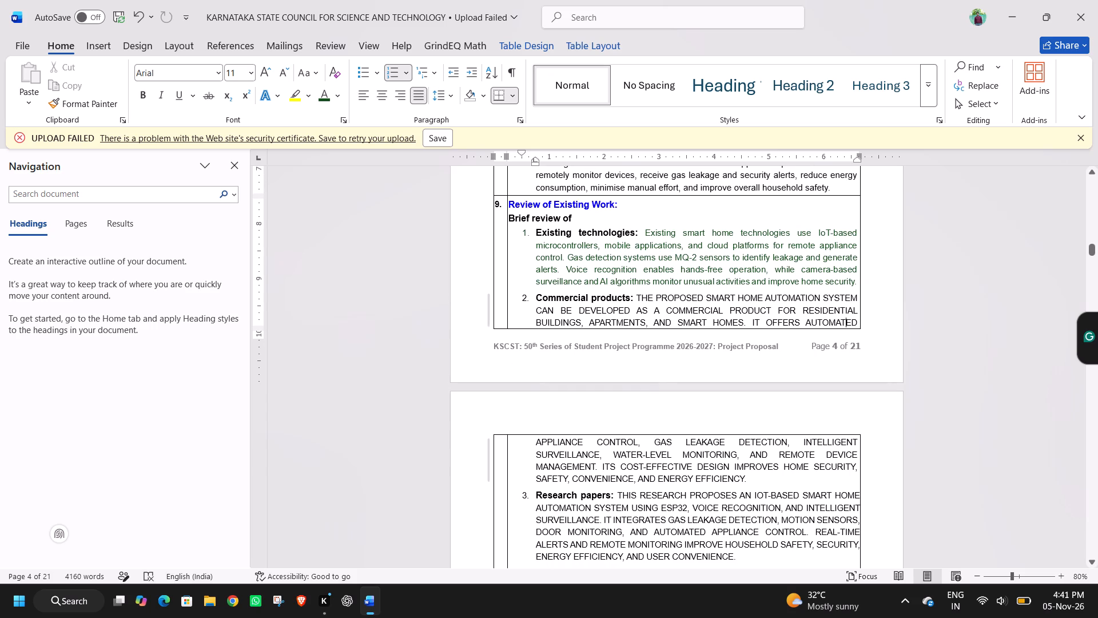
pyautogui.moveTo(638, 297); pyautogui.dragTo(812, 318)
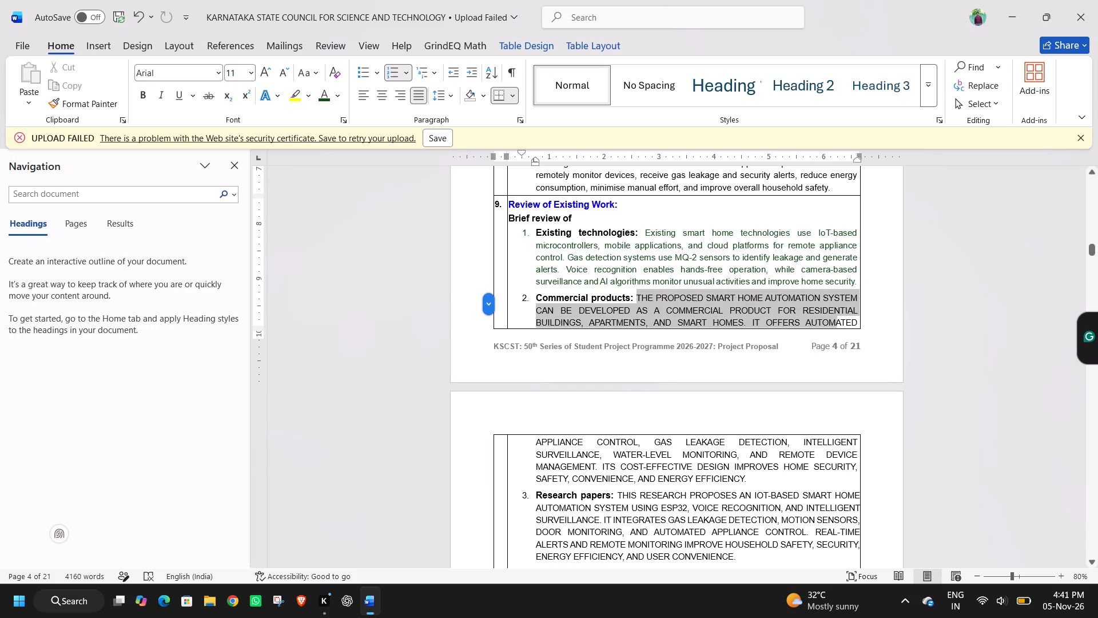
pyautogui.moveTo(812, 318); pyautogui.dragTo(826, 319)
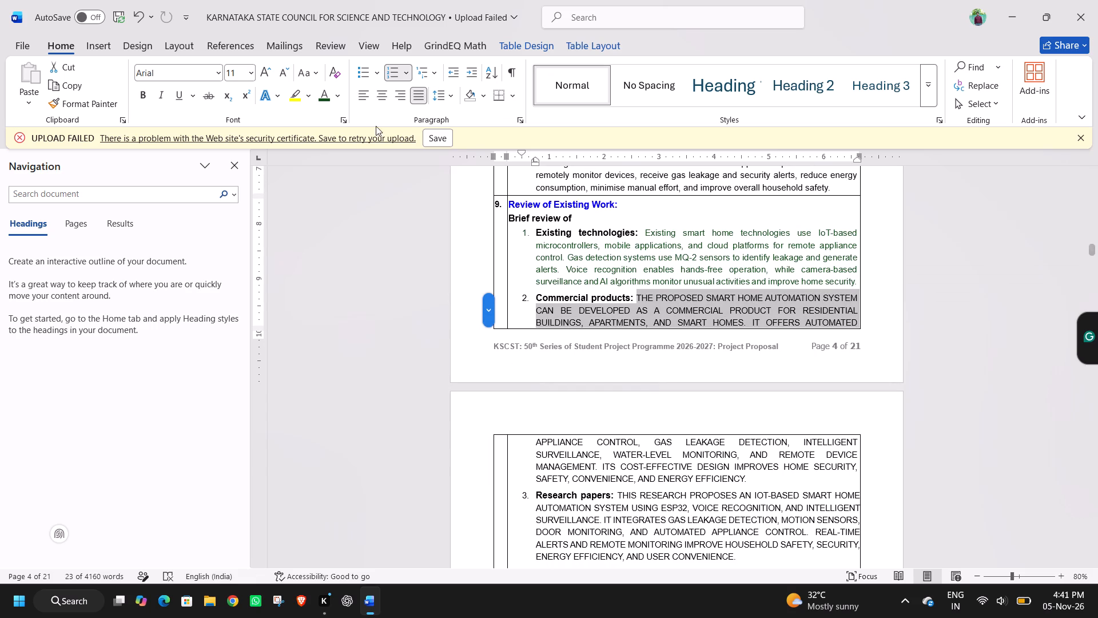
pyautogui.click(233, 74)
pyautogui.write('11.5')
pyautogui.press('Return')
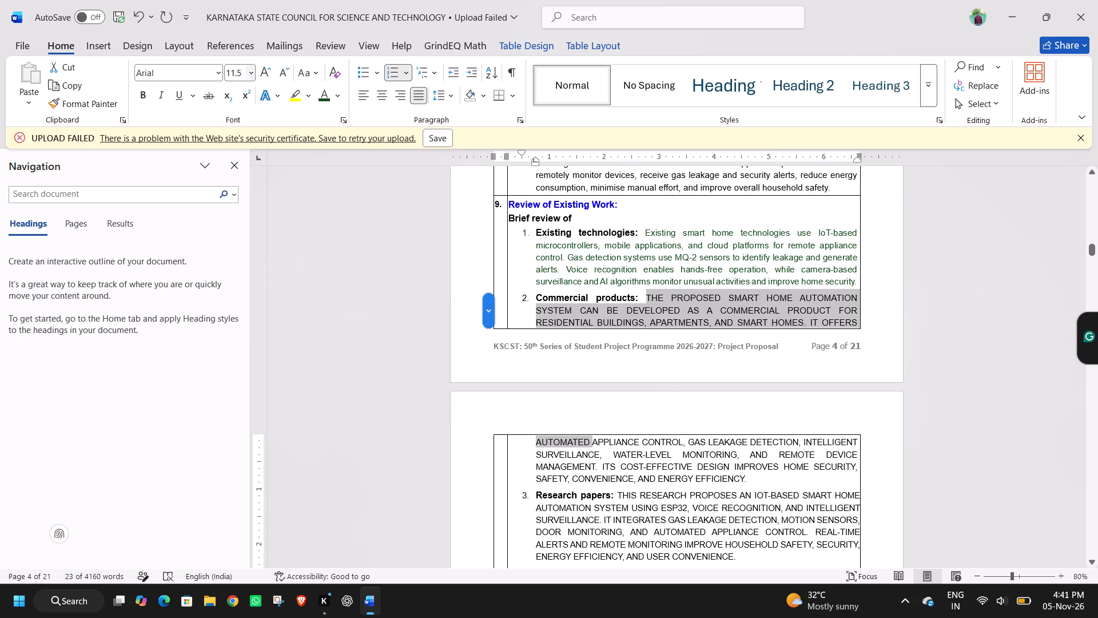
pyautogui.click(302, 72)
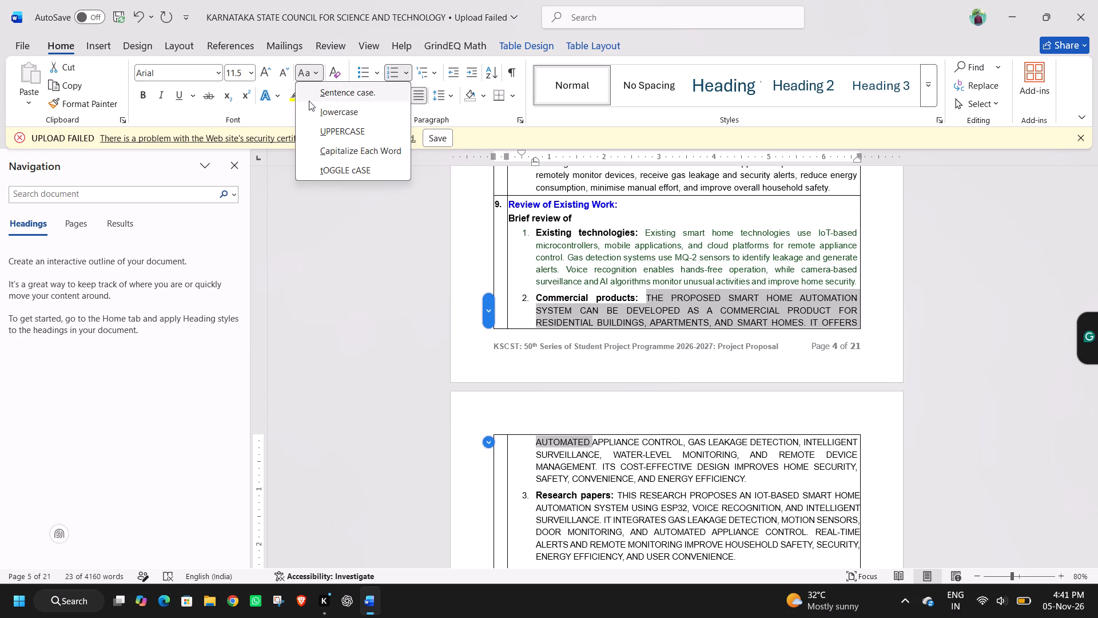
pyautogui.click(313, 98)
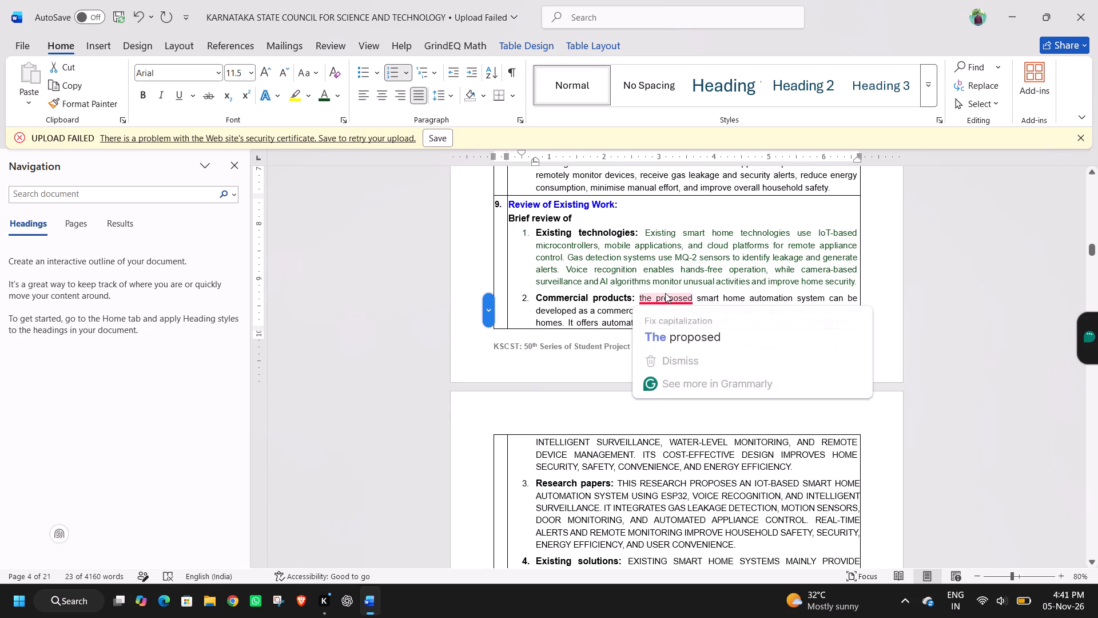
# Accept the capitalization correction "The proposed" at the start of the Commercial products text.
pyautogui.click(674, 321)
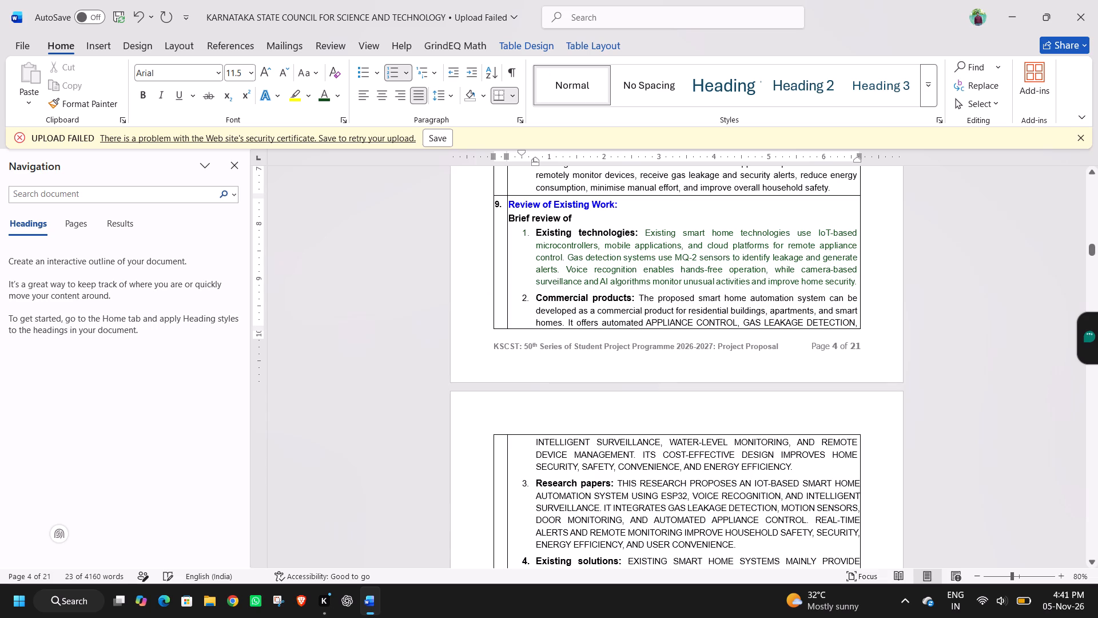
# Change "APPLIANCE CONTROL, GAS LEAKAGE DETECTION," in the Commercial products text to sentence case.
pyautogui.moveTo(645, 323); pyautogui.dragTo(803, 330)
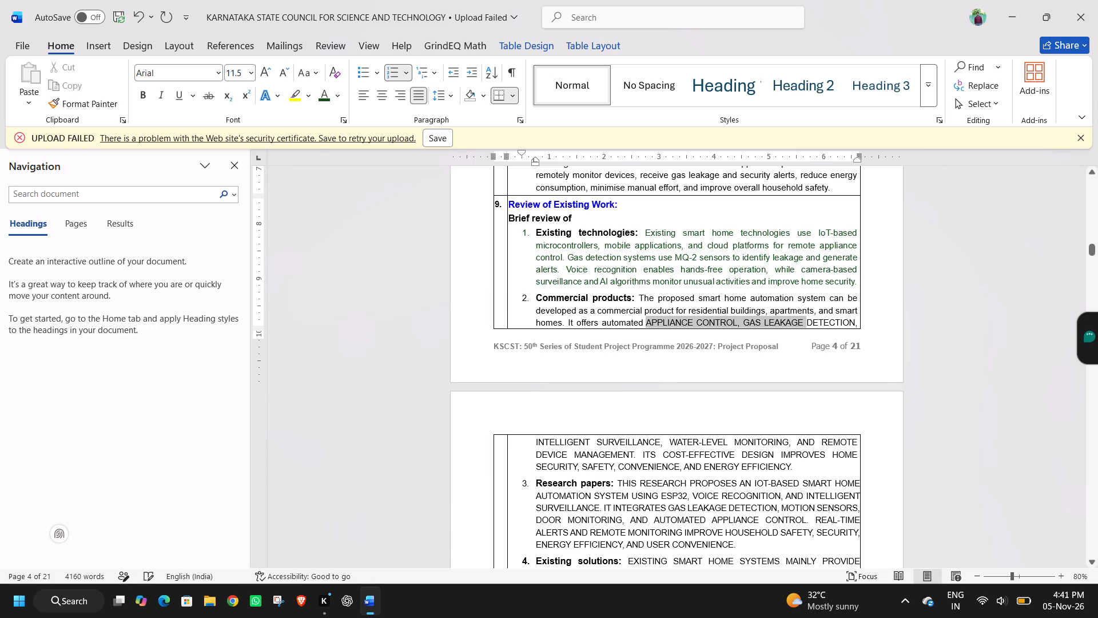
pyautogui.moveTo(803, 330); pyautogui.dragTo(859, 323)
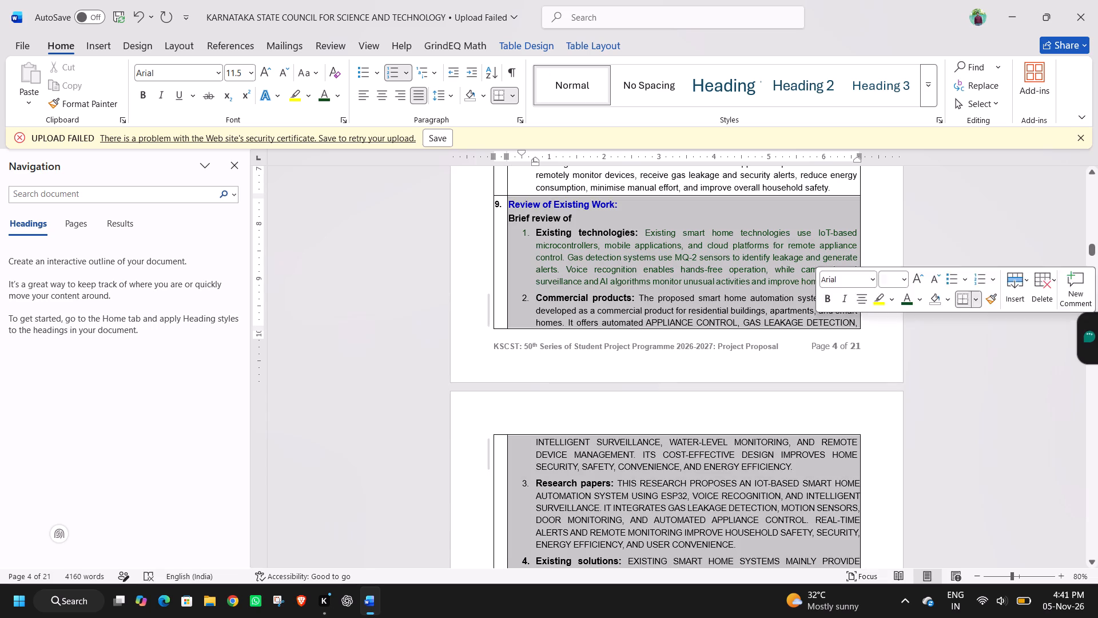
pyautogui.click(859, 323)
pyautogui.click(855, 323)
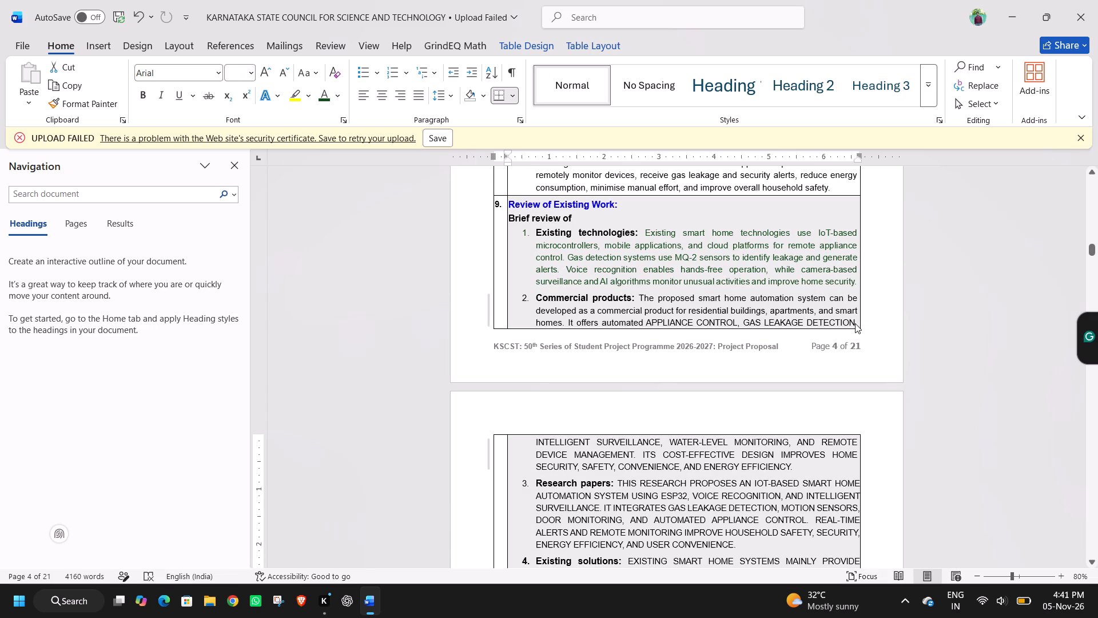
pyautogui.press('Right')
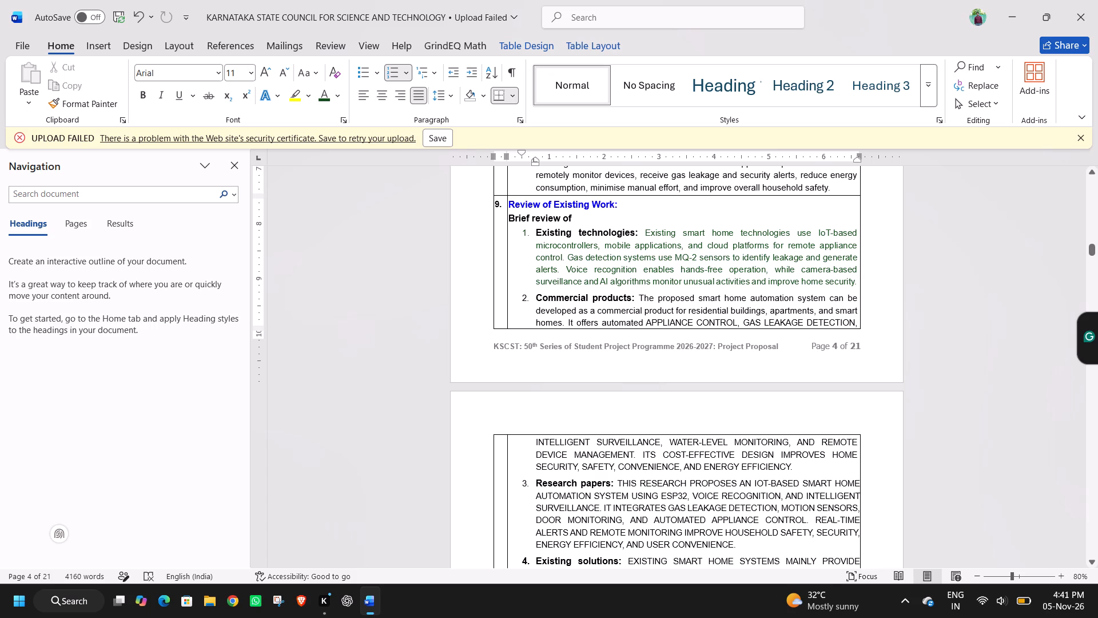
pyautogui.hotkey('shift', 'Left')
pyautogui.hotkey('shift', 'Left')
pyautogui.hotkey('shift', 'Left')
pyautogui.hotkey('shift', 'Left')
pyautogui.hotkey('shift', 'Left')
pyautogui.hotkey('shift', 'Left')
pyautogui.hotkey('shift', 'Left')
pyautogui.hotkey('shift', 'Left')
pyautogui.hotkey('shift', 'Left')
pyautogui.hotkey('shift', 'Left')
pyautogui.hotkey('shift', 'Left')
pyautogui.hotkey('shift', 'Left')
pyautogui.hotkey('shift', 'Left')
pyautogui.hotkey('shift', 'Left')
pyautogui.hotkey('shift', 'Left')
pyautogui.hotkey('shift', 'Left')
pyautogui.hotkey('shift', 'Left')
pyautogui.hotkey('shift', 'Left')
pyautogui.hotkey('shift', 'Left')
pyautogui.hotkey('shift', 'Left')
pyautogui.hotkey('shift', 'Left')
pyautogui.hotkey('shift', 'Left')
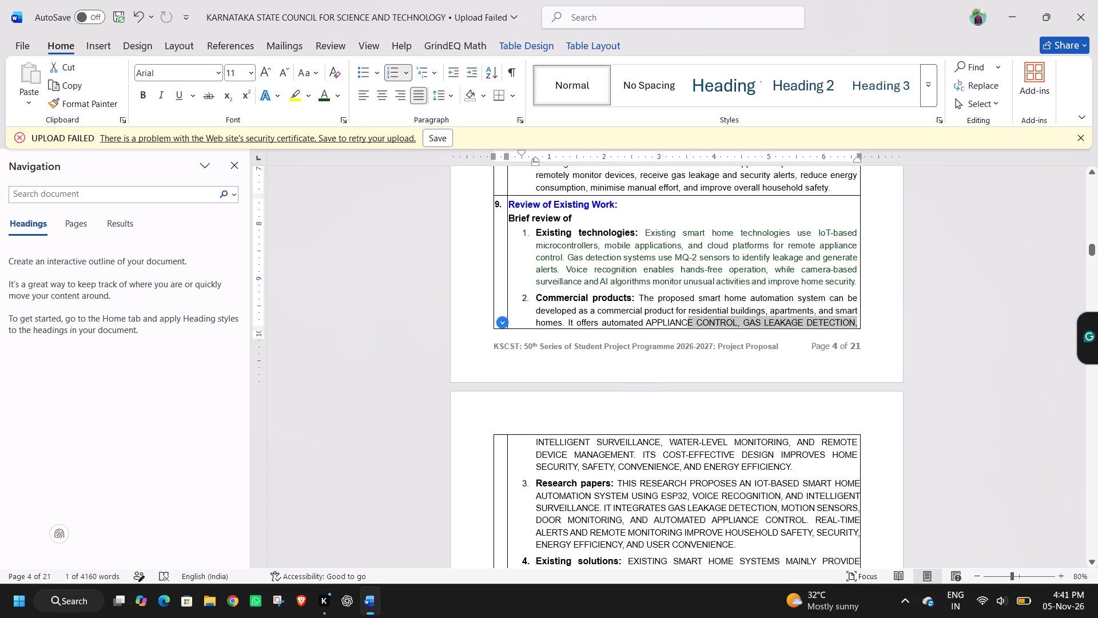
pyautogui.hotkey('shift', 'Left')
pyautogui.hotkey('shift', 'Left')
pyautogui.hotkey('shift', 'Left')
pyautogui.hotkey('shift', 'Left')
pyautogui.hotkey('shift', 'Left')
pyautogui.hotkey('shift', 'Left')
pyautogui.hotkey('shift', 'Left')
pyautogui.hotkey('shift', 'Left')
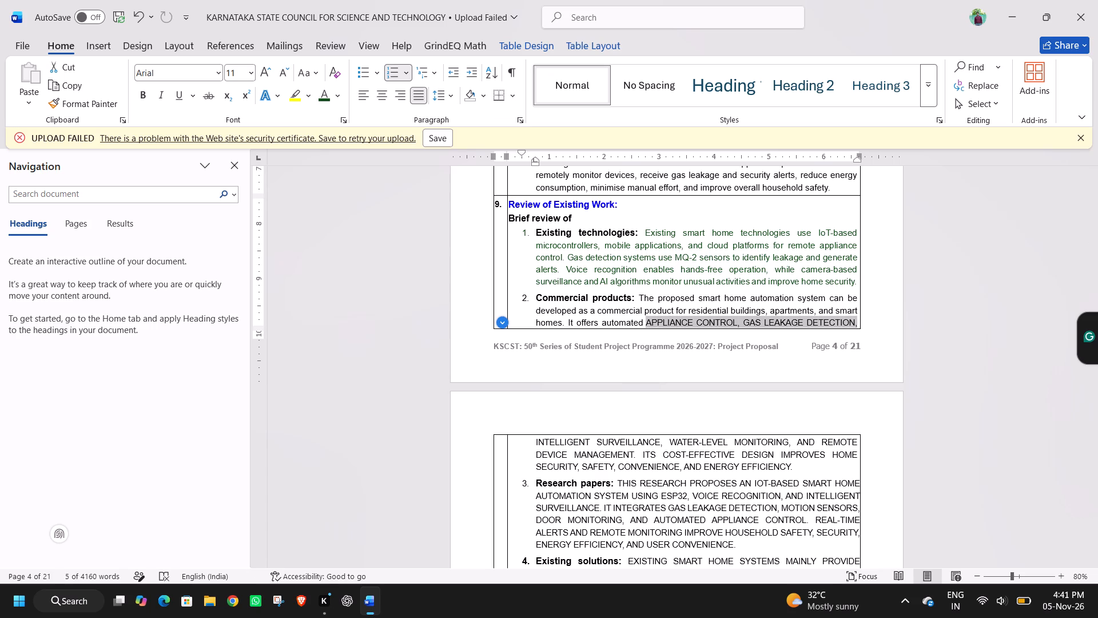
pyautogui.click(315, 77)
pyautogui.click(315, 98)
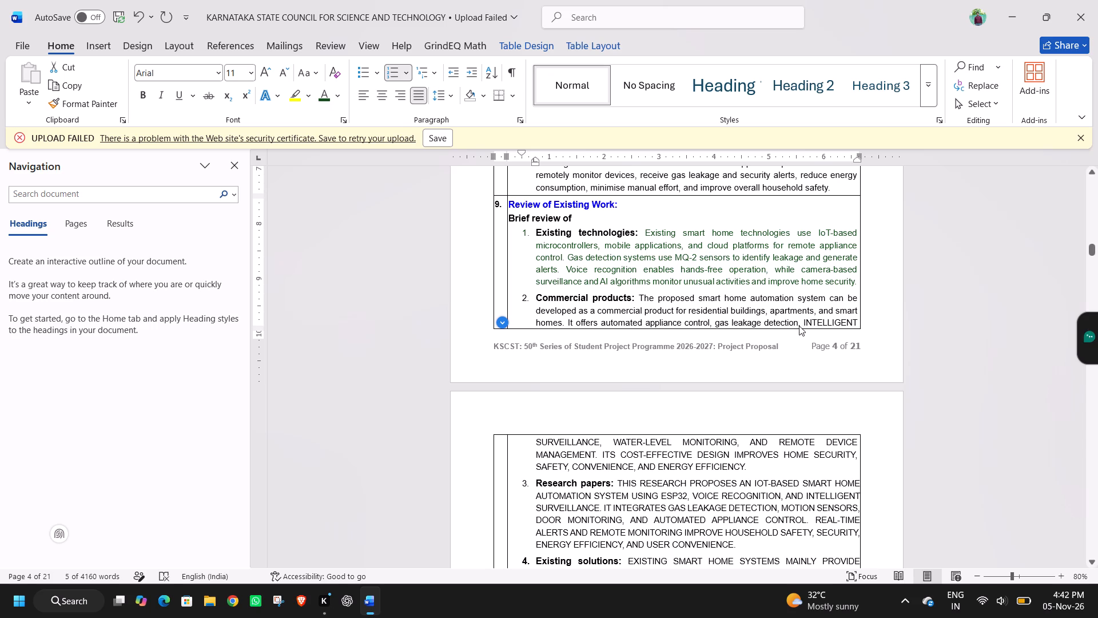
# Set the word "INTELLIGENT" at the end of page 4's Commercial products text to font size 11.5 and sentence case.
pyautogui.moveTo(801, 323); pyautogui.dragTo(829, 323)
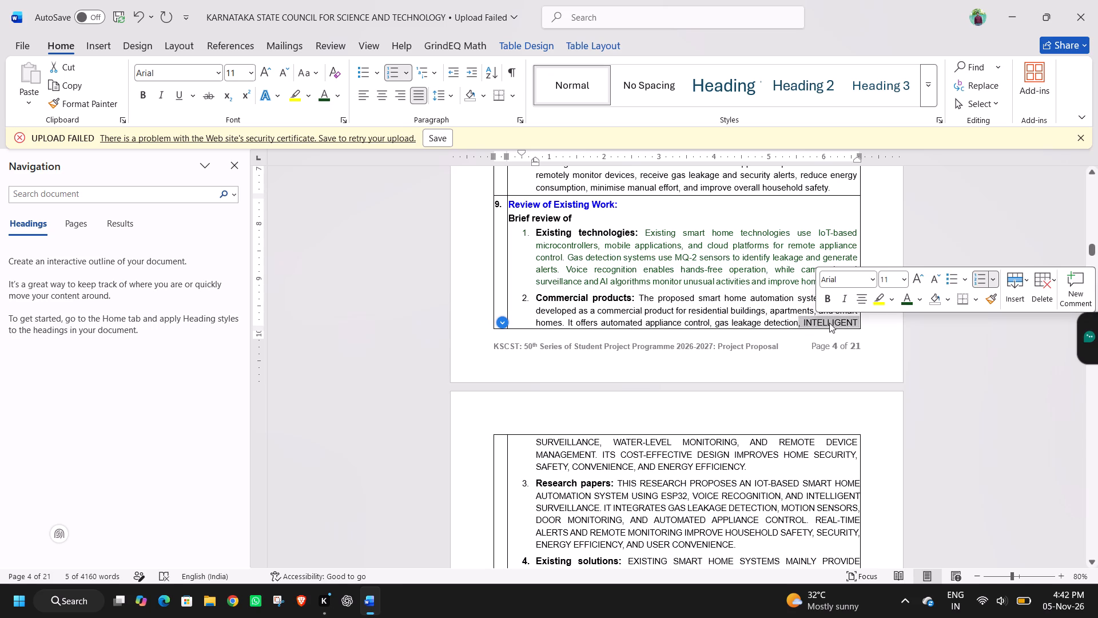
pyautogui.click(890, 282)
pyautogui.write('11.5')
pyautogui.press('Return')
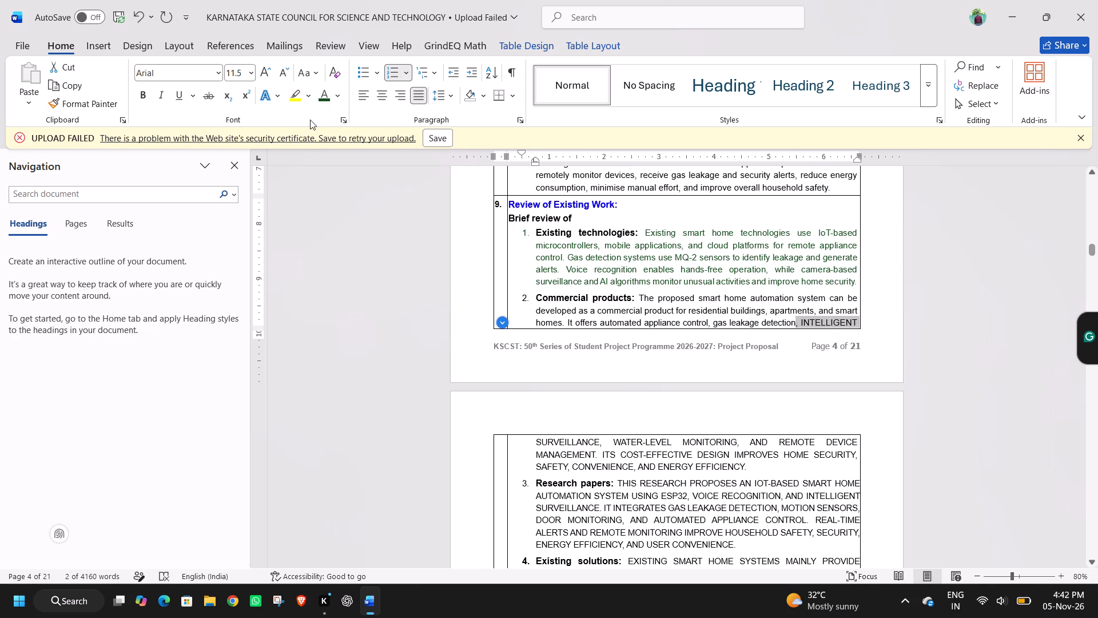
pyautogui.click(308, 81)
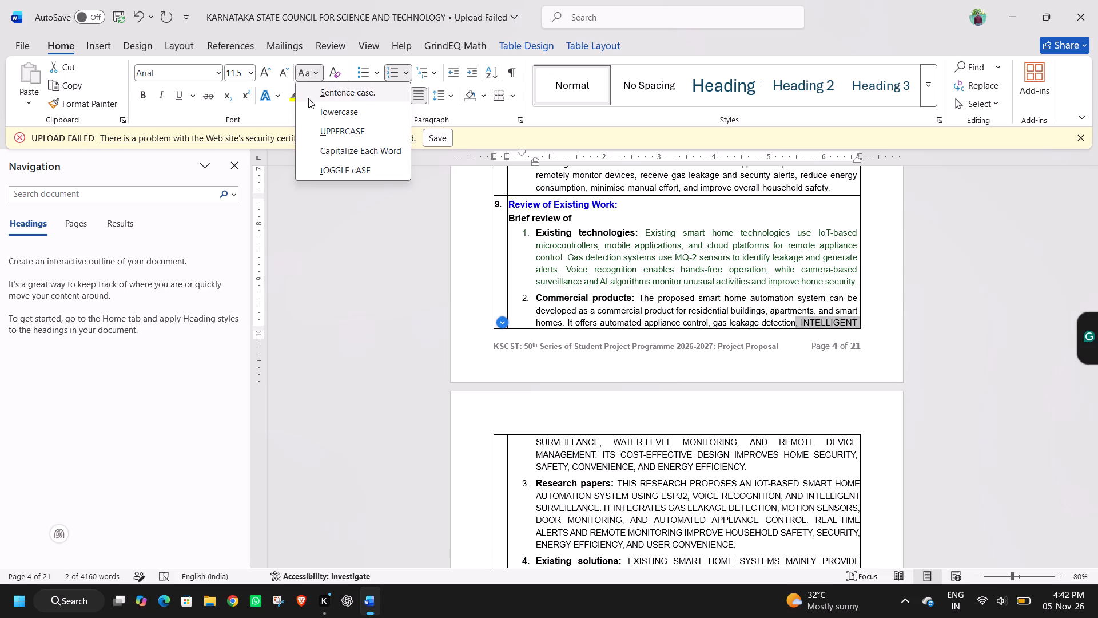
pyautogui.click(308, 98)
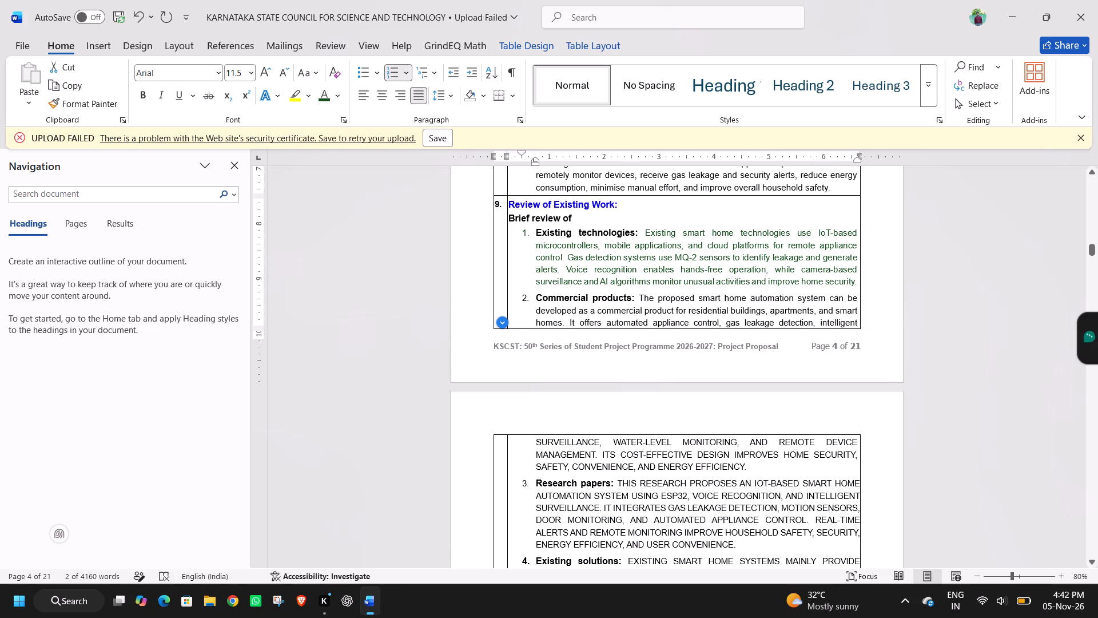
# Set the font size of the whole page 4 portion of the Commercial products text to 11.5.
pyautogui.moveTo(640, 299); pyautogui.dragTo(828, 330)
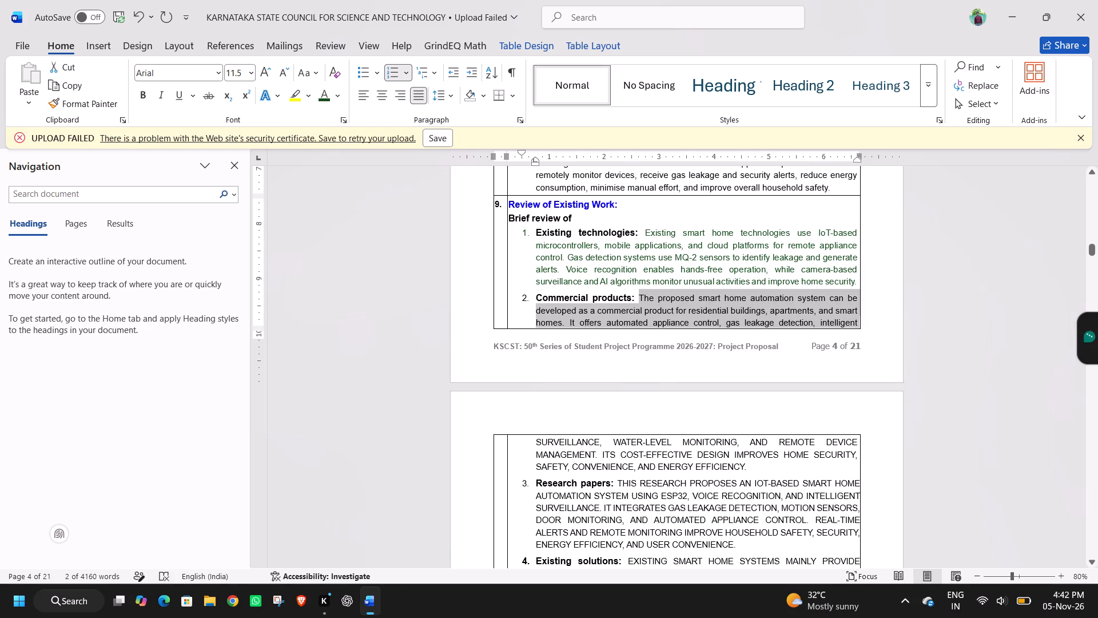
pyautogui.moveTo(828, 330); pyautogui.dragTo(839, 328)
pyautogui.click(897, 283)
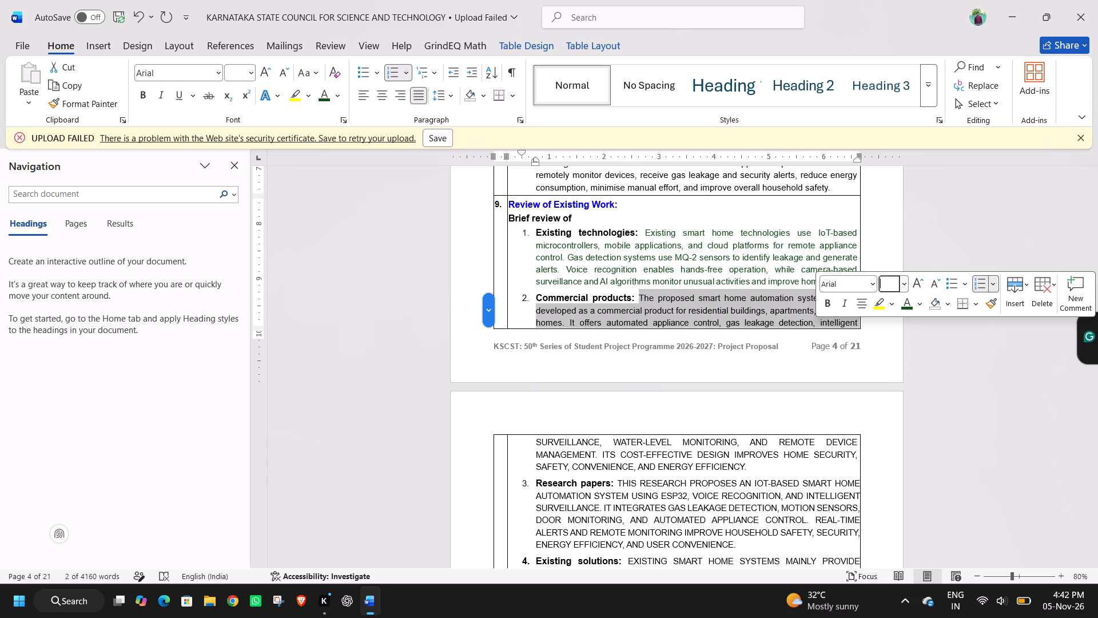
pyautogui.write('11.5')
pyautogui.press('Return')
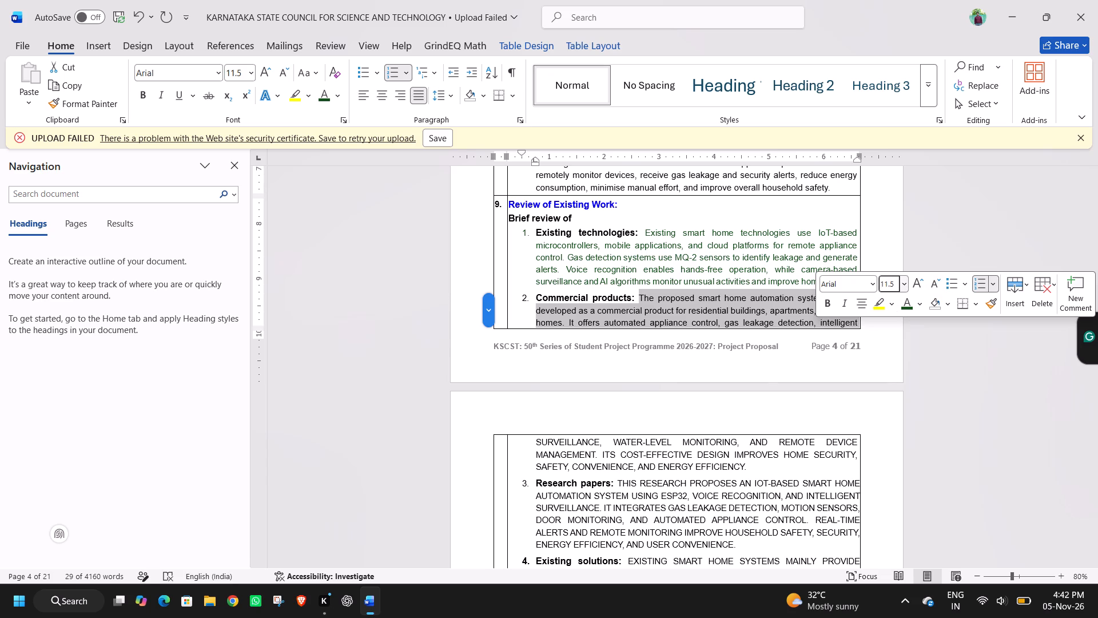
pyautogui.click(703, 411)
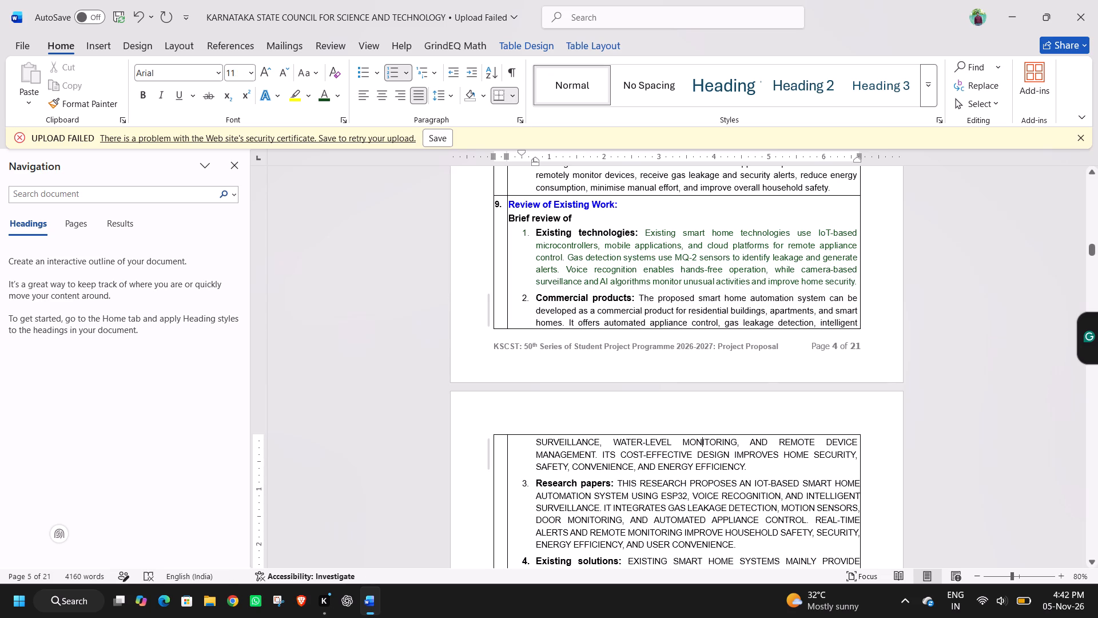
# Change the rest of the Commercial products text on page 5 to font size 11.5 and sentence case.
pyautogui.moveTo(752, 465); pyautogui.dragTo(546, 445)
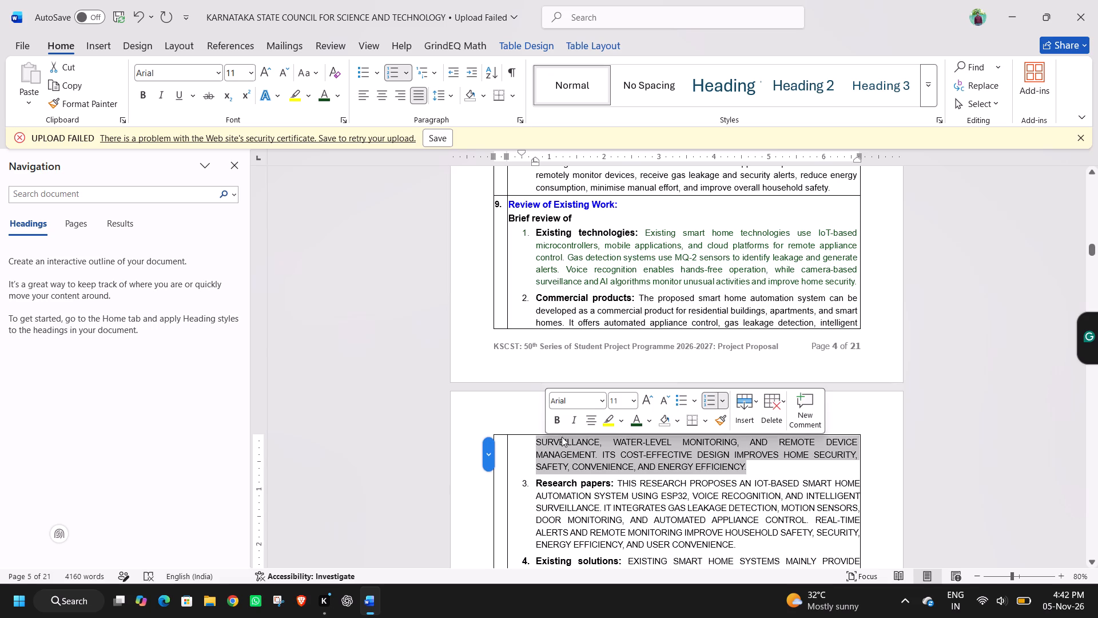
pyautogui.click(615, 402)
pyautogui.write('11.5')
pyautogui.press('Return')
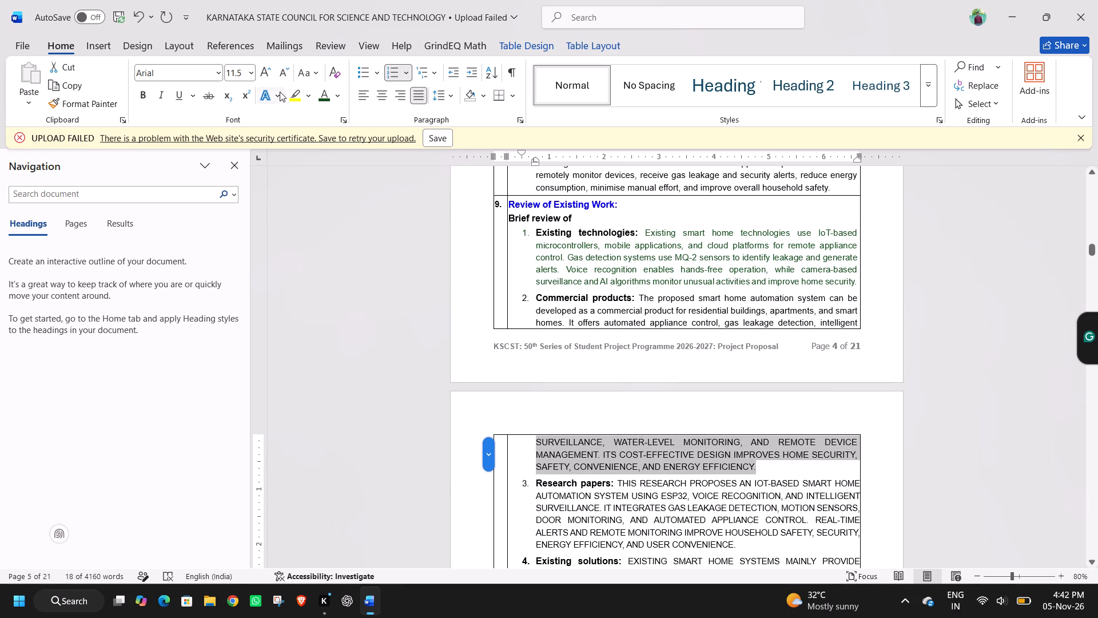
pyautogui.moveTo(312, 78); pyautogui.dragTo(323, 93)
pyautogui.click(323, 93)
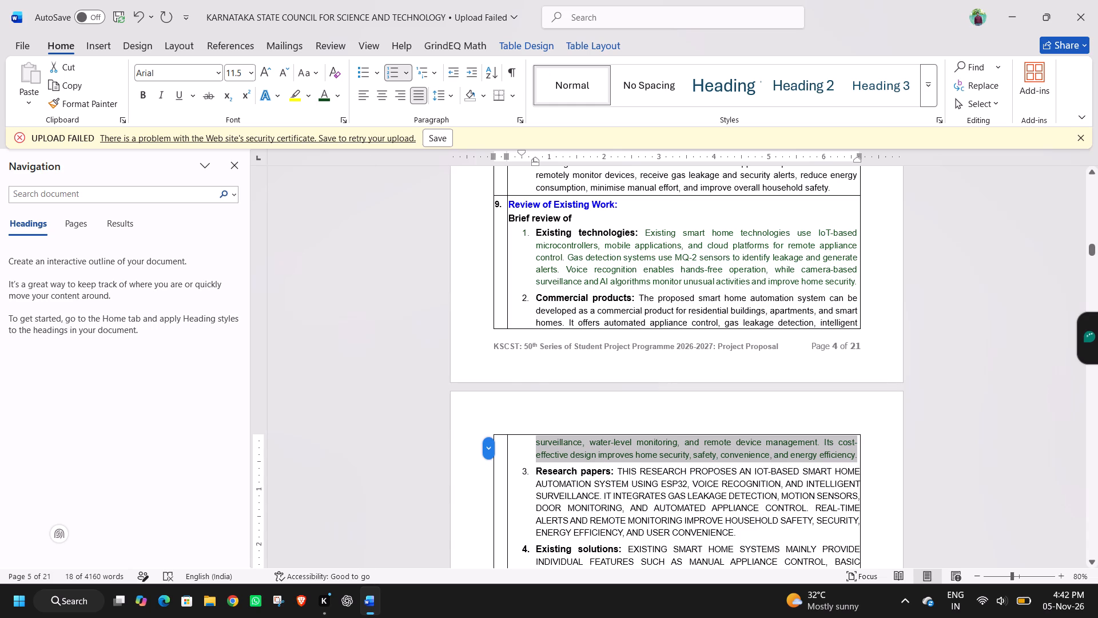
pyautogui.click(583, 453)
# Change the Research papers text under Review of Existing Work to sentence case with font size 11.5.
pyautogui.scroll(-1, 583, 453)
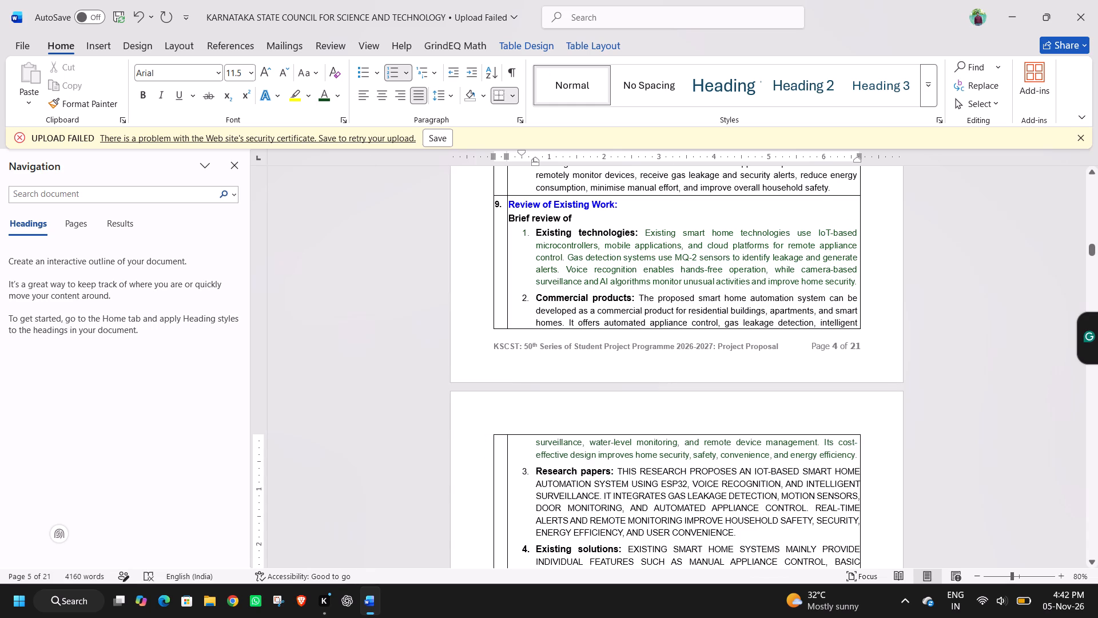
pyautogui.scroll(-1, 583, 453)
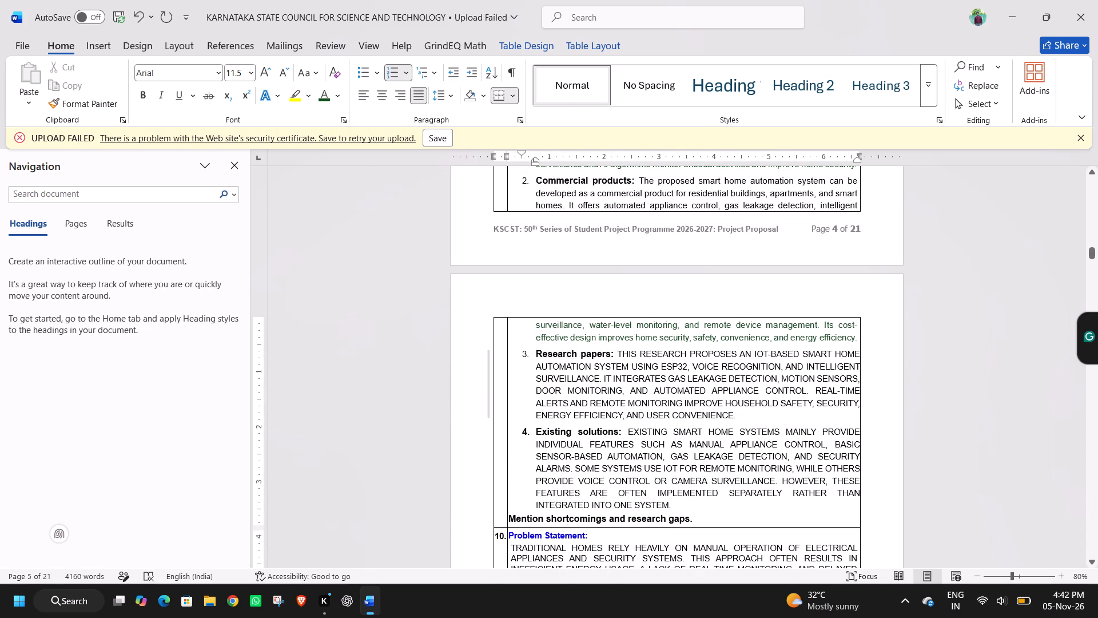
pyautogui.moveTo(617, 354); pyautogui.dragTo(734, 411)
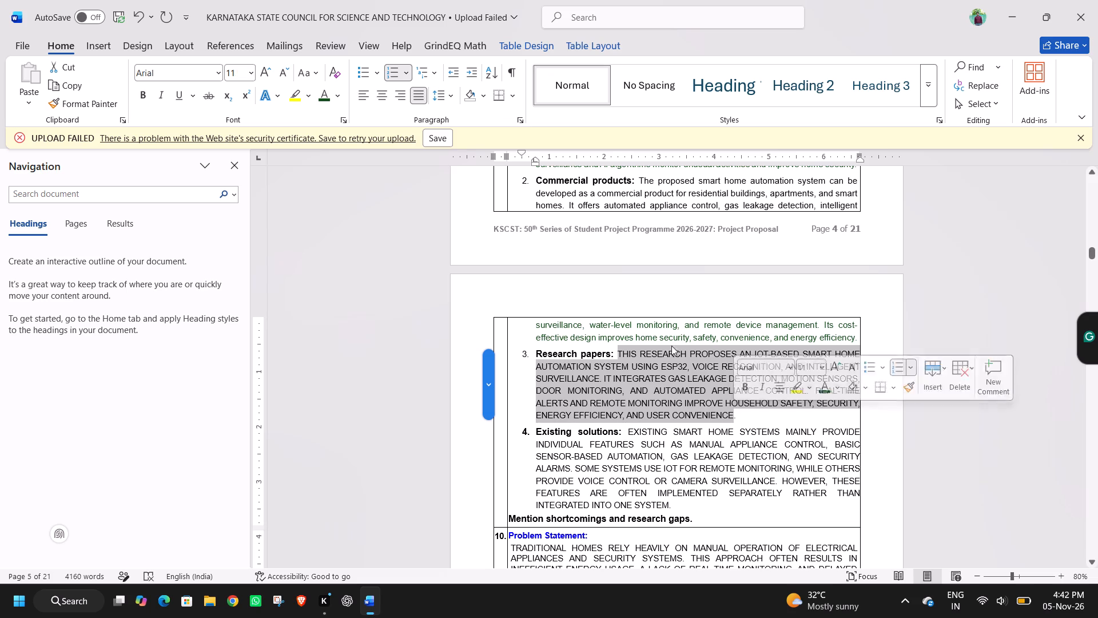
pyautogui.moveTo(307, 67); pyautogui.dragTo(311, 93)
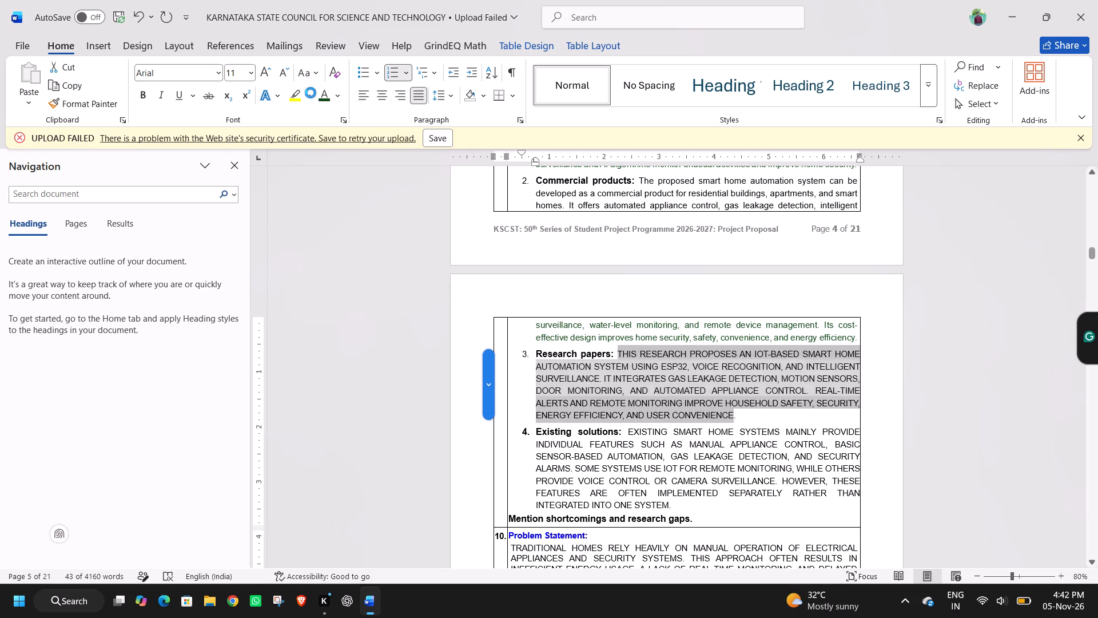
pyautogui.click(311, 93)
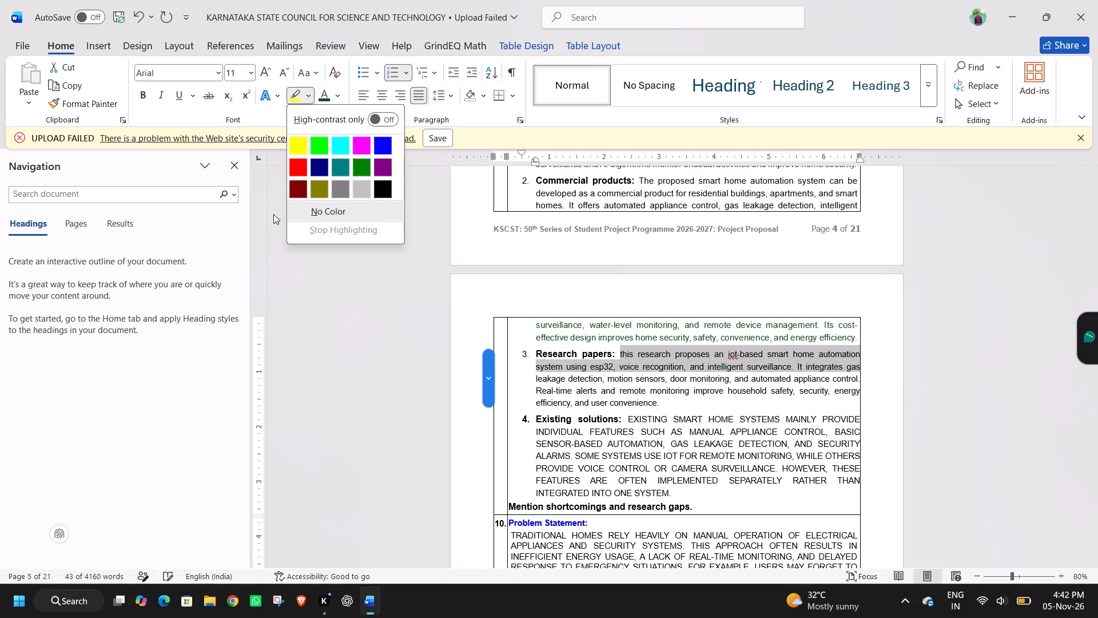
pyautogui.click(239, 75)
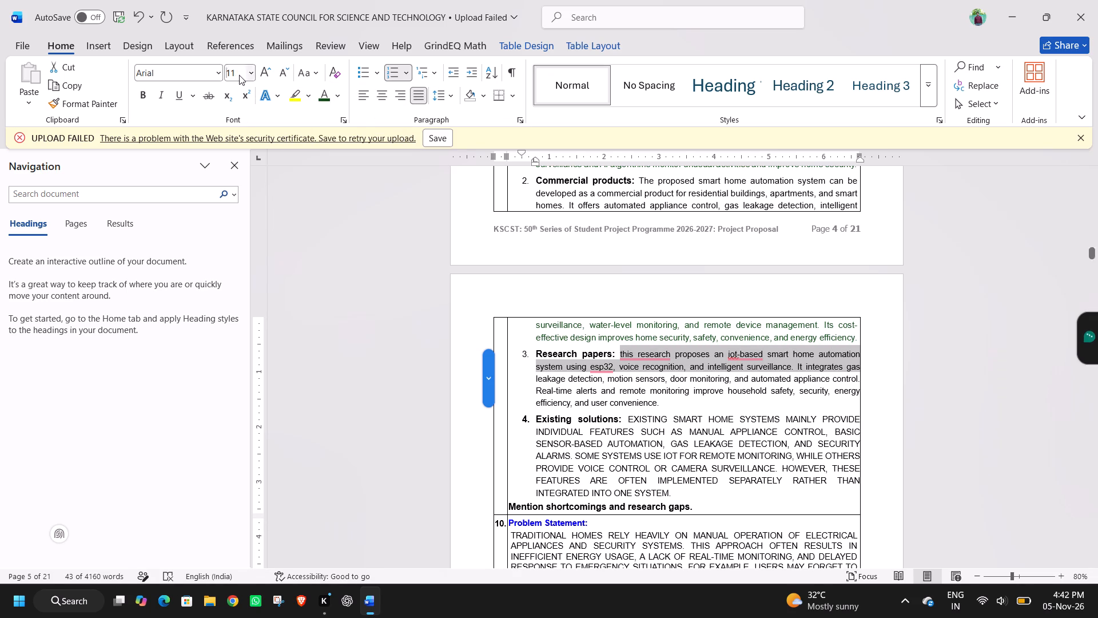
pyautogui.write('11.5')
pyautogui.press('Return')
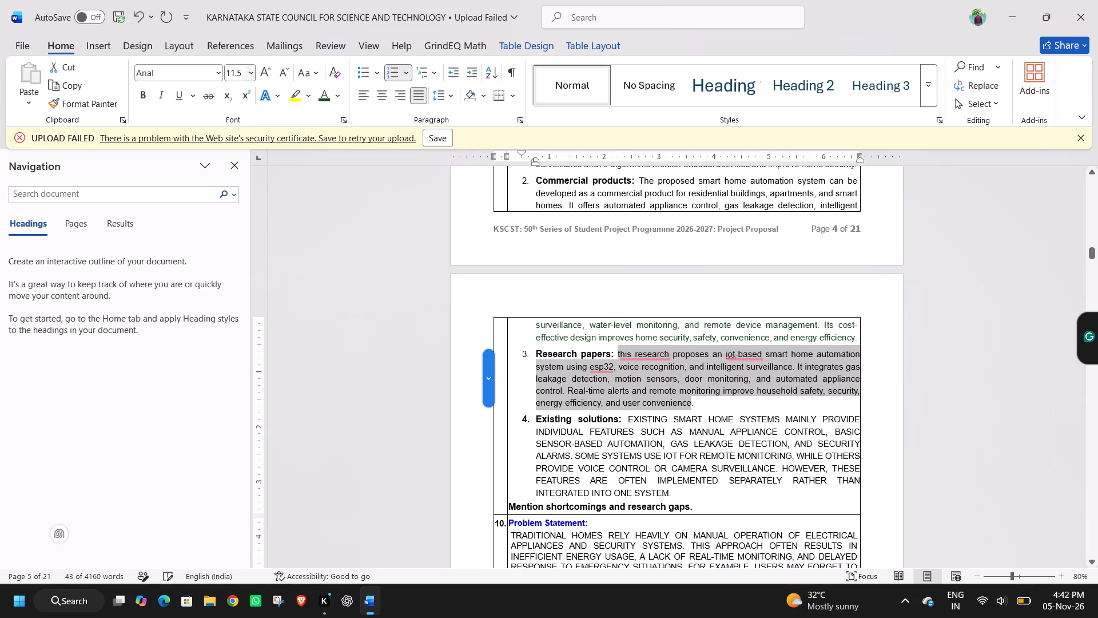
# Correct the capitalization in the Research papers text to "This", "IoT-based" and "ESP32".
pyautogui.click(651, 381)
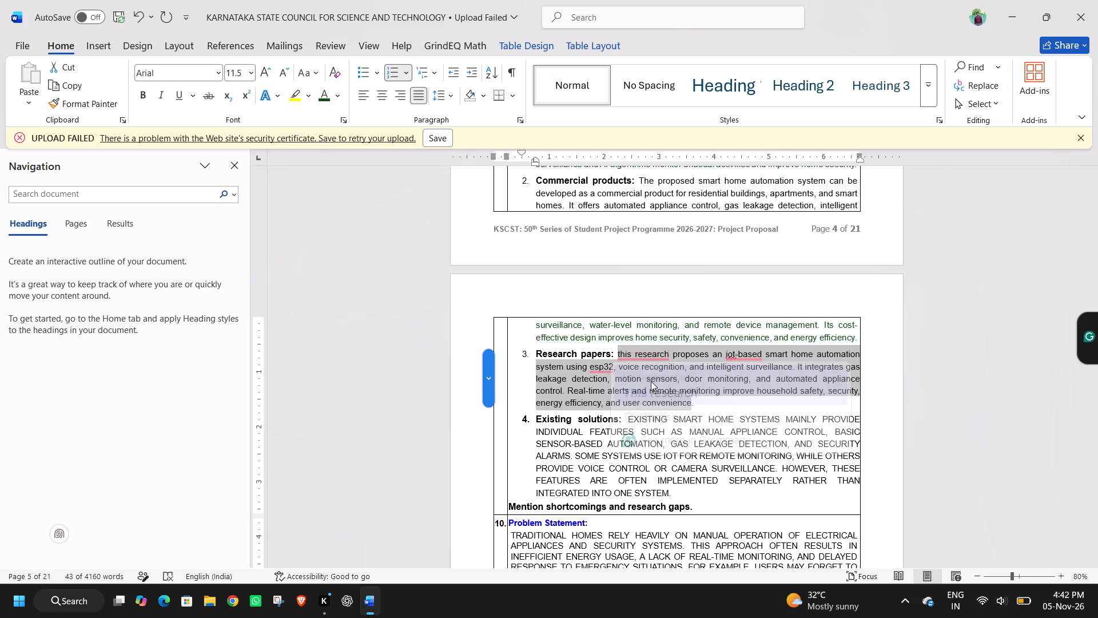
pyautogui.click(758, 382)
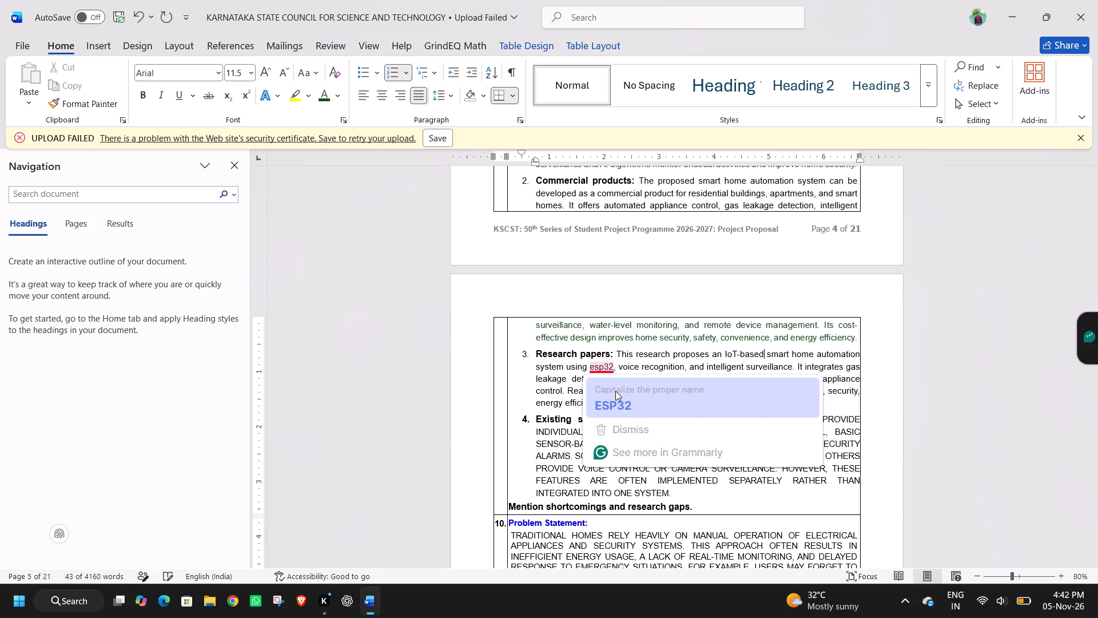
pyautogui.click(615, 391)
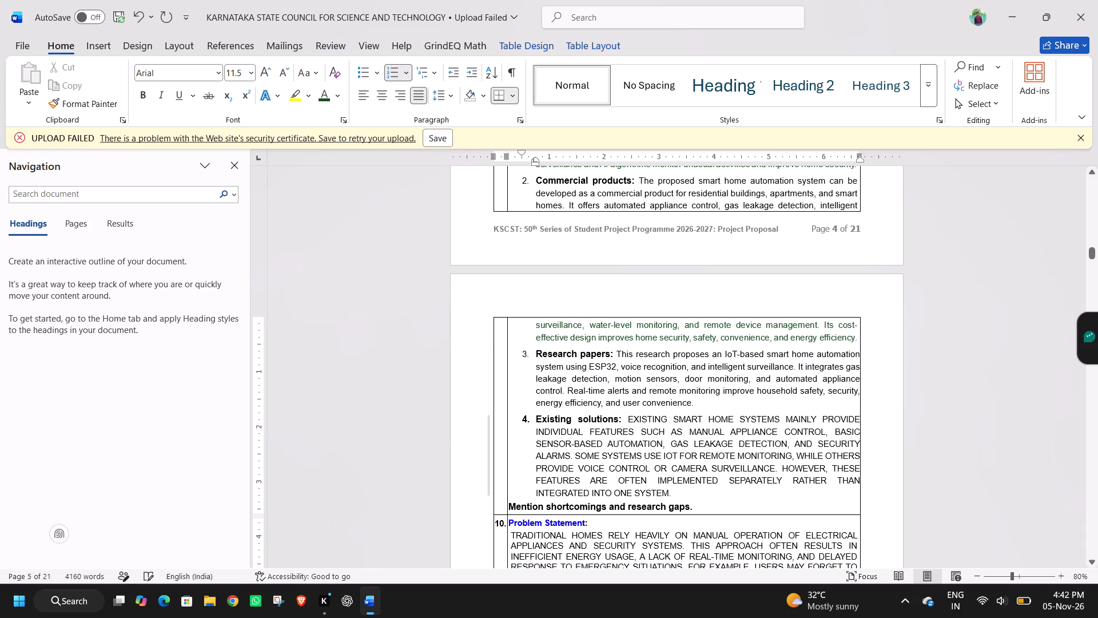
# Change the Existing solutions text under Review of Existing Work to font size 11.5 and sentence case.
pyautogui.moveTo(627, 422); pyautogui.dragTo(673, 493)
pyautogui.click(749, 450)
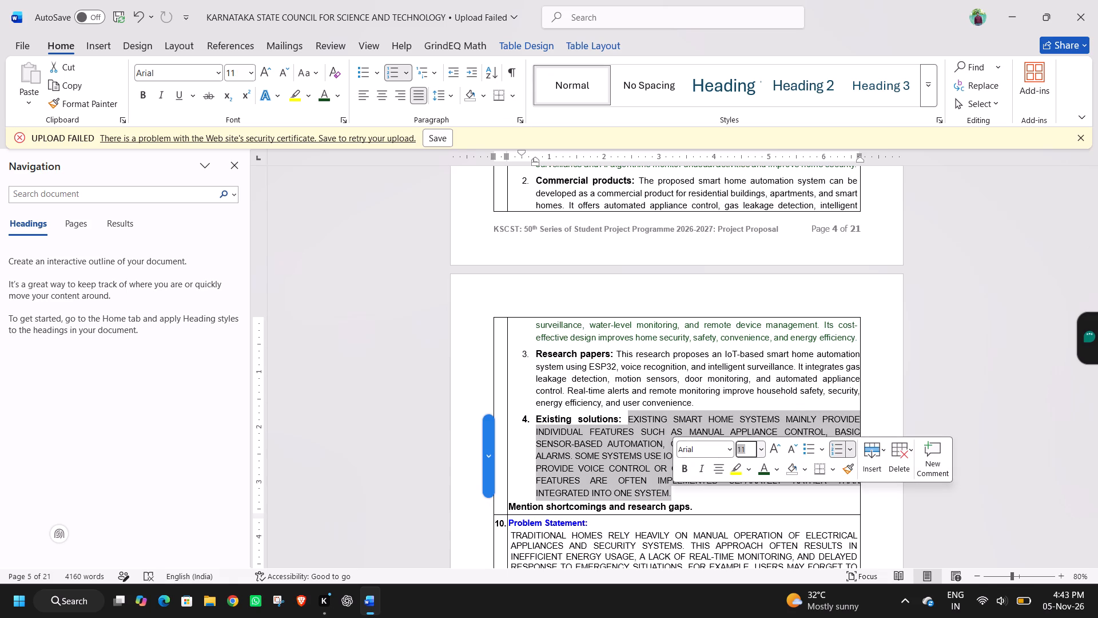
pyautogui.write('11.5')
pyautogui.press('Return')
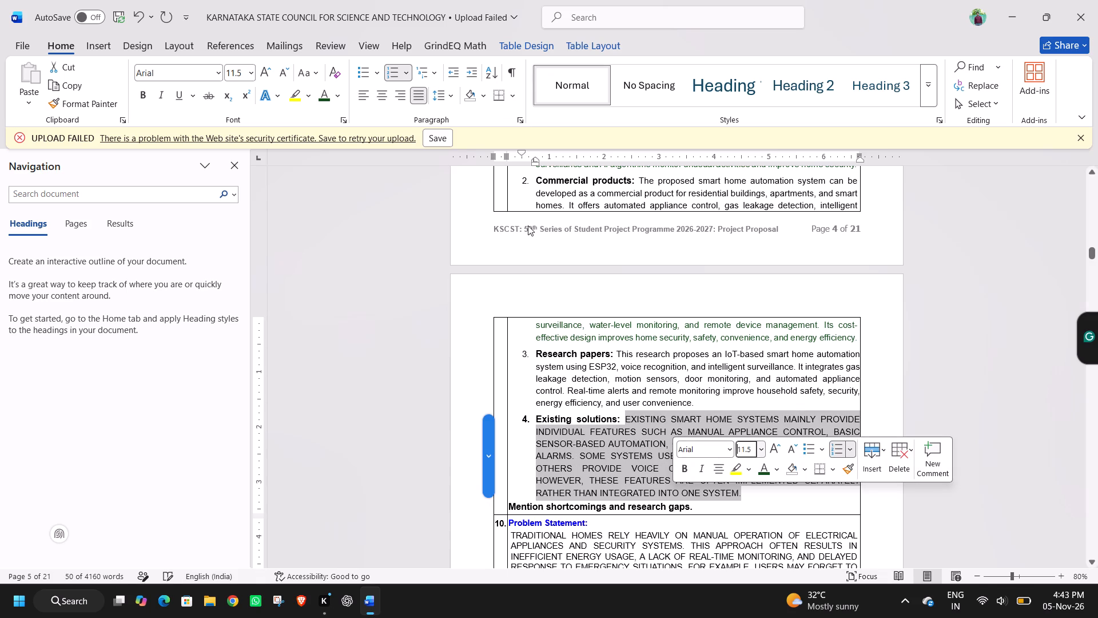
pyautogui.click(306, 76)
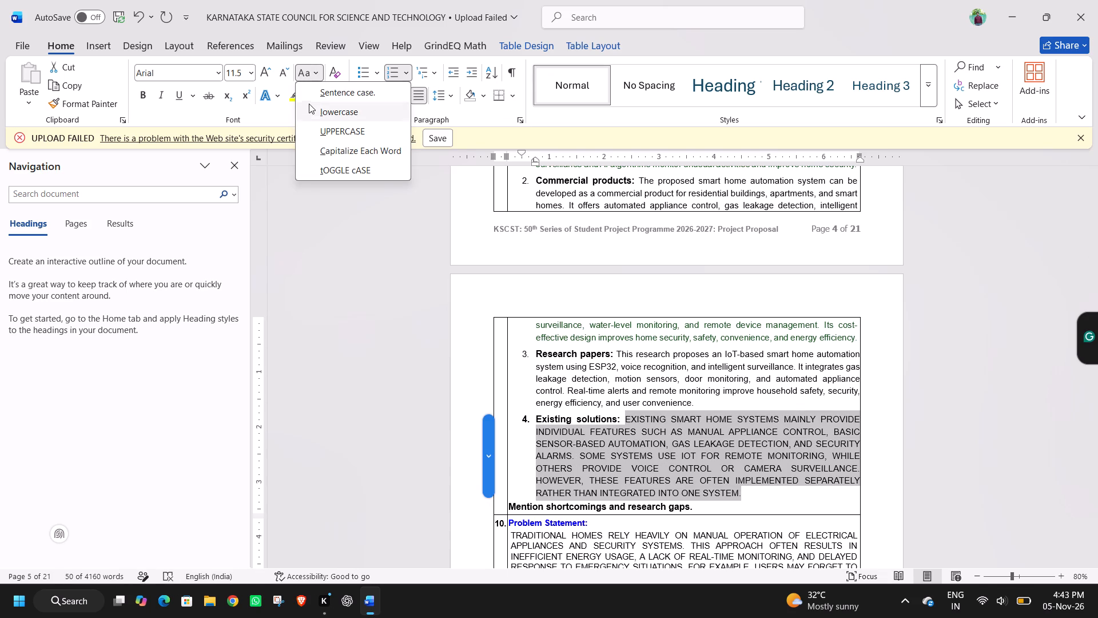
pyautogui.click(310, 98)
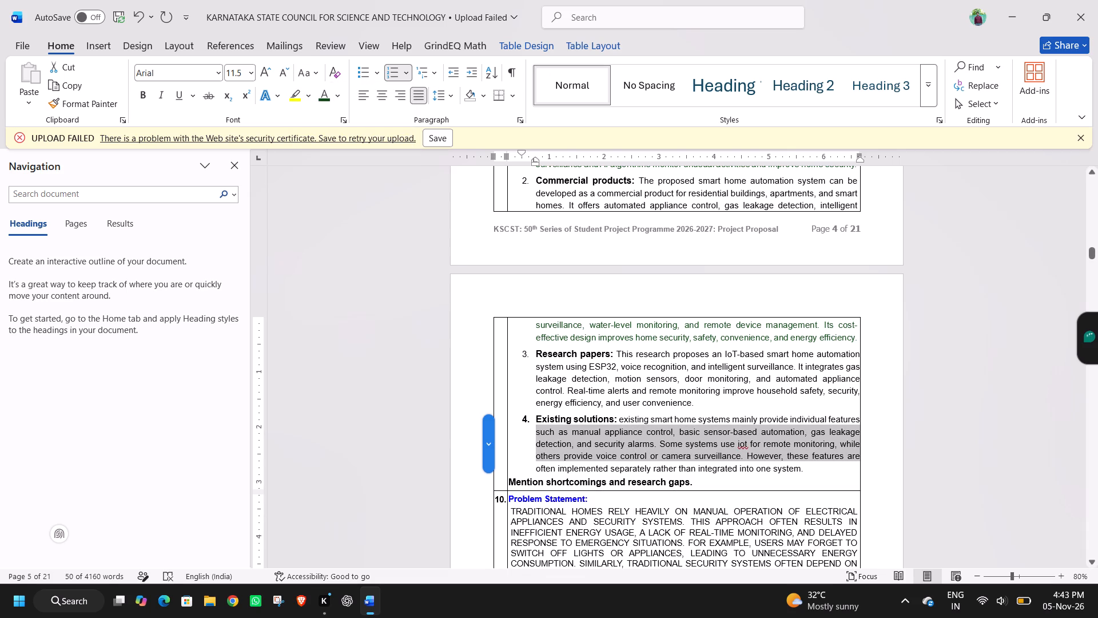
# Correct the capitalization in the Existing solutions text to "Existing" and "IoT".
pyautogui.click(623, 431)
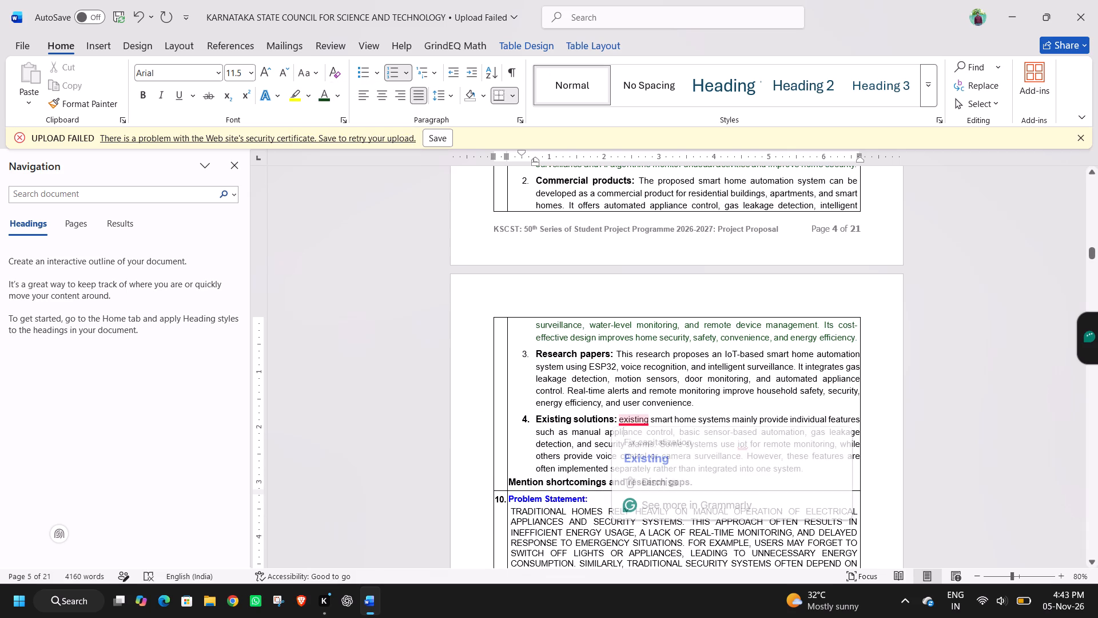
pyautogui.click(632, 453)
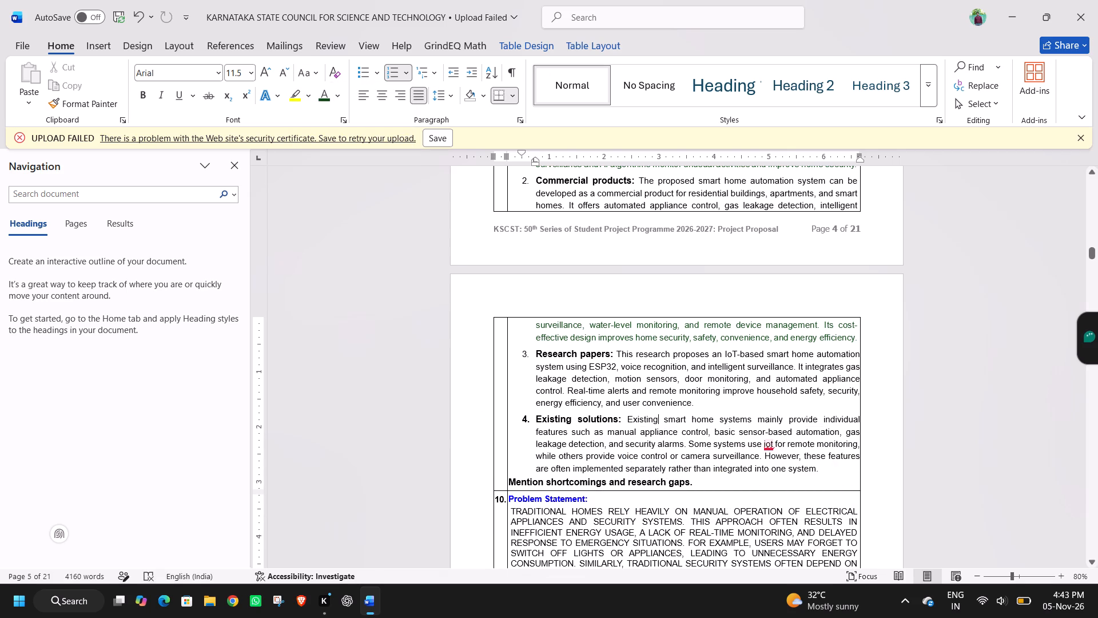
pyautogui.click(781, 477)
# Look over the edited text on pages 4 and 5, including Review of Existing Work and the Problem Statement section.
pyautogui.scroll(-1, 781, 477)
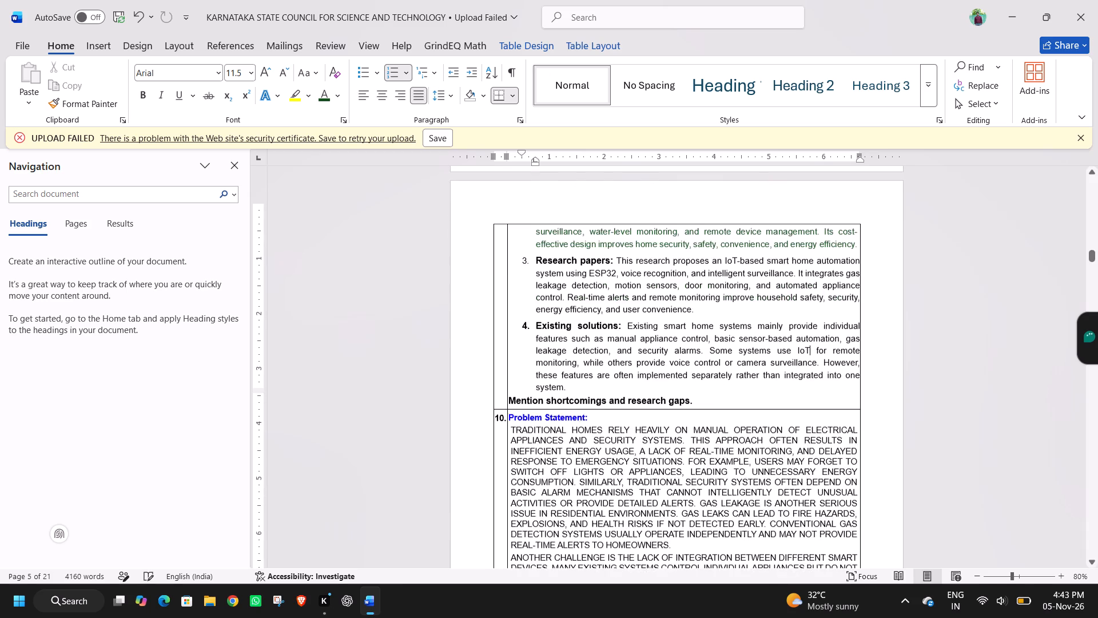
pyautogui.scroll(-2, 781, 477)
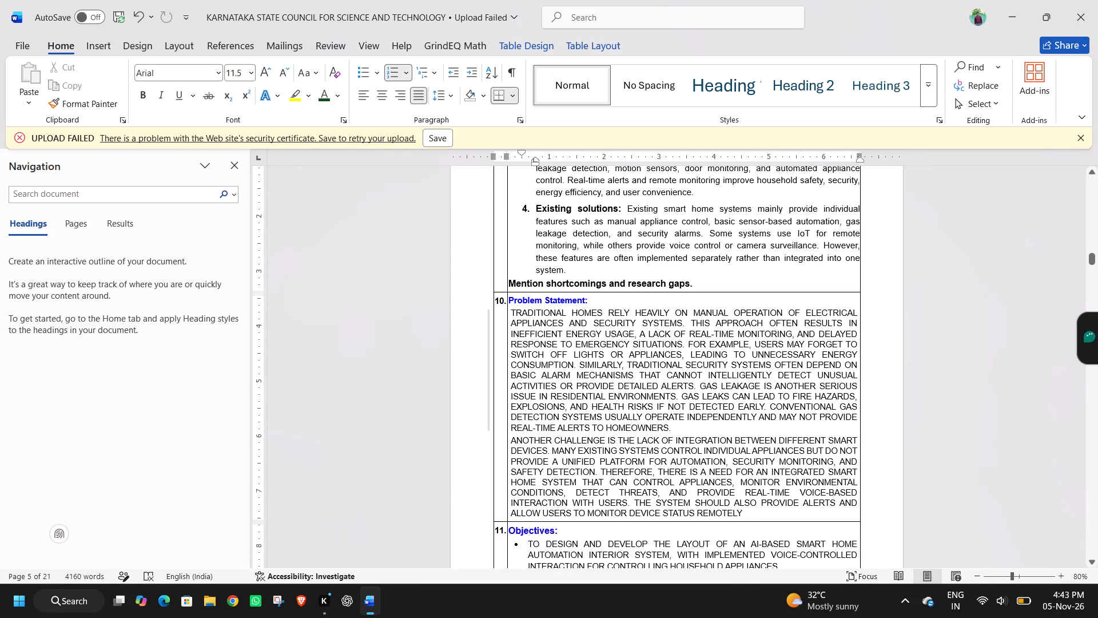
pyautogui.scroll(2, 815, 386)
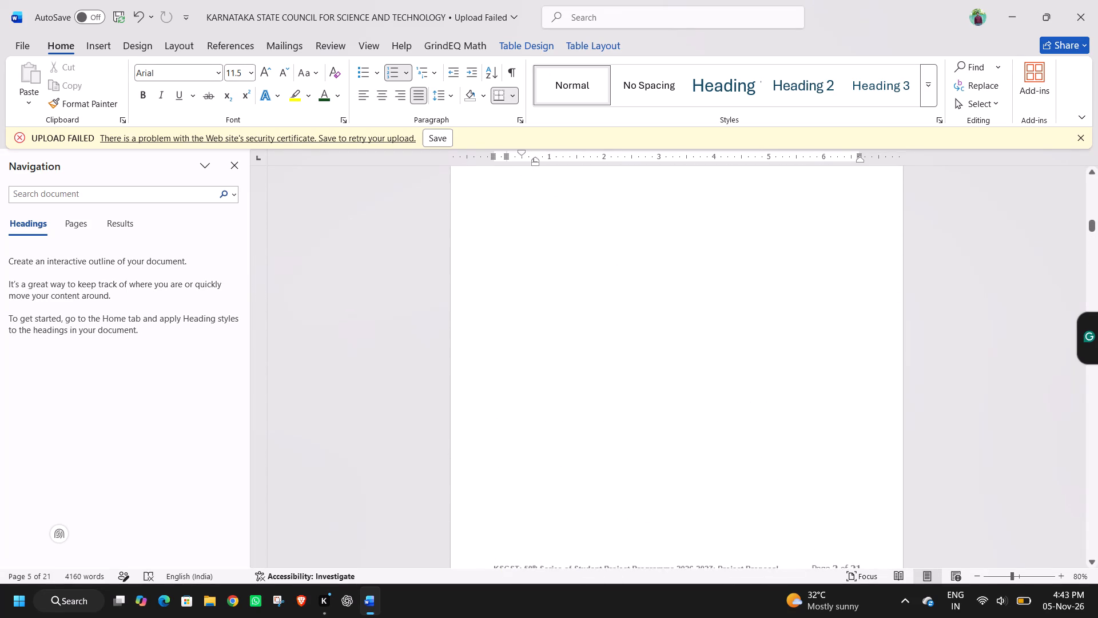
pyautogui.scroll(-1, 815, 386)
pyautogui.scroll(3, 815, 386)
pyautogui.scroll(-4, 815, 386)
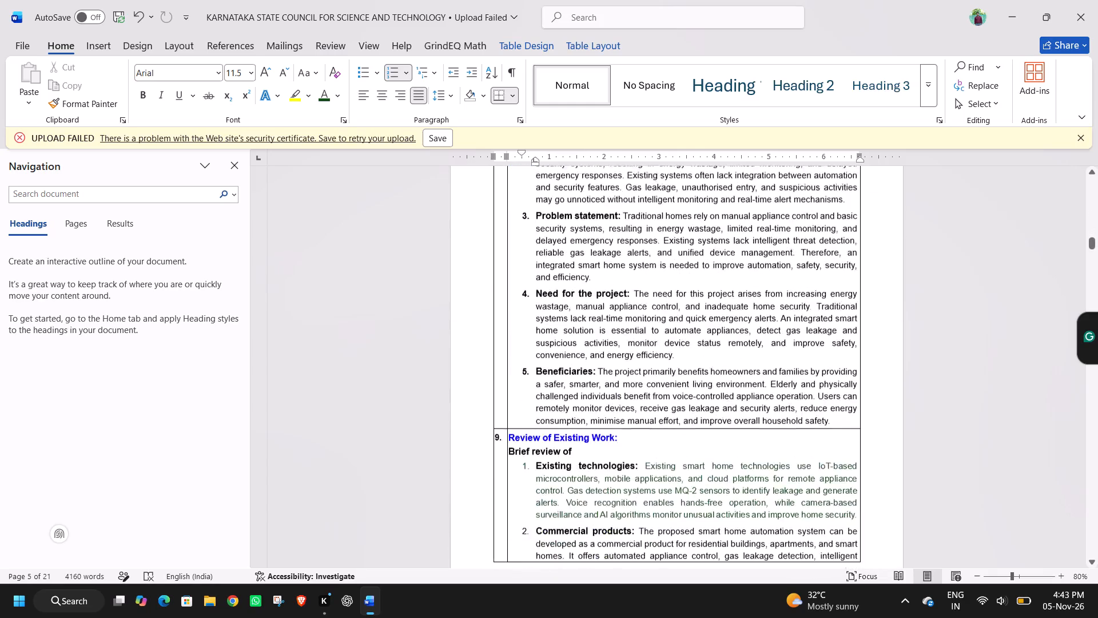
pyautogui.scroll(-3, 815, 386)
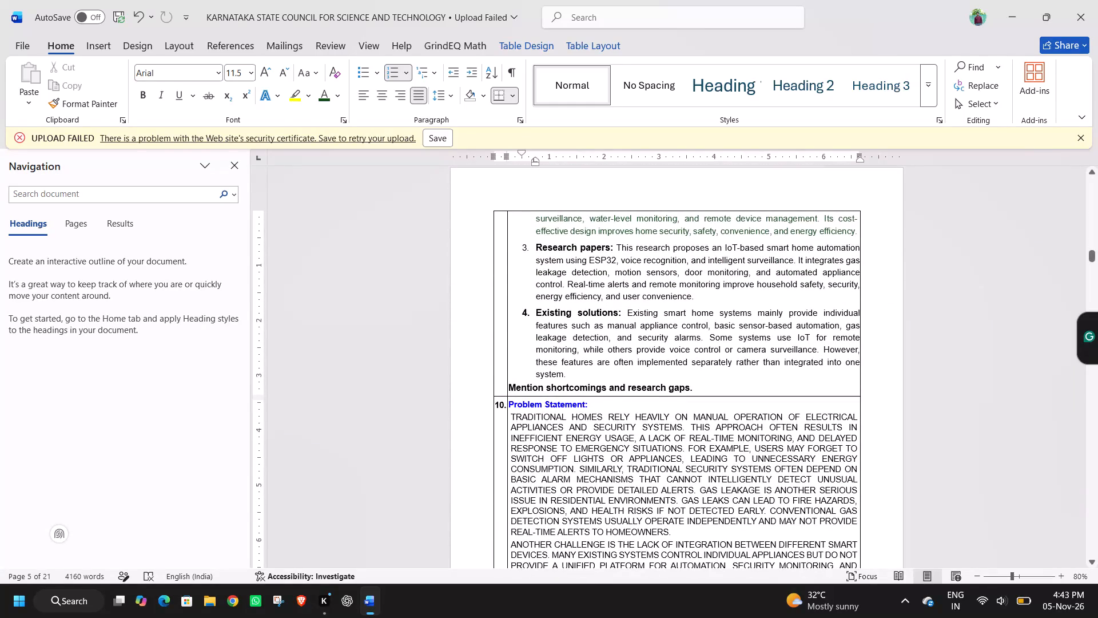
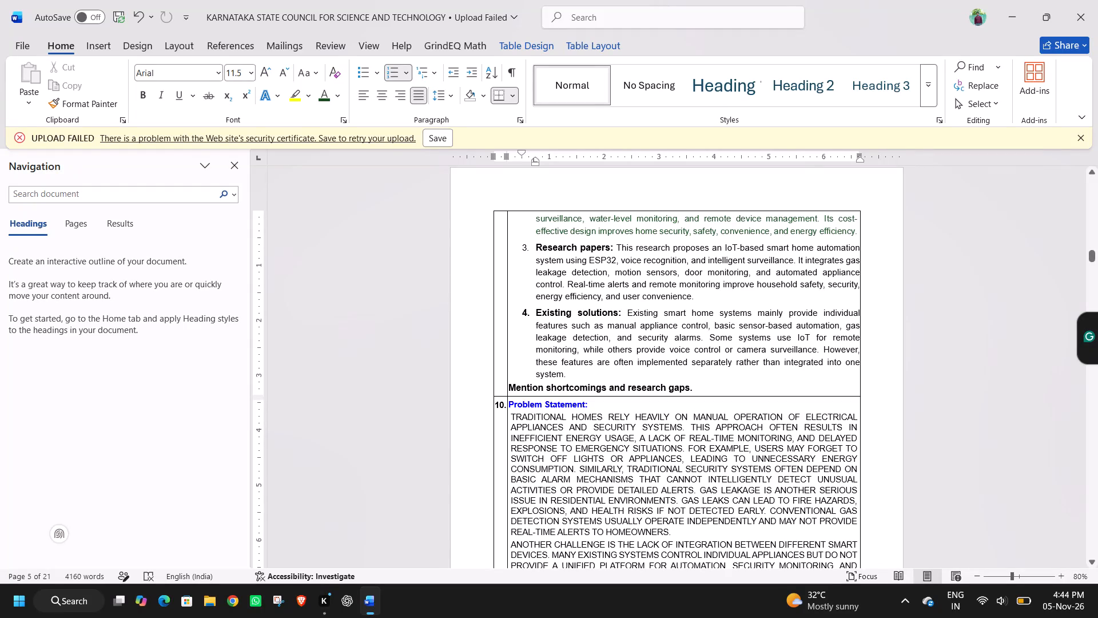
# Select the line "Mention shortcomings and research gaps." at the end of the Existing solutions text, above the Problem Statement.
pyautogui.click(701, 389)
pyautogui.moveTo(701, 389); pyautogui.dragTo(534, 390)
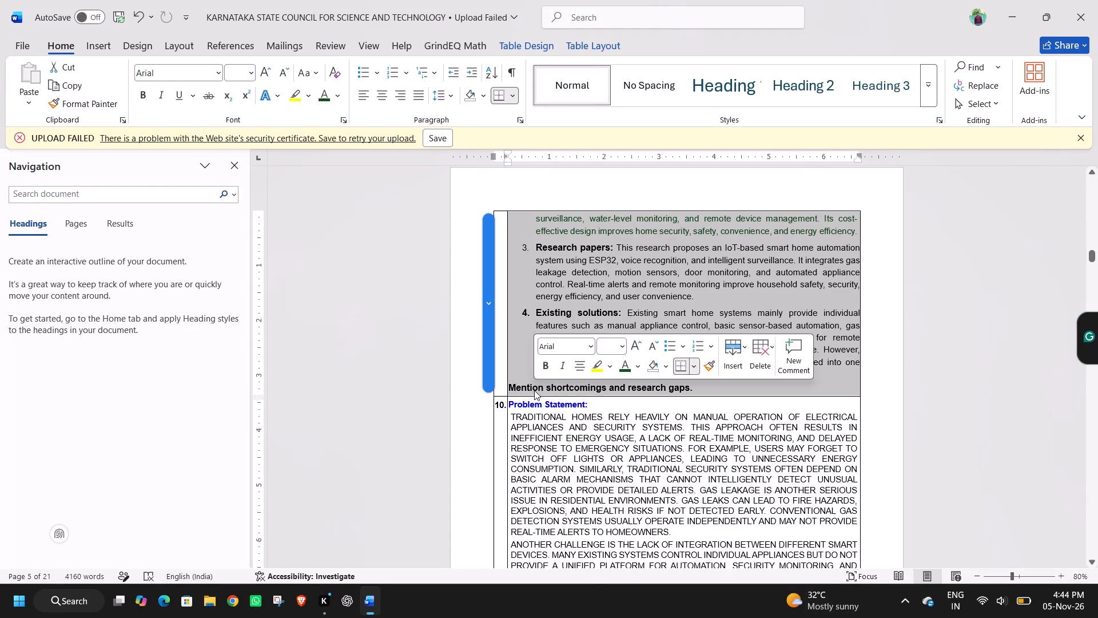
pyautogui.click(534, 390)
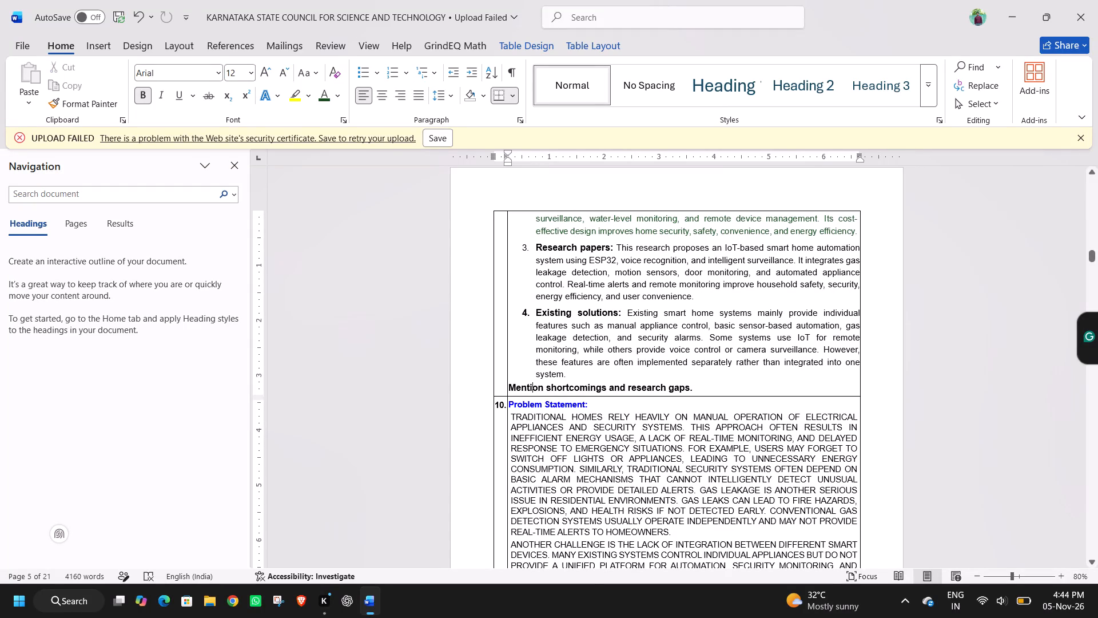
pyautogui.click(509, 381)
pyautogui.click(509, 381)
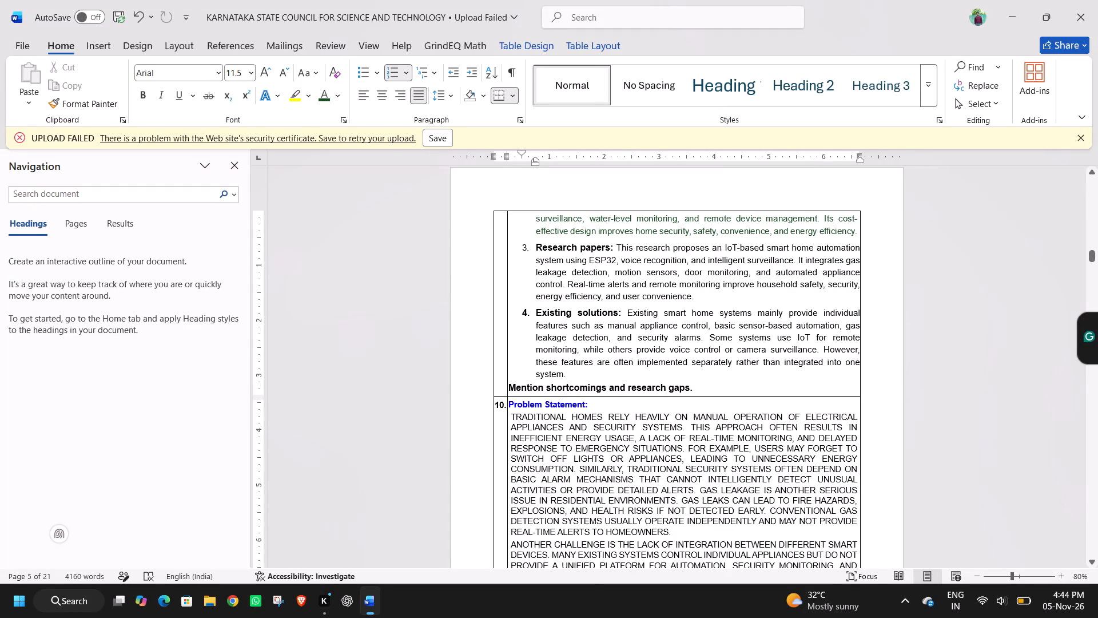
pyautogui.press('Down')
pyautogui.press('Left')
pyautogui.press('Left')
pyautogui.press('Left')
pyautogui.press('Left')
pyautogui.press('Left')
pyautogui.press('Left')
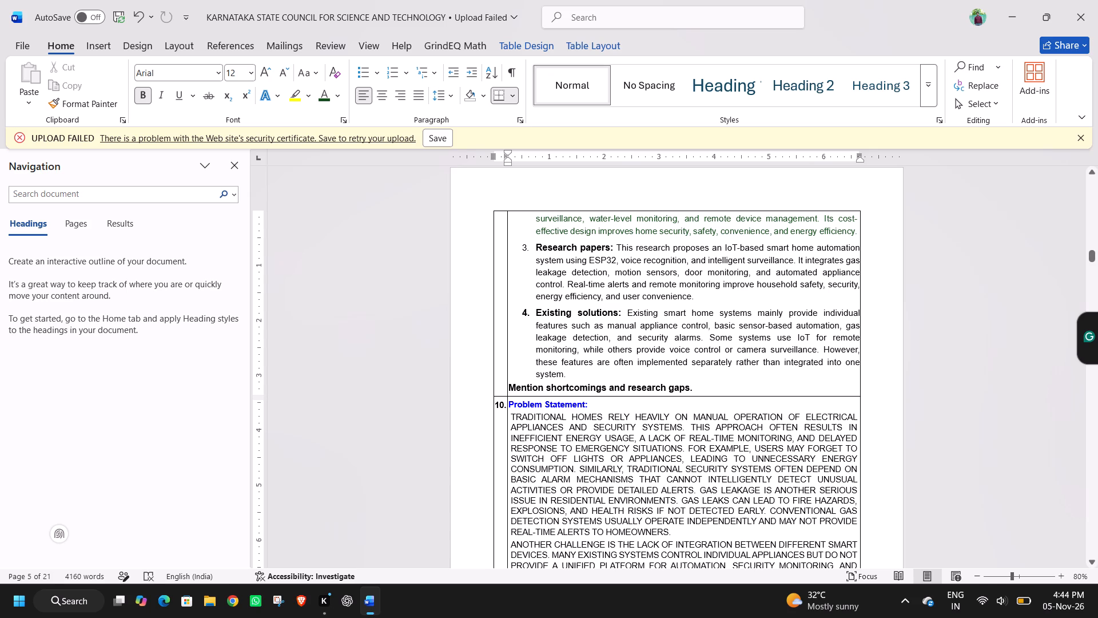
pyautogui.hotkey('shift', 'Right')
pyautogui.hotkey('shift', 'Right')
pyautogui.hotkey('shift', 'Right')
pyautogui.hotkey('shift', 'Right')
pyautogui.hotkey('shift', 'Right')
pyautogui.hotkey('shift', 'Right')
pyautogui.hotkey('shift', 'Right')
pyautogui.hotkey('shift', 'Right')
pyautogui.hotkey('shift', 'Right')
pyautogui.hotkey('shift', 'Right')
pyautogui.hotkey('shift', 'Right')
pyautogui.hotkey('shift', 'Right')
pyautogui.hotkey('shift', 'Right')
pyautogui.hotkey('shift', 'Right')
pyautogui.hotkey('shift', 'Right')
pyautogui.hotkey('shift', 'Right')
pyautogui.hotkey('shift', 'Right')
pyautogui.hotkey('shift', 'Right')
pyautogui.hotkey('shift', 'Right')
pyautogui.hotkey('shift', 'Right')
pyautogui.hotkey('shift', 'Right')
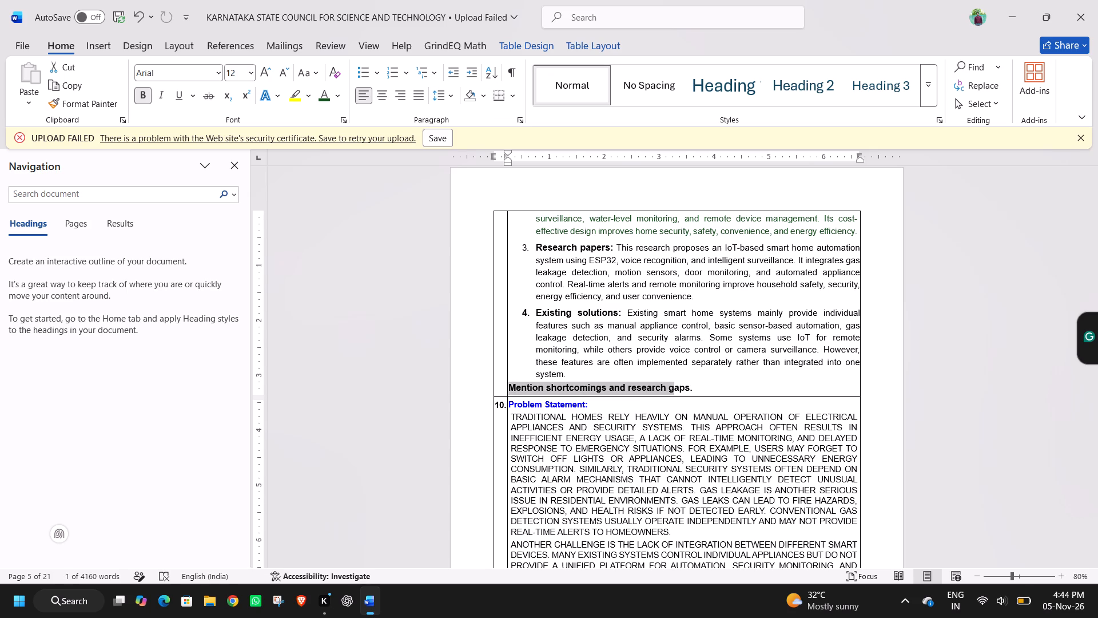
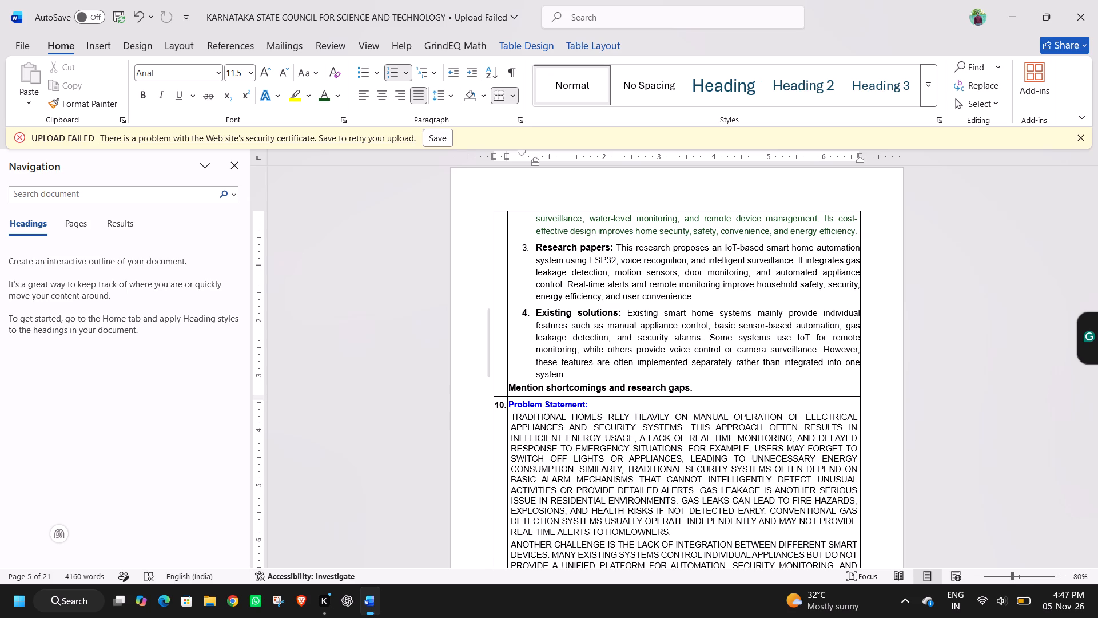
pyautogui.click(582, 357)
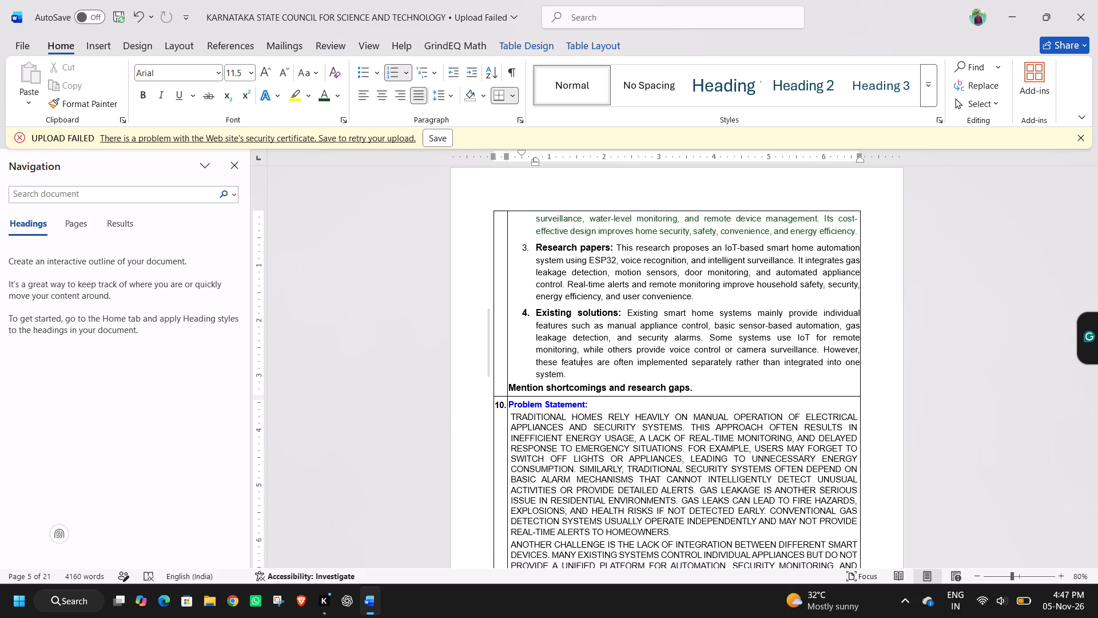
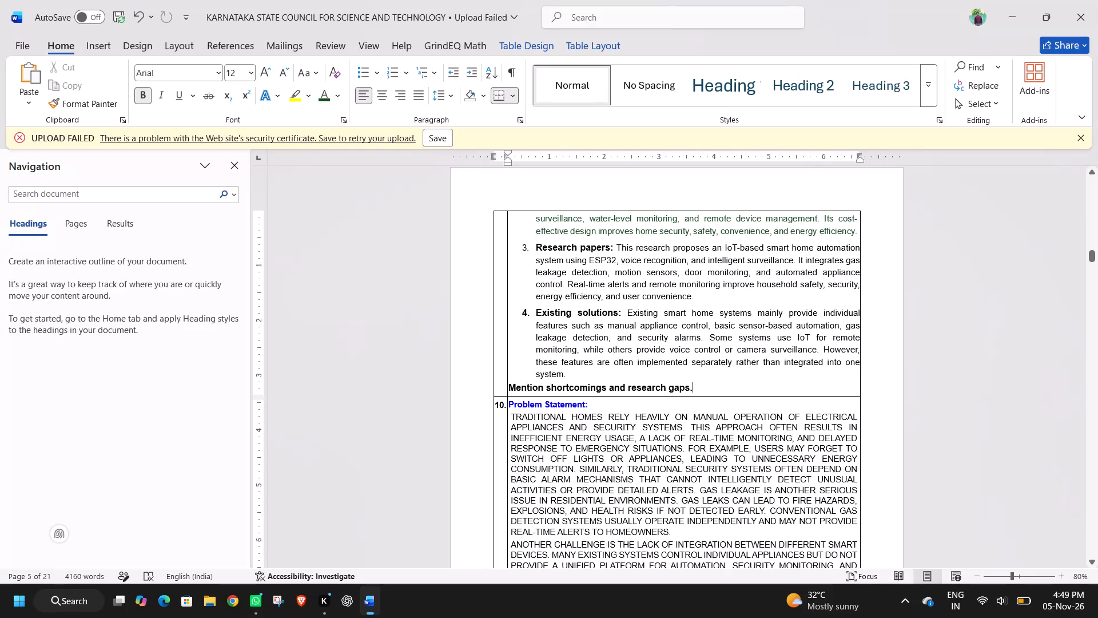
# Paste the copied paragraph on smart home system limitations and research gaps on a new line below "Mention shortcomings and research gaps.".
pyautogui.press('Return')
pyautogui.hotkey('ctrl', 'v')
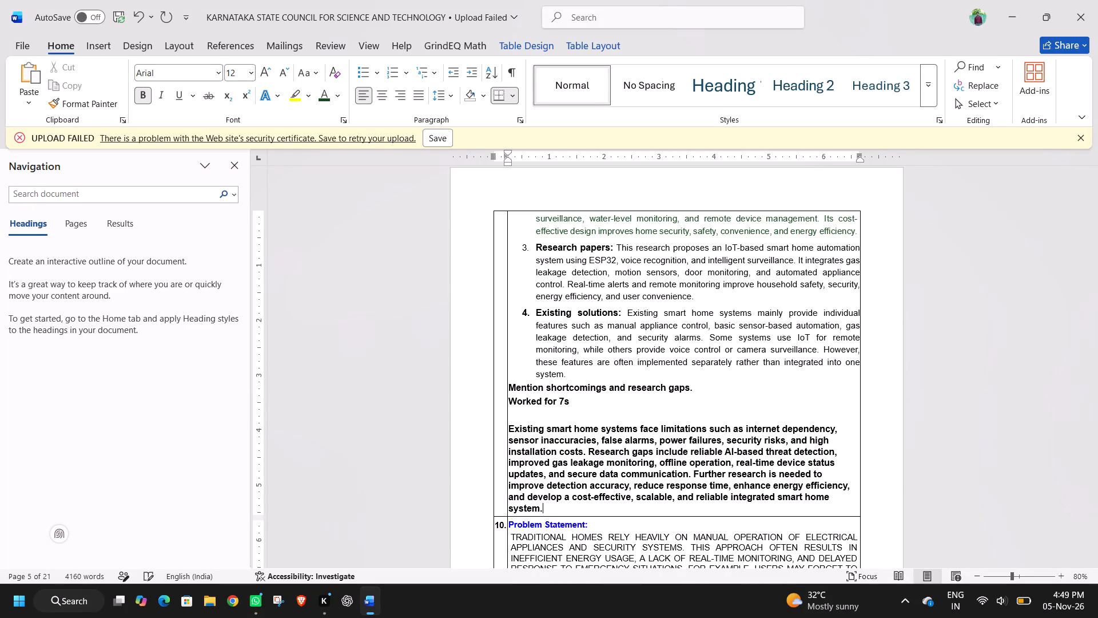
# Delete the blank line and the stray "Worked for 7s" line above the pasted research gaps paragraph.
pyautogui.click(595, 415)
pyautogui.press('BackSpace')
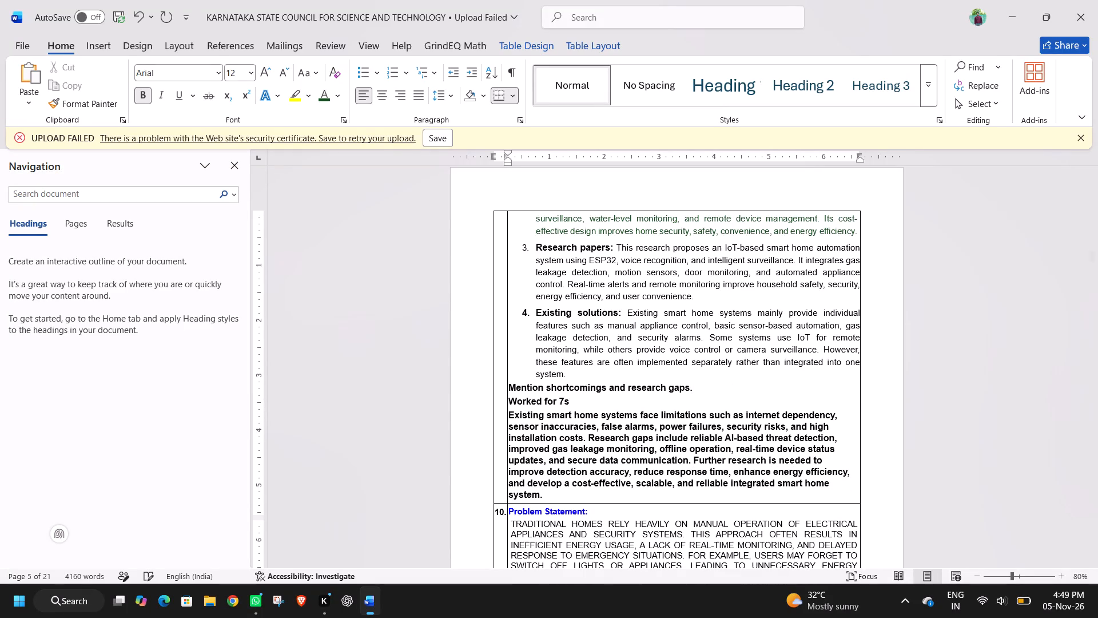
pyautogui.press('BackSpace')
pyautogui.press('BackSpace')
pyautogui.press('BackSpace')
pyautogui.press('BackSpace')
pyautogui.press('BackSpace')
pyautogui.press('BackSpace')
pyautogui.press('BackSpace')
pyautogui.press('BackSpace')
pyautogui.press('BackSpace')
pyautogui.press('BackSpace')
pyautogui.press('BackSpace')
pyautogui.press('BackSpace')
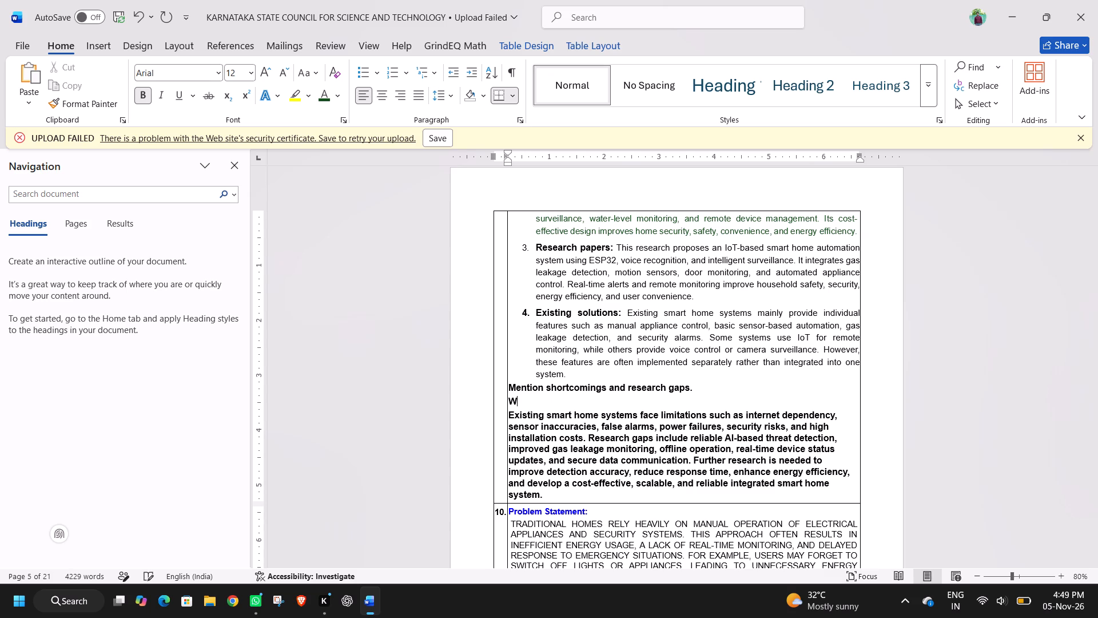
pyautogui.press('BackSpace')
pyautogui.press('BackSpace')
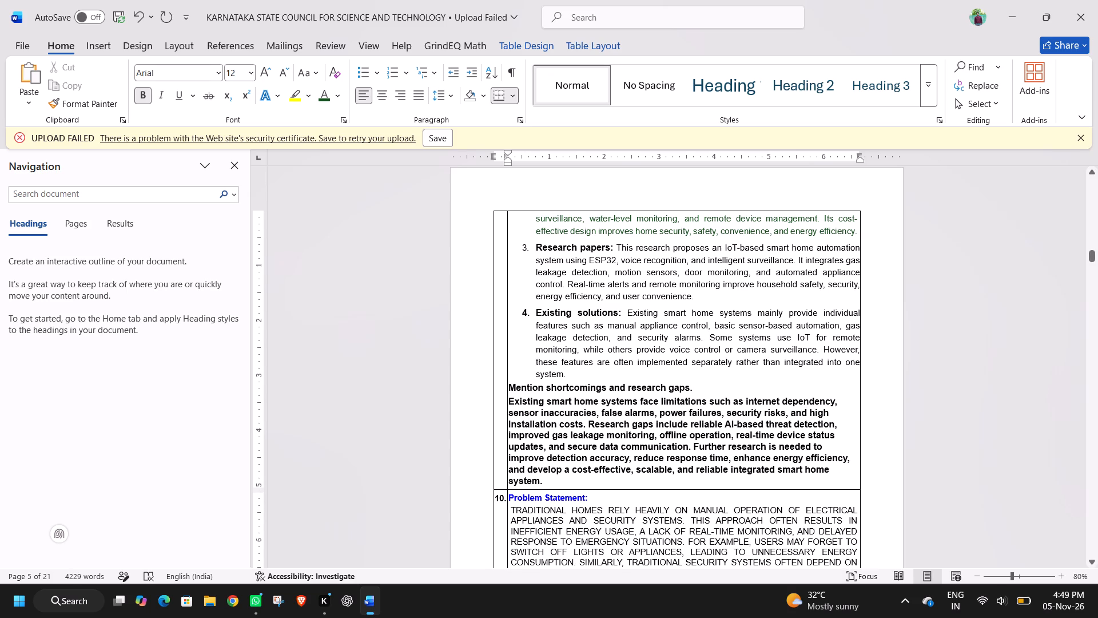
# Justify the paragraph under "Mention shortcomings and research gaps", remove its bold formatting and set its font size to 11.5.
pyautogui.moveTo(556, 480); pyautogui.dragTo(500, 419)
pyautogui.moveTo(500, 419); pyautogui.dragTo(509, 402)
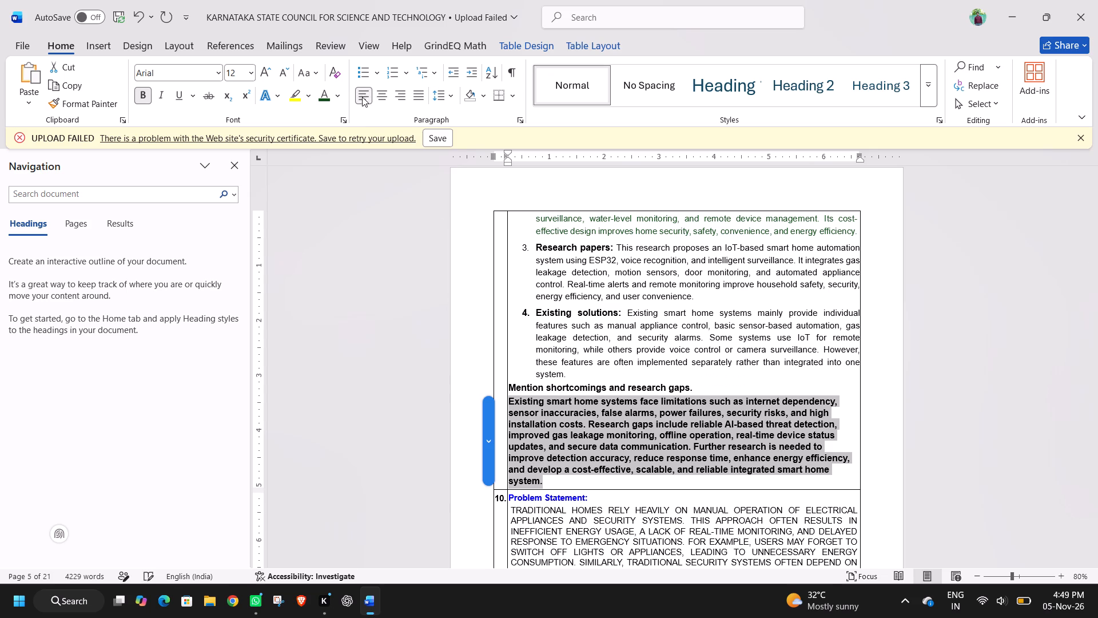
pyautogui.click(415, 96)
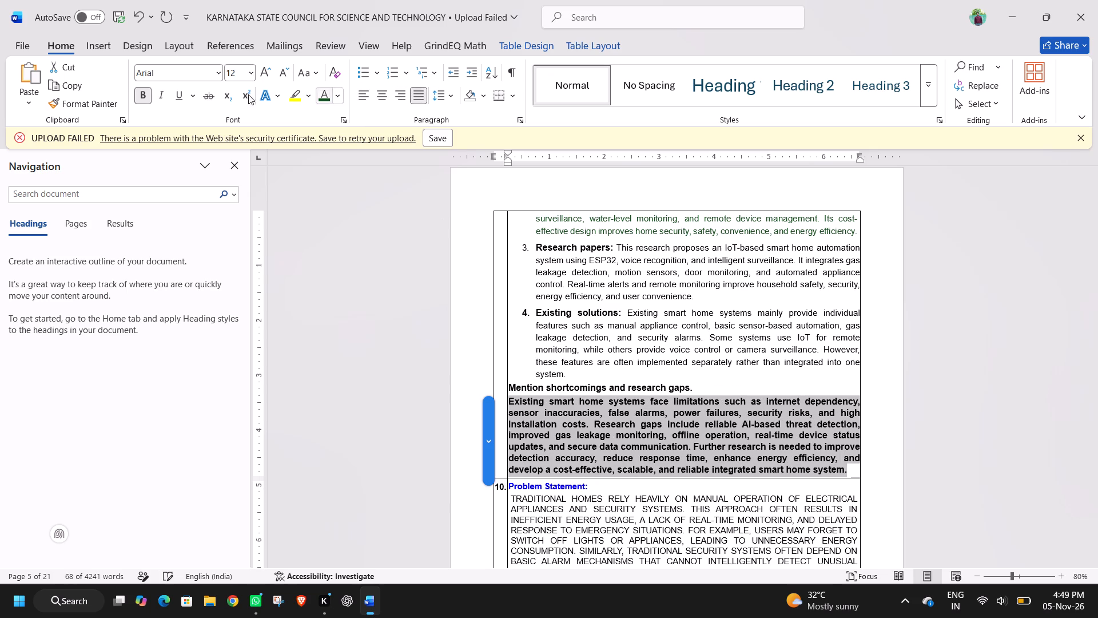
pyautogui.click(144, 98)
pyautogui.click(240, 77)
pyautogui.write('11.5')
pyautogui.press('Return')
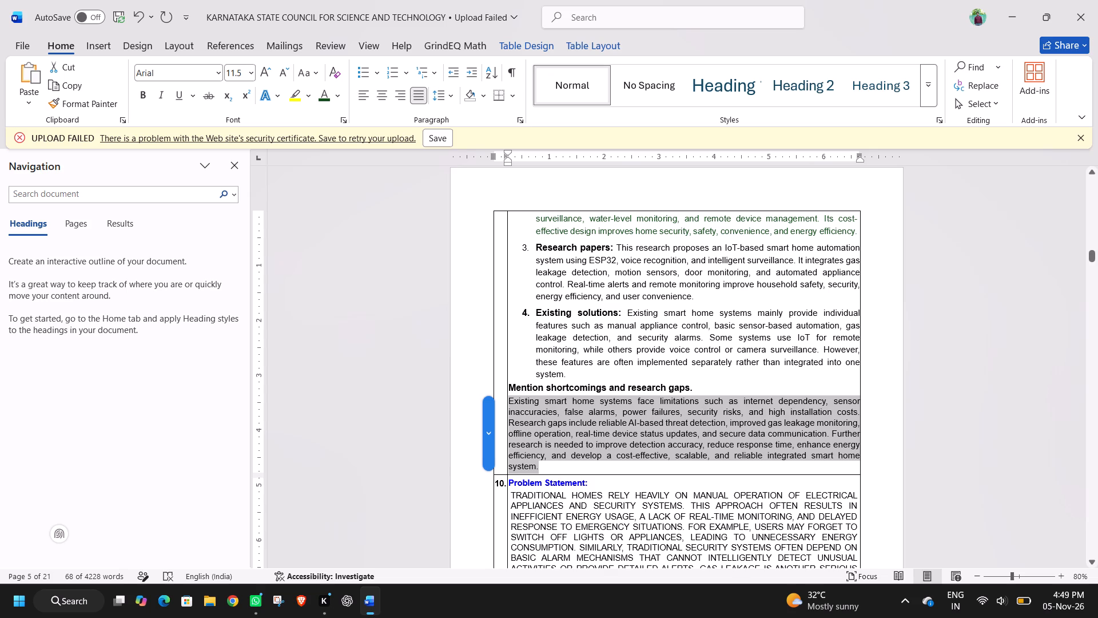
# Move the left and right indents of the research gaps paragraph slightly inward from the table cell borders.
pyautogui.click(508, 163)
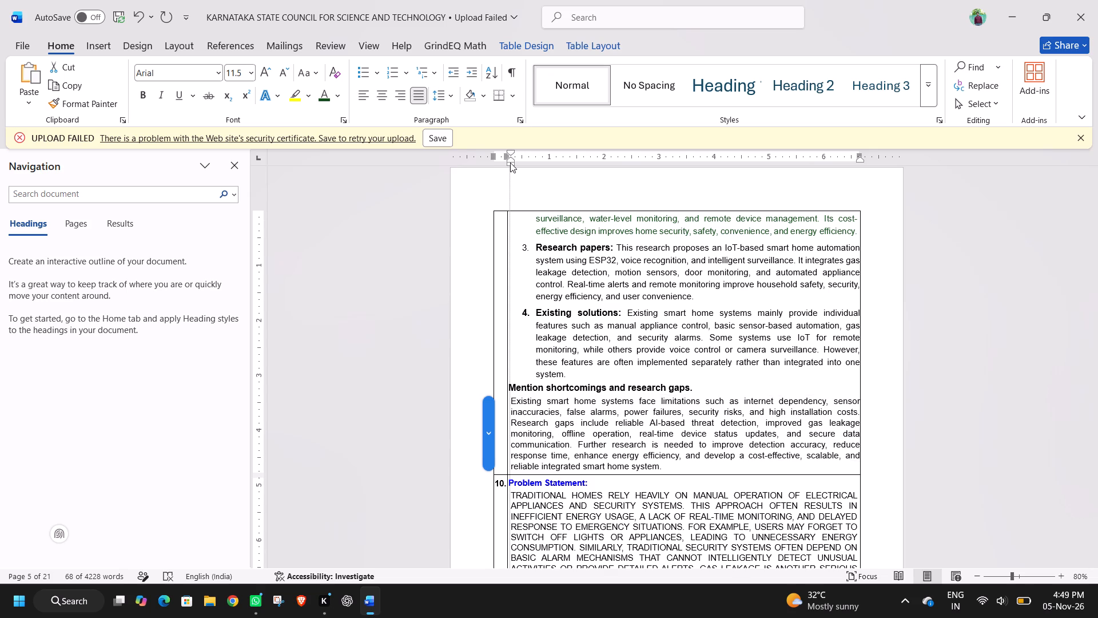
pyautogui.click(859, 160)
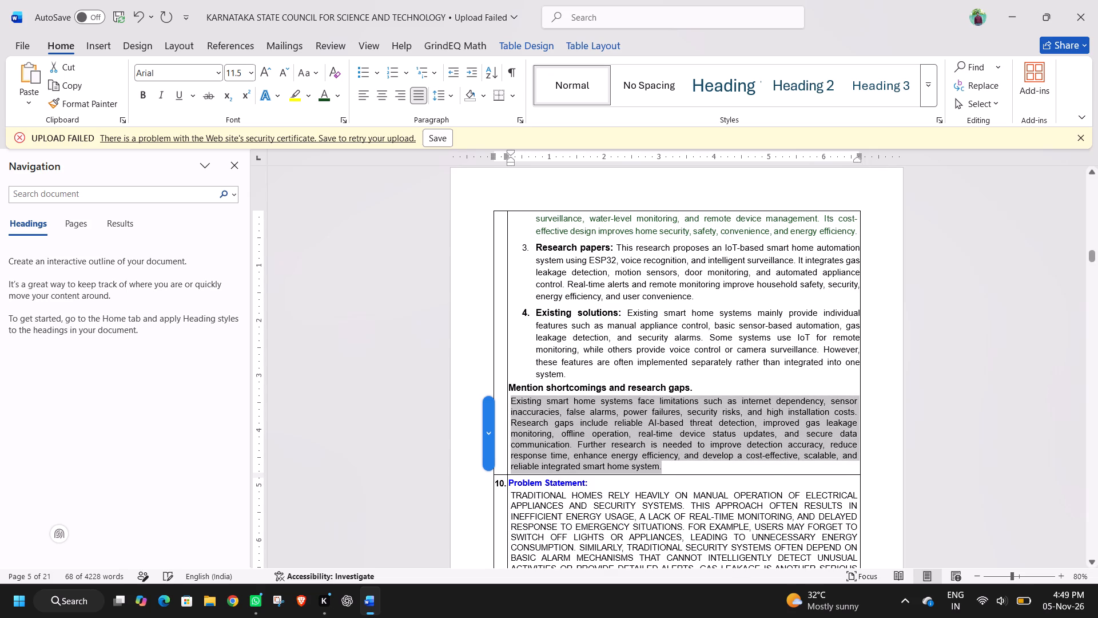
pyautogui.click(667, 375)
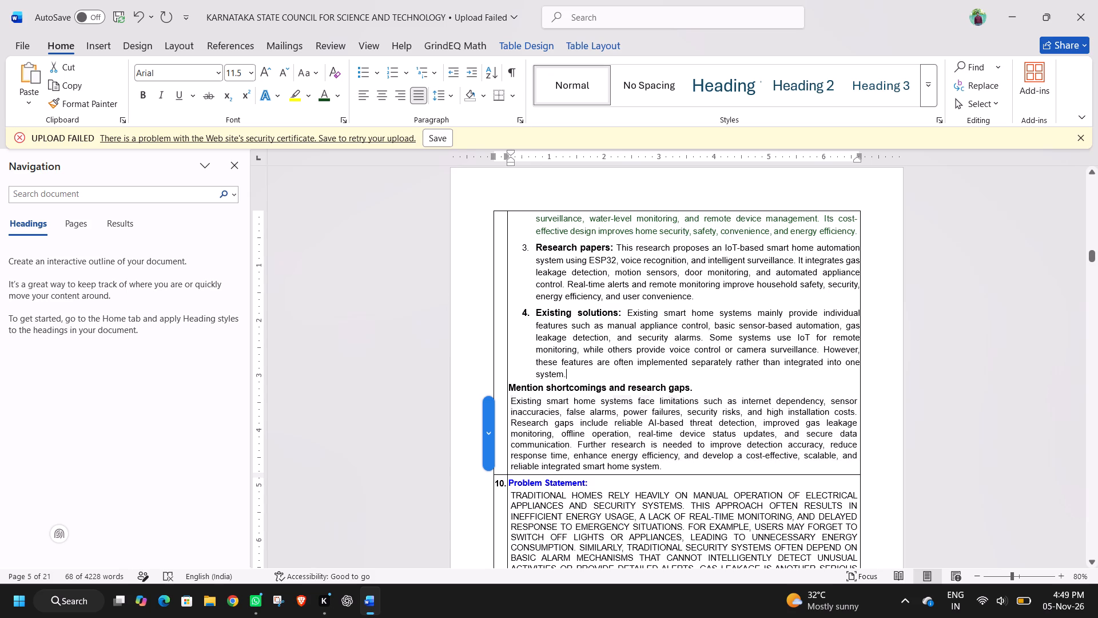
# Pull the right indent of the Commercial products, Research papers and Existing solutions items slightly inward from the cell border.
pyautogui.moveTo(659, 374); pyautogui.dragTo(602, 290)
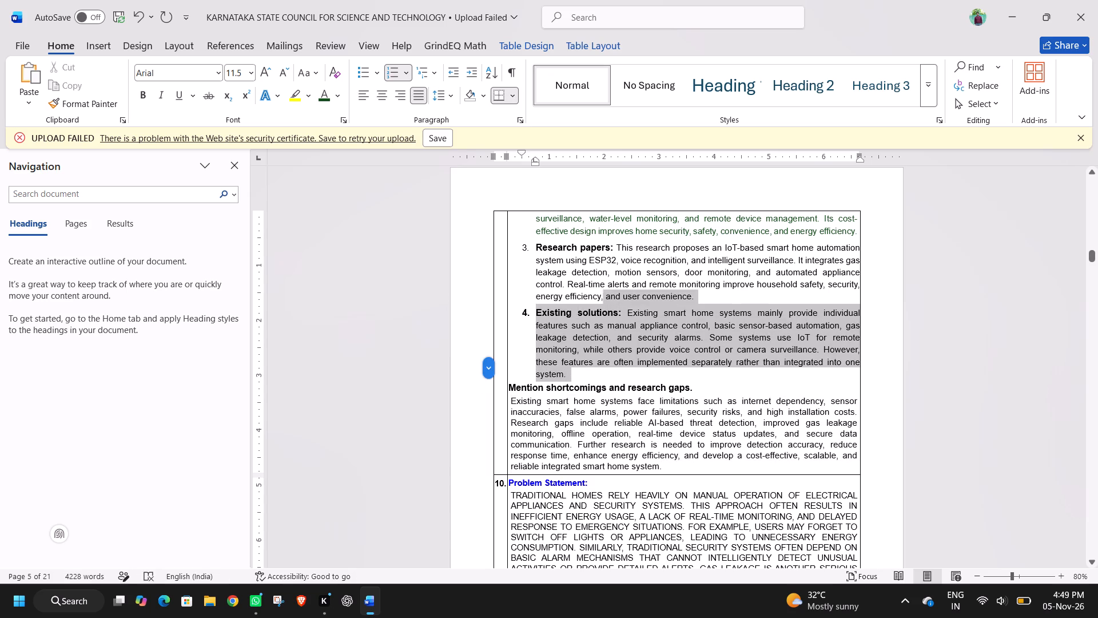
pyautogui.moveTo(602, 290); pyautogui.dragTo(540, 232)
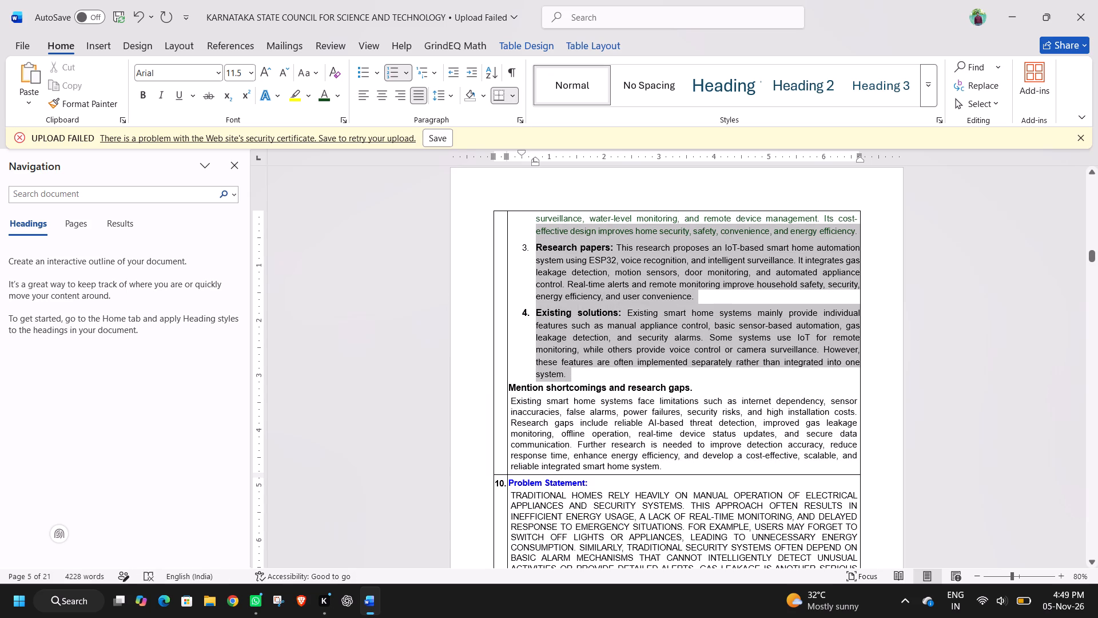
pyautogui.moveTo(540, 232); pyautogui.dragTo(537, 188)
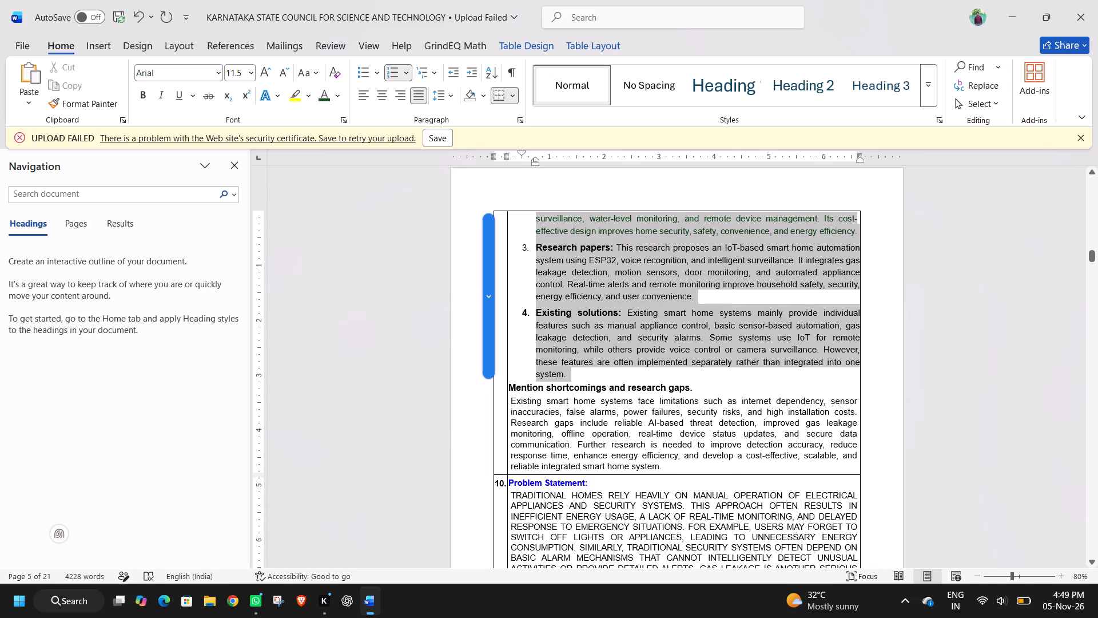
pyautogui.click(857, 161)
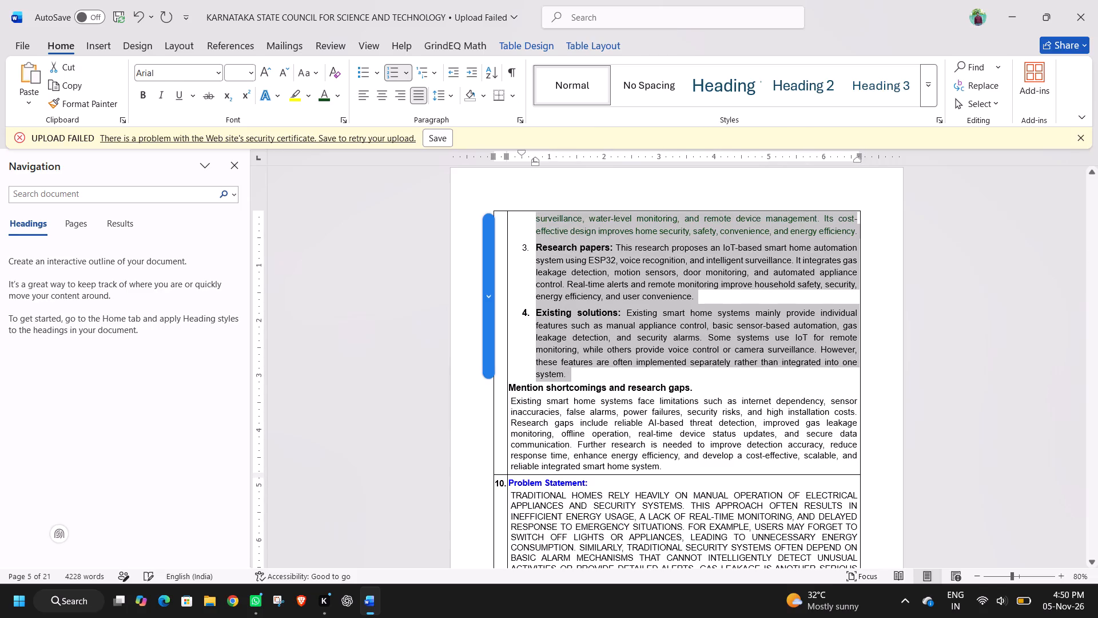
pyautogui.click(804, 364)
# Increase the left indent of the research gaps paragraph so it lines up with the text of the numbered items above.
pyautogui.scroll(1, 804, 364)
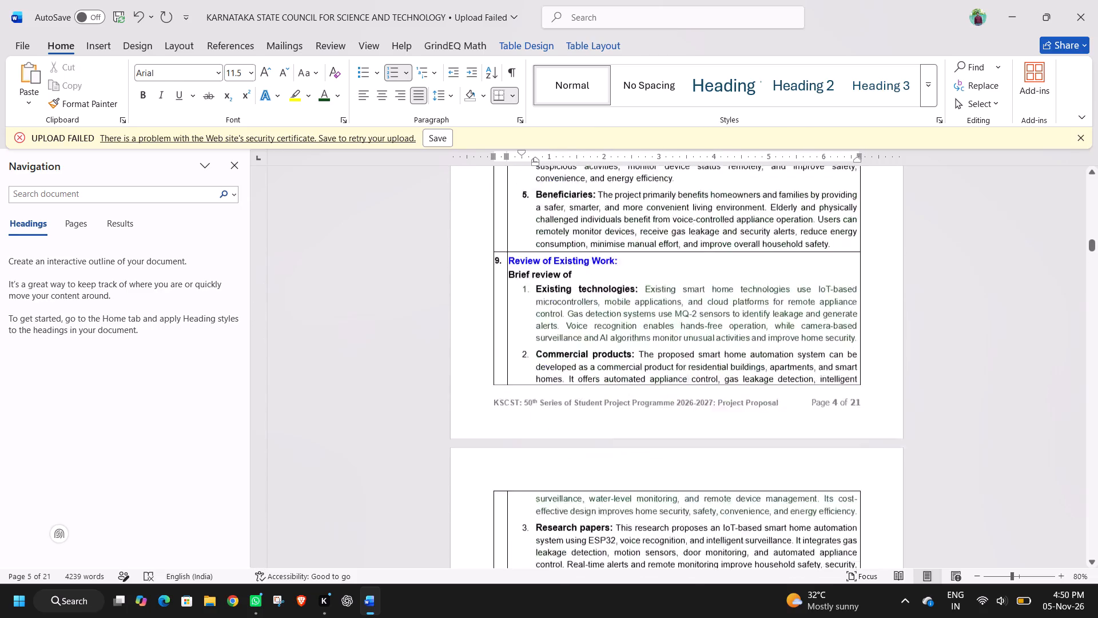
pyautogui.scroll(4, 804, 364)
pyautogui.scroll(-8, 804, 364)
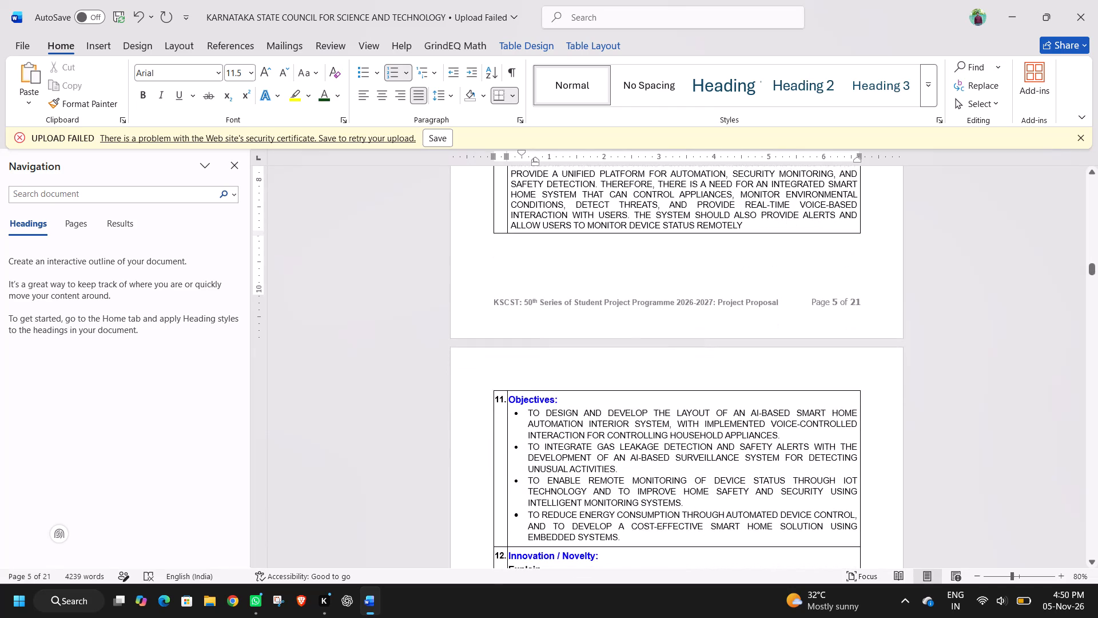
pyautogui.scroll(-1, 804, 364)
pyautogui.scroll(2, 804, 364)
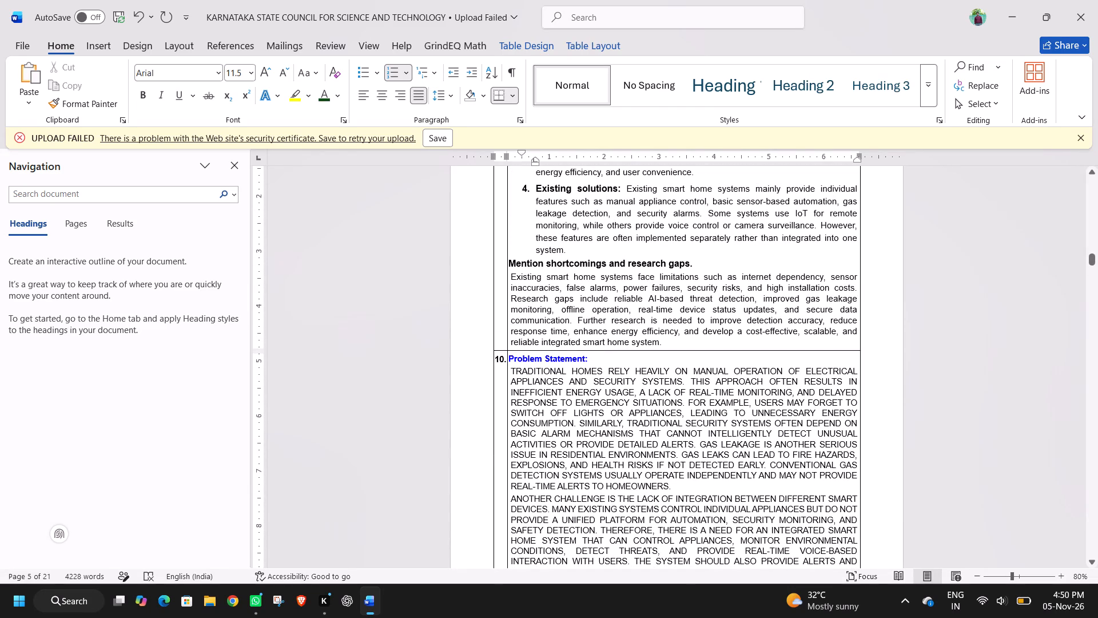
pyautogui.moveTo(510, 275); pyautogui.dragTo(662, 340)
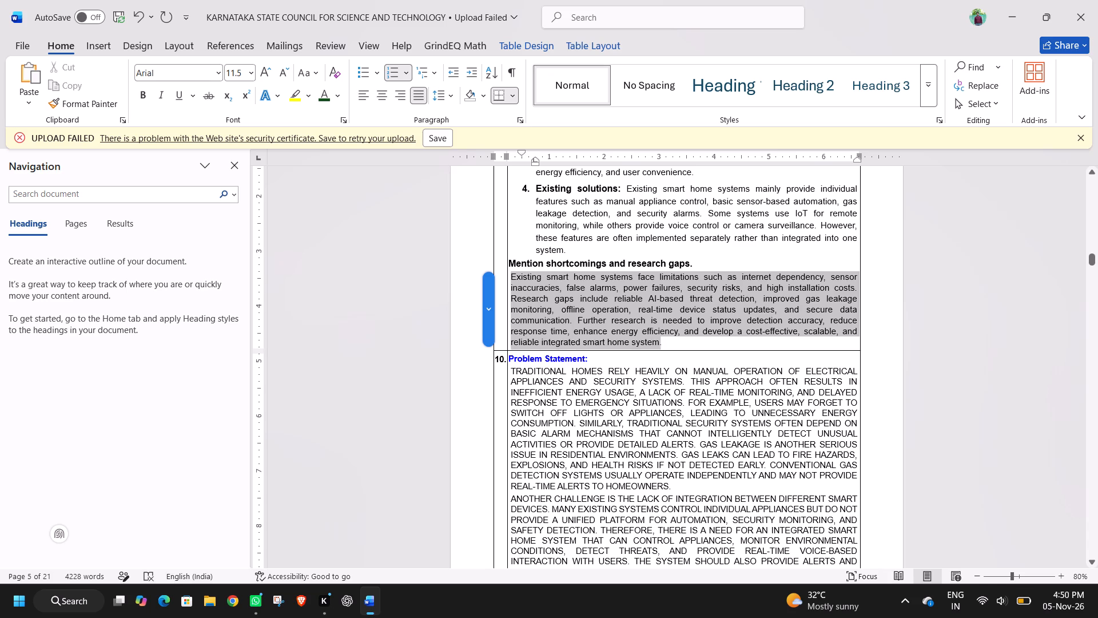
pyautogui.moveTo(662, 340); pyautogui.dragTo(663, 340)
pyautogui.moveTo(511, 161); pyautogui.dragTo(534, 167)
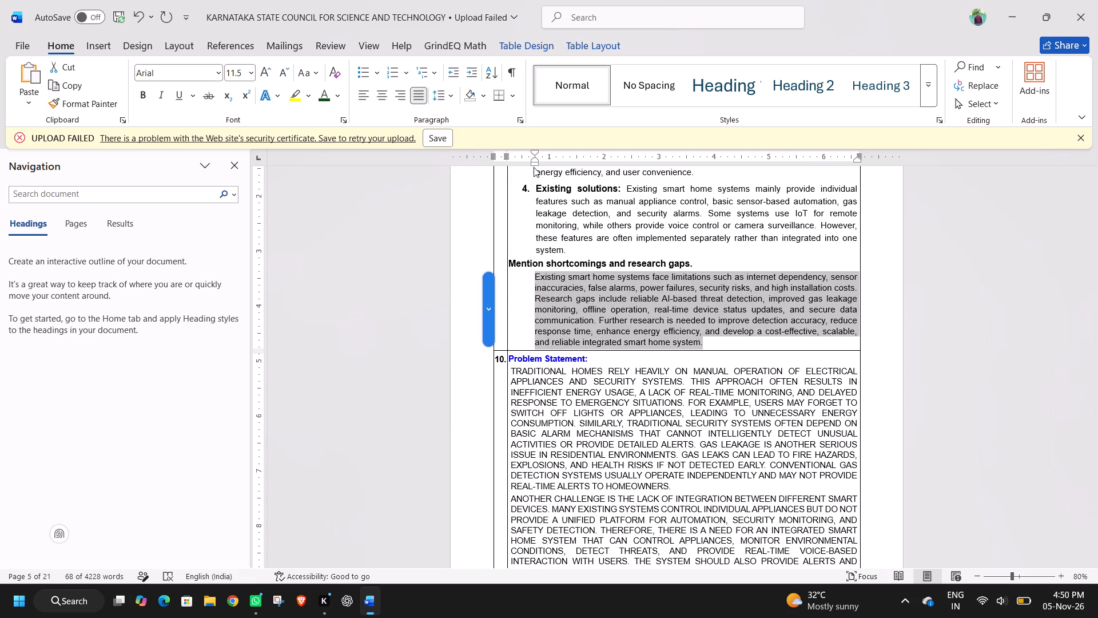
pyautogui.click(582, 257)
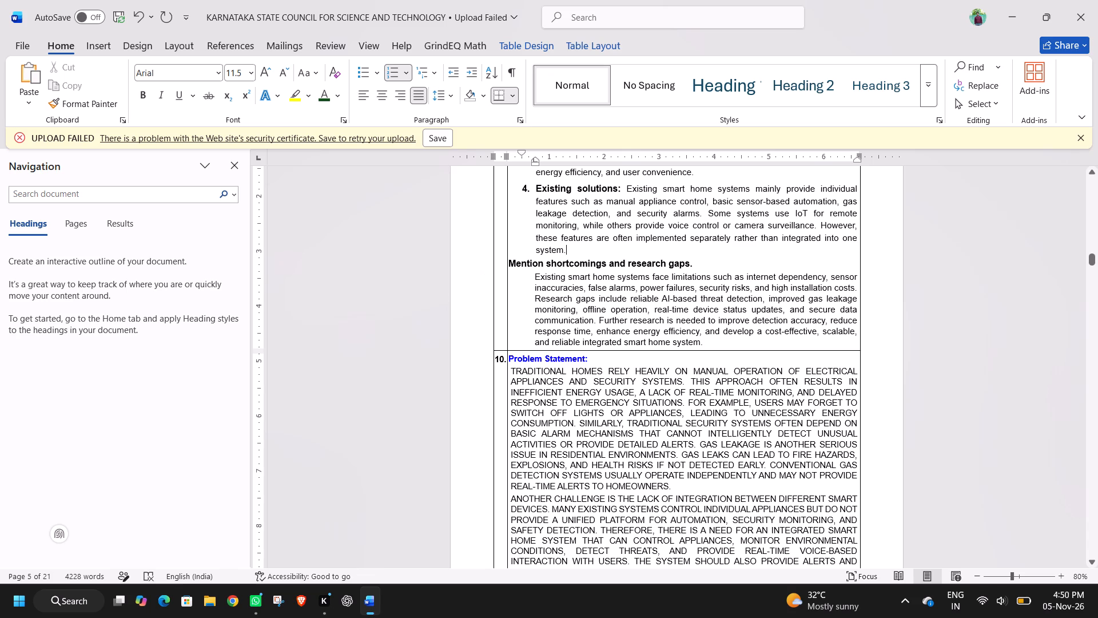
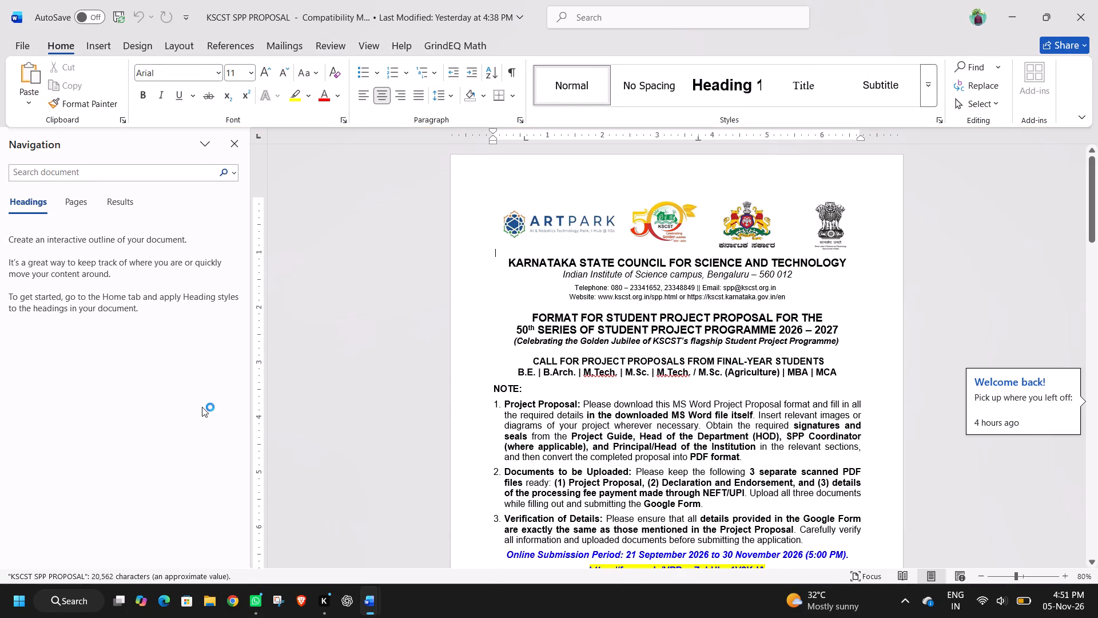
# Review the Part B: Project Description sections of the blank KSCST SPP proposal format, from Background and Need of the Project through Relevance.
pyautogui.scroll(-2, 563, 433)
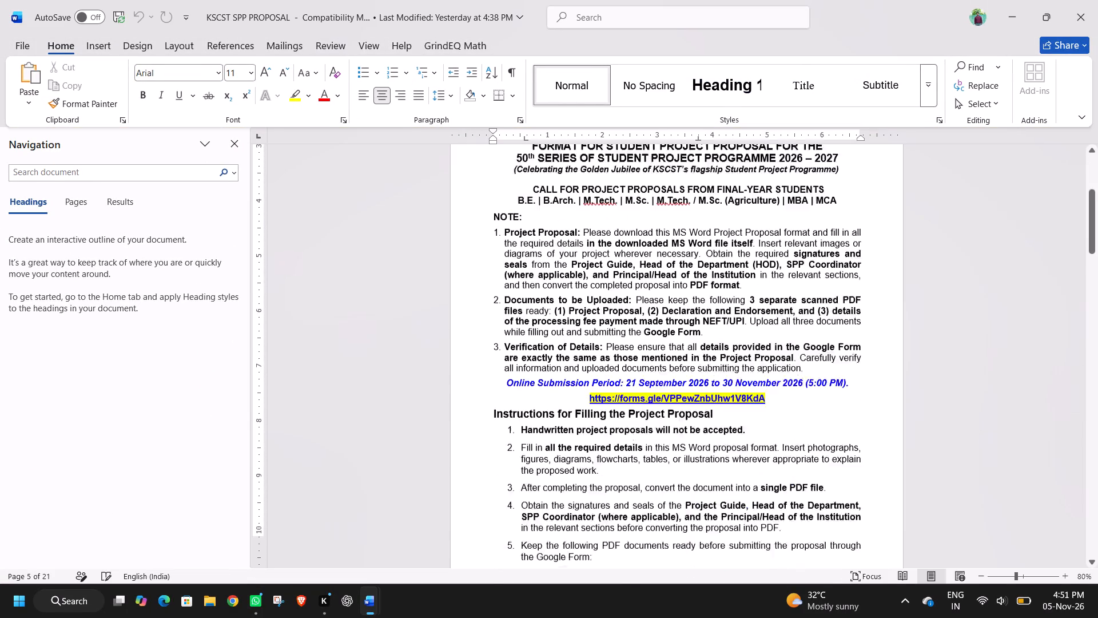
pyautogui.scroll(-10, 563, 433)
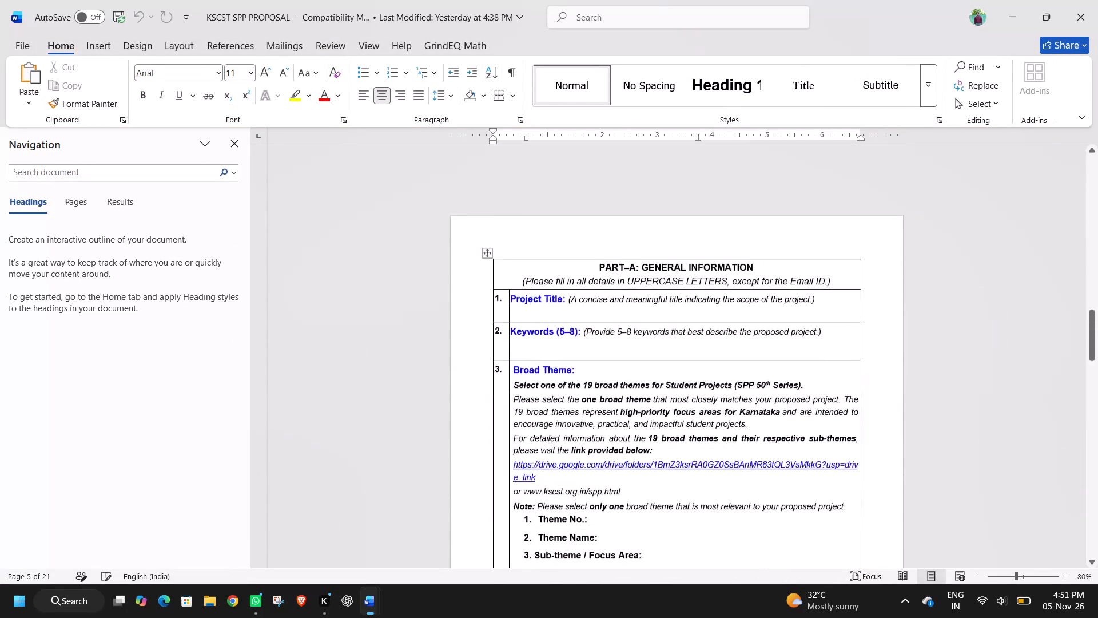
pyautogui.scroll(-5, 563, 433)
pyautogui.scroll(1, 563, 433)
pyautogui.scroll(-2, 563, 433)
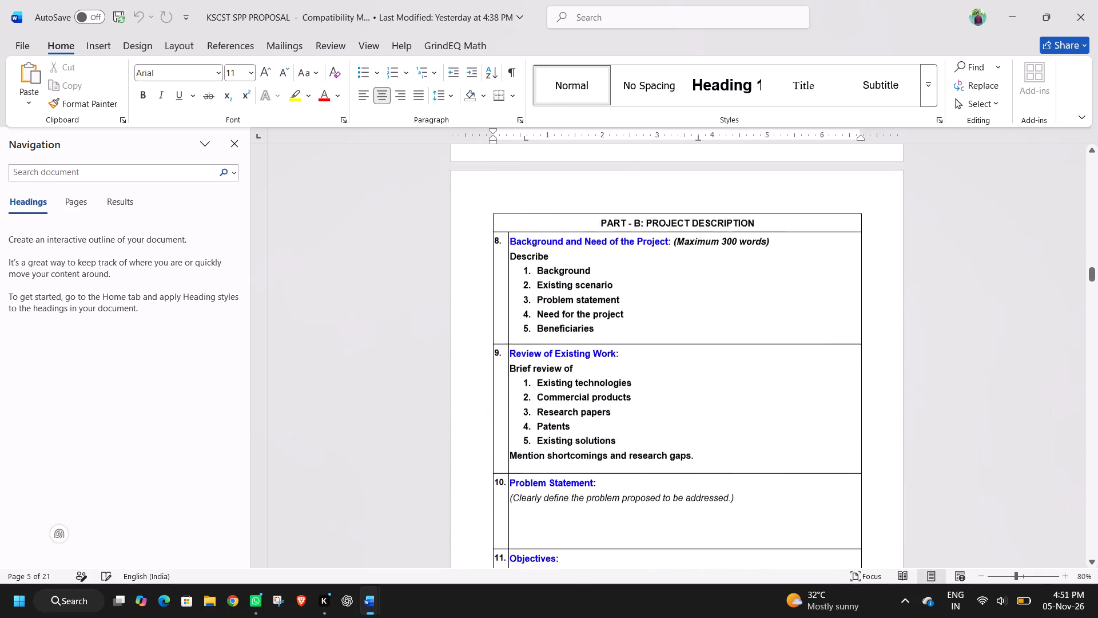
pyautogui.scroll(-3, 563, 433)
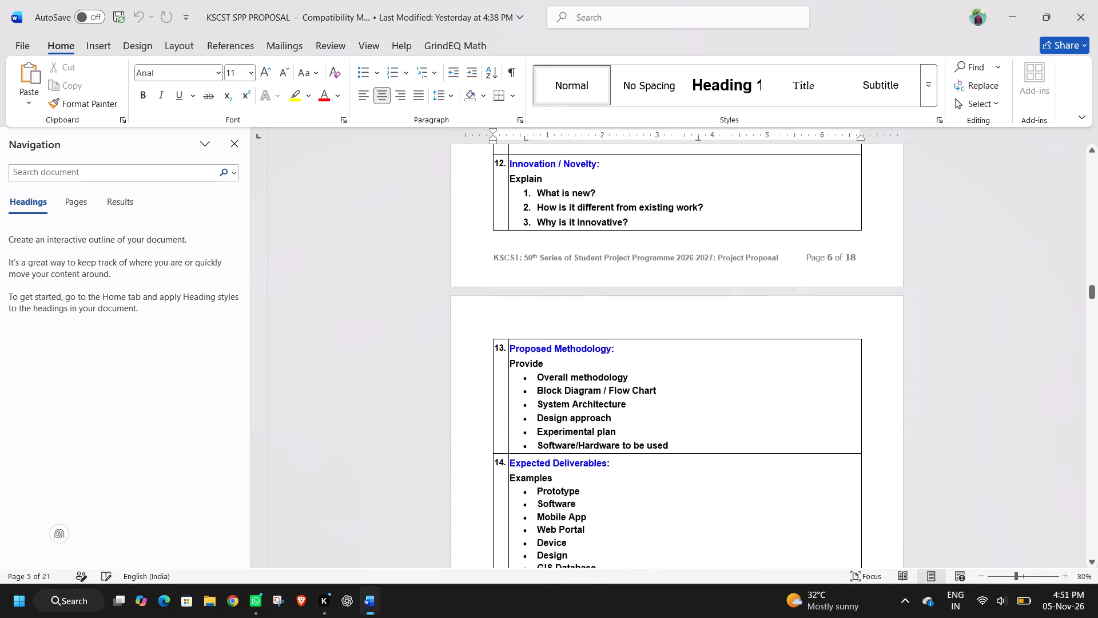
pyautogui.scroll(-2, 563, 433)
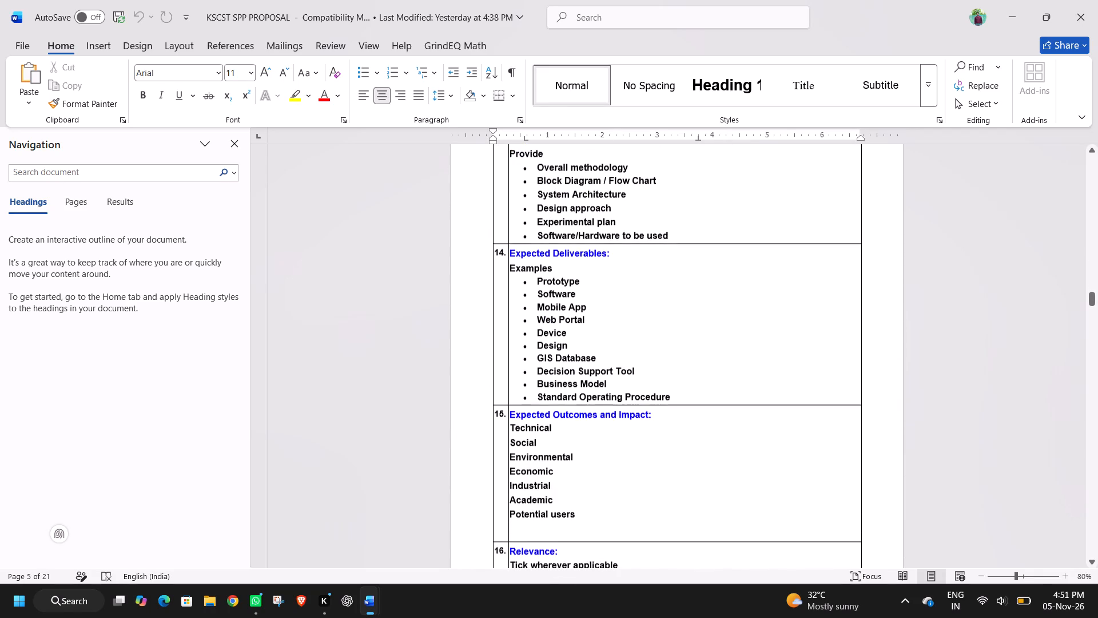
pyautogui.scroll(-1, 563, 433)
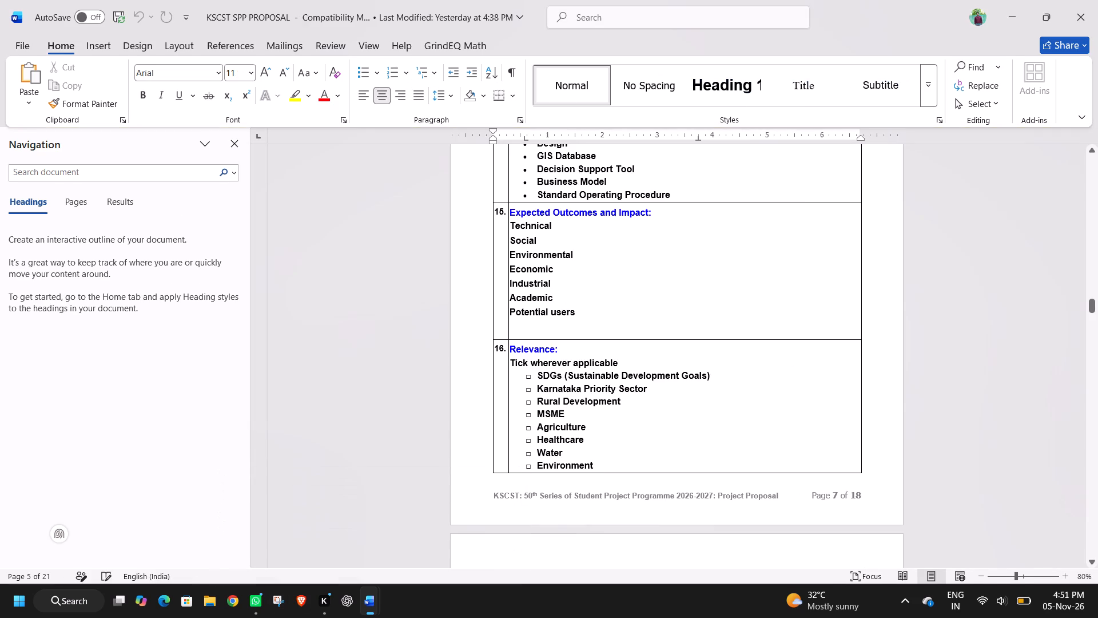
pyautogui.scroll(5, 482, 394)
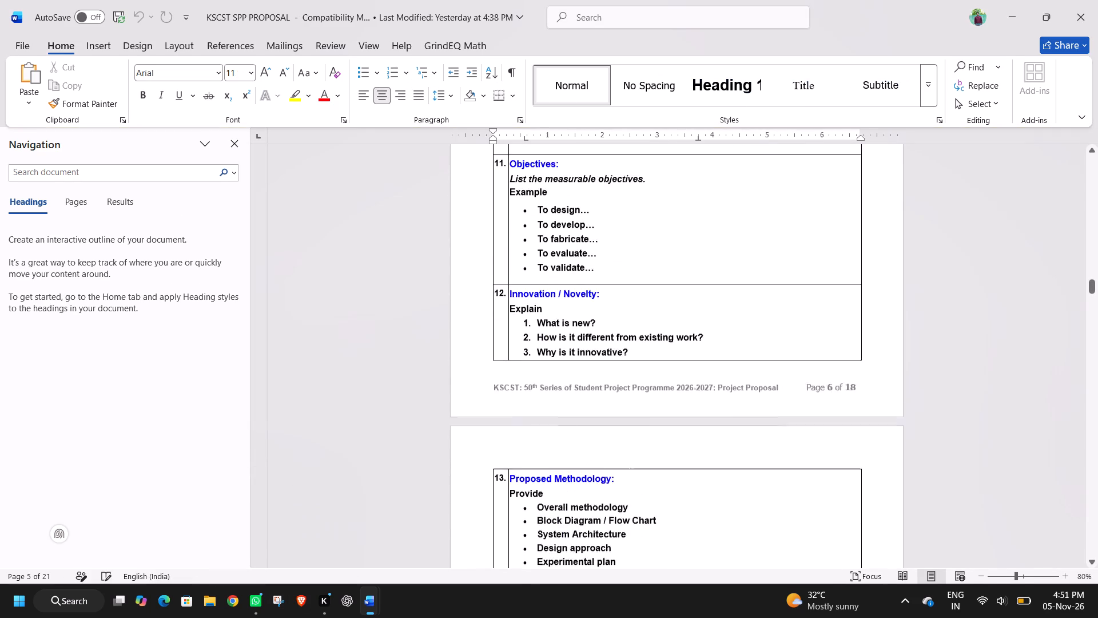
pyautogui.scroll(2, 482, 394)
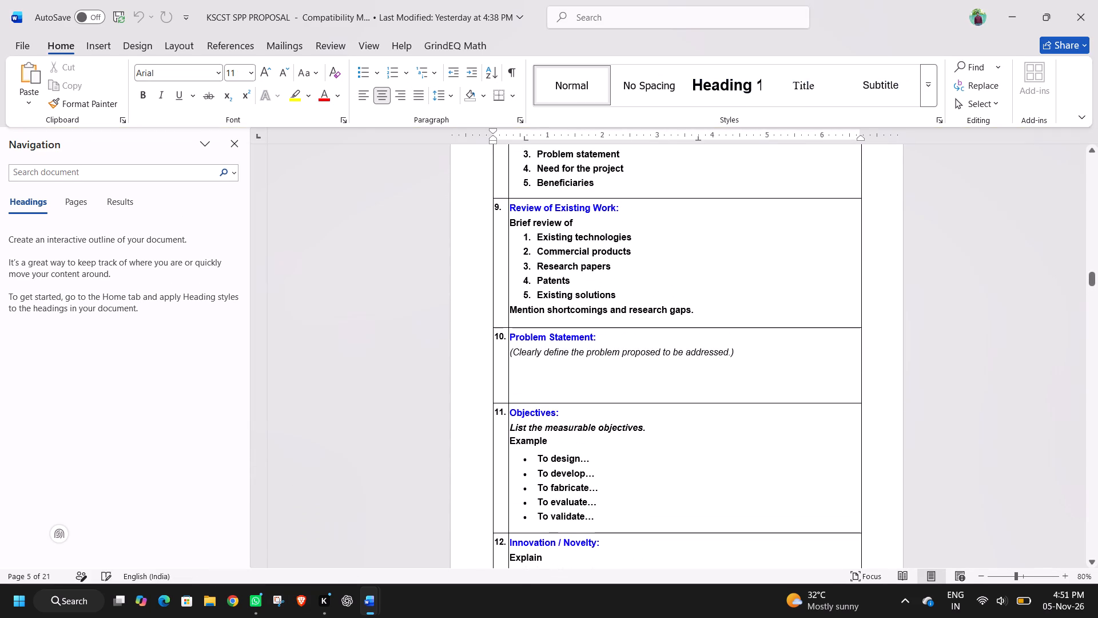
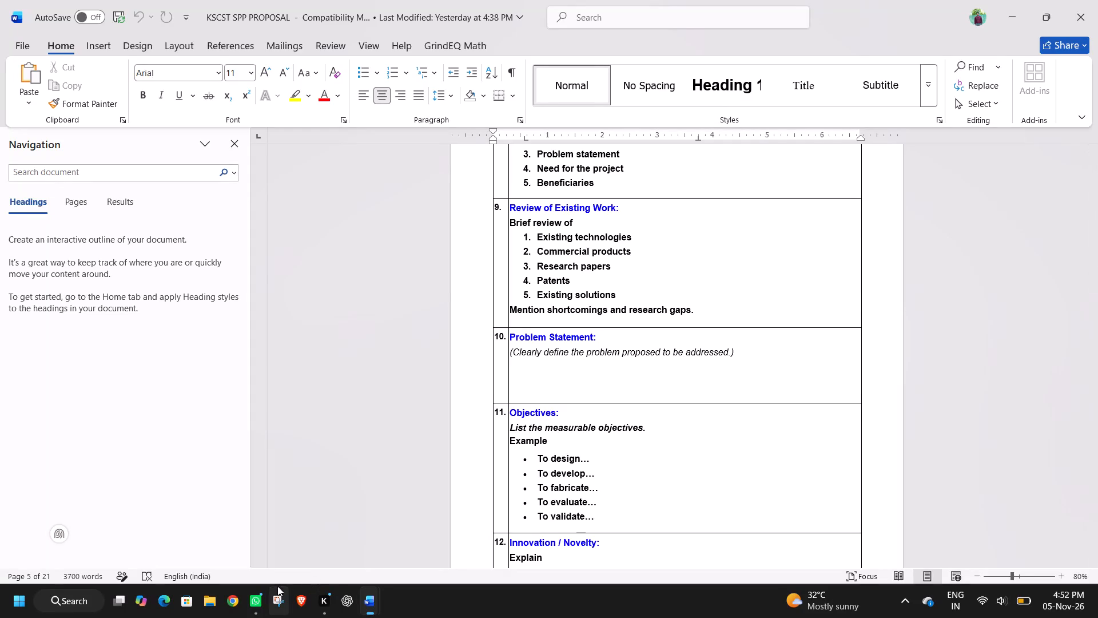
# Switch from the blank proposal format to the Chrome browser.
pyautogui.click(243, 598)
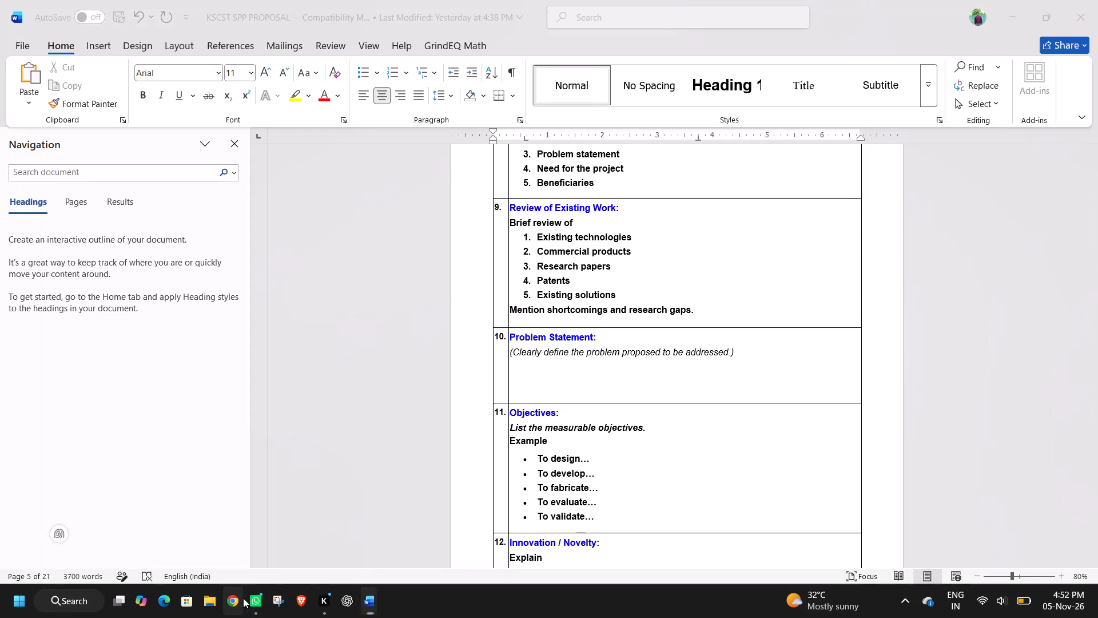
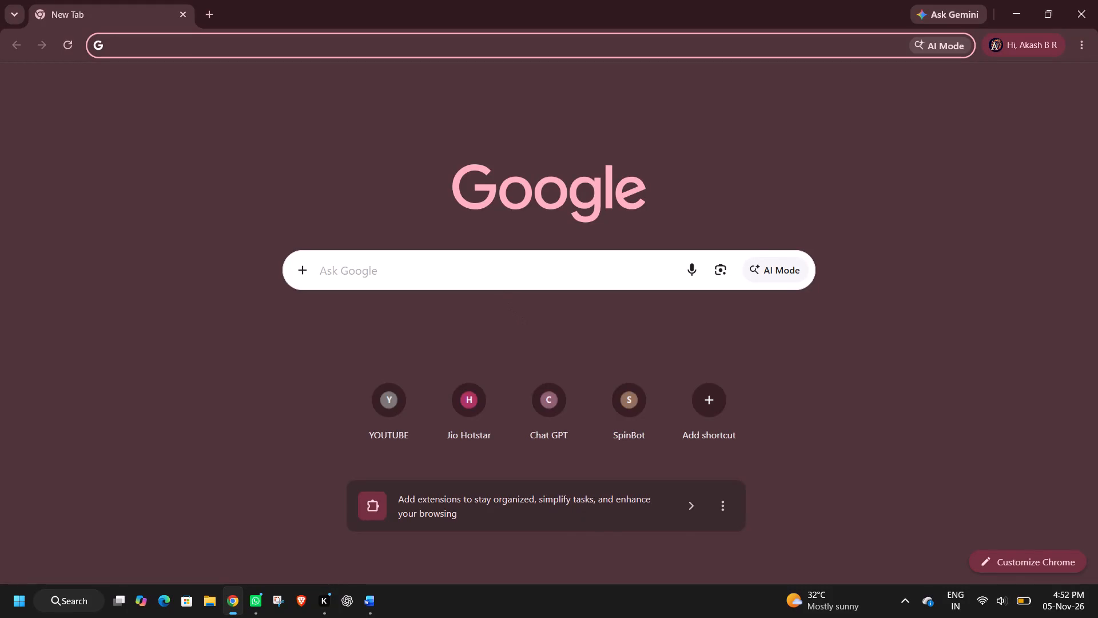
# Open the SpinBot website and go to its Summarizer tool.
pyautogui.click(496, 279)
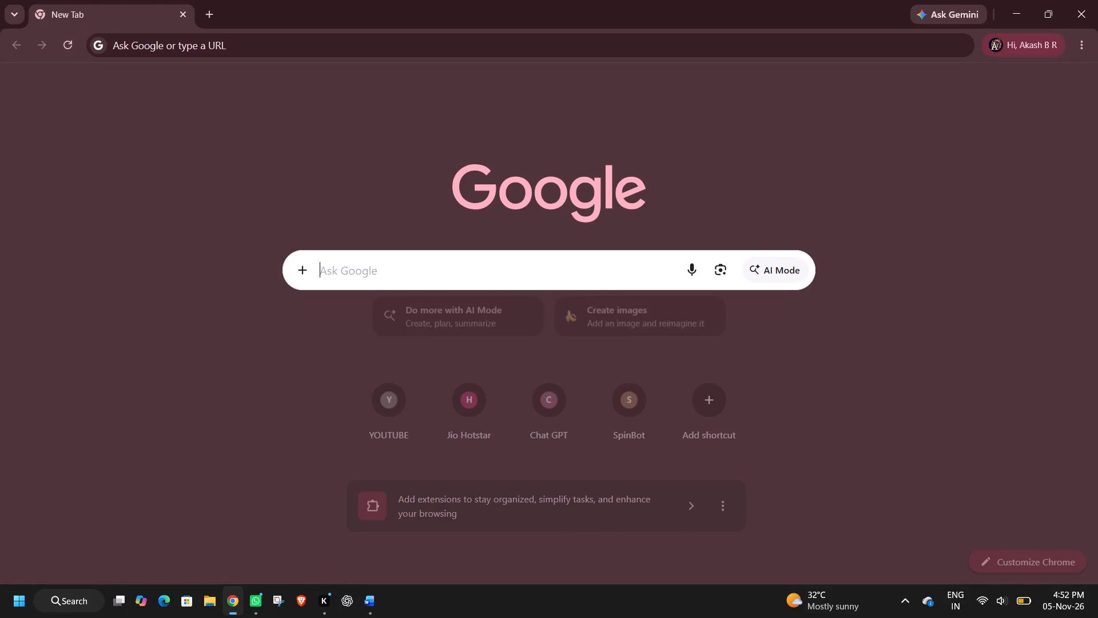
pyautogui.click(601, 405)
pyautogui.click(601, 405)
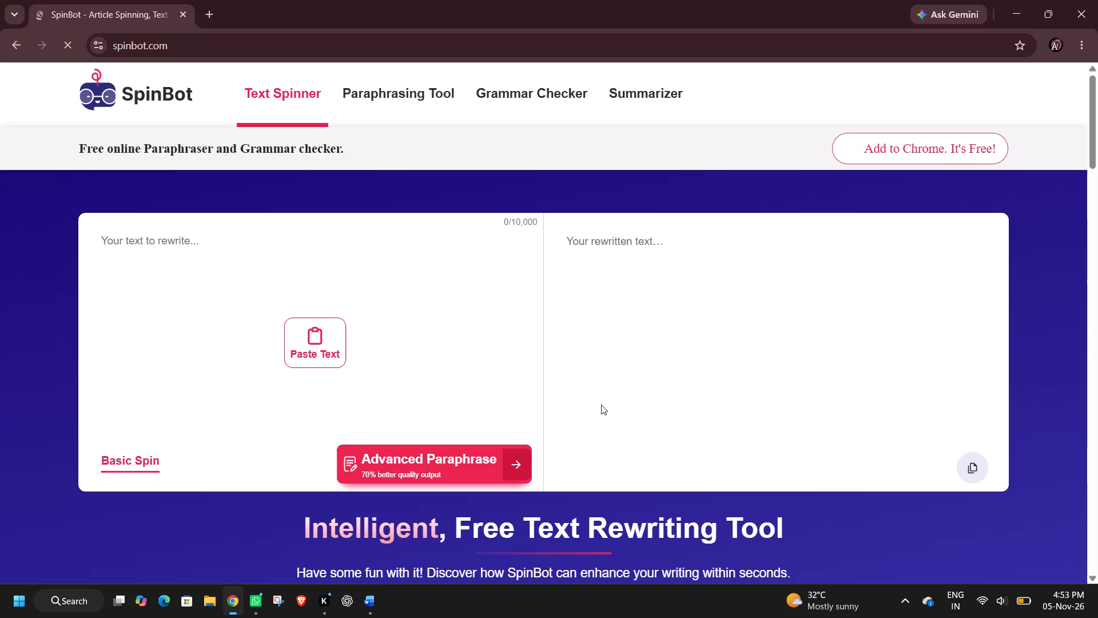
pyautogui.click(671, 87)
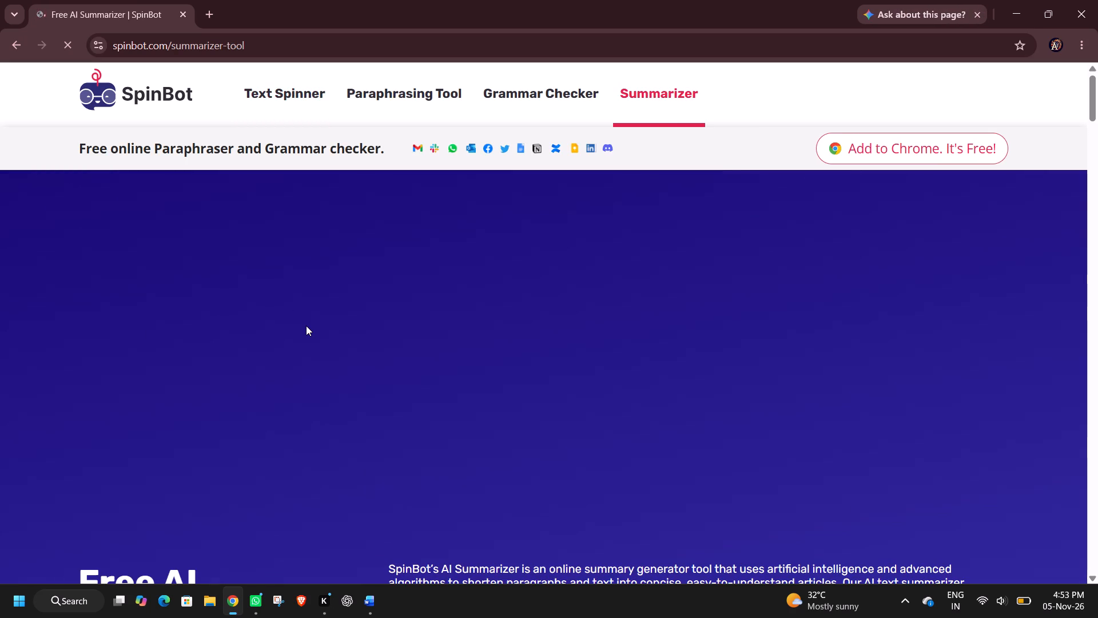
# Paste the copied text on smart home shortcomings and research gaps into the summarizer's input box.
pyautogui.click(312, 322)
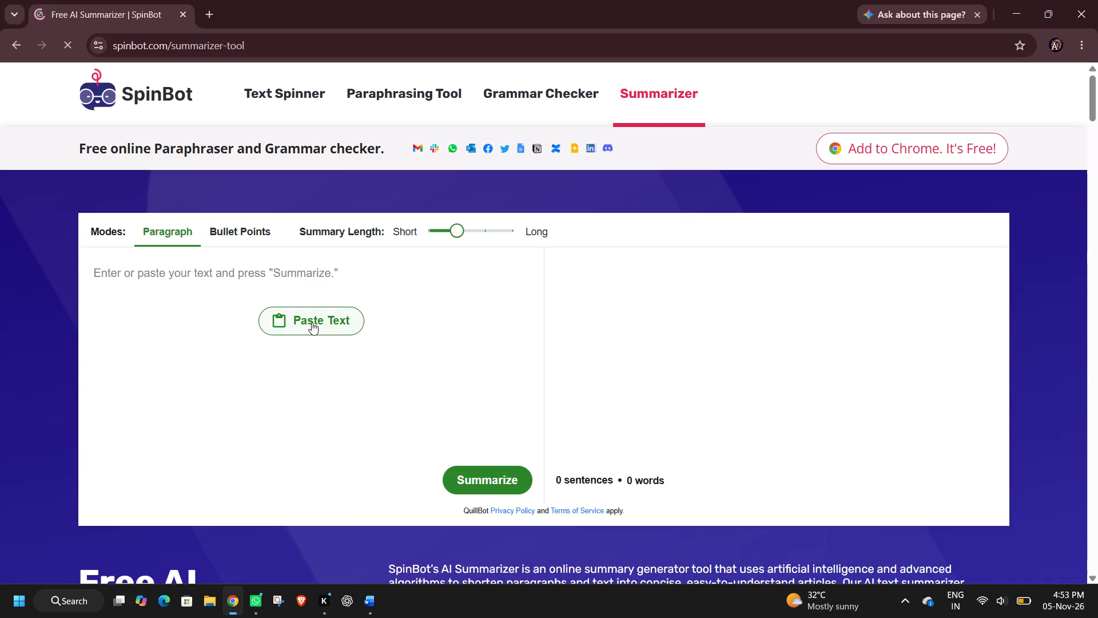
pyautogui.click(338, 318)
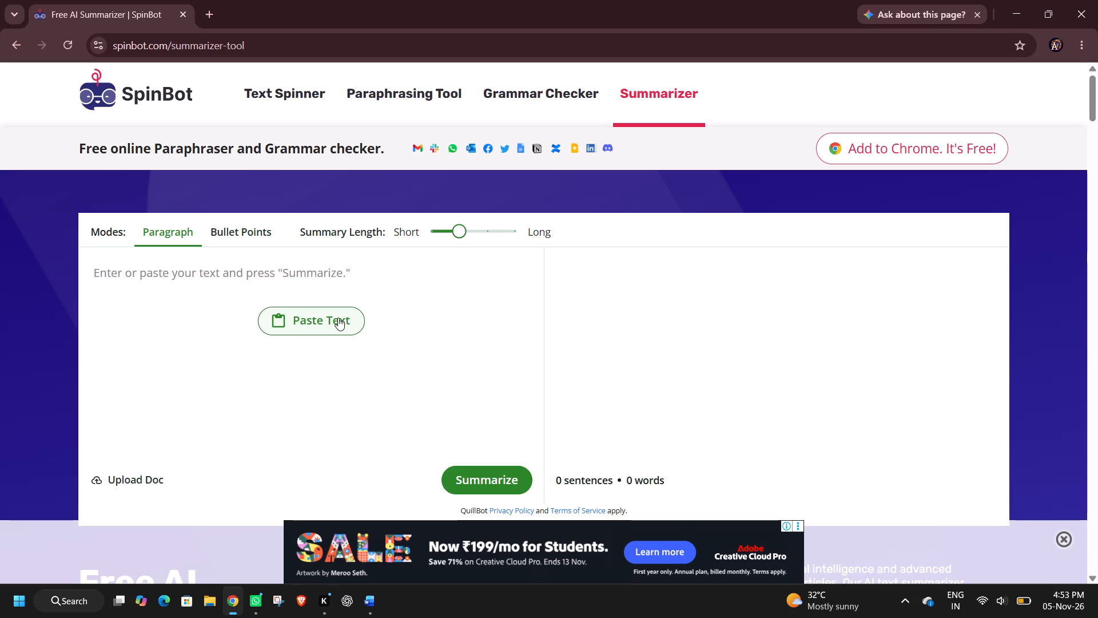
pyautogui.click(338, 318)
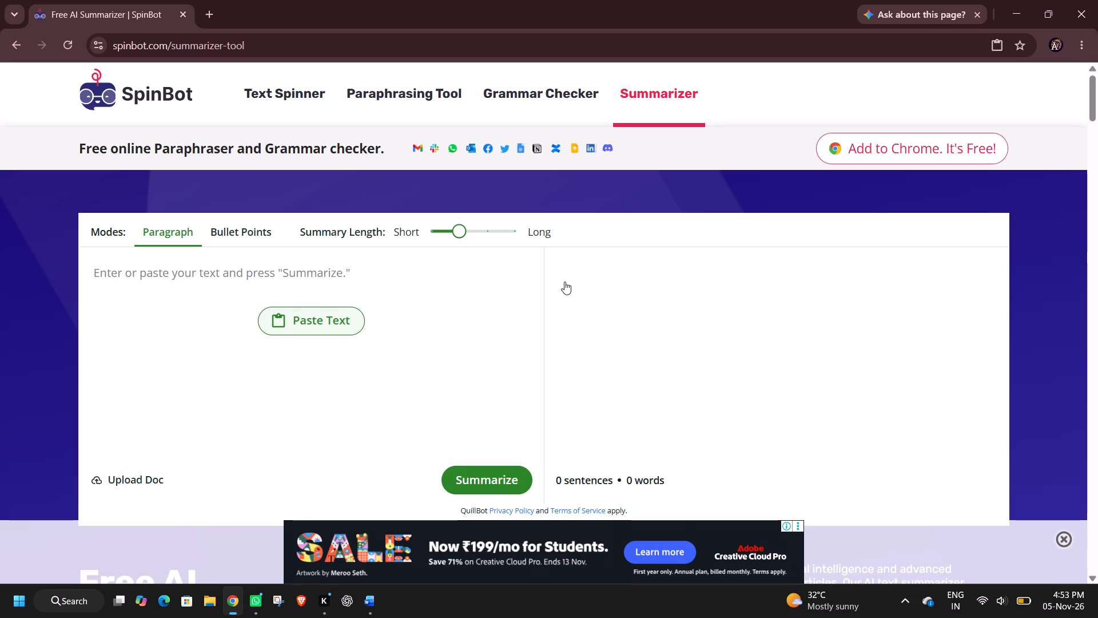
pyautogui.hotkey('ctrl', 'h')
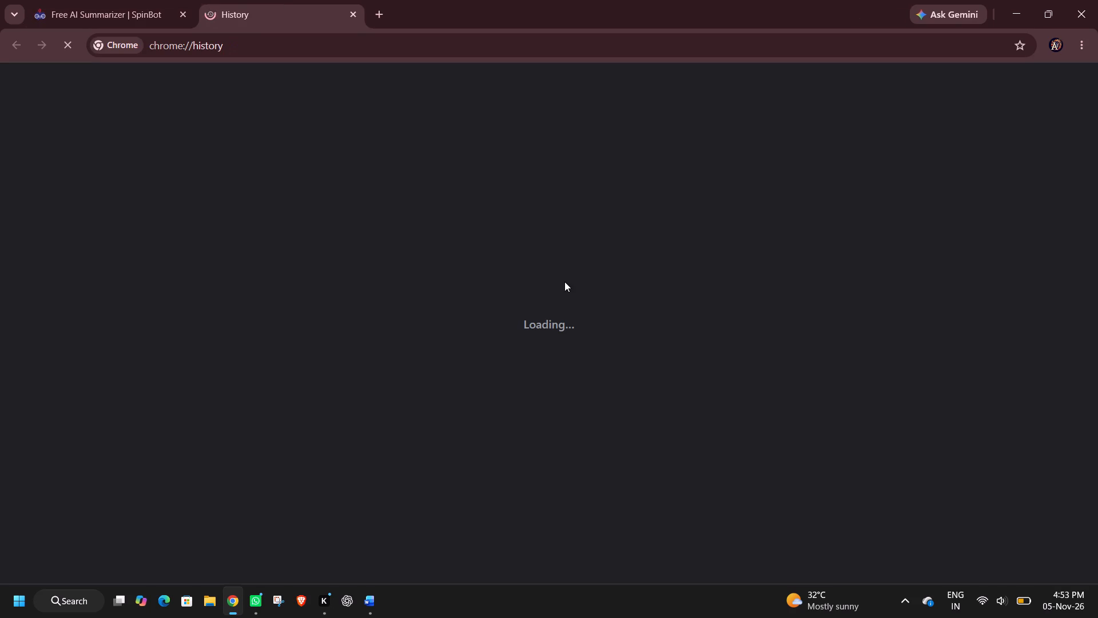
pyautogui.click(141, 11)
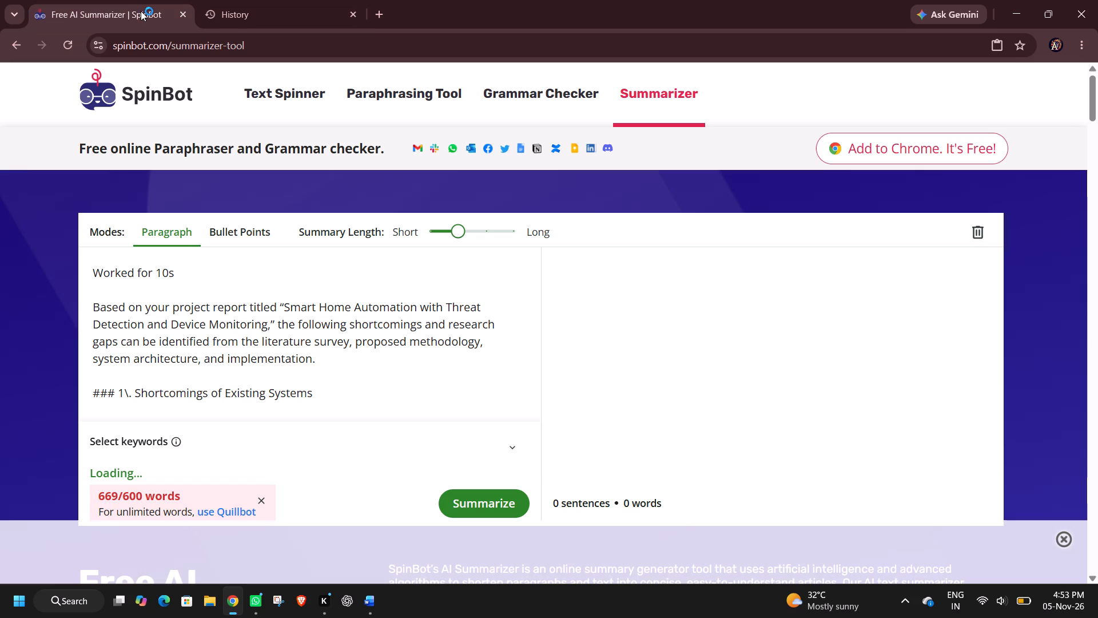
# Look through the pasted text and the rest of the summarizer page.
pyautogui.scroll(-8, 255, 351)
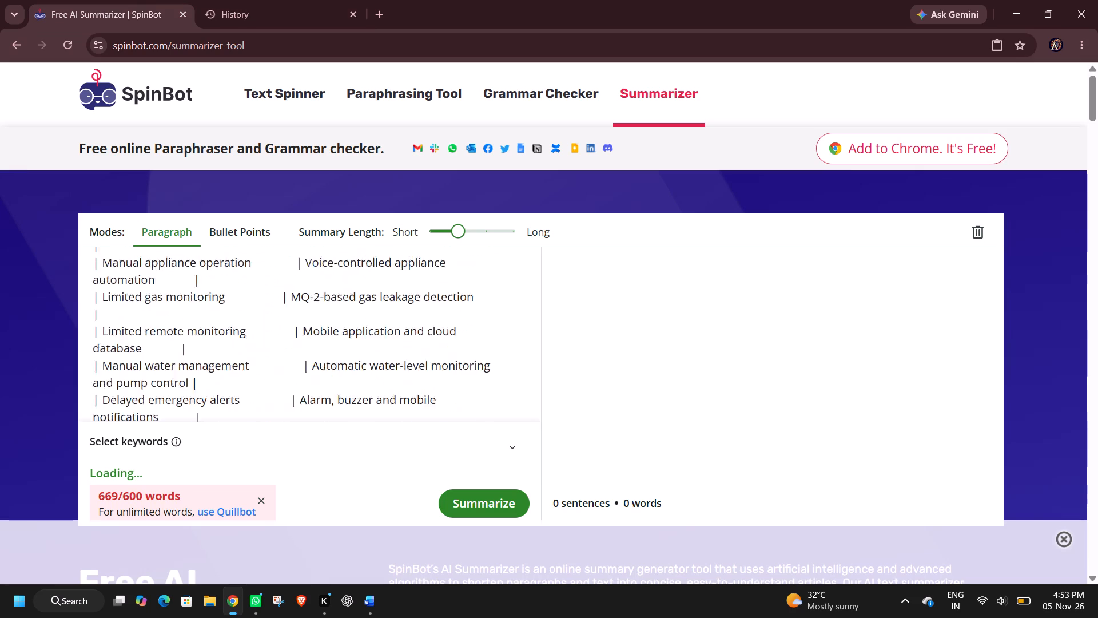
pyautogui.scroll(-4, 255, 351)
pyautogui.scroll(6, 255, 351)
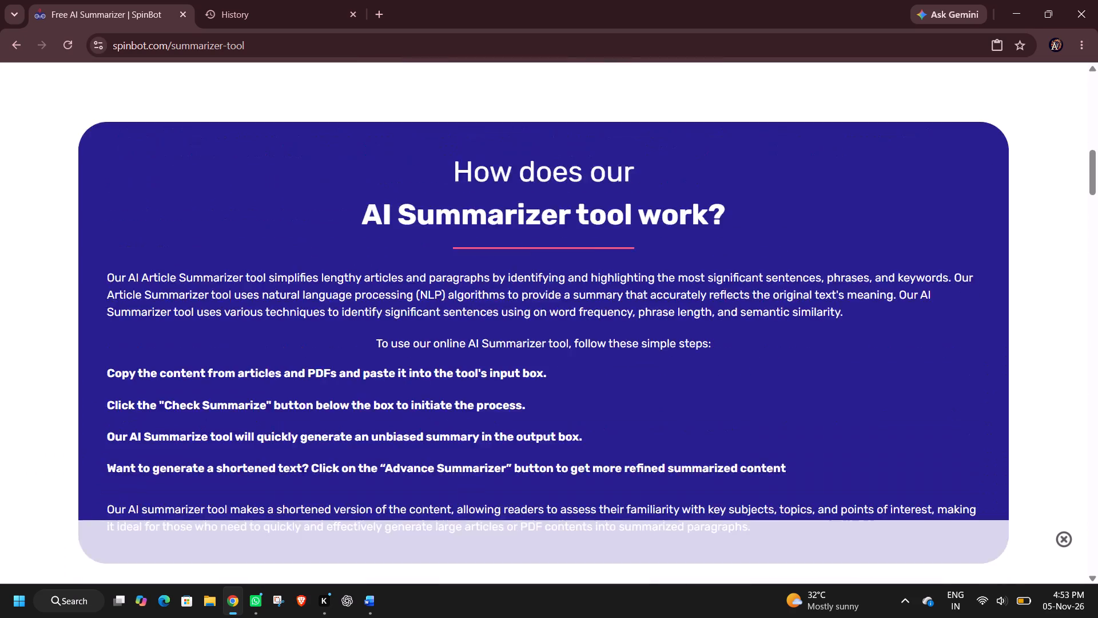
pyautogui.scroll(7, 255, 351)
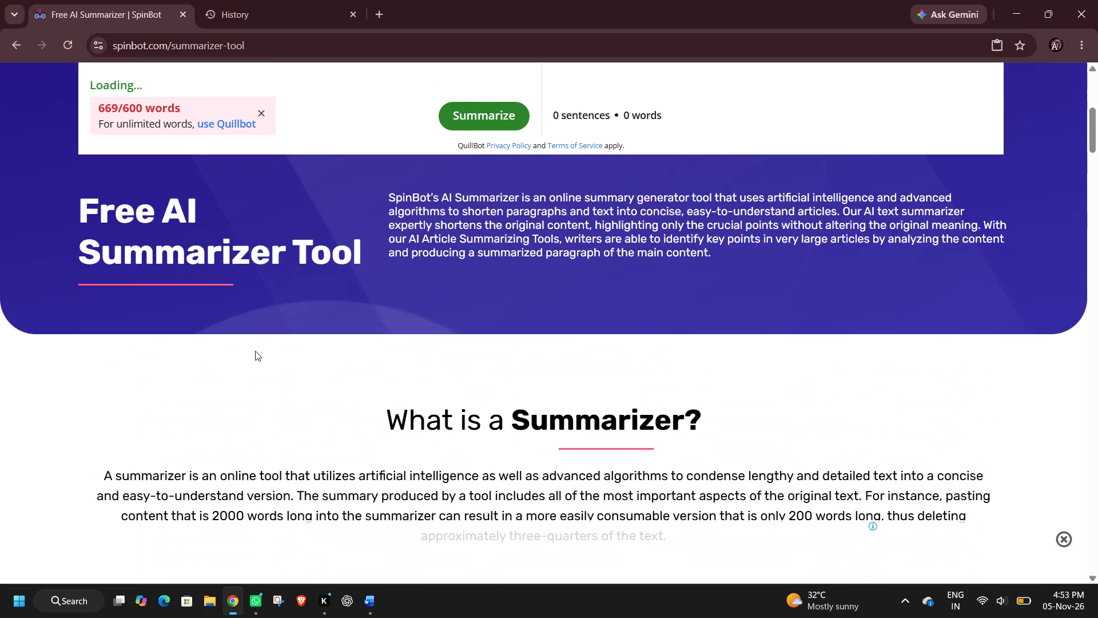
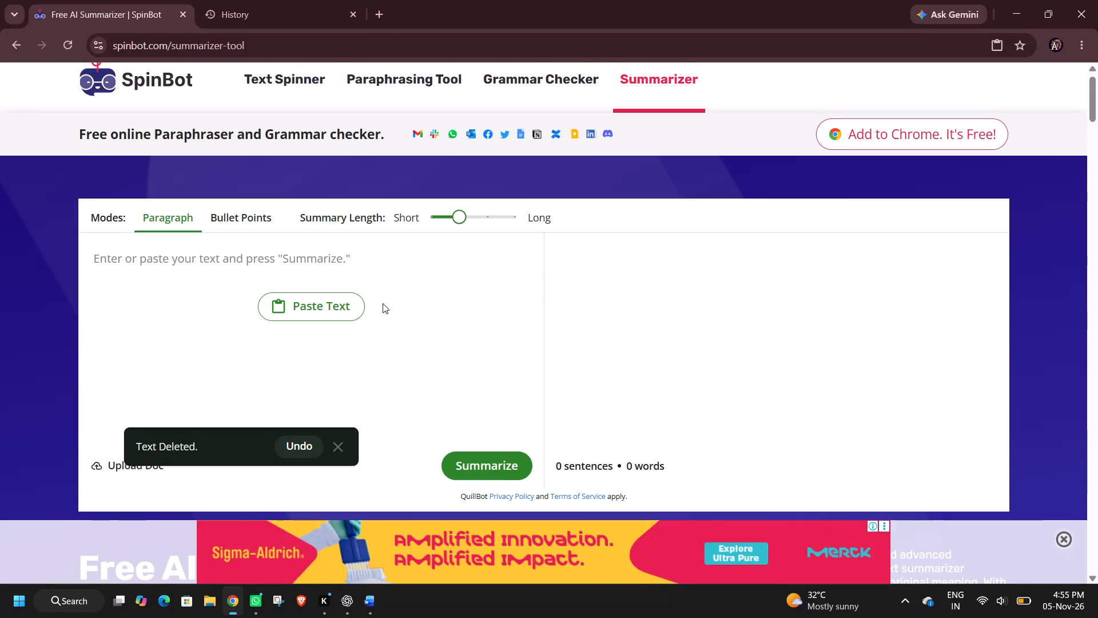
# Paste the copied short summary into the SpinBot summarizer, summarize it in paragraph mode, and copy the full resulting text.
pyautogui.click(346, 308)
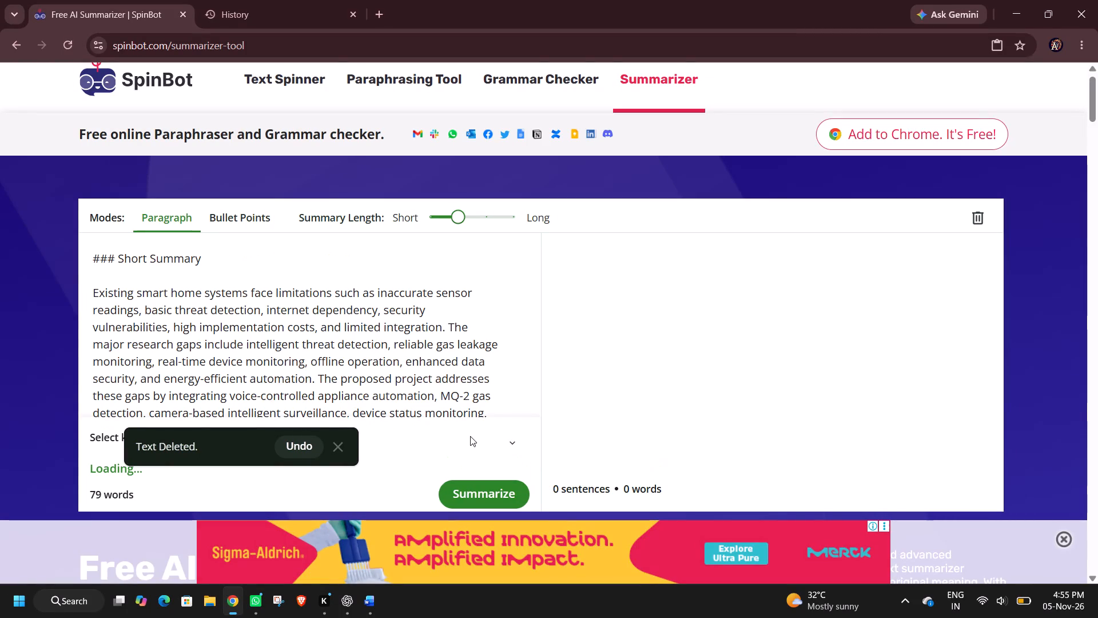
pyautogui.click(478, 496)
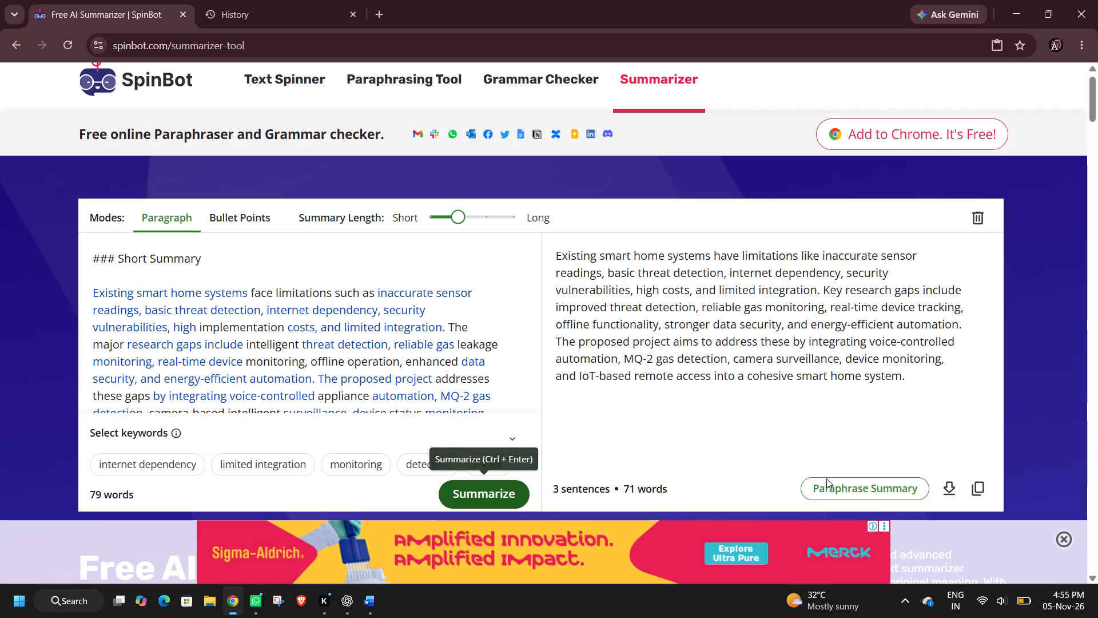
pyautogui.click(974, 484)
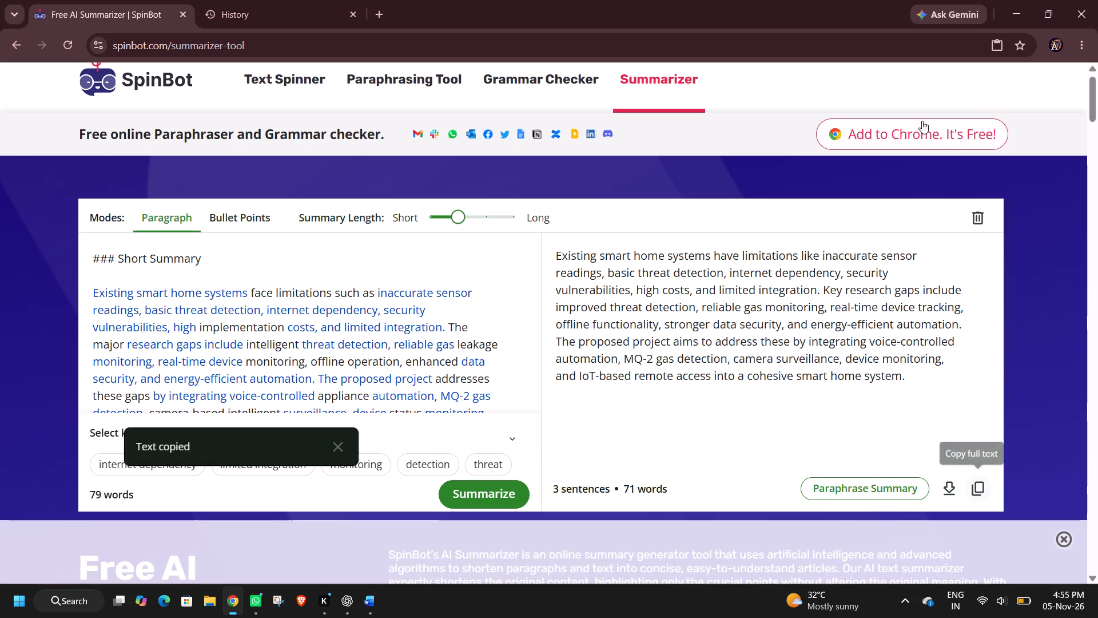
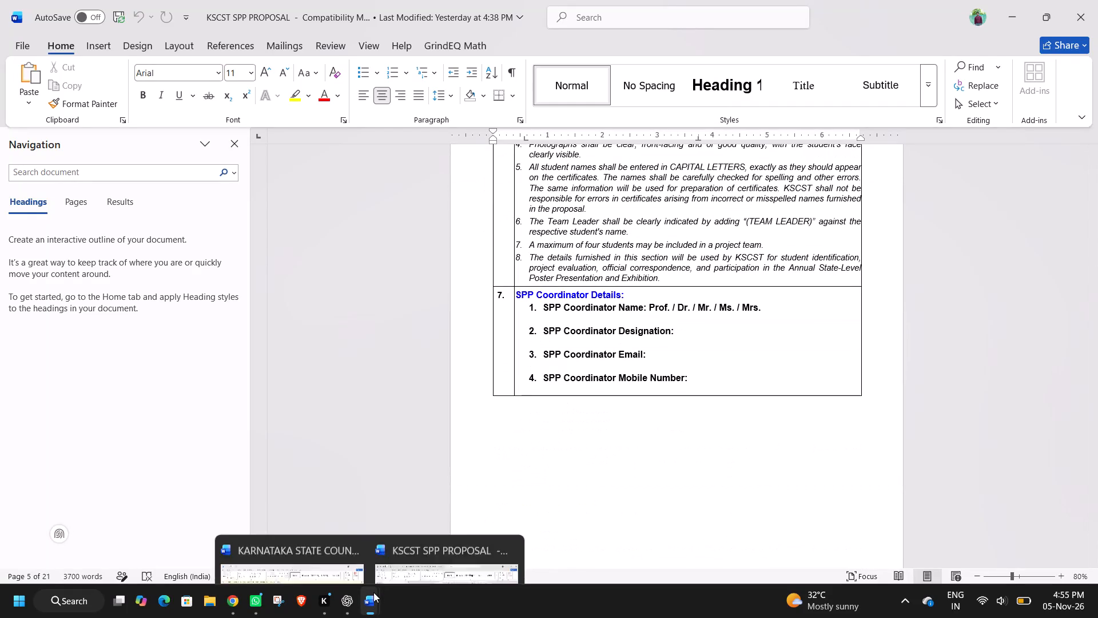
# Replace the paragraph under "Mention shortcomings and research gaps" in the Karnataka State Council document with the copied summary, removing the trailing blank line.
pyautogui.click(297, 508)
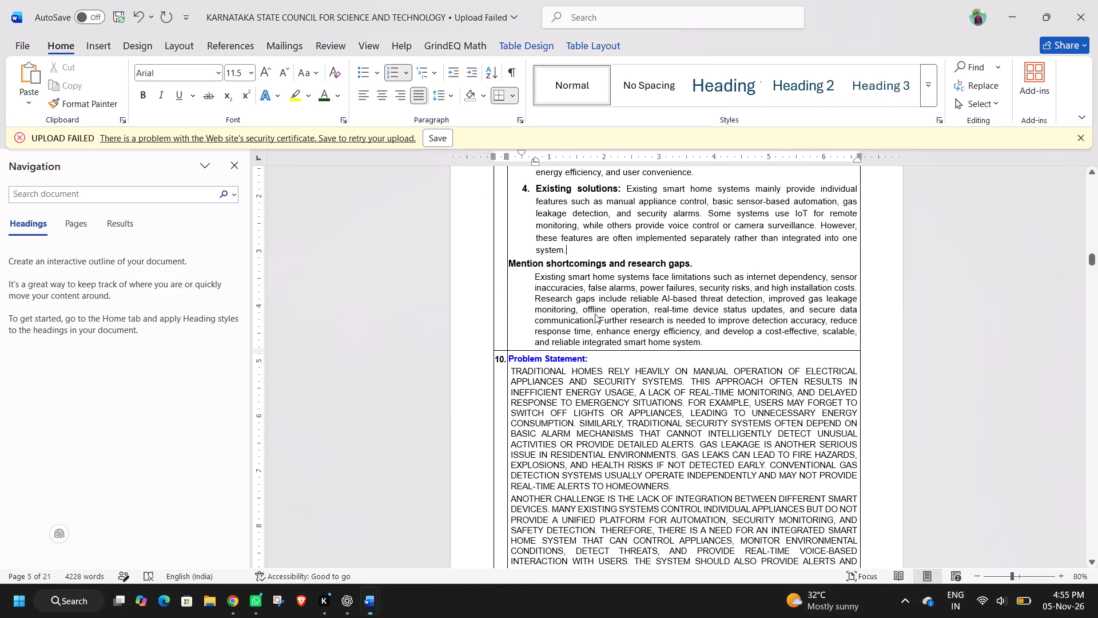
pyautogui.moveTo(705, 342); pyautogui.dragTo(683, 340)
pyautogui.moveTo(683, 340); pyautogui.dragTo(542, 279)
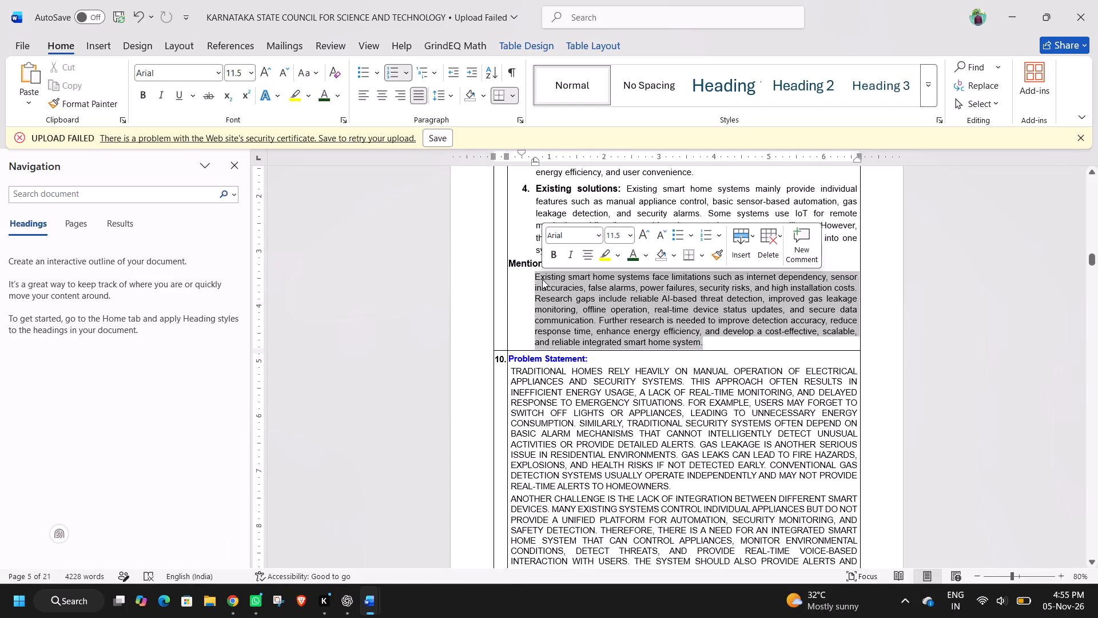
pyautogui.press('BackSpace')
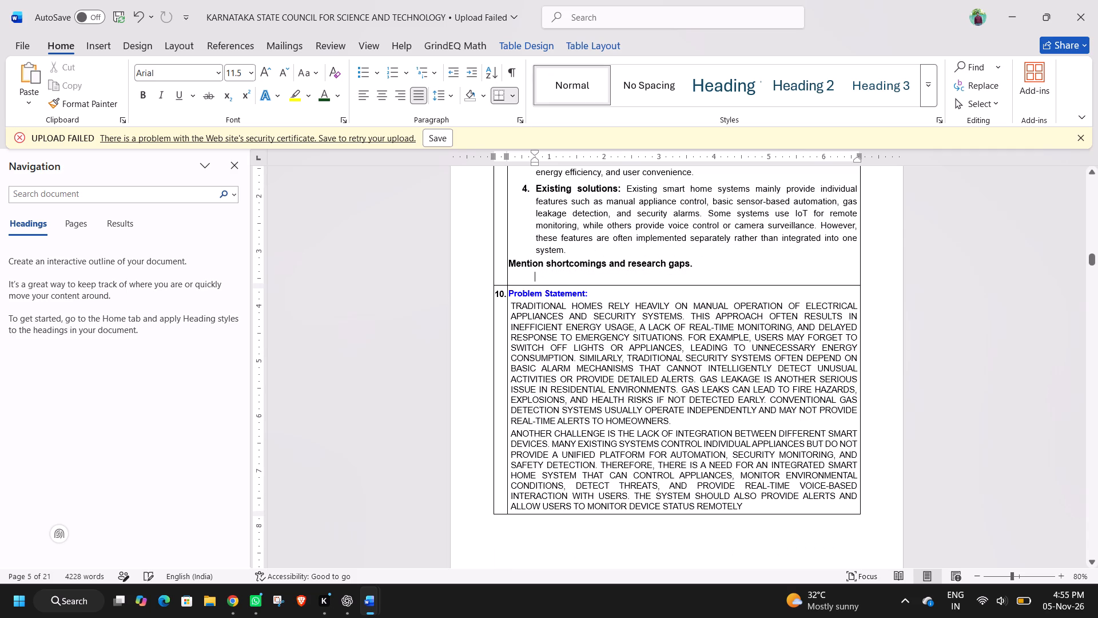
pyautogui.hotkey('ctrl', 'v')
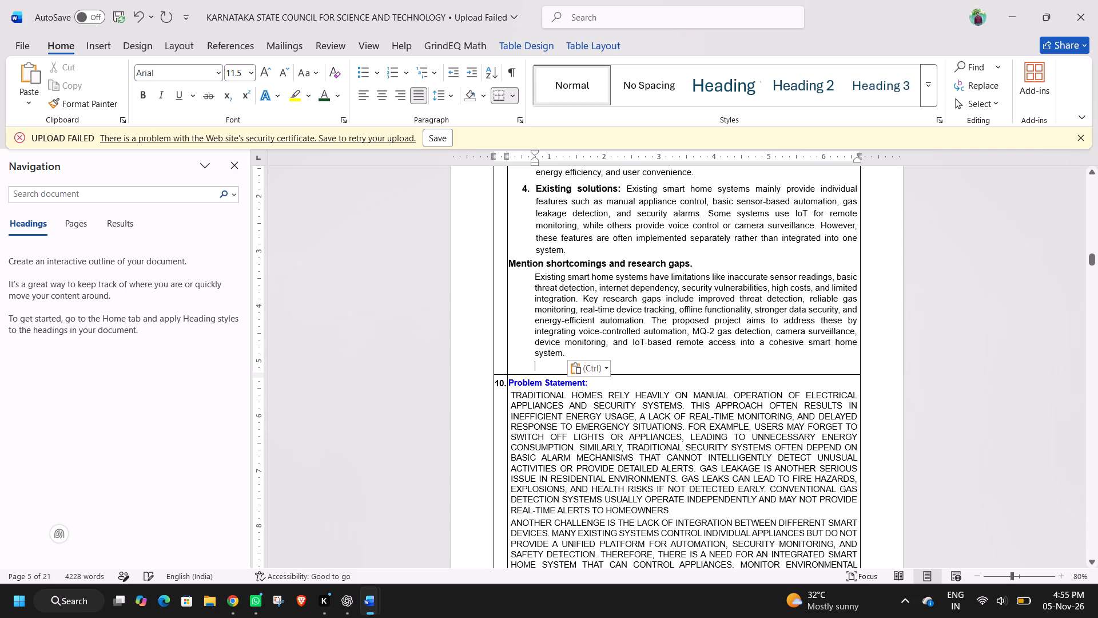
pyautogui.press('BackSpace')
pyautogui.press('BackSpace')
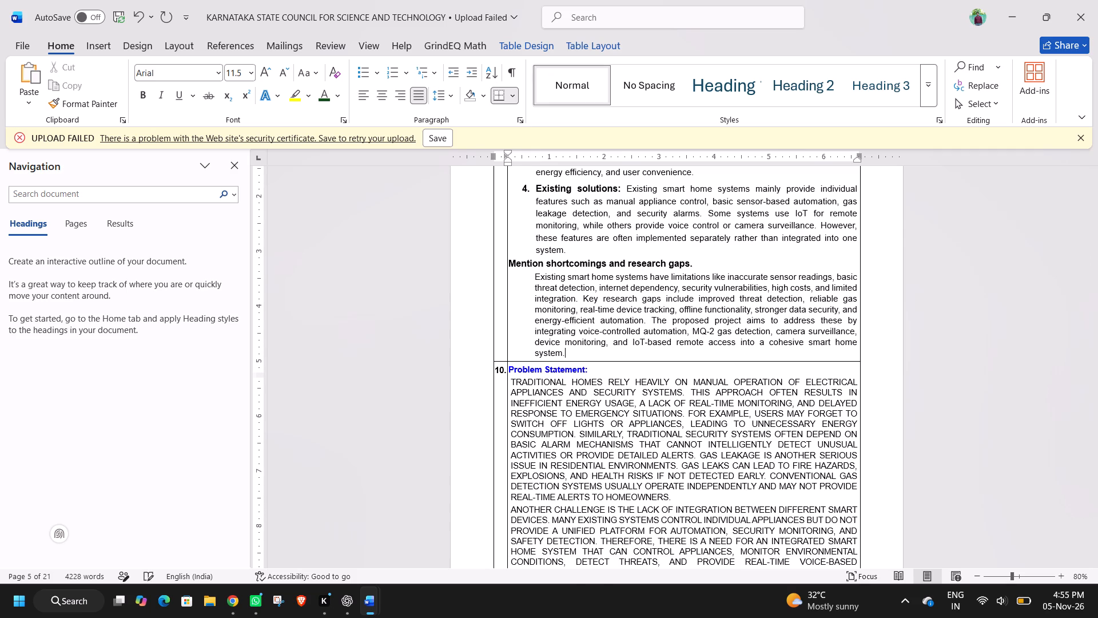
pyautogui.moveTo(574, 355); pyautogui.dragTo(538, 274)
pyautogui.click(606, 299)
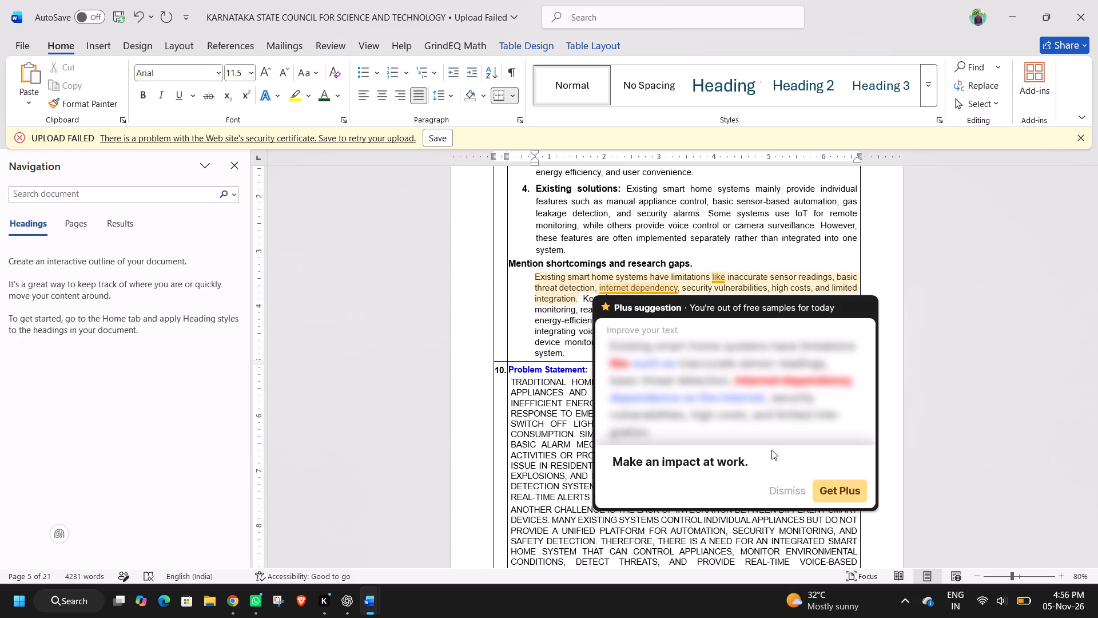
pyautogui.click(777, 486)
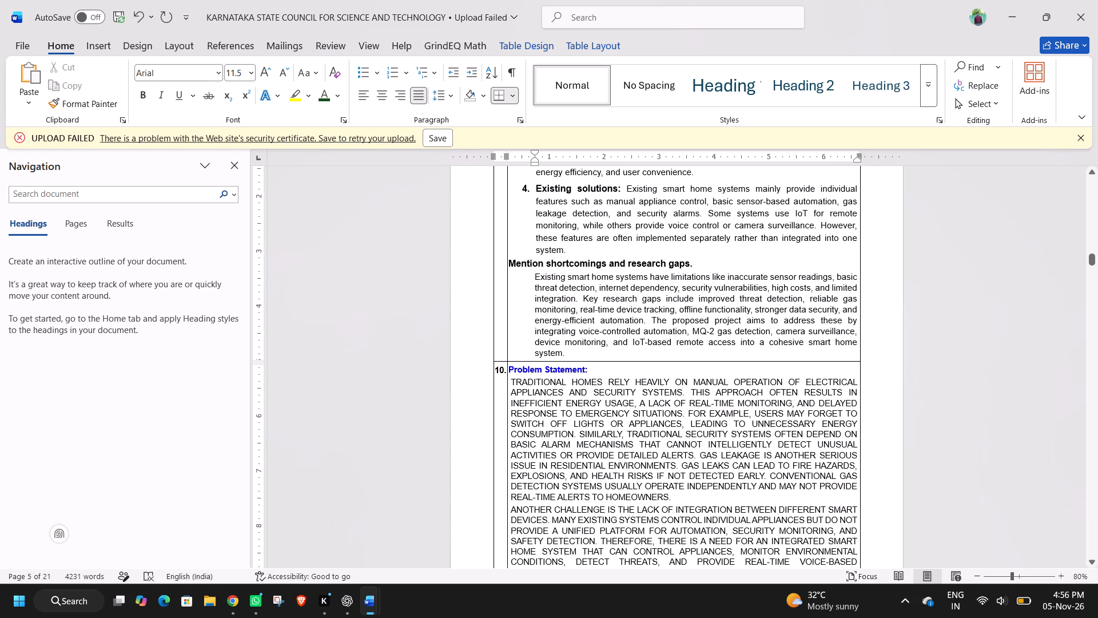
# Set both Problem Statement paragraphs to 11.5 pt and change their all-caps text to sentence case.
pyautogui.scroll(-1, 863, 562)
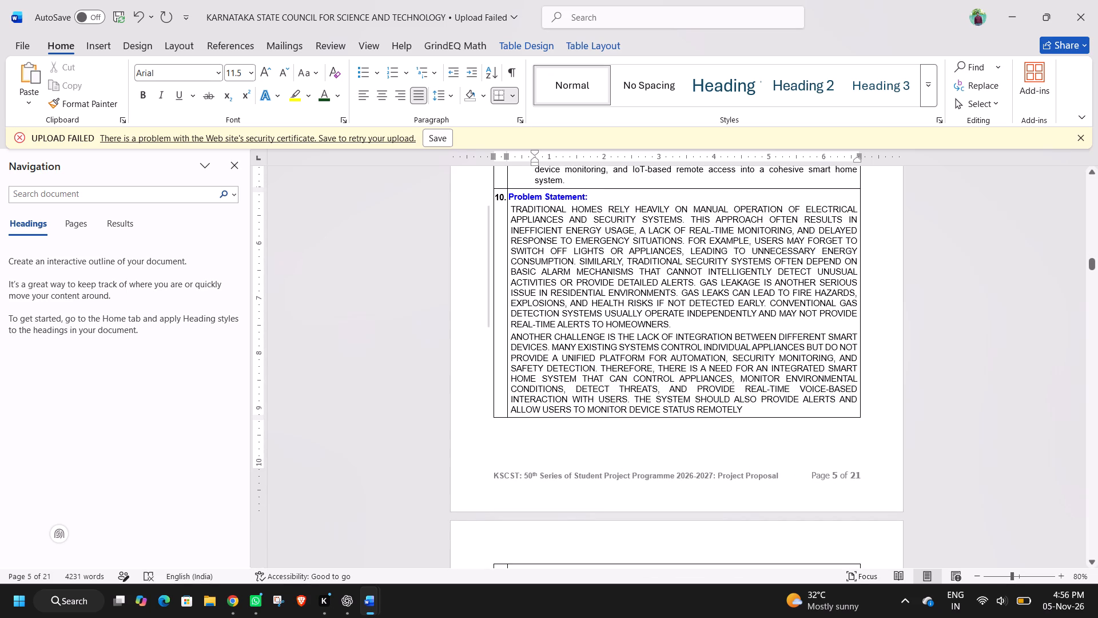
pyautogui.moveTo(511, 208); pyautogui.dragTo(726, 372)
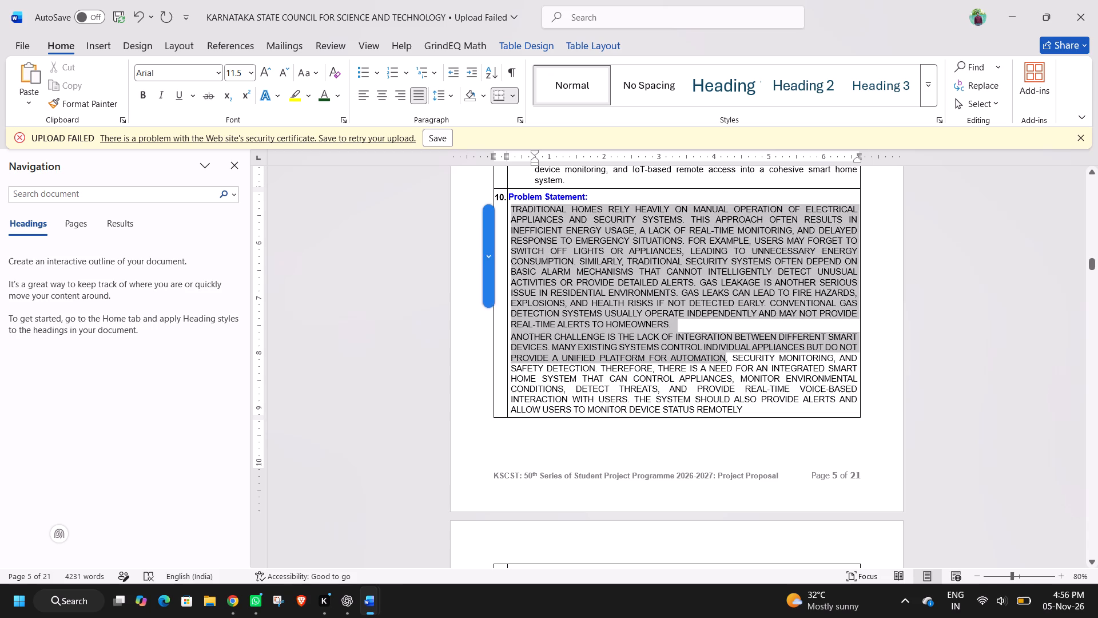
pyautogui.moveTo(726, 372); pyautogui.dragTo(743, 407)
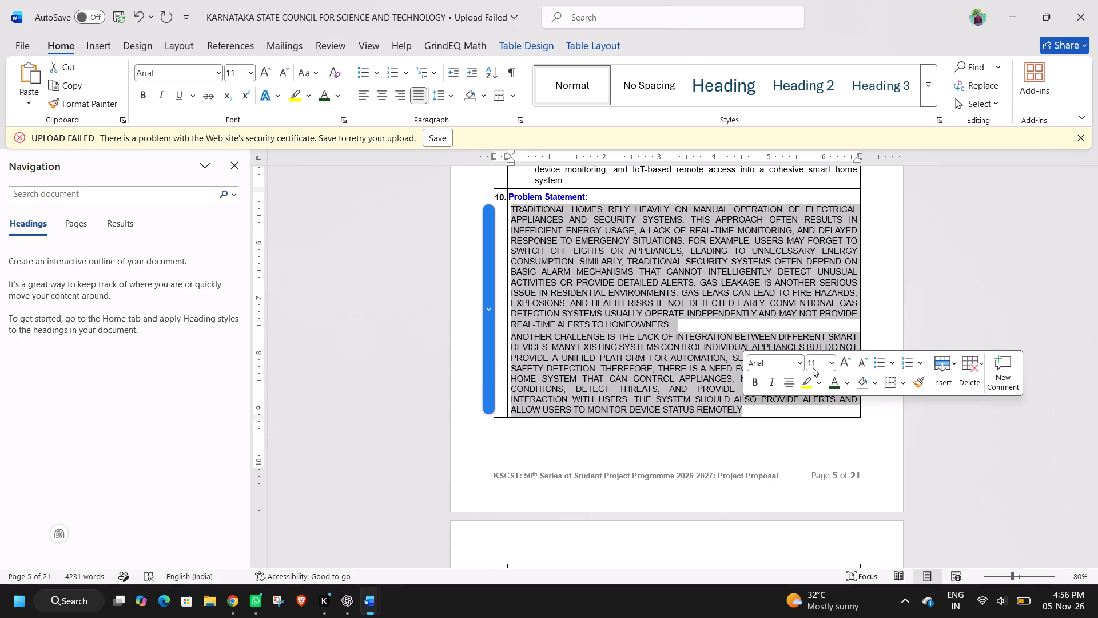
pyautogui.click(814, 365)
pyautogui.write('11.5')
pyautogui.press('Return')
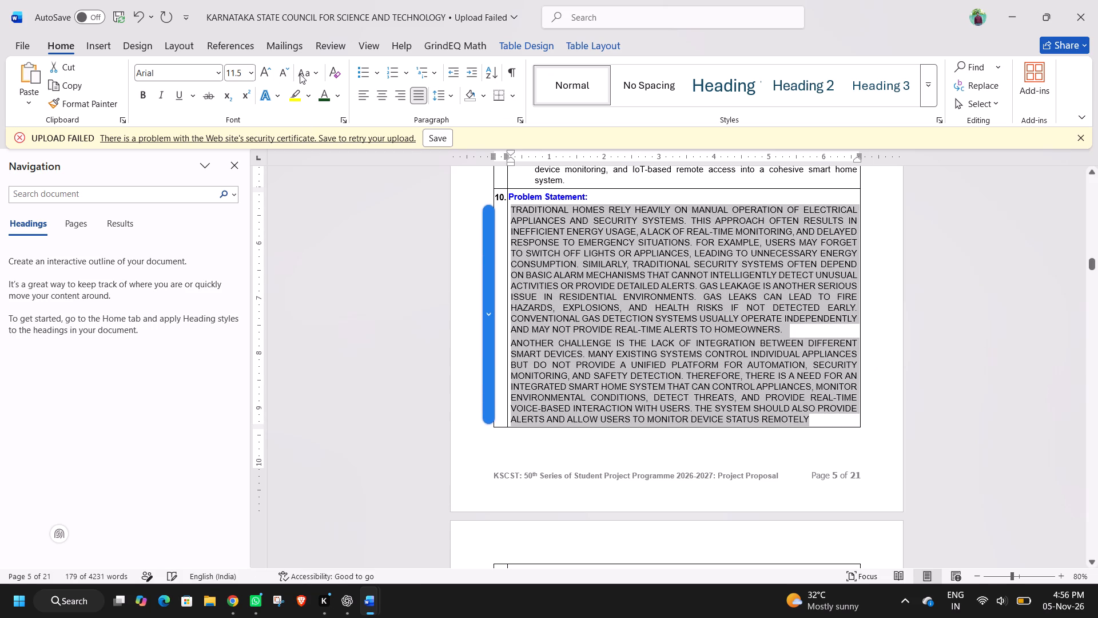
pyautogui.moveTo(303, 74); pyautogui.dragTo(331, 96)
pyautogui.click(331, 96)
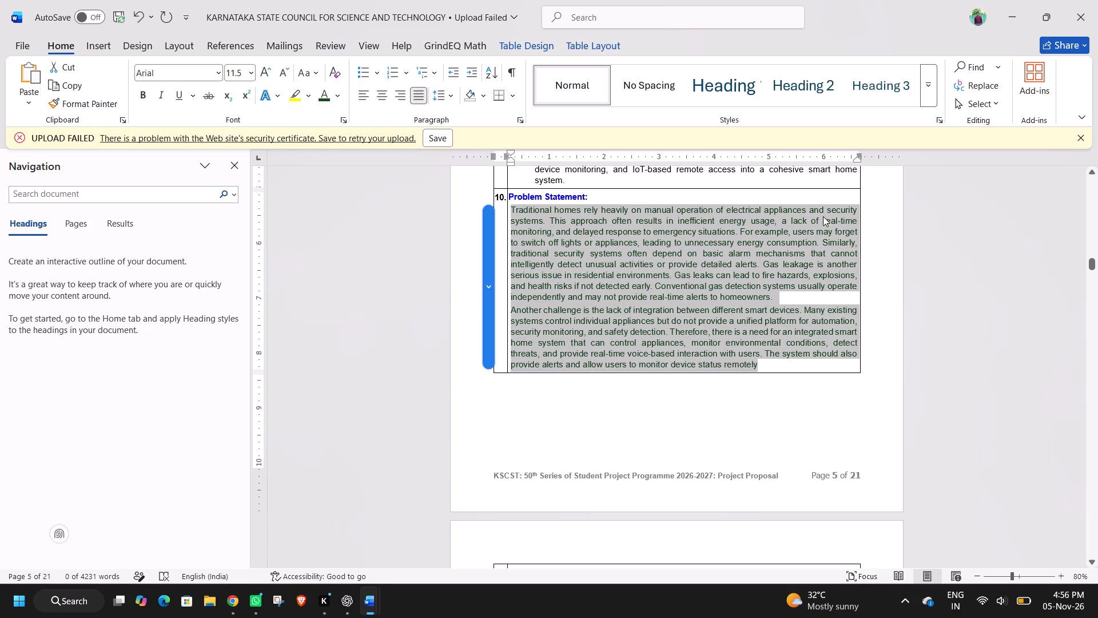
# Indent both Problem Statement paragraphs so their left edge lines up with the shortcomings paragraph above.
pyautogui.scroll(1, 662, 243)
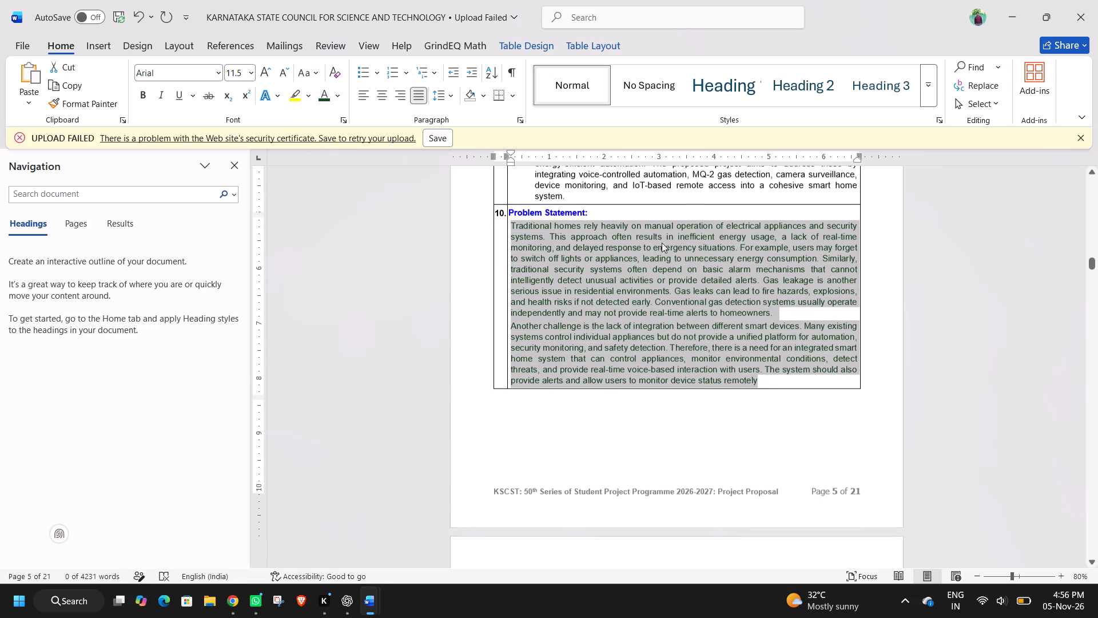
pyautogui.scroll(1, 662, 243)
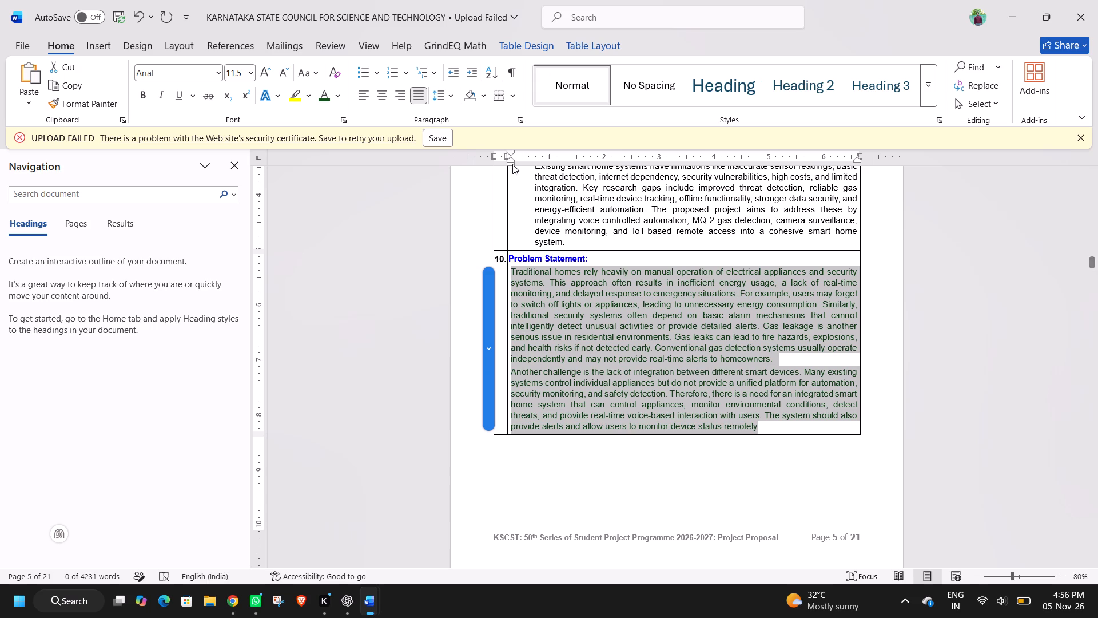
pyautogui.moveTo(511, 162); pyautogui.dragTo(532, 162)
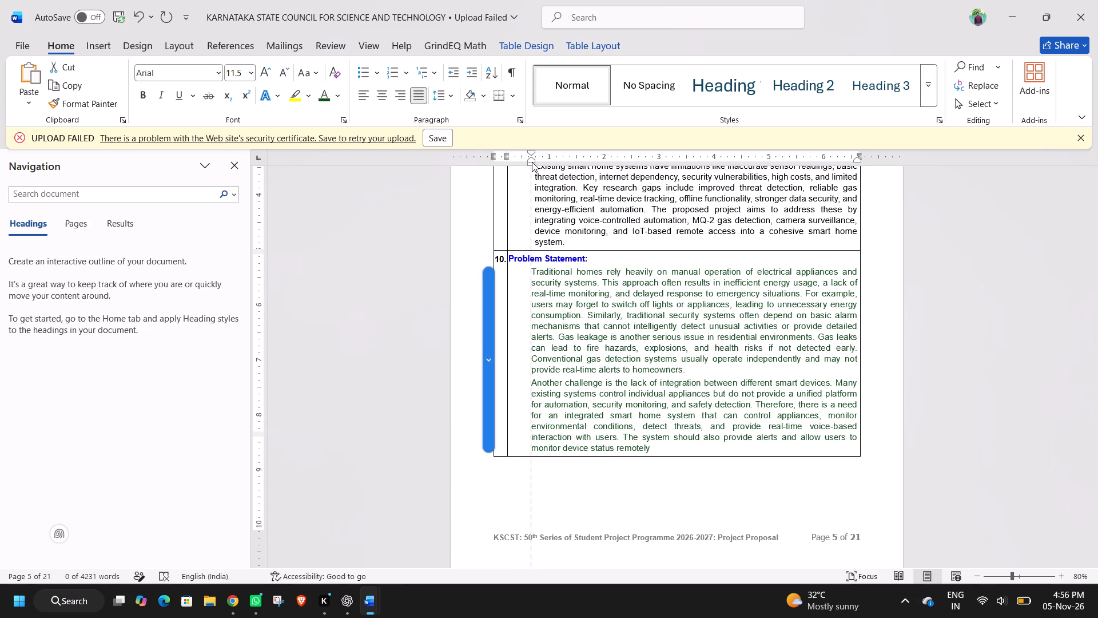
pyautogui.moveTo(532, 162); pyautogui.dragTo(534, 163)
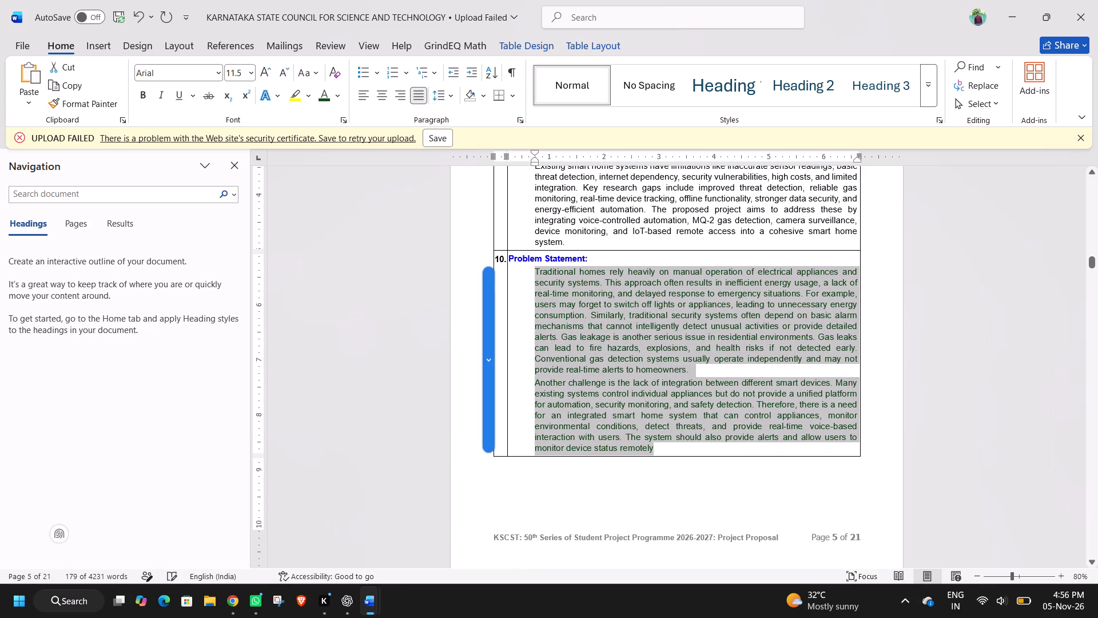
pyautogui.click(682, 446)
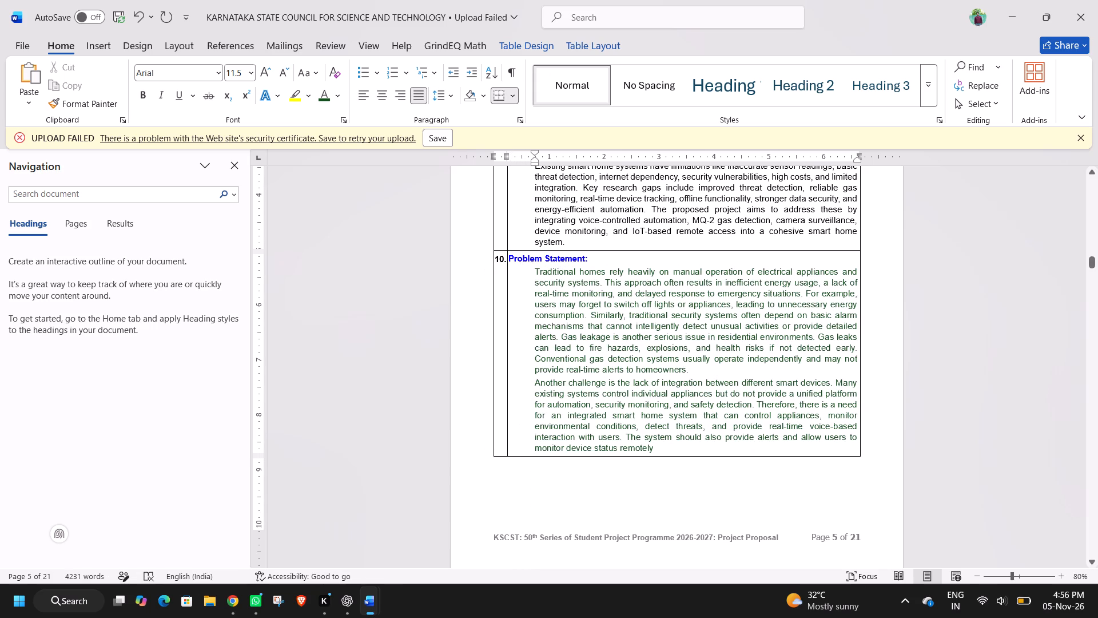
# Compare the formatting of the Problem Statement text with the review and shortcomings paragraphs above it.
pyautogui.scroll(2, 682, 446)
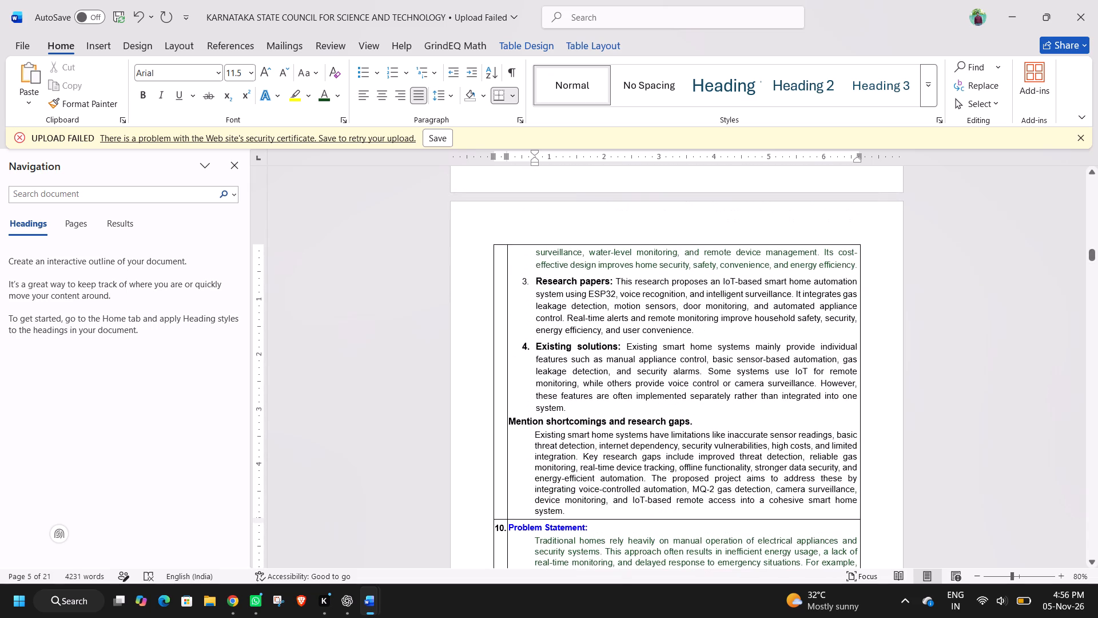
pyautogui.scroll(1, 682, 446)
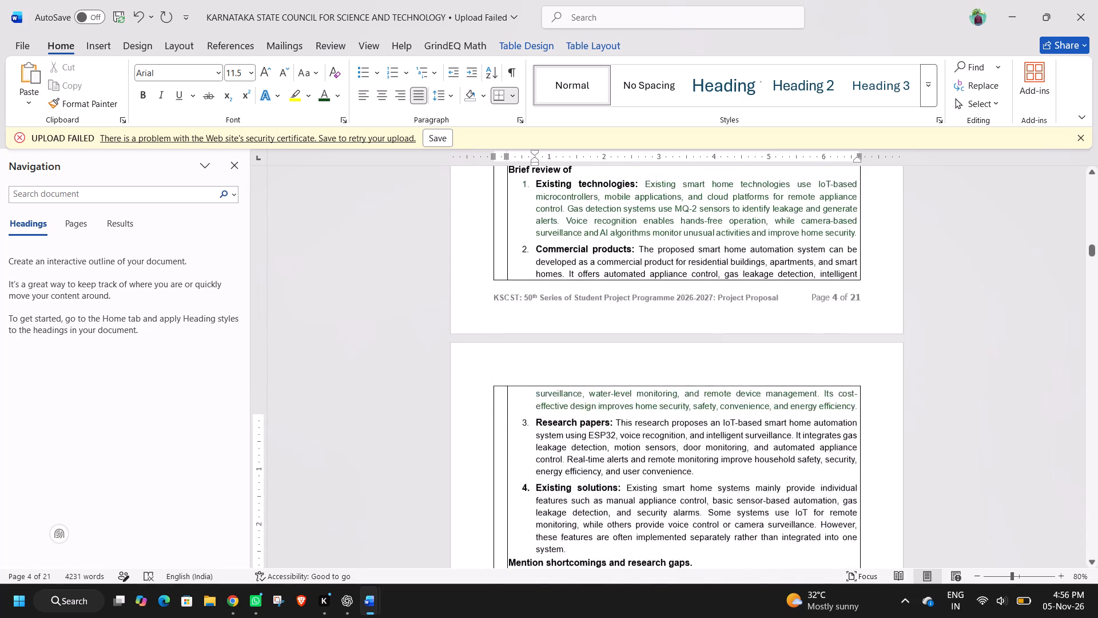
pyautogui.scroll(1, 682, 446)
pyautogui.scroll(-1, 682, 446)
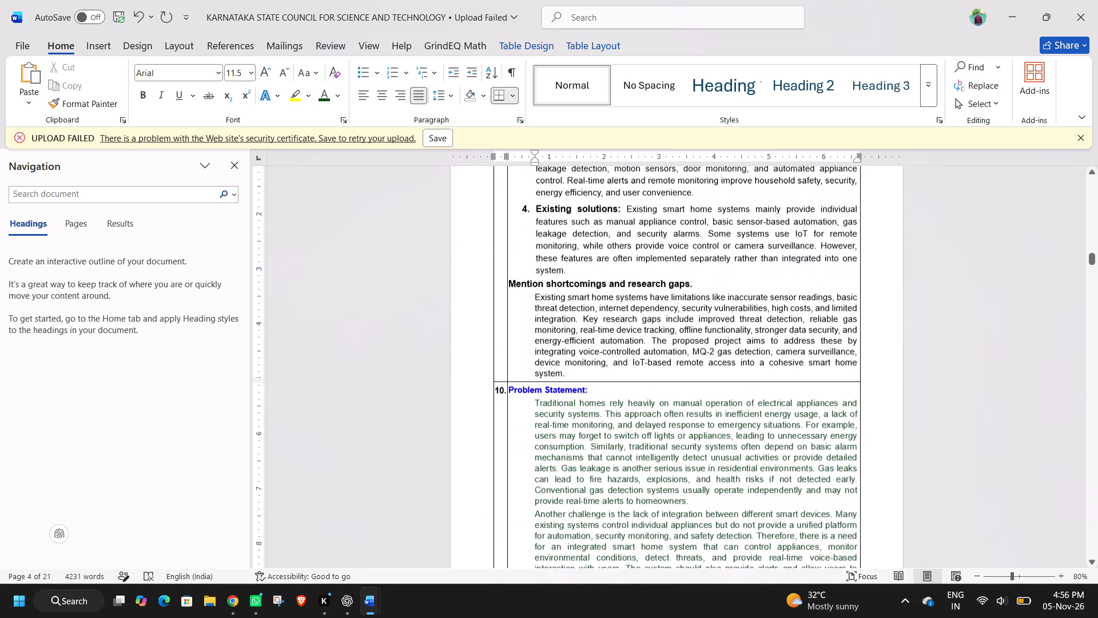
pyautogui.scroll(-1, 682, 446)
pyautogui.scroll(1, 682, 446)
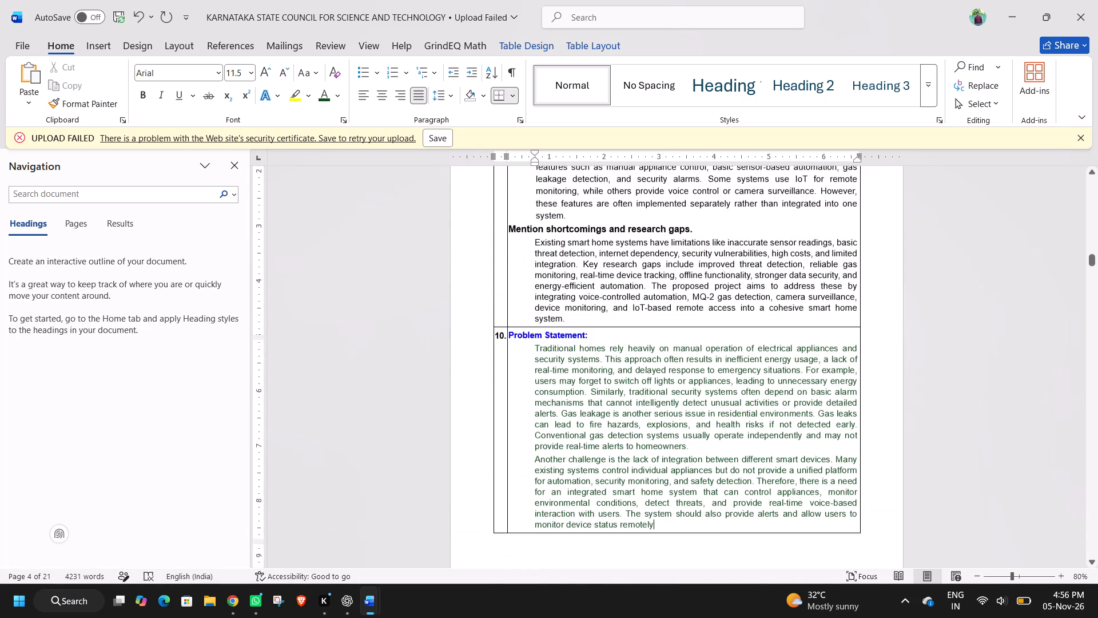
pyautogui.click(634, 319)
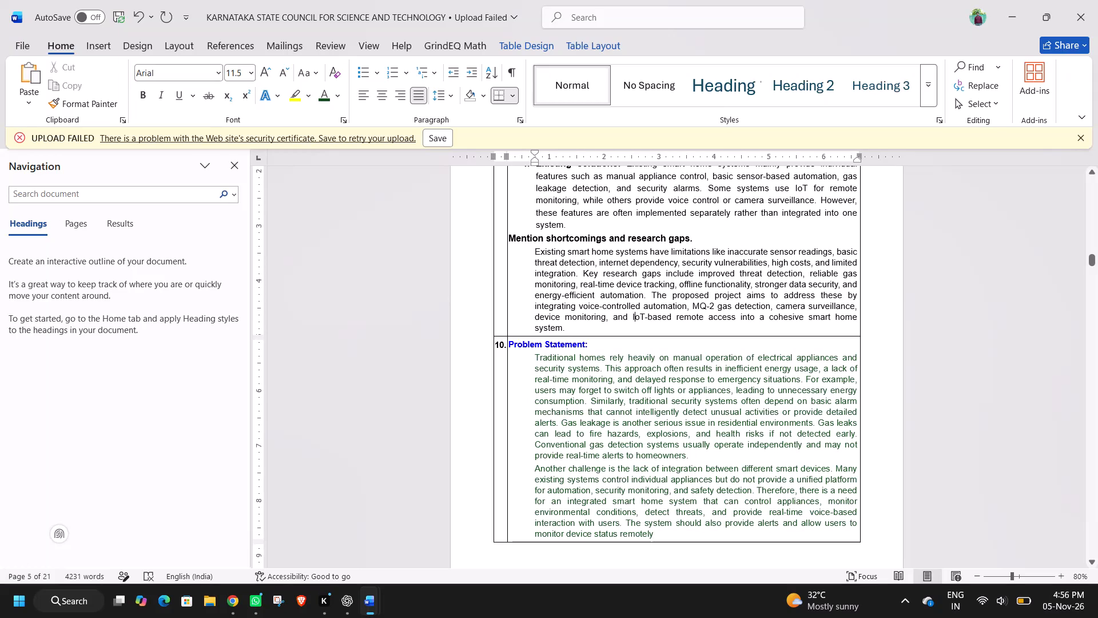
pyautogui.click(623, 423)
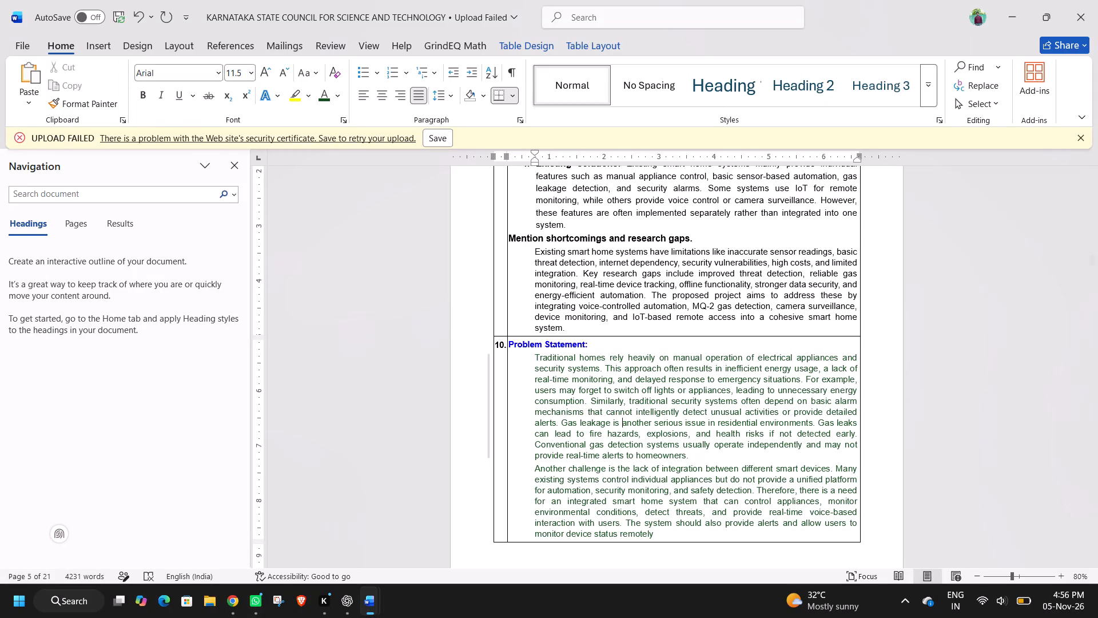
pyautogui.click(613, 261)
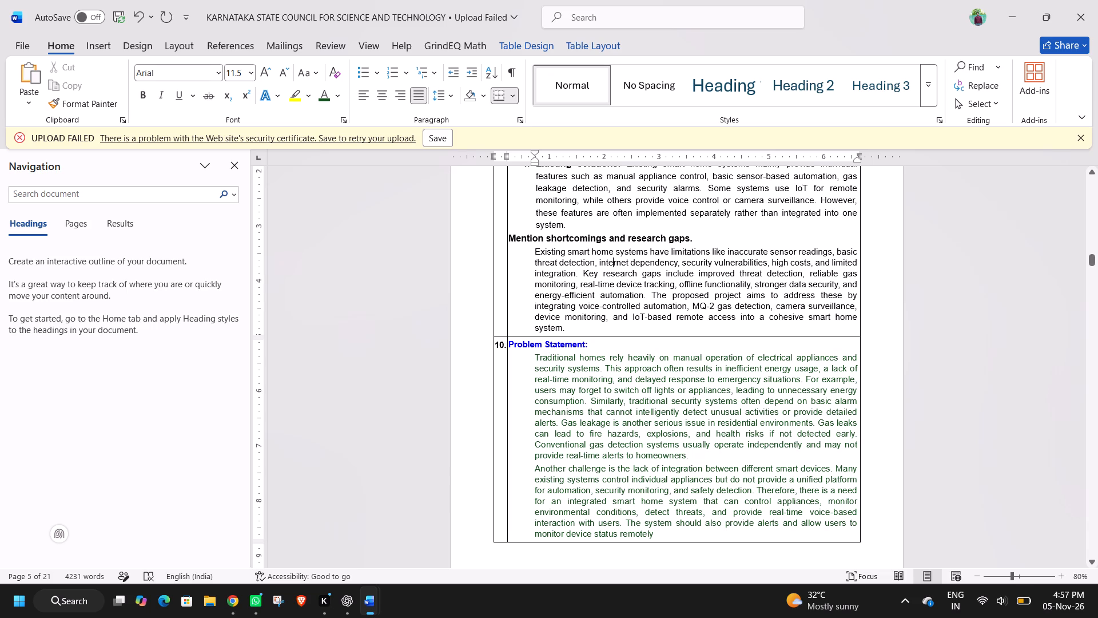
pyautogui.click(645, 361)
# Change the font colour of both Problem Statement paragraphs to the black theme colour.
pyautogui.moveTo(534, 357); pyautogui.dragTo(659, 524)
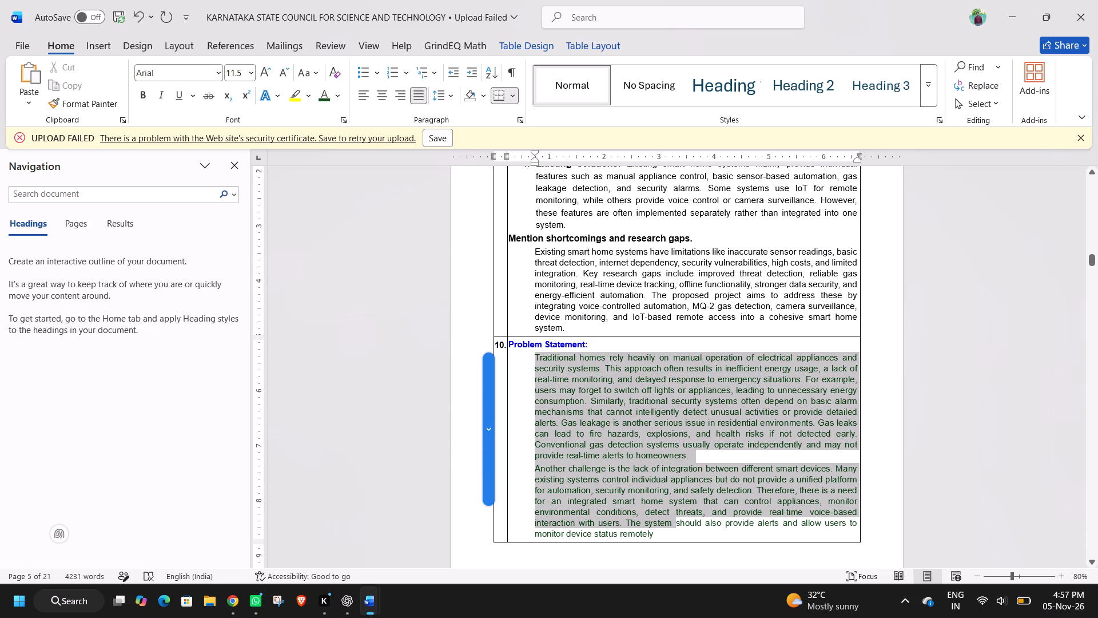
pyautogui.moveTo(659, 524); pyautogui.dragTo(659, 529)
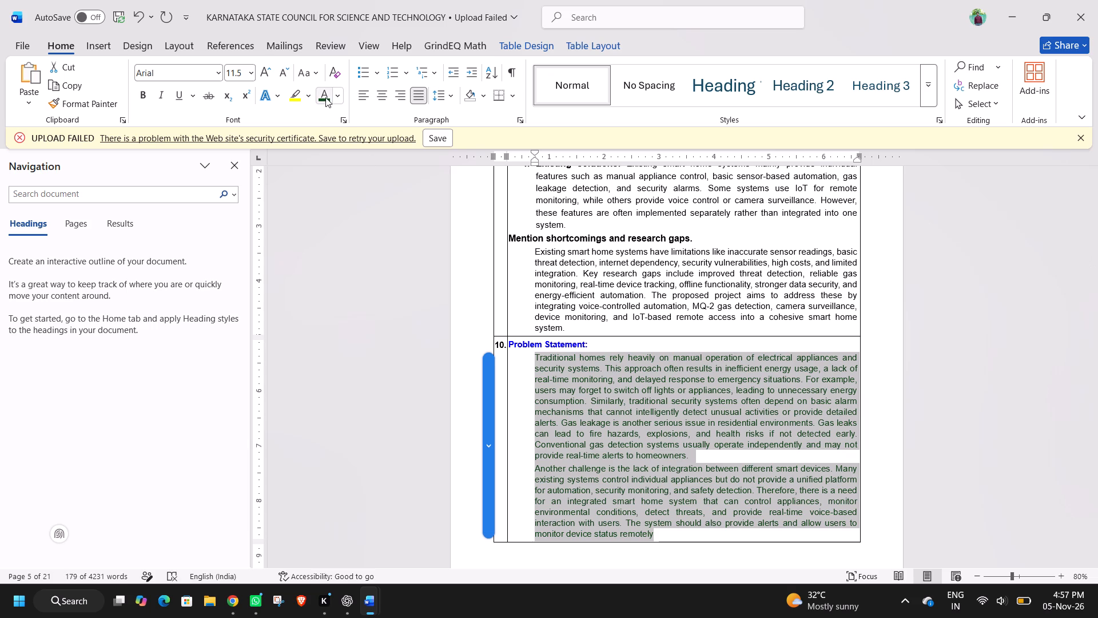
pyautogui.click(325, 96)
pyautogui.click(325, 96)
pyautogui.click(325, 96)
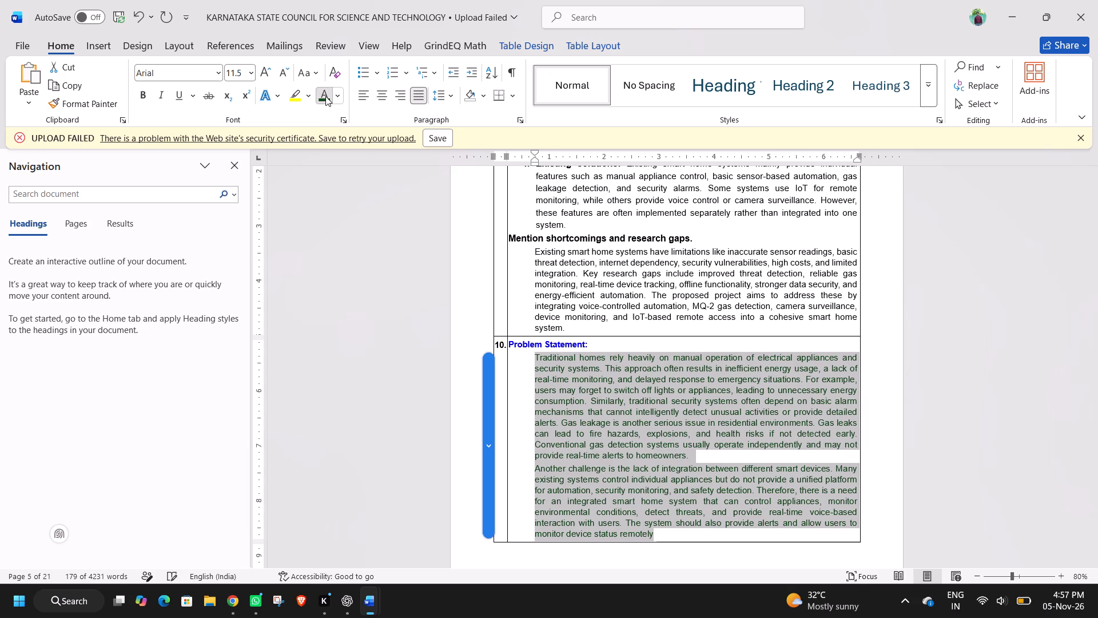
pyautogui.click(337, 98)
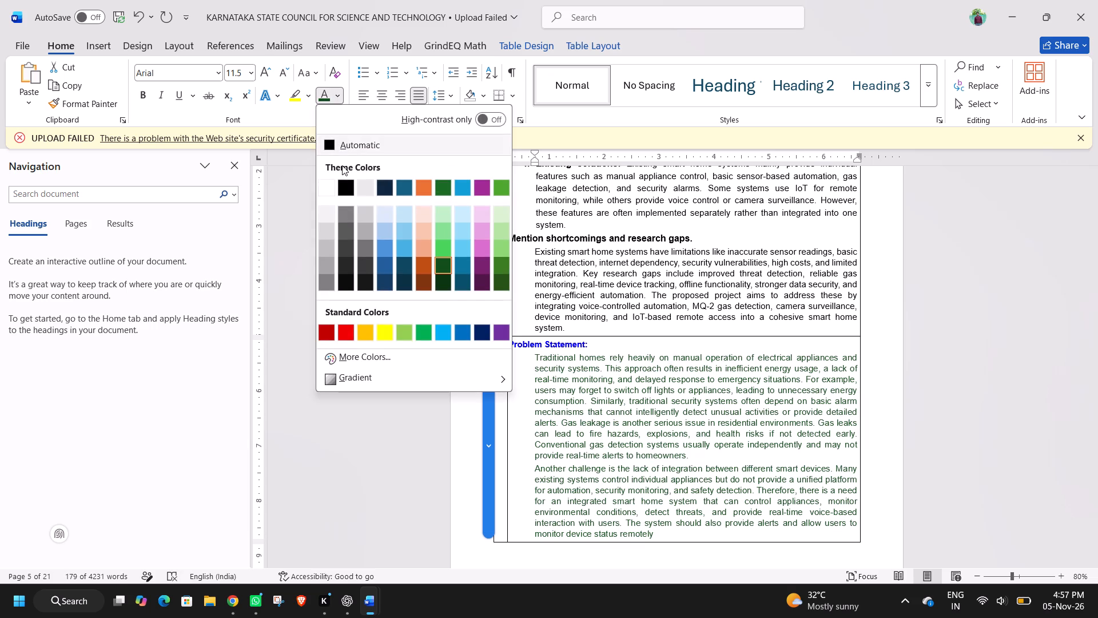
pyautogui.click(344, 182)
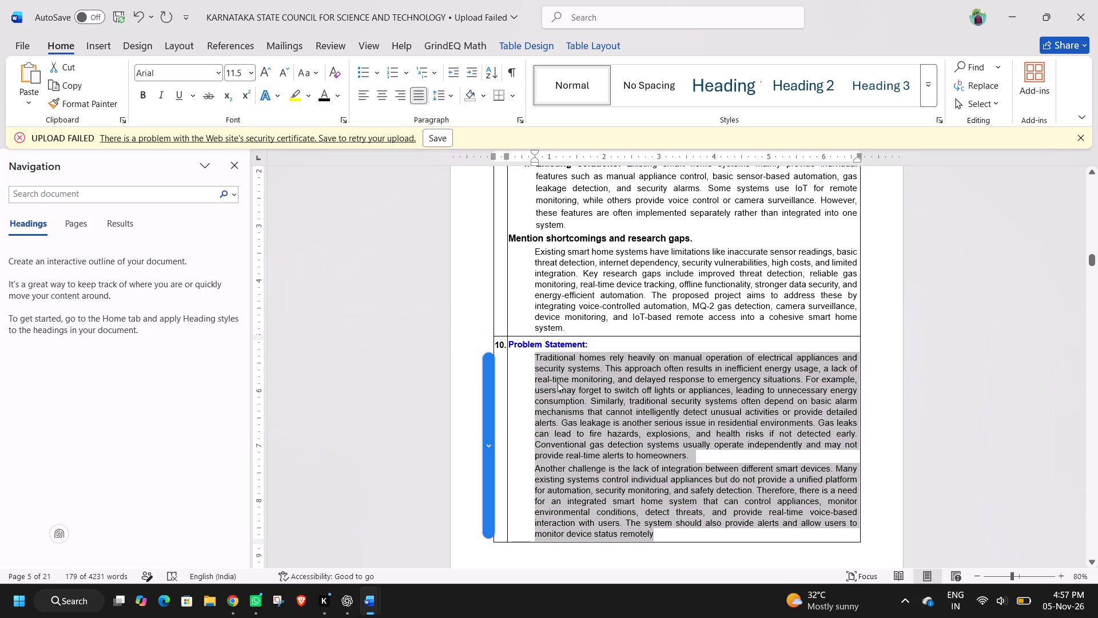
pyautogui.click(558, 382)
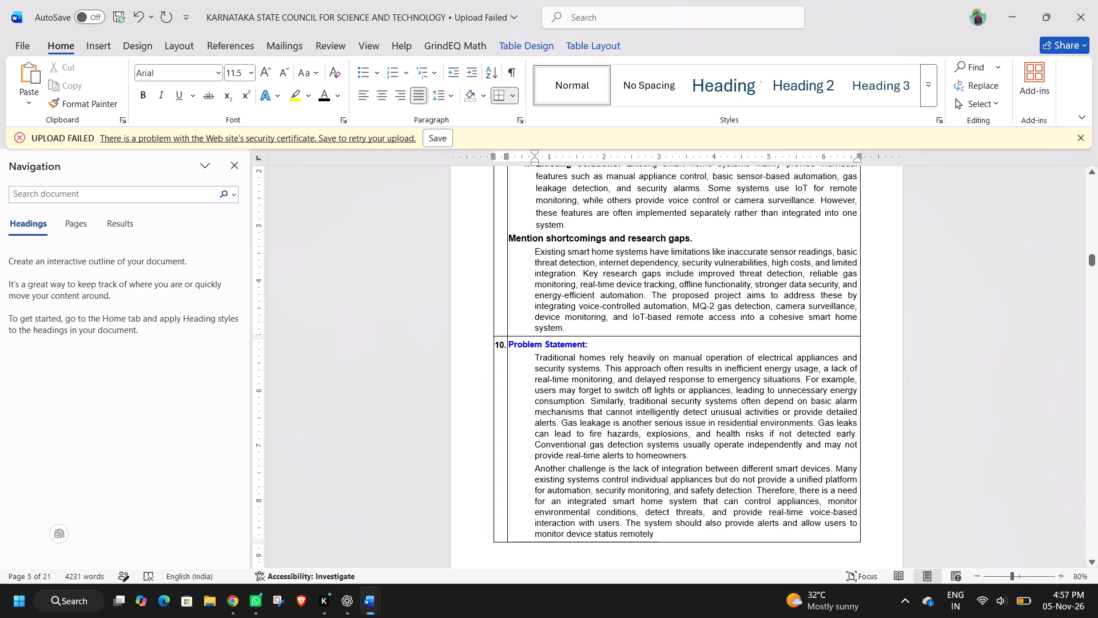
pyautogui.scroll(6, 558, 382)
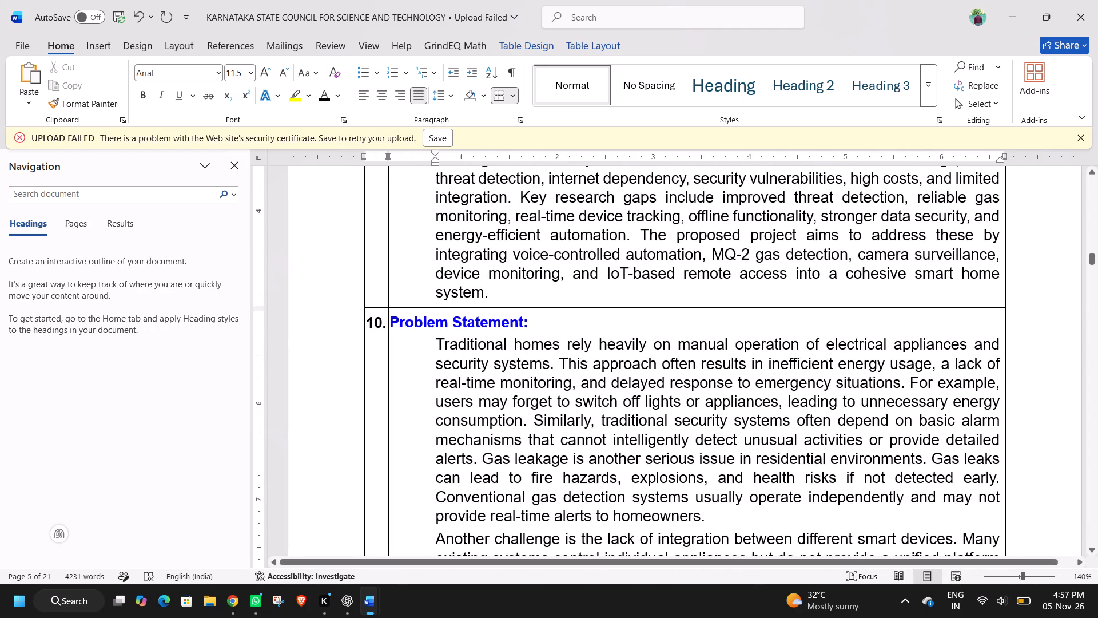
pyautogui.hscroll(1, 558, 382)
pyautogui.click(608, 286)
# Set all four Objectives bullets to 11.5 pt and change their all-caps text to sentence case.
pyautogui.click(583, 372)
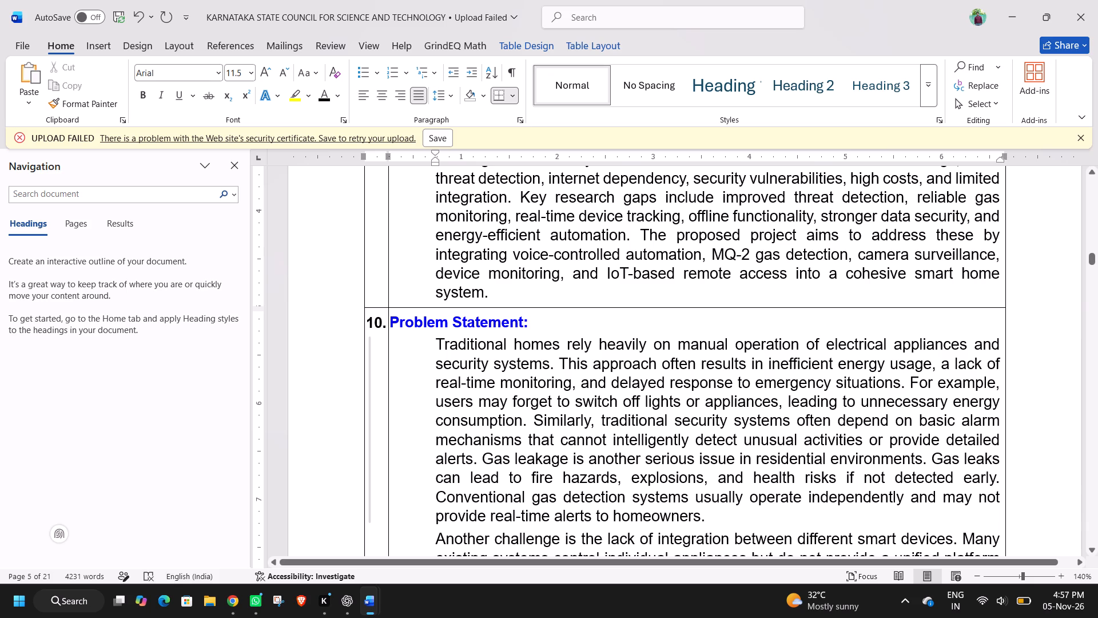
pyautogui.keyDown('ctrl'); pyautogui.scroll(-6, 583, 372); pyautogui.keyUp('ctrl')
pyautogui.scroll(-1, 583, 372)
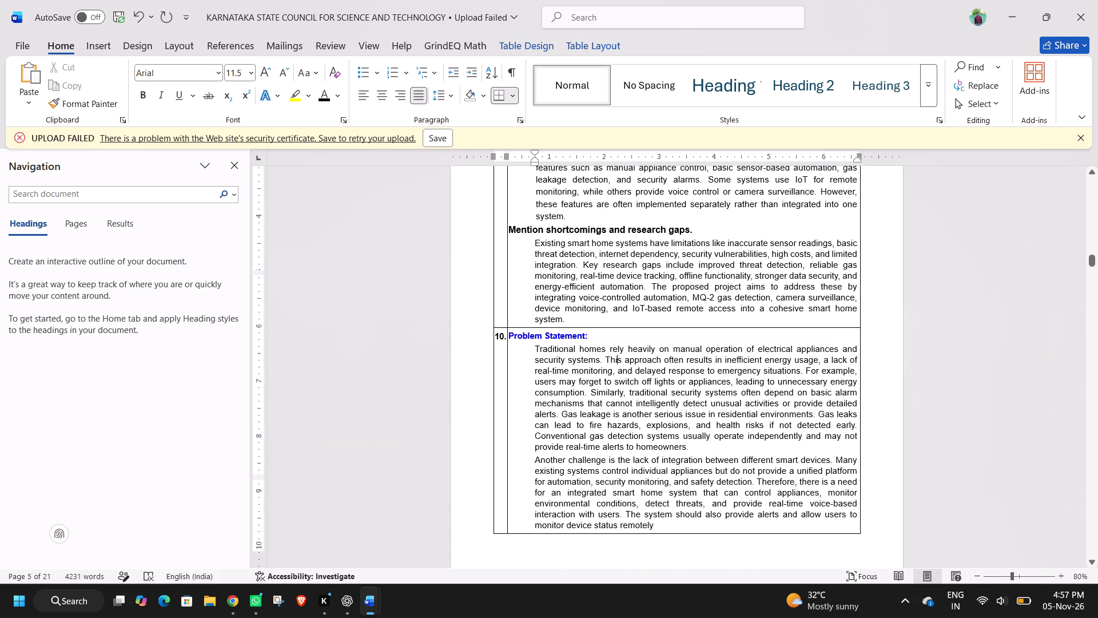
pyautogui.scroll(-3, 583, 372)
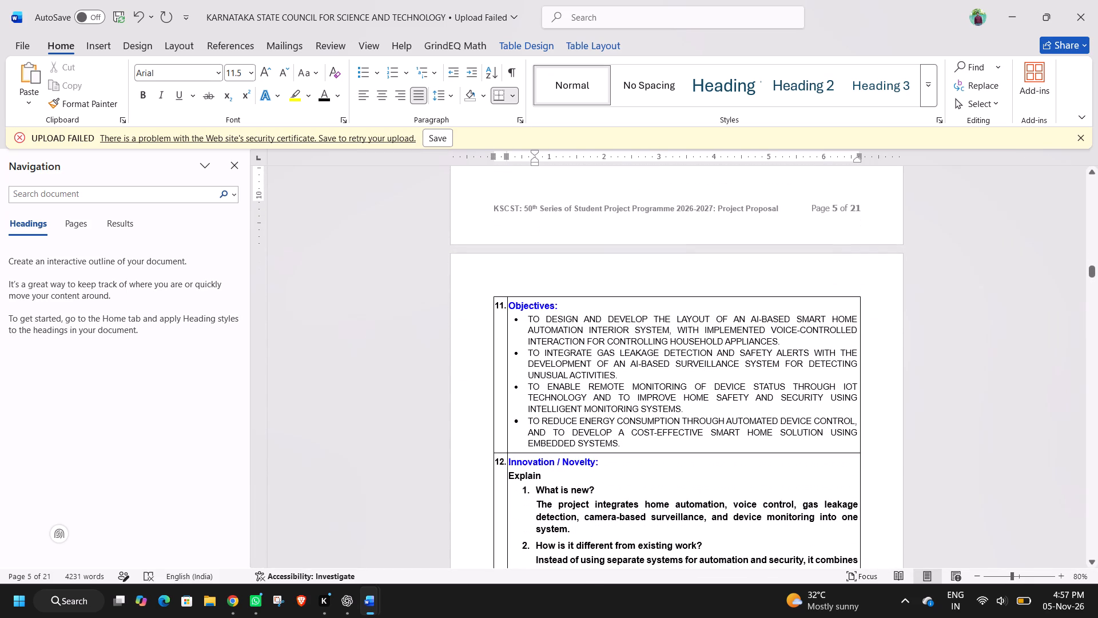
pyautogui.moveTo(621, 441); pyautogui.dragTo(597, 430)
pyautogui.moveTo(597, 430); pyautogui.dragTo(532, 324)
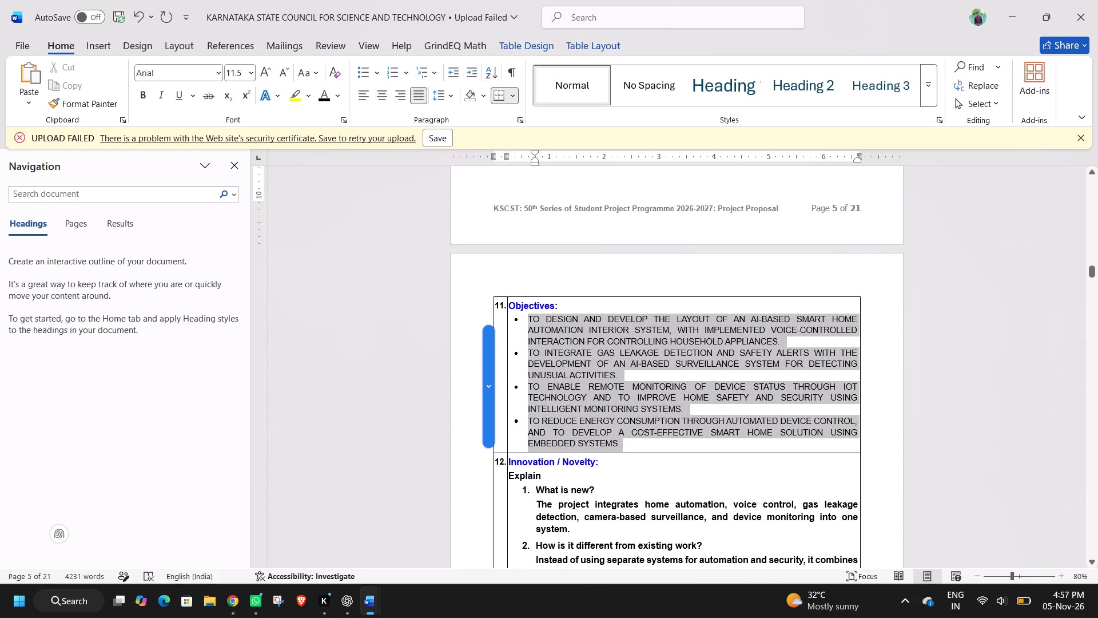
pyautogui.moveTo(532, 324); pyautogui.dragTo(532, 323)
pyautogui.click(241, 76)
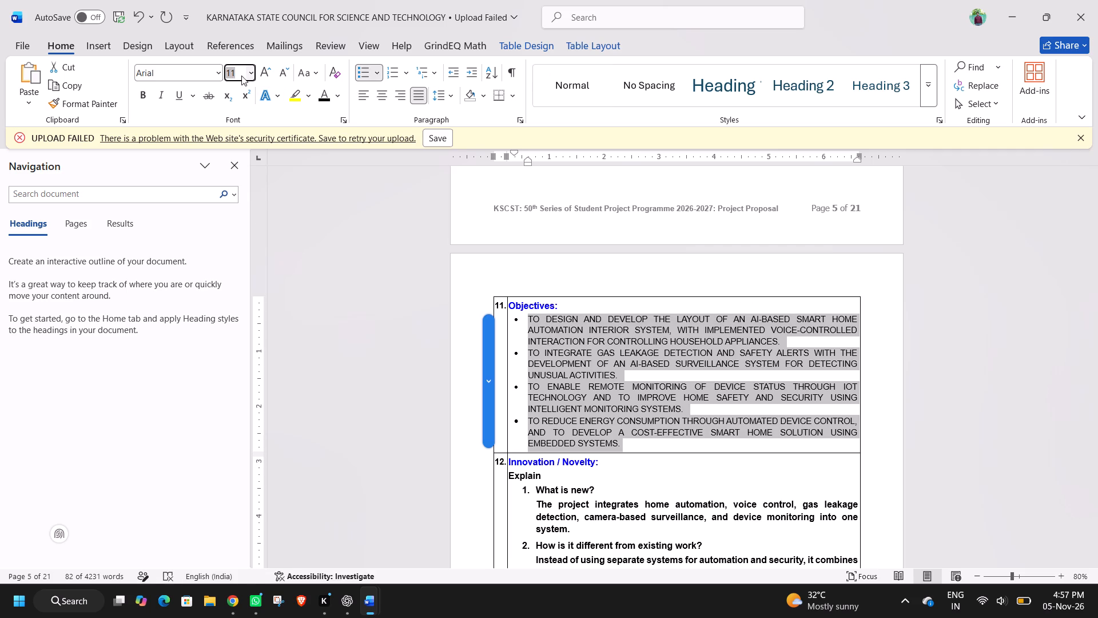
pyautogui.write('11.5')
pyautogui.press('Return')
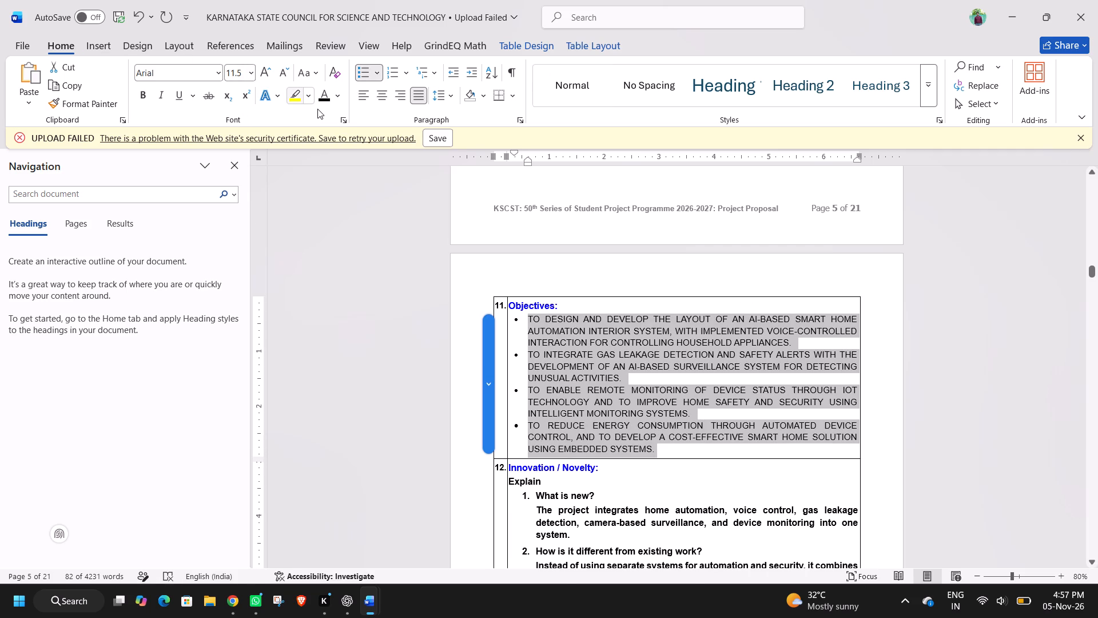
pyautogui.click(312, 78)
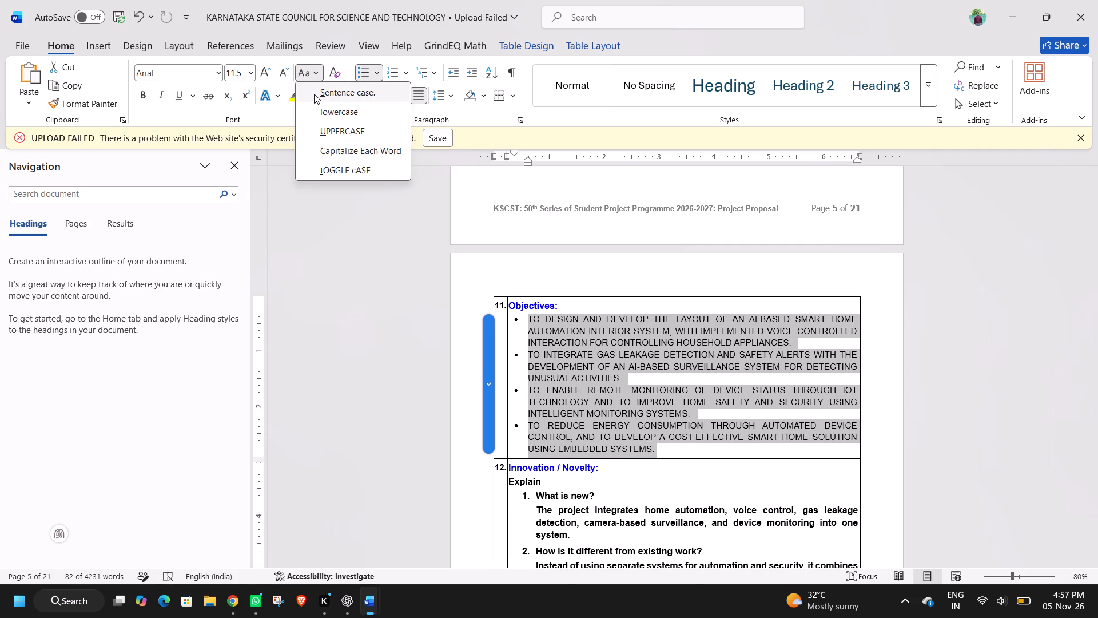
pyautogui.click(315, 96)
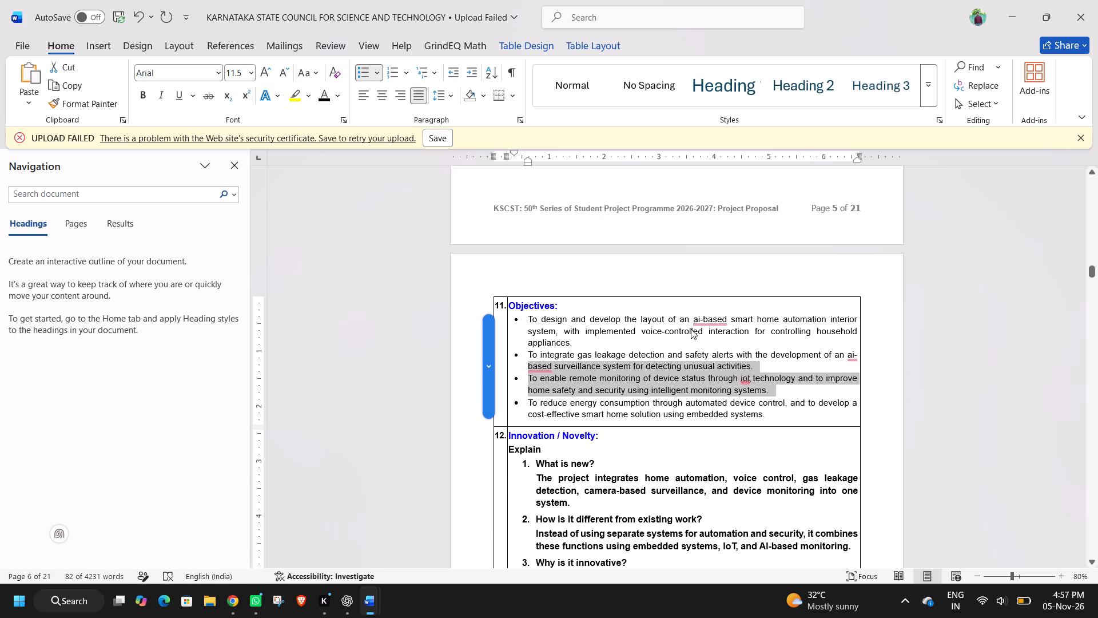
# Correct the capitalisation in the Objectives bullets to "AI-based" in the first two and "IoT" in the third.
pyautogui.click(705, 346)
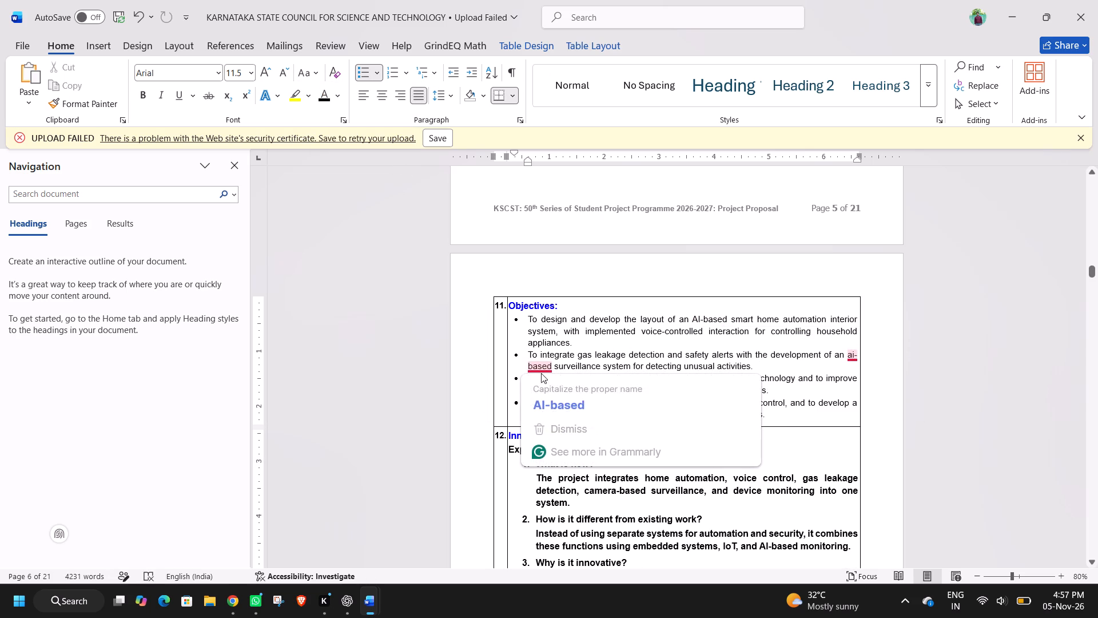
pyautogui.click(543, 399)
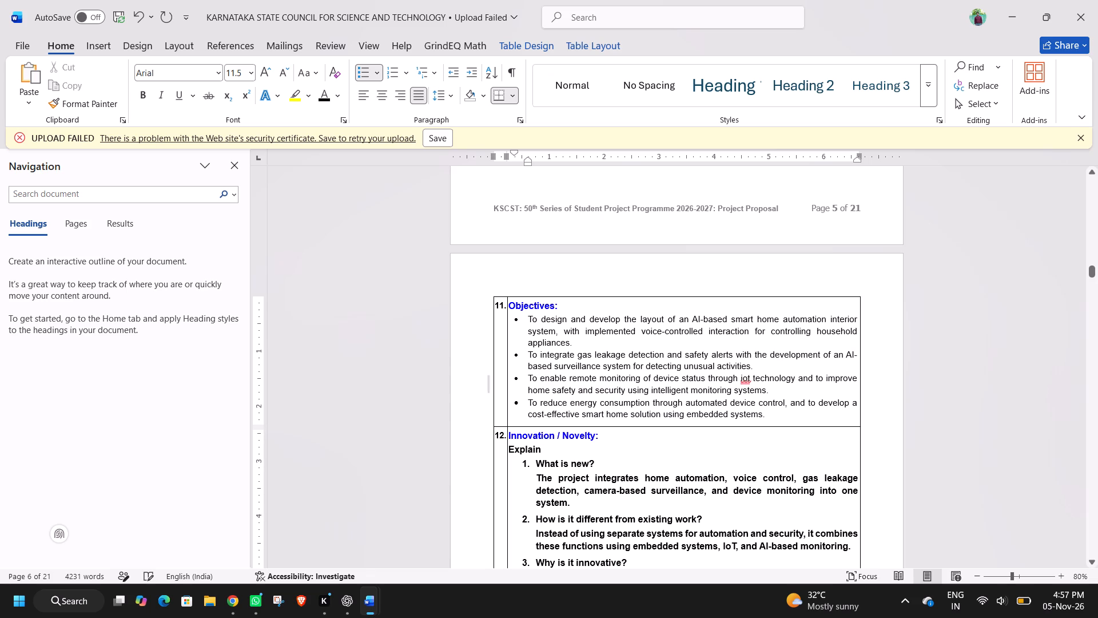
pyautogui.click(750, 392)
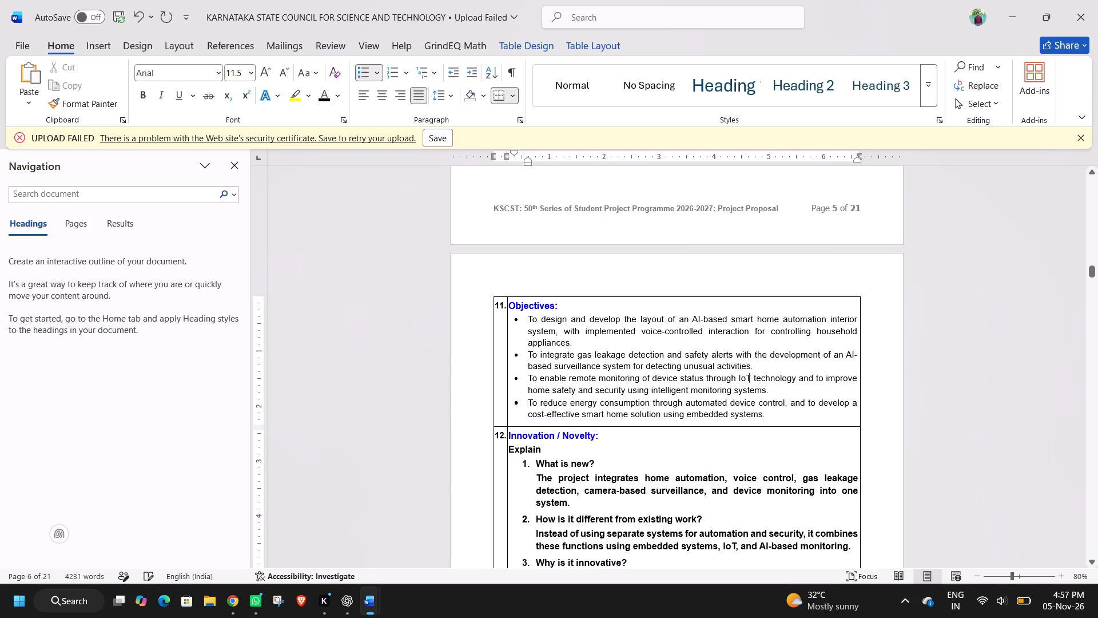
pyautogui.click(770, 410)
# Remove bold from the answers to the three Innovation / Novelty questions, keeping the question lines bold.
pyautogui.scroll(-1, 770, 410)
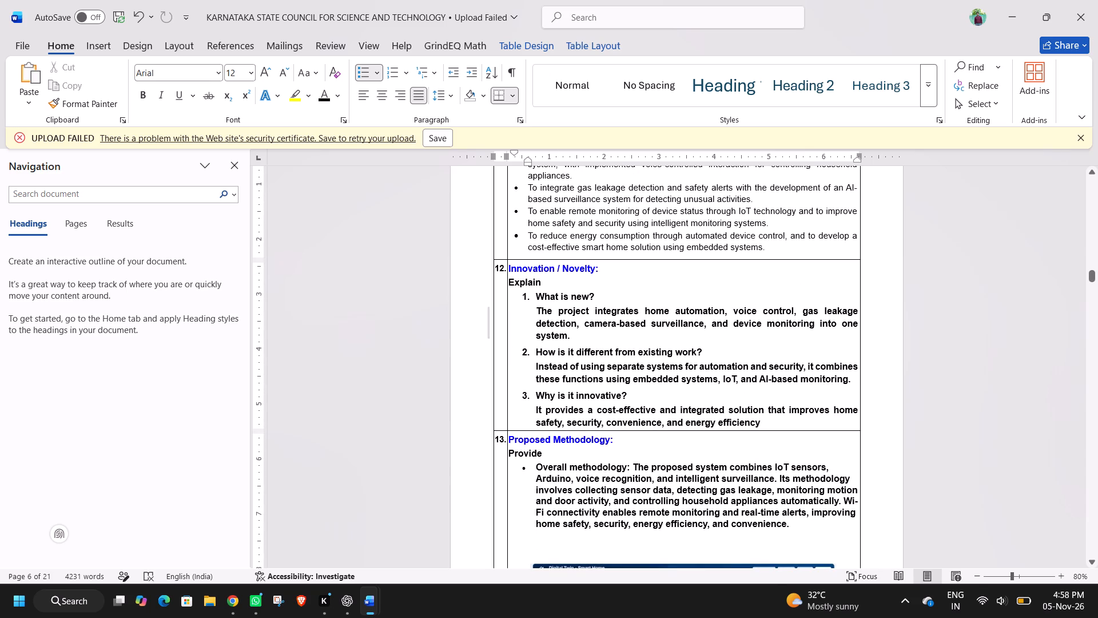
pyautogui.moveTo(535, 309); pyautogui.dragTo(568, 331)
pyautogui.click(577, 307)
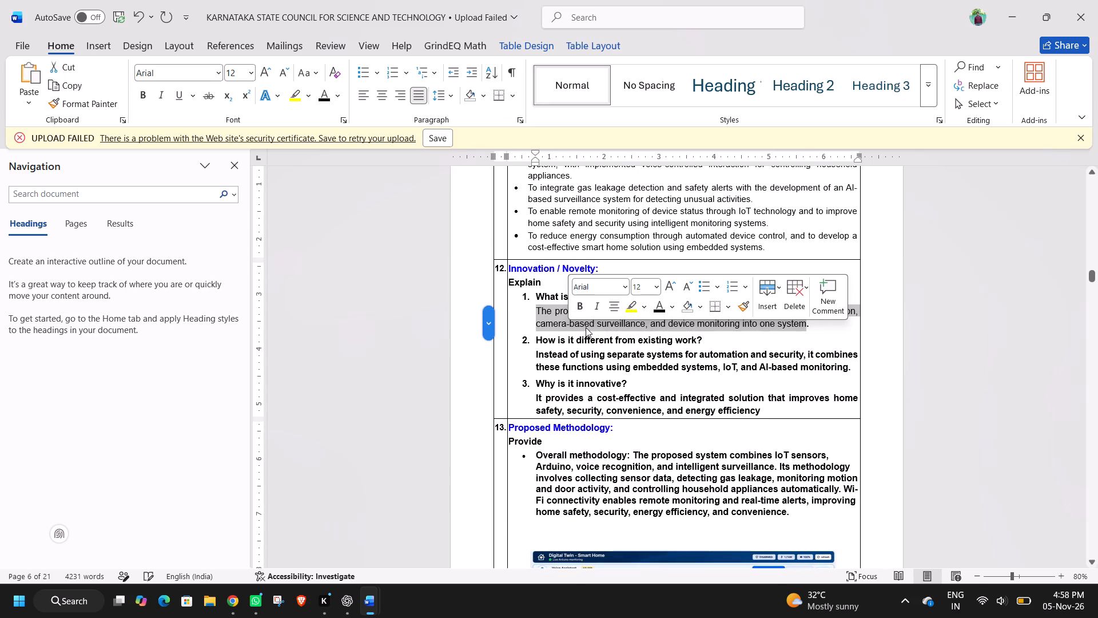
pyautogui.click(594, 336)
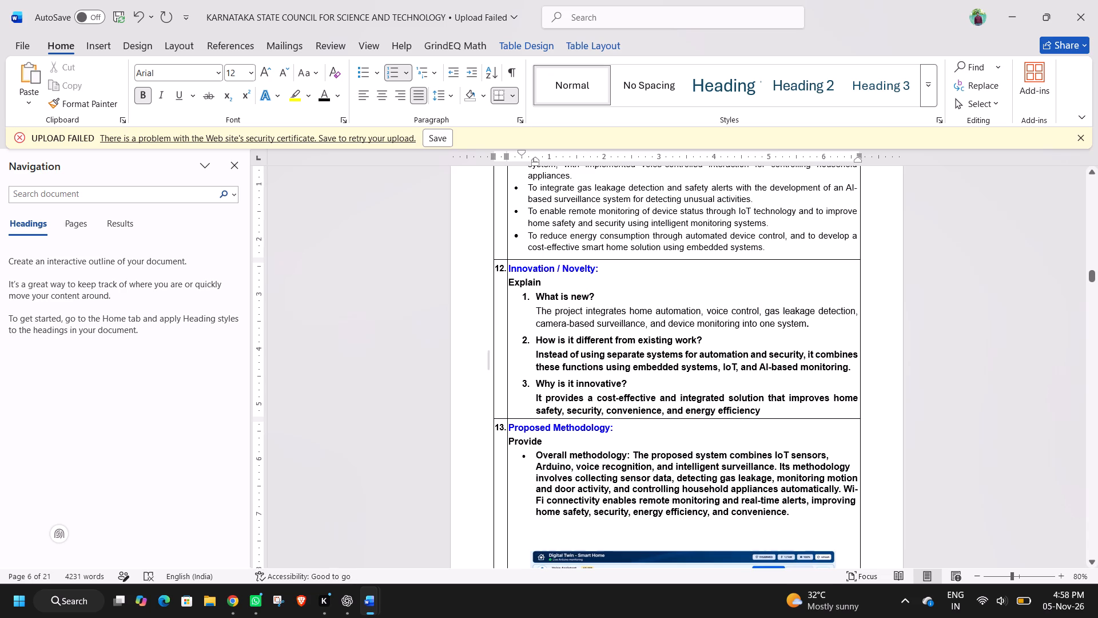
pyautogui.moveTo(535, 354); pyautogui.dragTo(729, 367)
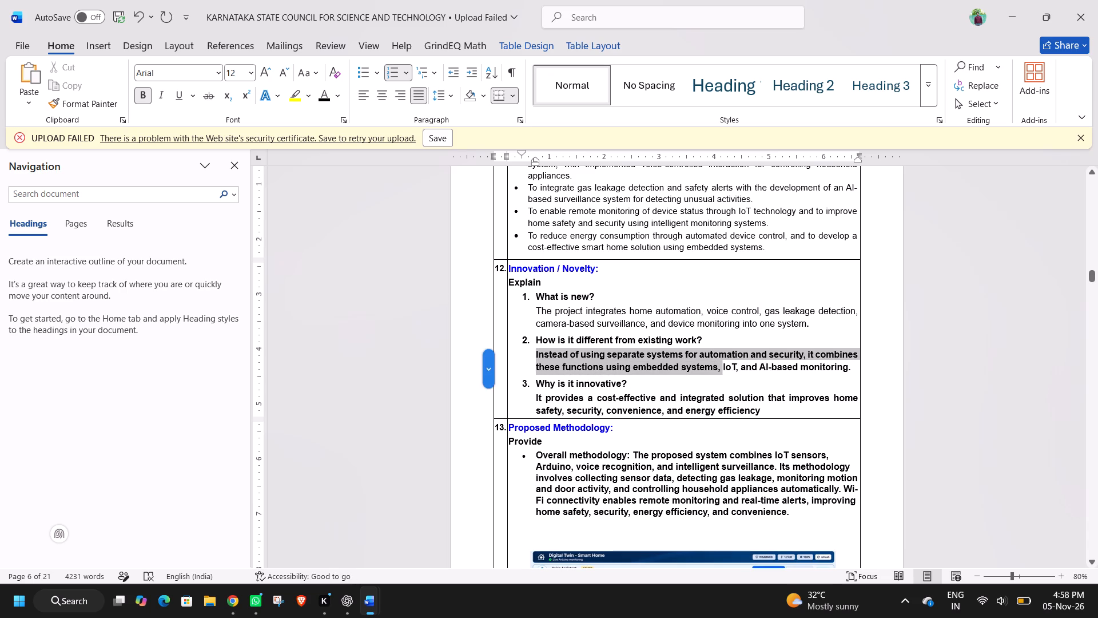
pyautogui.moveTo(729, 367); pyautogui.dragTo(845, 372)
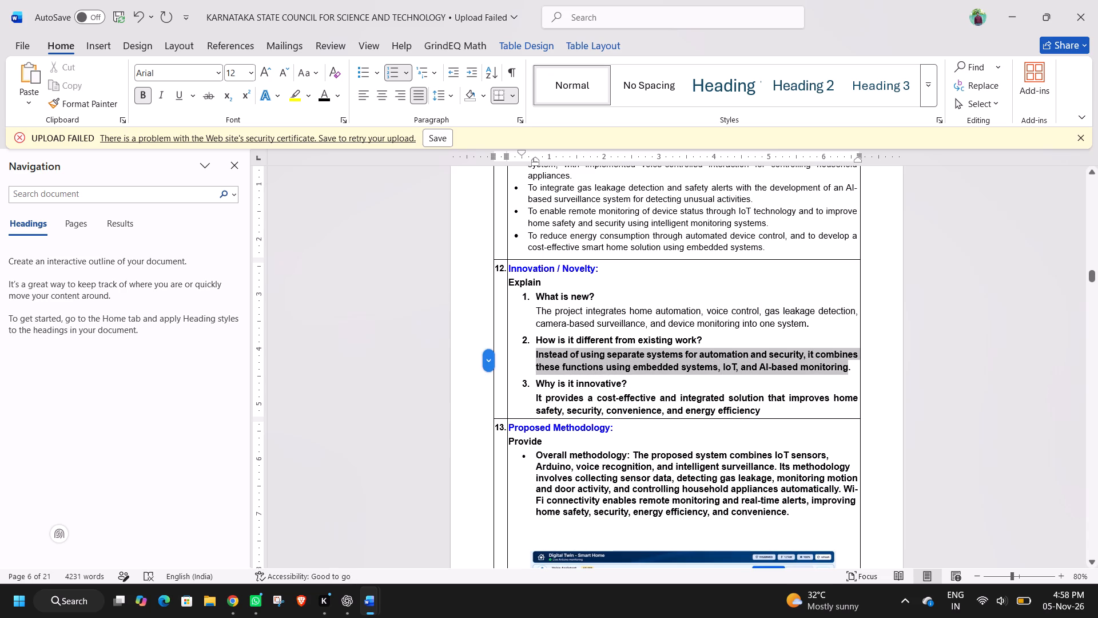
pyautogui.moveTo(845, 372); pyautogui.dragTo(850, 370)
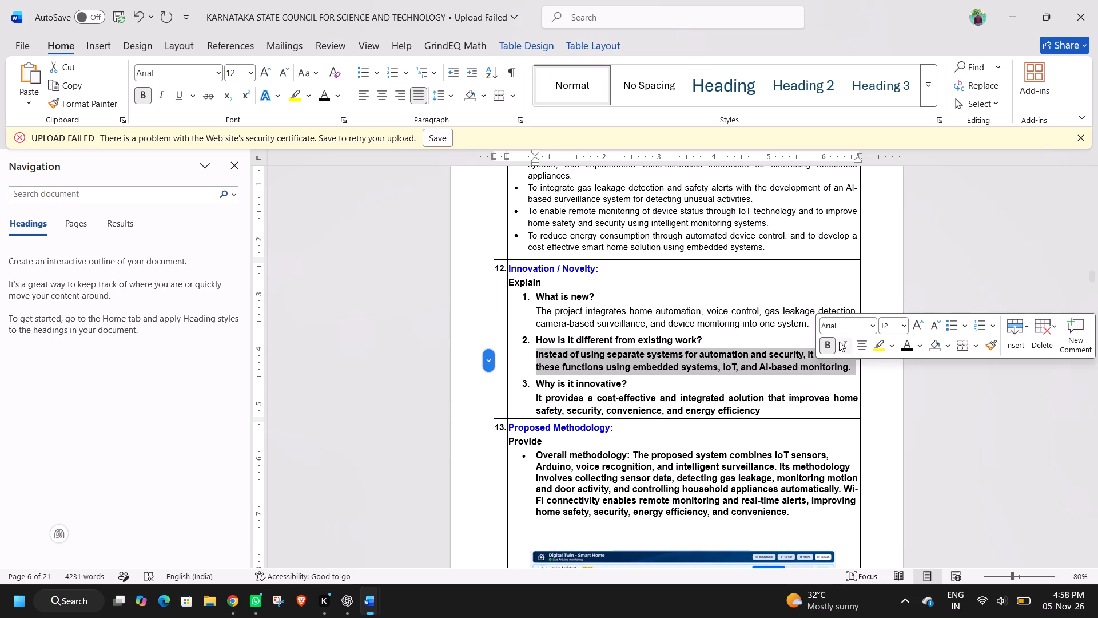
pyautogui.click(832, 342)
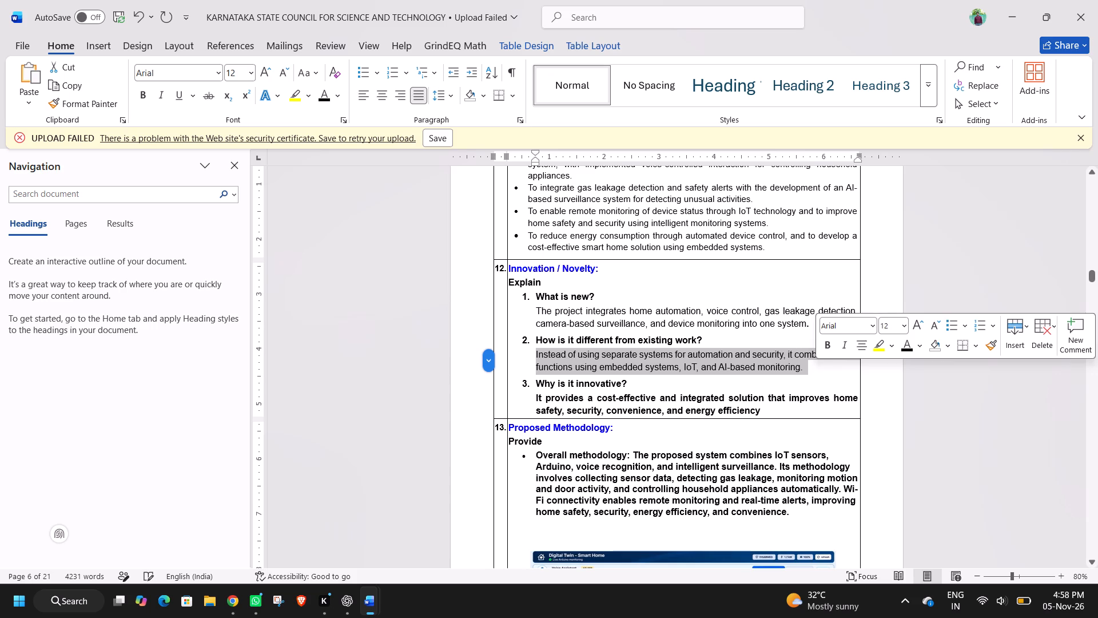
pyautogui.click(769, 411)
pyautogui.moveTo(769, 411); pyautogui.dragTo(542, 408)
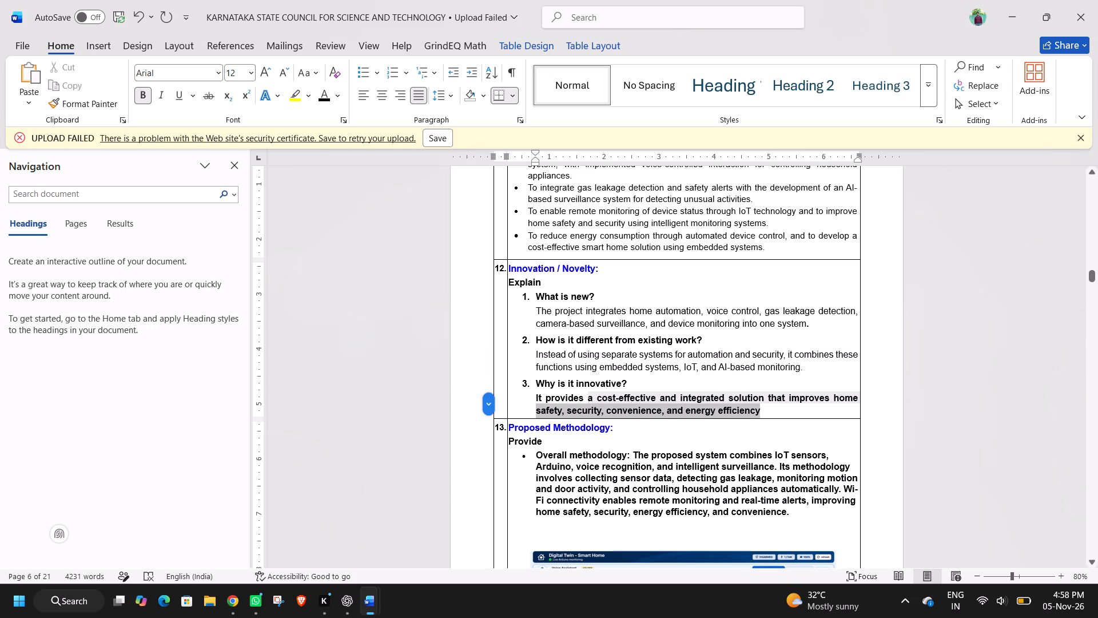
pyautogui.moveTo(542, 408); pyautogui.dragTo(535, 400)
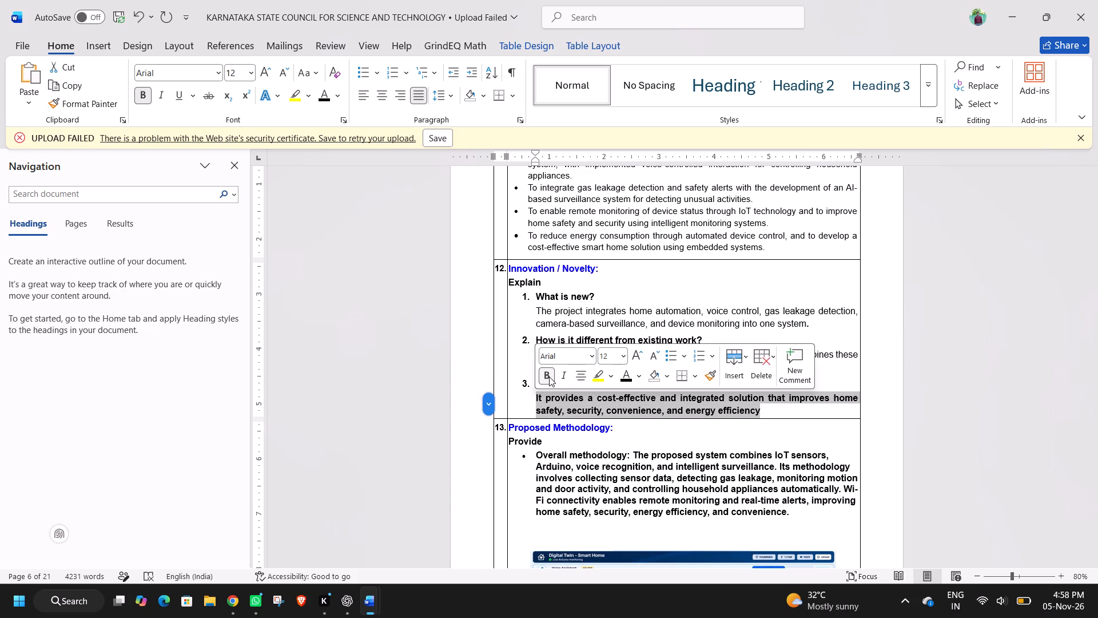
pyautogui.click(549, 377)
pyautogui.click(610, 429)
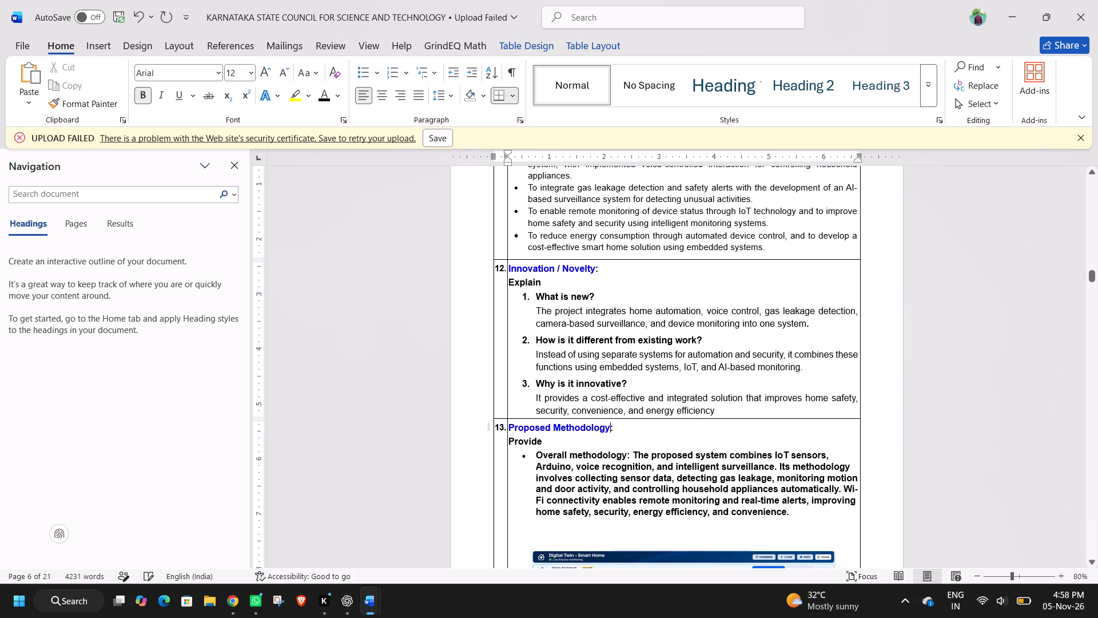
# Set the answer text under each of the three Innovation / Novelty questions to 11.5 pt.
pyautogui.click(540, 399)
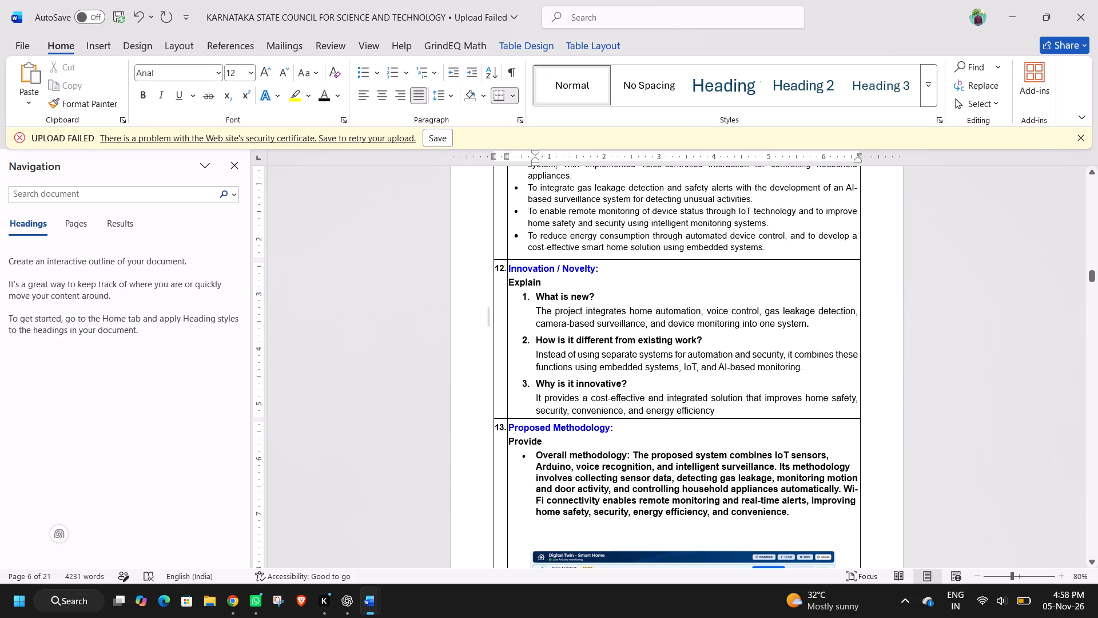
pyautogui.moveTo(534, 311); pyautogui.dragTo(802, 324)
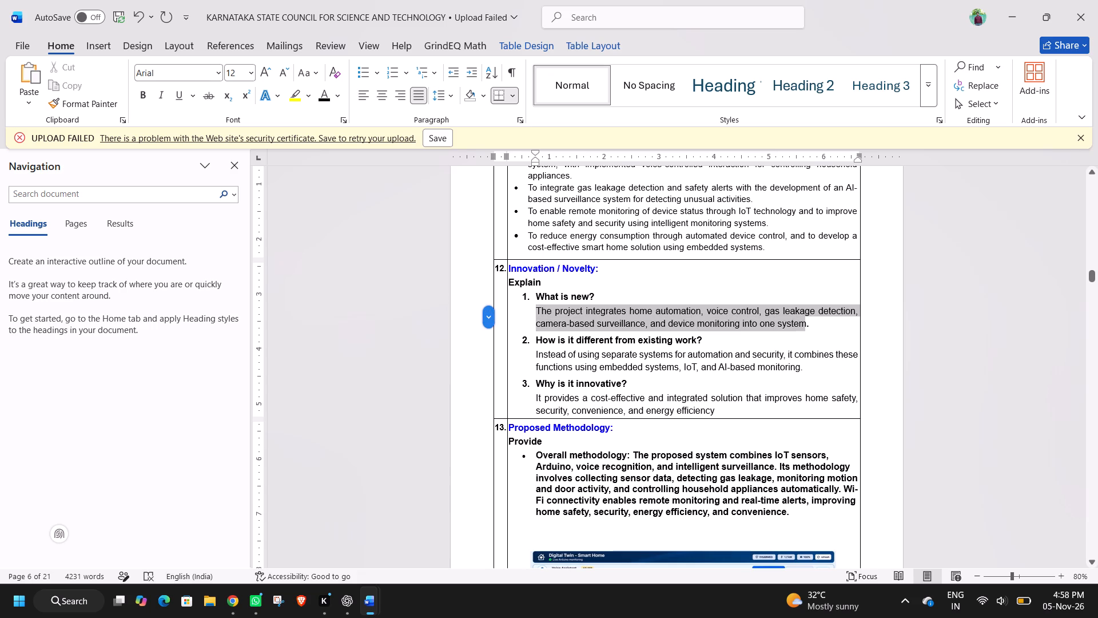
pyautogui.moveTo(802, 324); pyautogui.dragTo(809, 324)
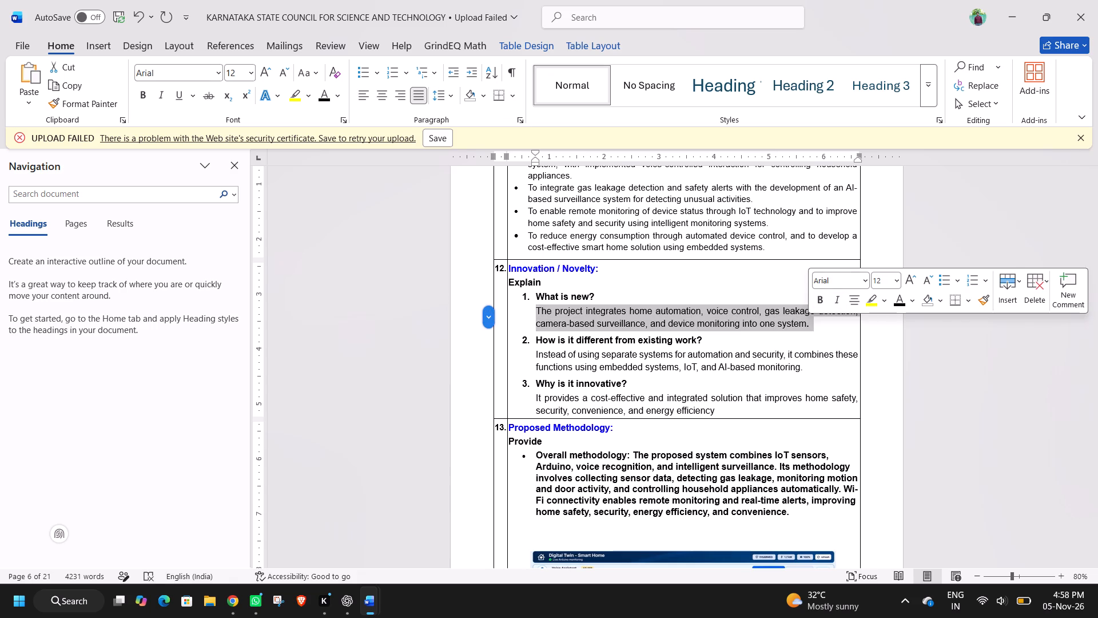
pyautogui.click(881, 282)
pyautogui.write('11.5')
pyautogui.press('Return')
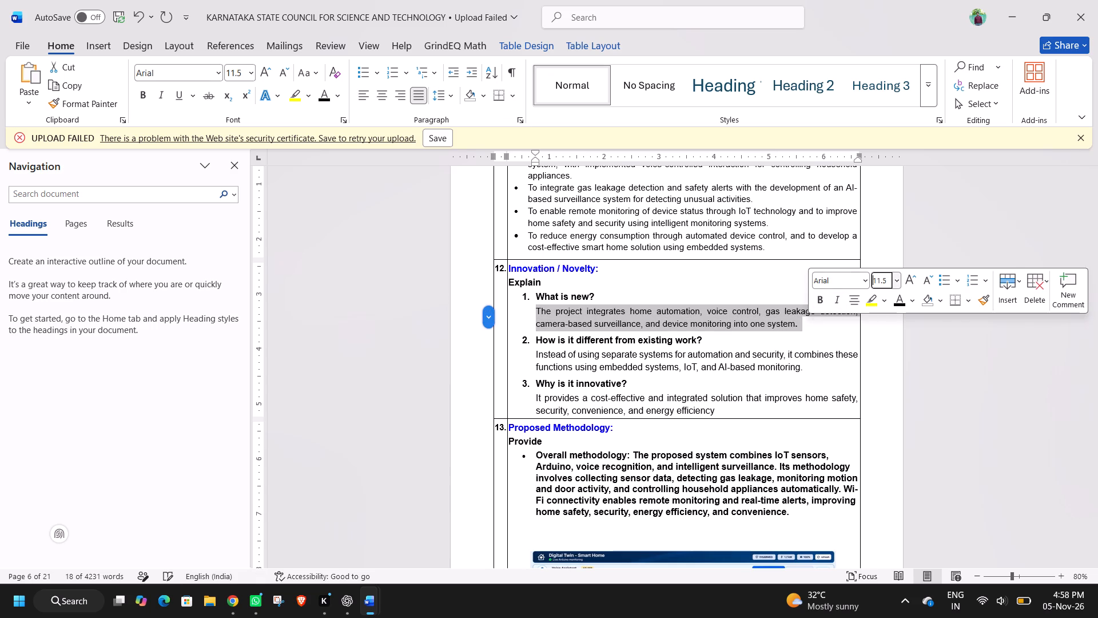
pyautogui.click(813, 370)
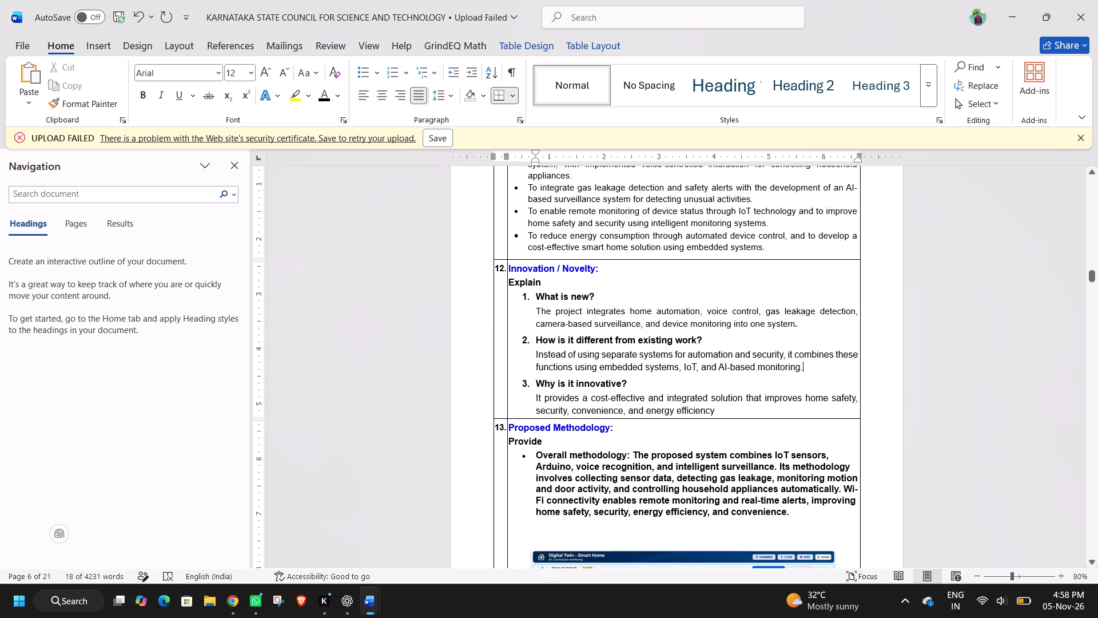
pyautogui.moveTo(813, 370); pyautogui.dragTo(545, 357)
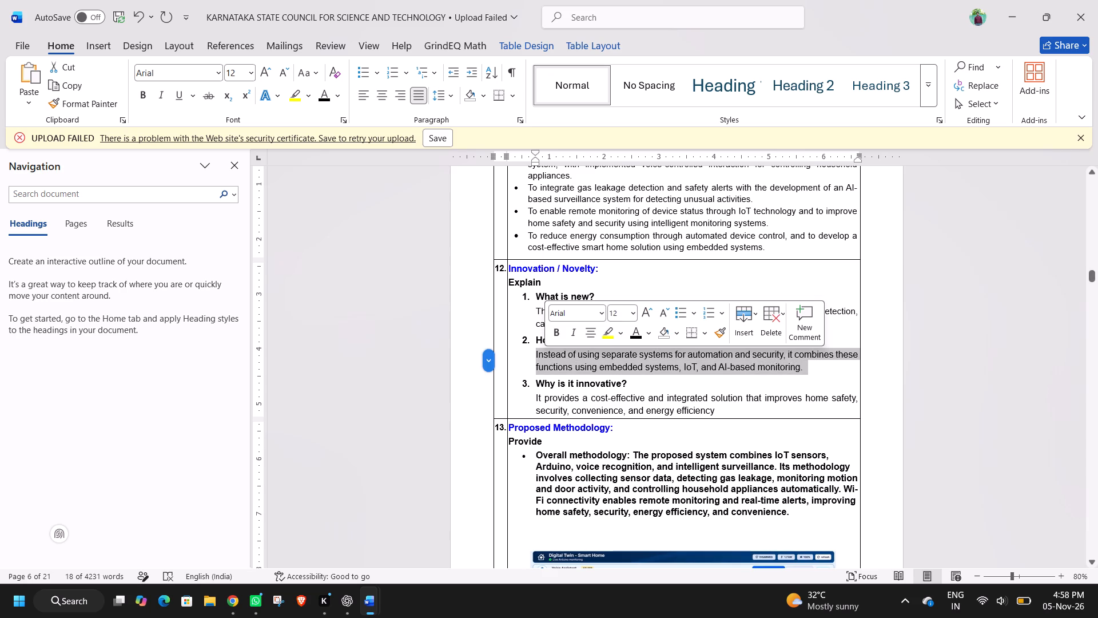
pyautogui.click(616, 314)
pyautogui.write('11.5')
pyautogui.press('Return')
pyautogui.click(727, 413)
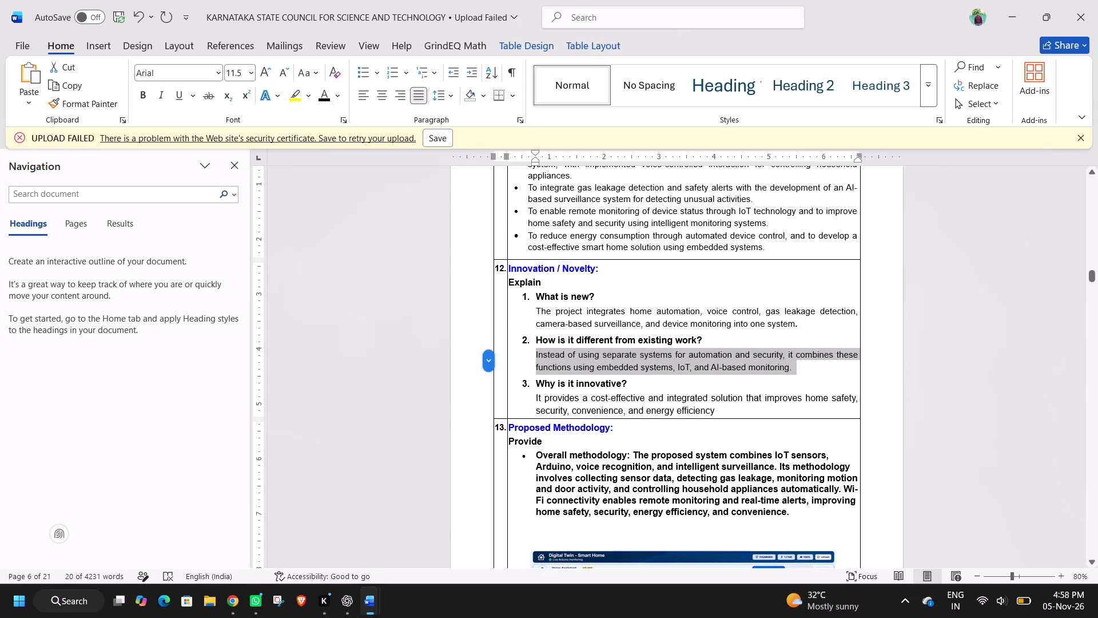
pyautogui.moveTo(727, 413); pyautogui.dragTo(536, 398)
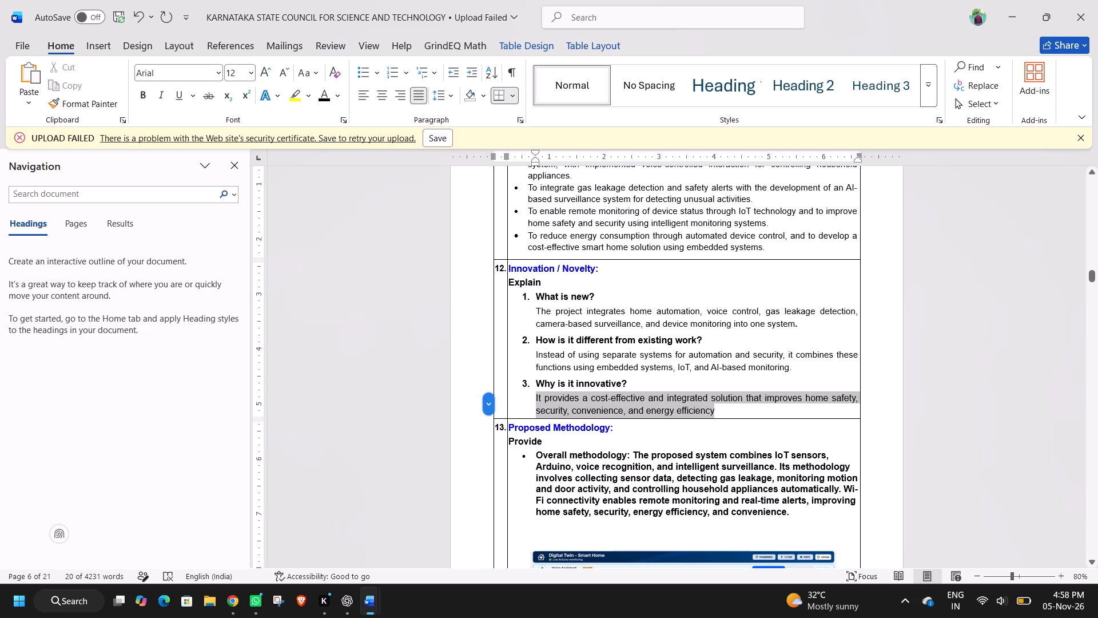
pyautogui.moveTo(536, 398); pyautogui.dragTo(537, 399)
pyautogui.click(607, 358)
pyautogui.write('11.5')
pyautogui.press('Return')
pyautogui.click(675, 449)
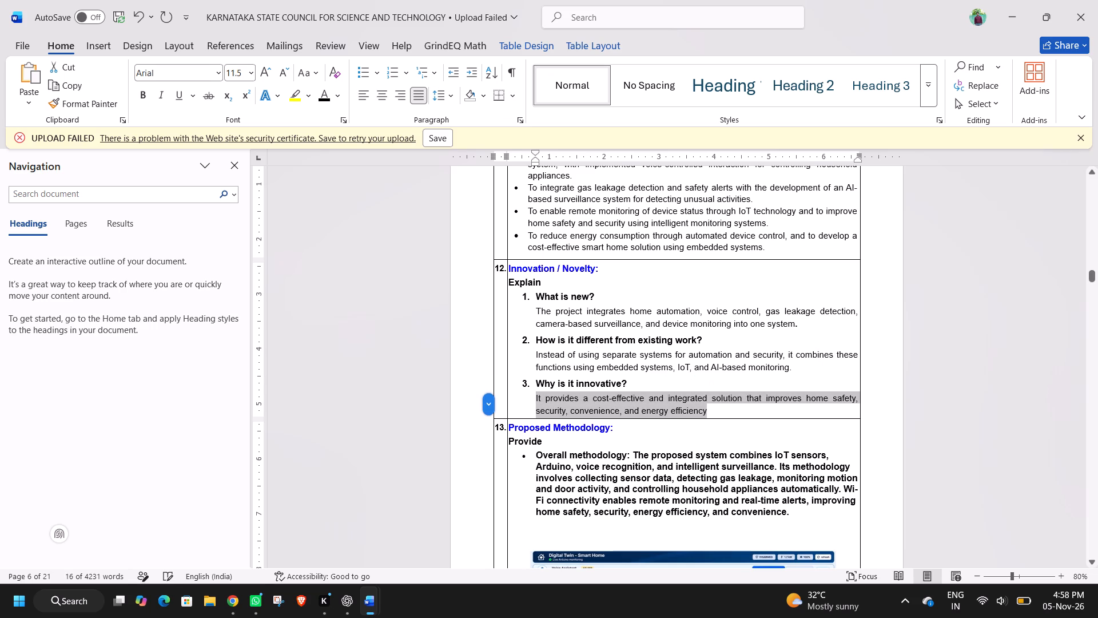
# Make the Overall methodology paragraph under Proposed Methodology non-bold and justified, with its right indent pulled slightly inward.
pyautogui.scroll(-1, 588, 451)
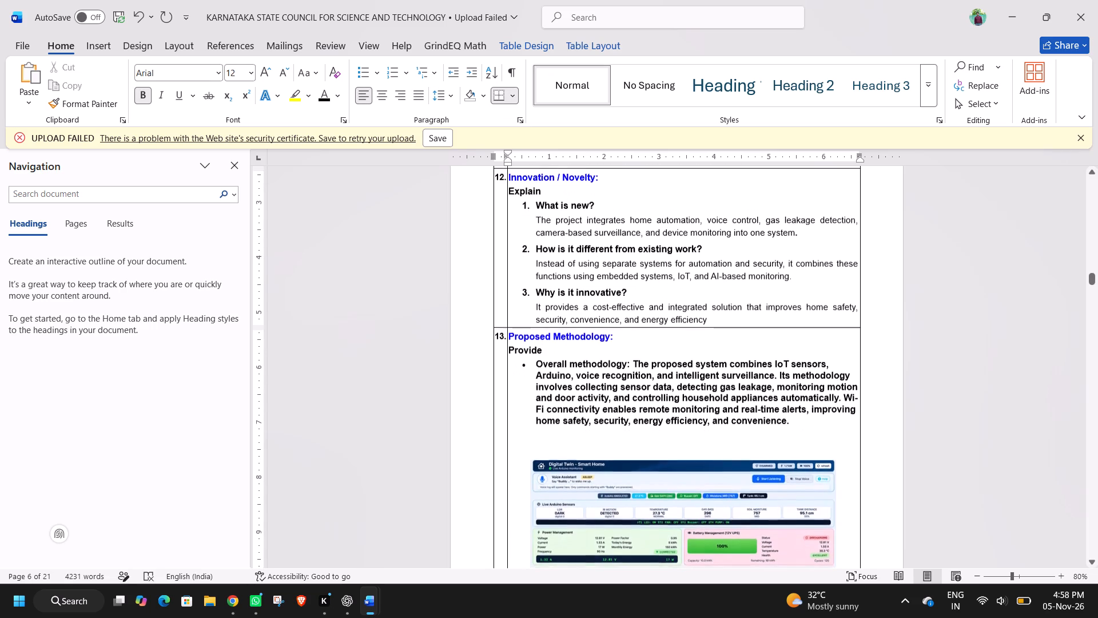
pyautogui.moveTo(534, 363); pyautogui.dragTo(723, 410)
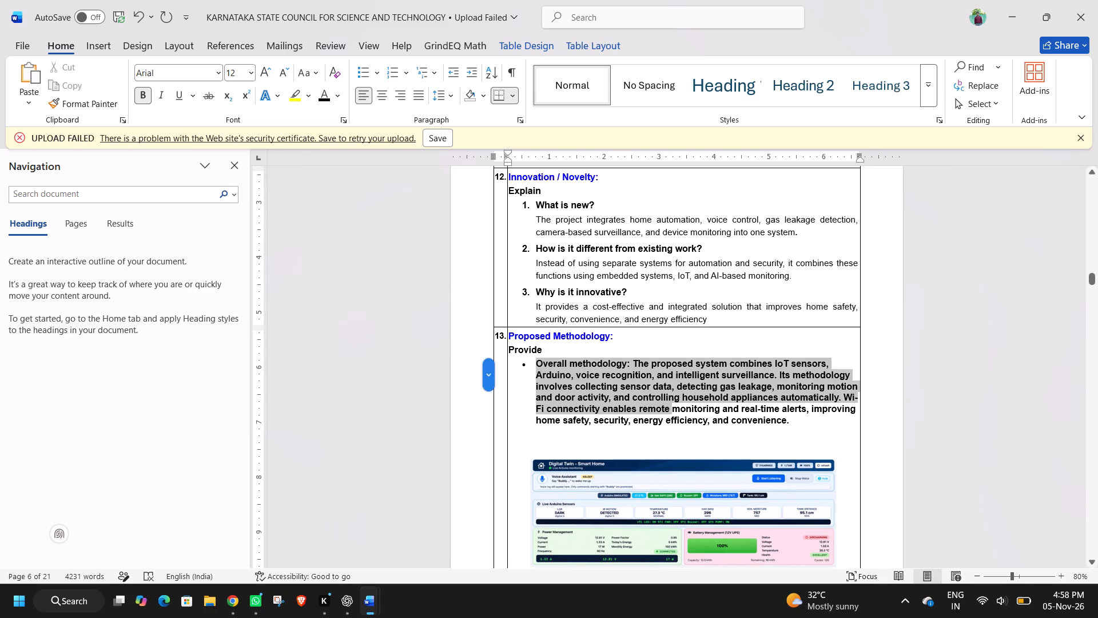
pyautogui.moveTo(723, 410); pyautogui.dragTo(793, 421)
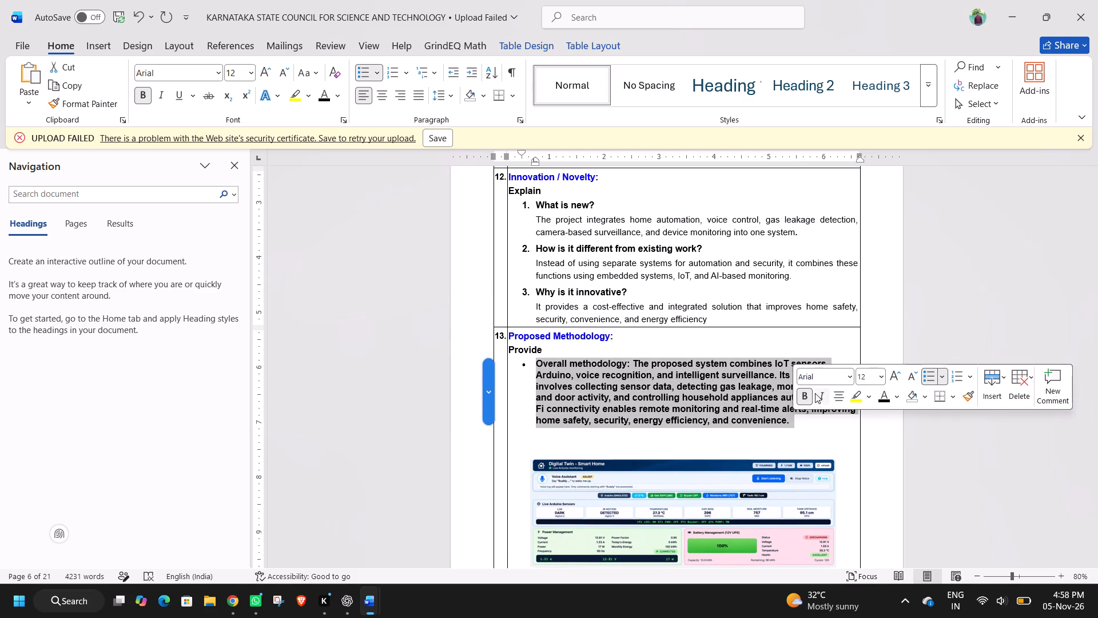
pyautogui.click(809, 395)
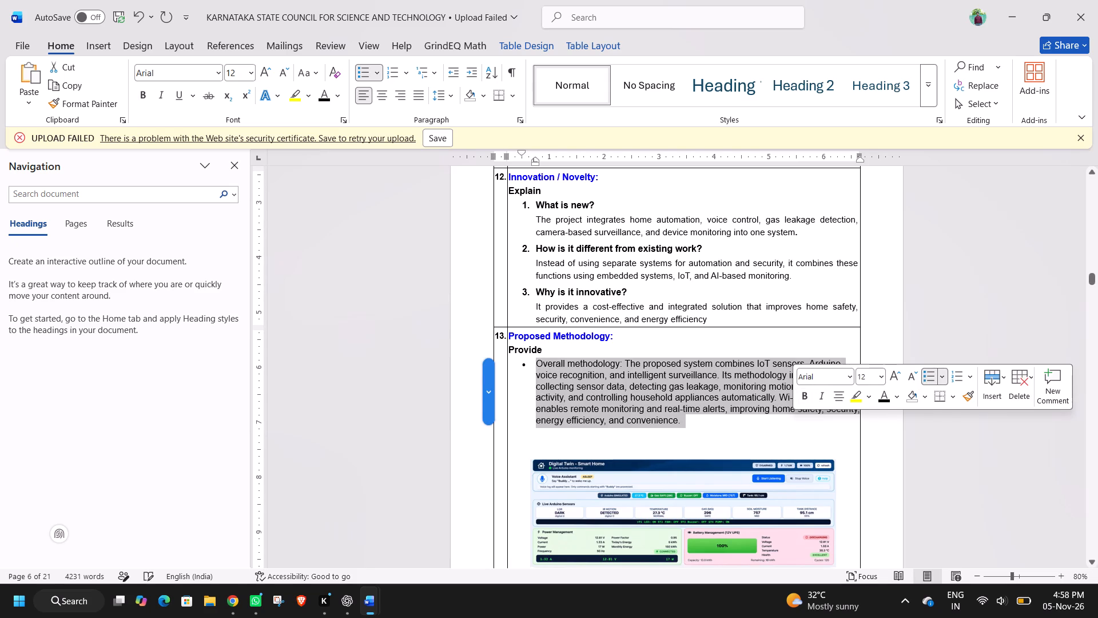
pyautogui.click(420, 97)
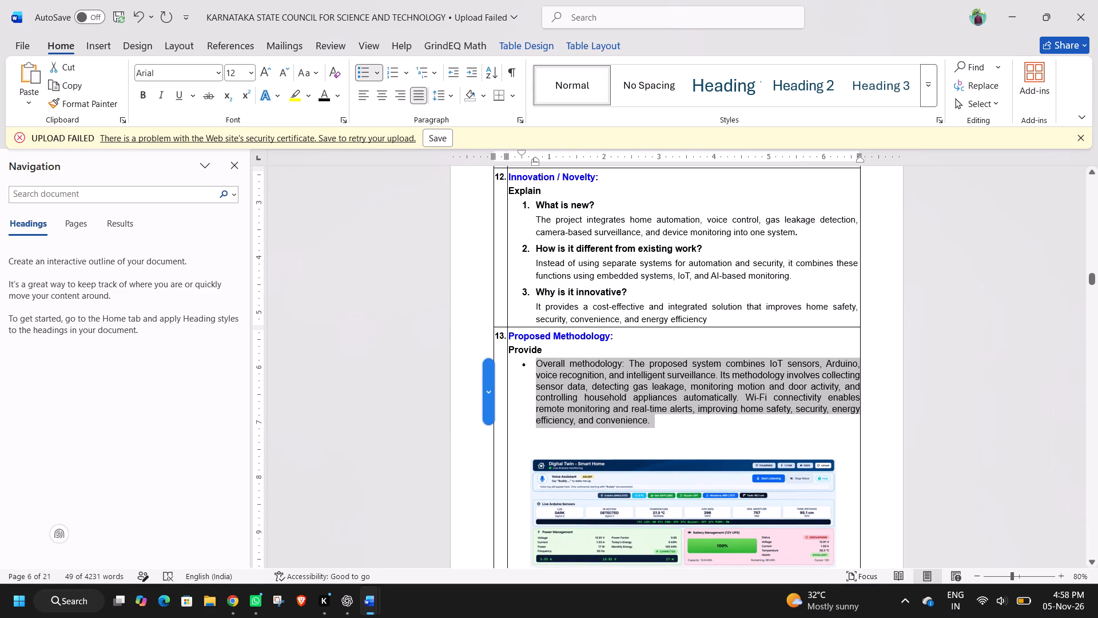
pyautogui.click(860, 160)
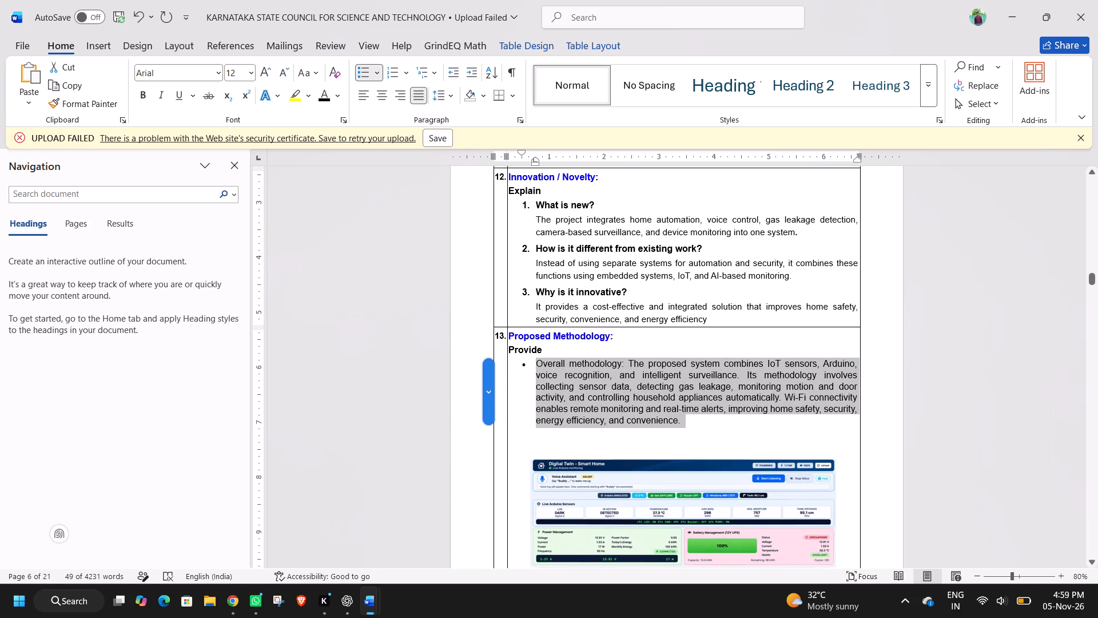
# Set the Overall methodology paragraph to 11.5 pt.
pyautogui.click(237, 74)
pyautogui.write('11.5')
pyautogui.press('Return')
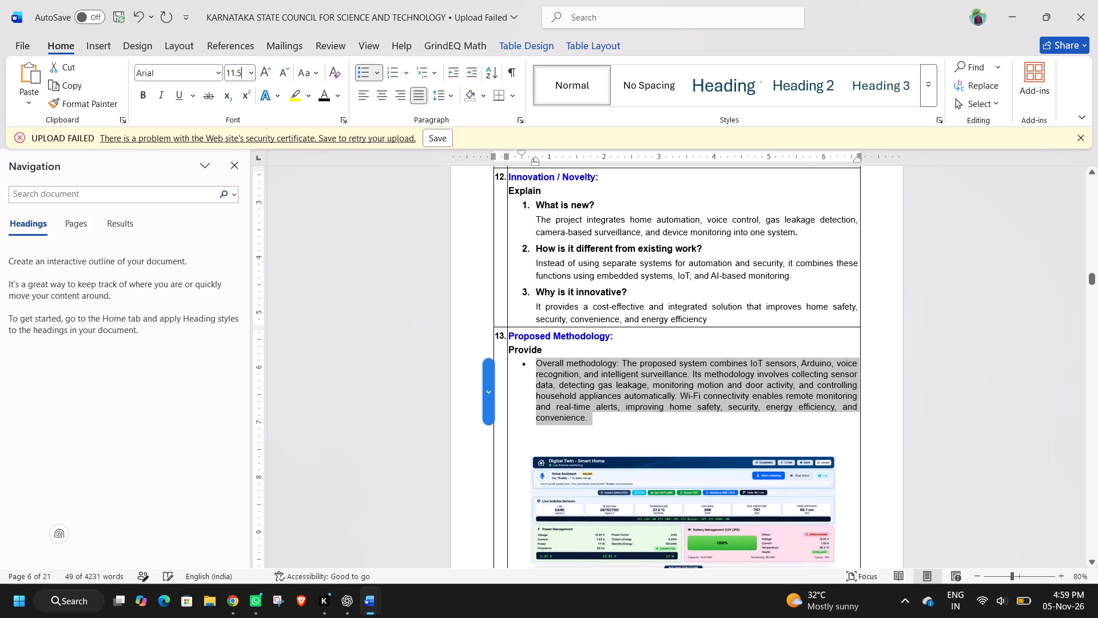
# Move the Digital Twin dashboard image up so it sits directly beneath the Overall methodology paragraph without covering its text.
pyautogui.click(626, 427)
pyautogui.scroll(-1, 626, 427)
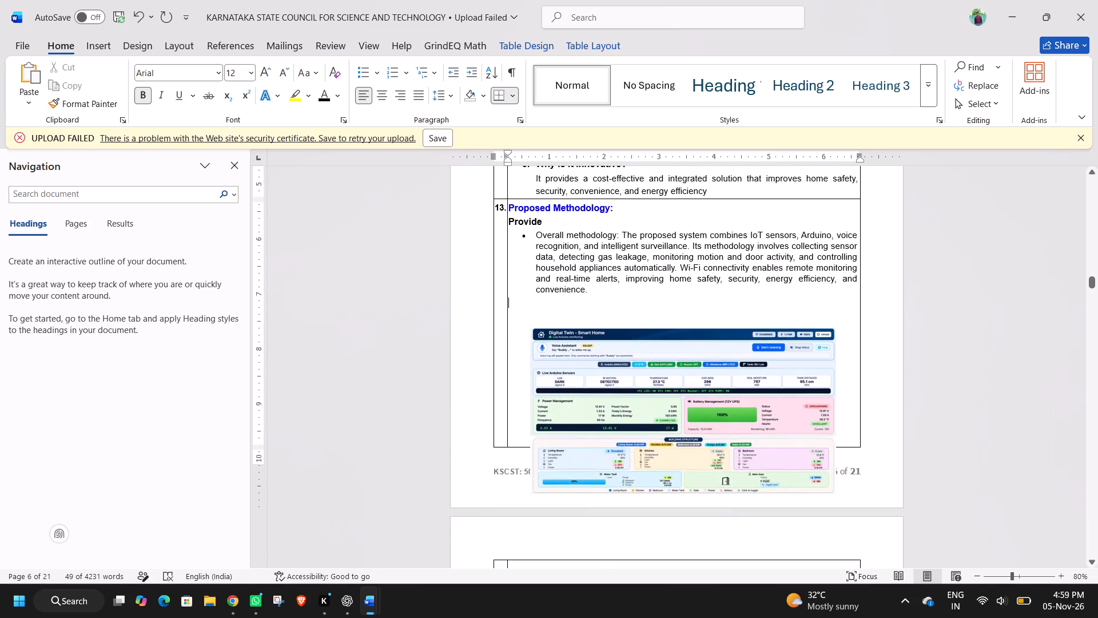
pyautogui.click(645, 414)
pyautogui.moveTo(645, 414); pyautogui.dragTo(639, 373)
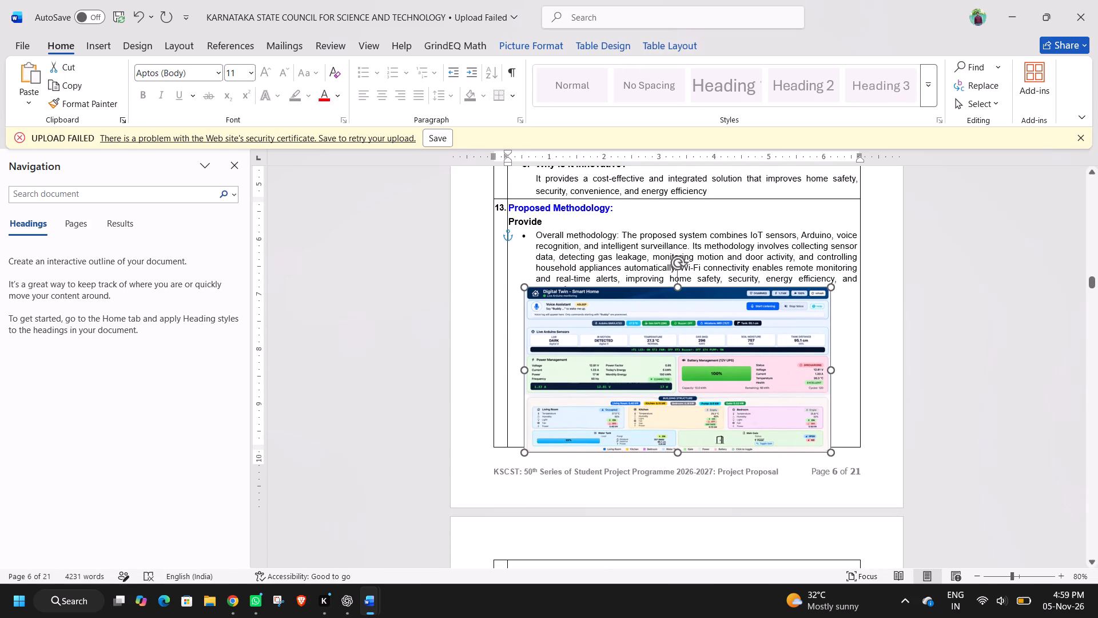
pyautogui.moveTo(639, 373); pyautogui.dragTo(639, 383)
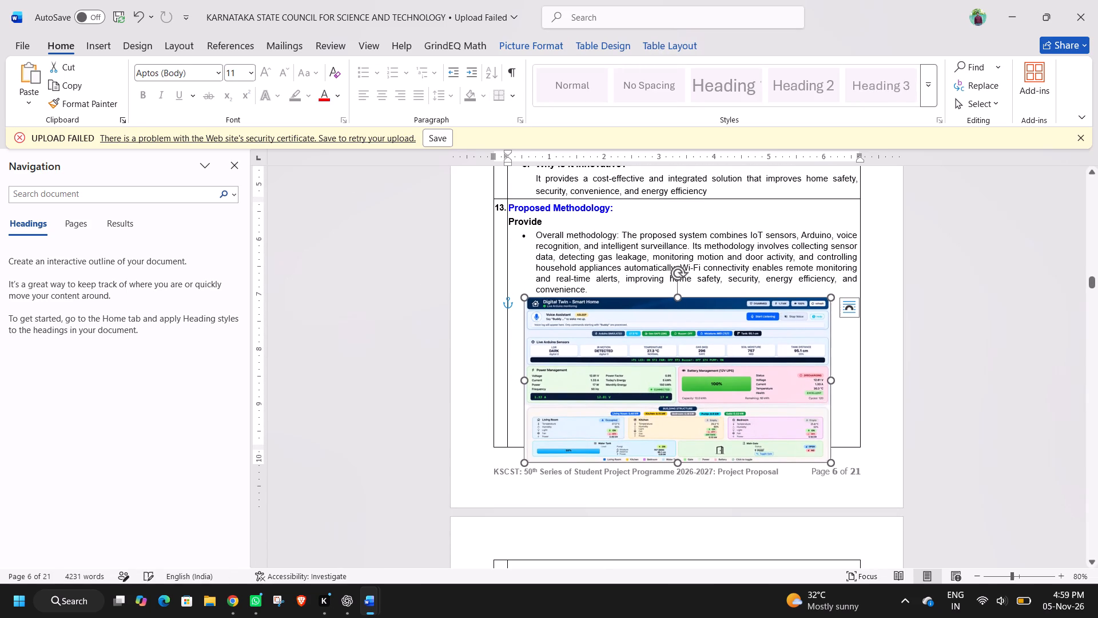
# Set the line spacing of the answer under "What is new?" in Innovation / Novelty to 1.15.
pyautogui.scroll(-1, 582, 322)
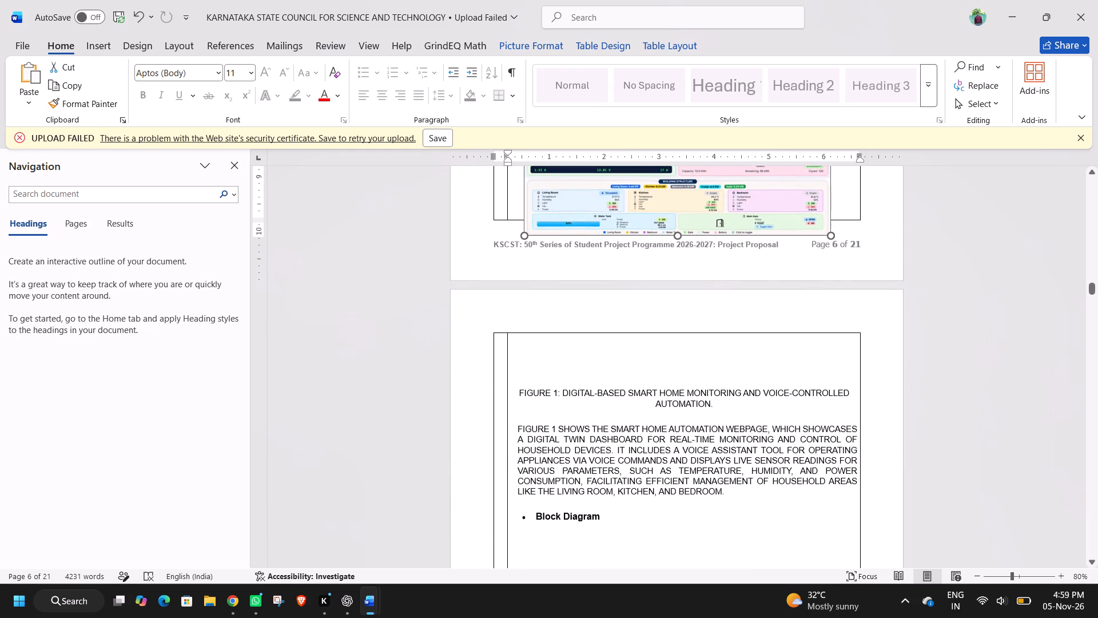
pyautogui.scroll(2, 582, 322)
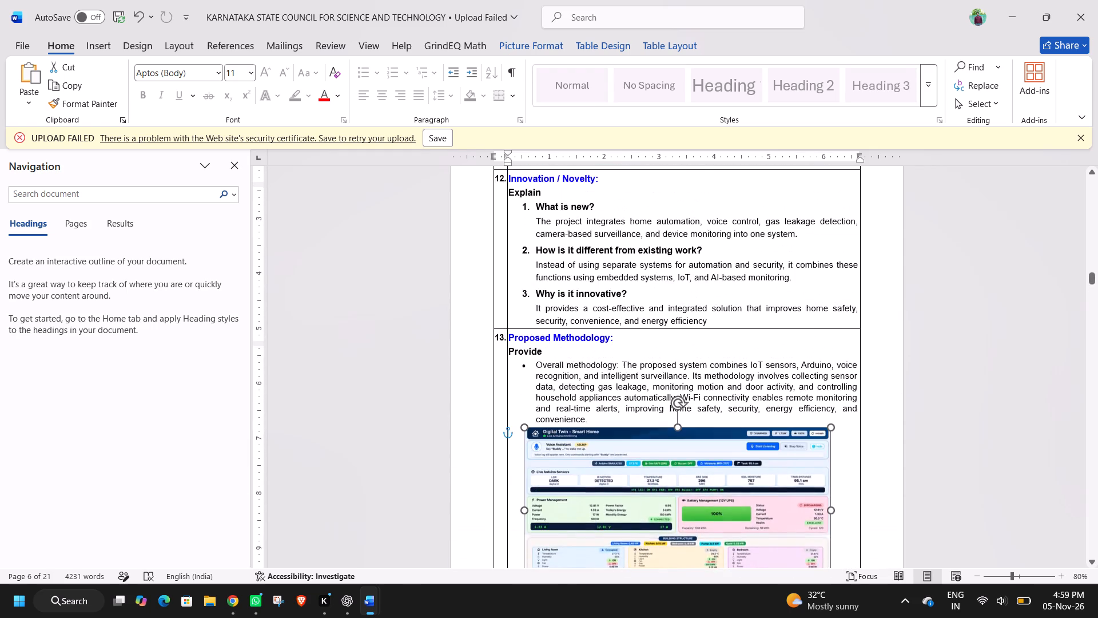
pyautogui.scroll(1, 582, 322)
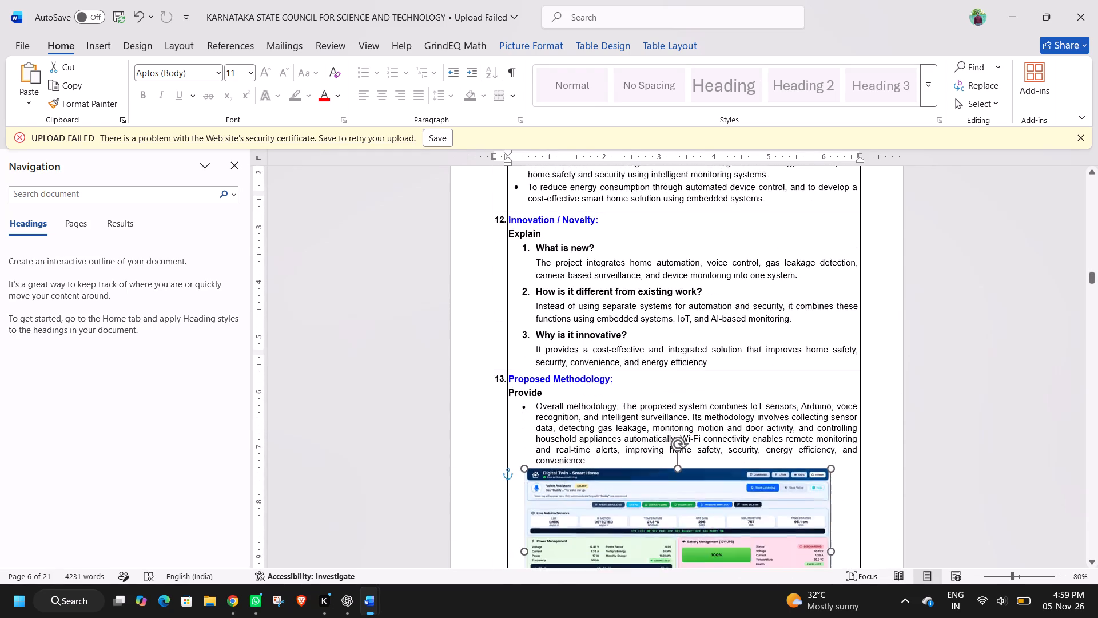
pyautogui.scroll(-1, 582, 322)
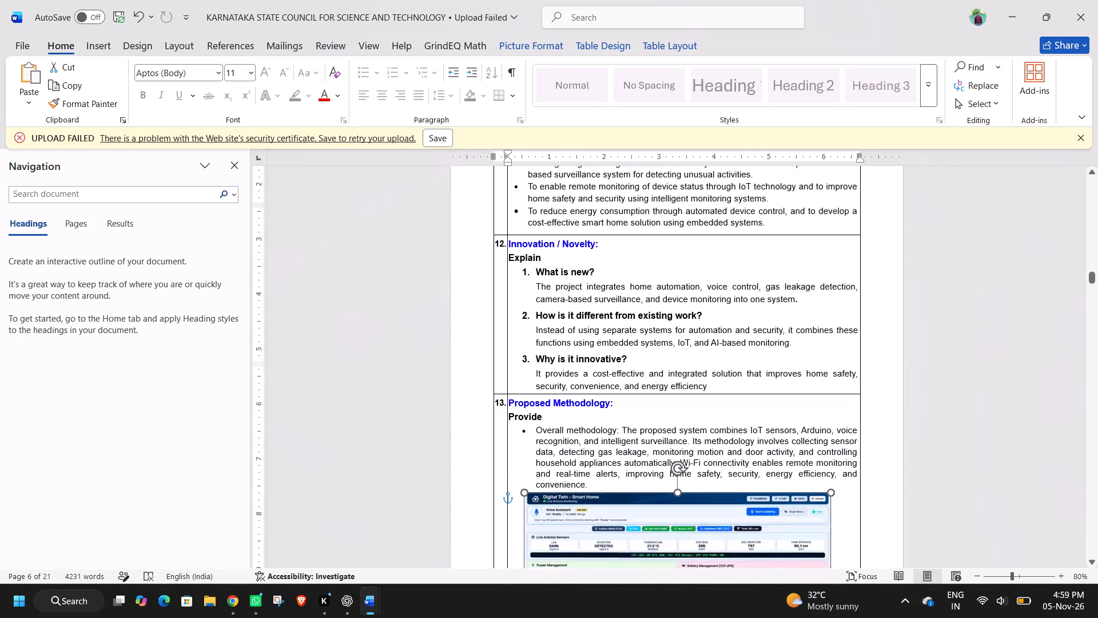
pyautogui.scroll(-1, 582, 322)
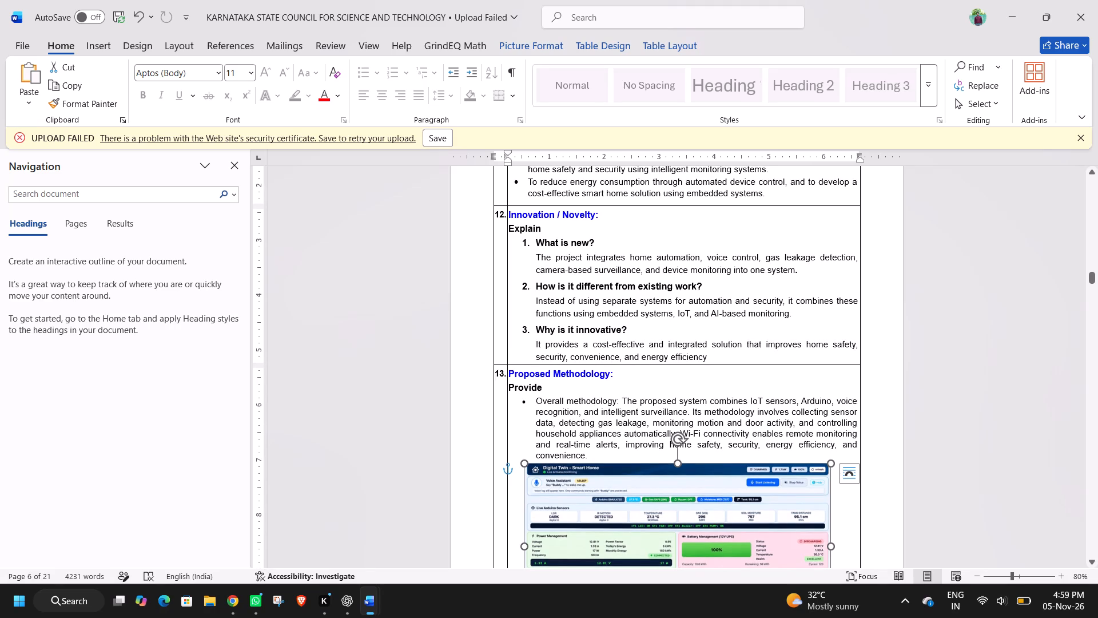
pyautogui.click(549, 260)
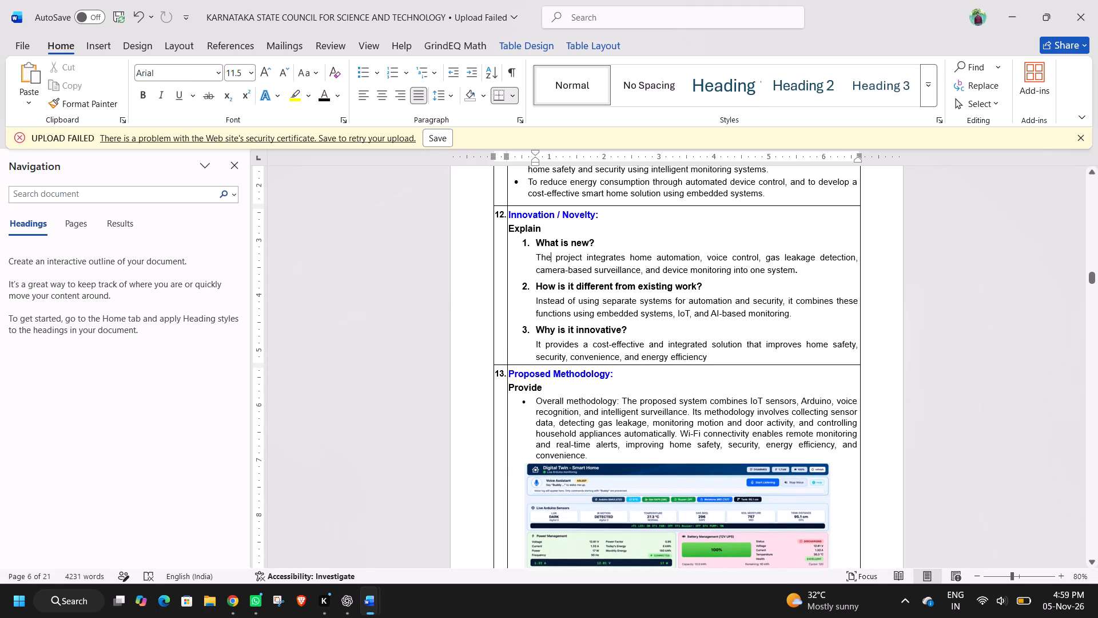
pyautogui.moveTo(533, 256); pyautogui.dragTo(772, 270)
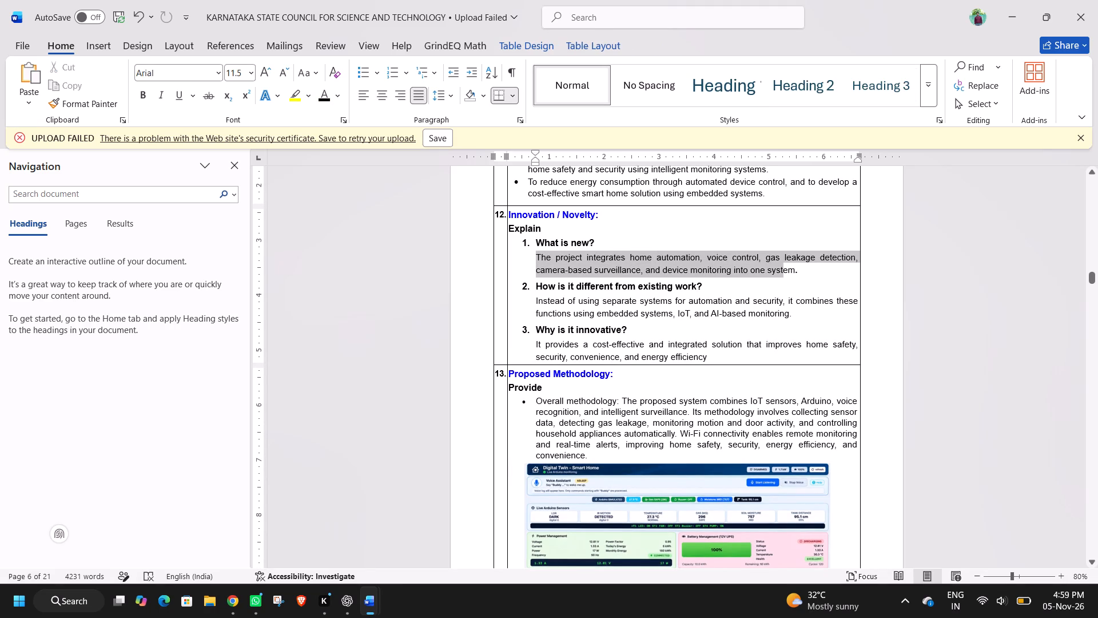
pyautogui.moveTo(772, 270); pyautogui.dragTo(797, 270)
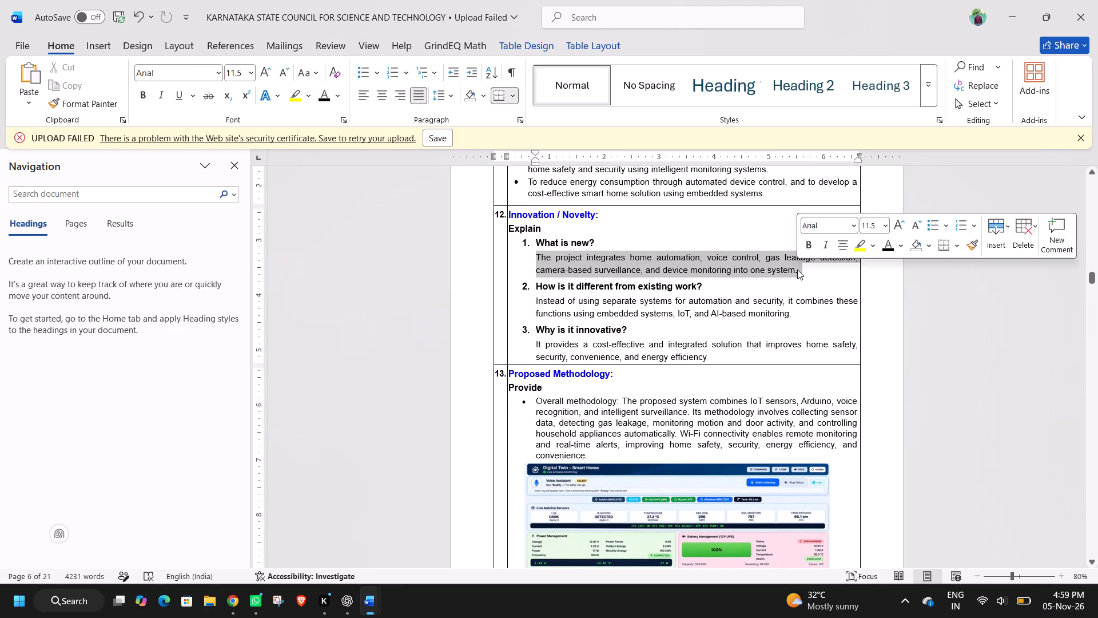
pyautogui.click(453, 96)
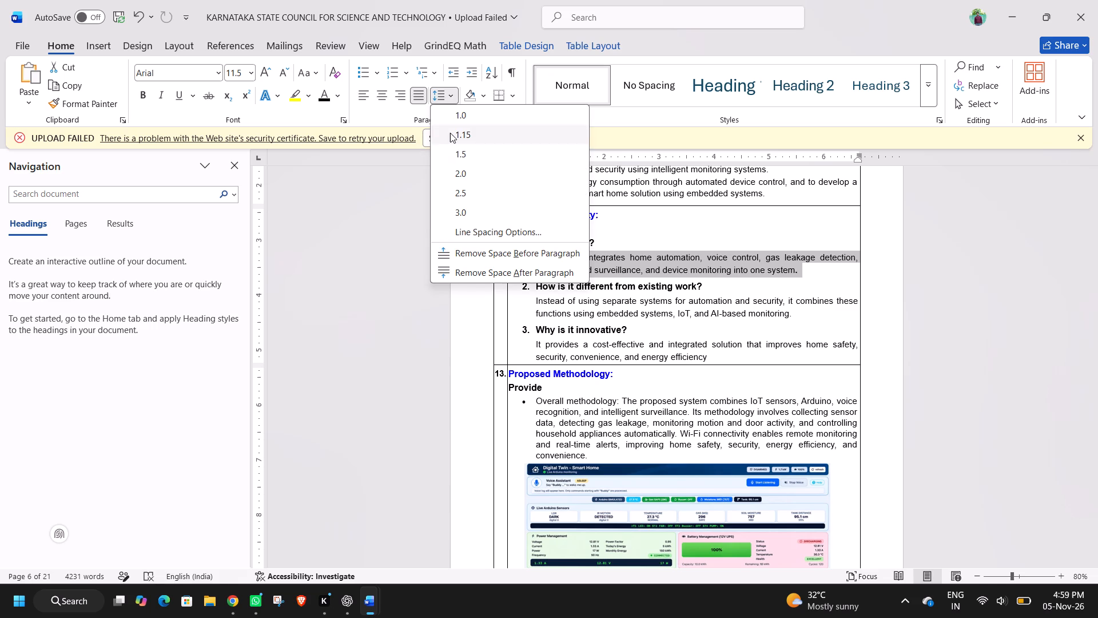
pyautogui.click(451, 133)
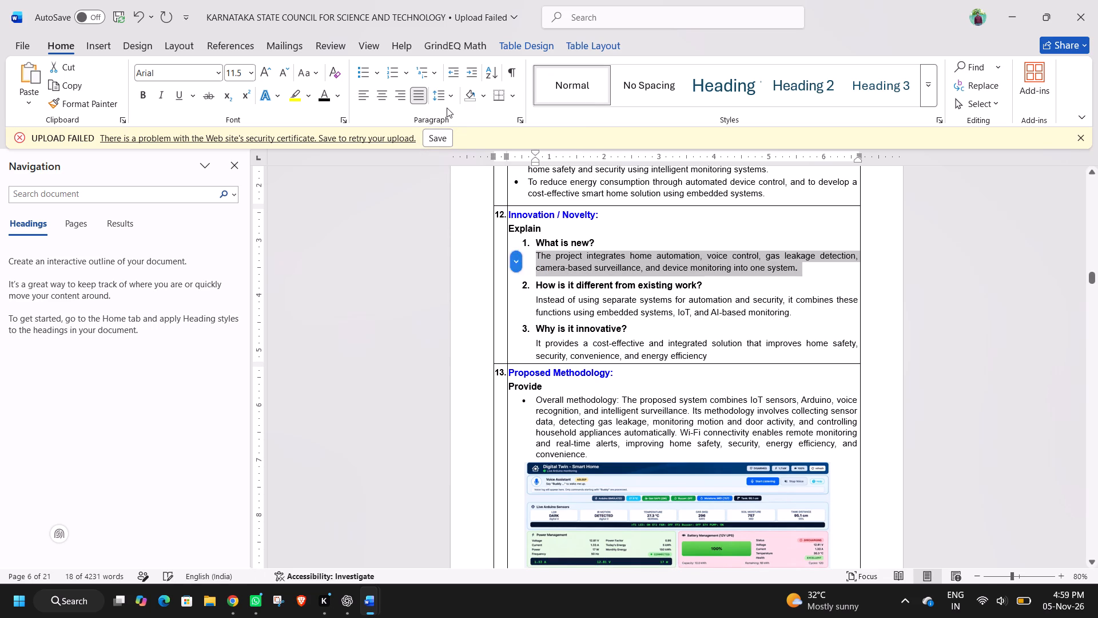
# Remove the paragraph spacing before and after the answer under "What is new?".
pyautogui.moveTo(448, 101); pyautogui.dragTo(439, 251)
pyautogui.click(439, 251)
pyautogui.click(578, 267)
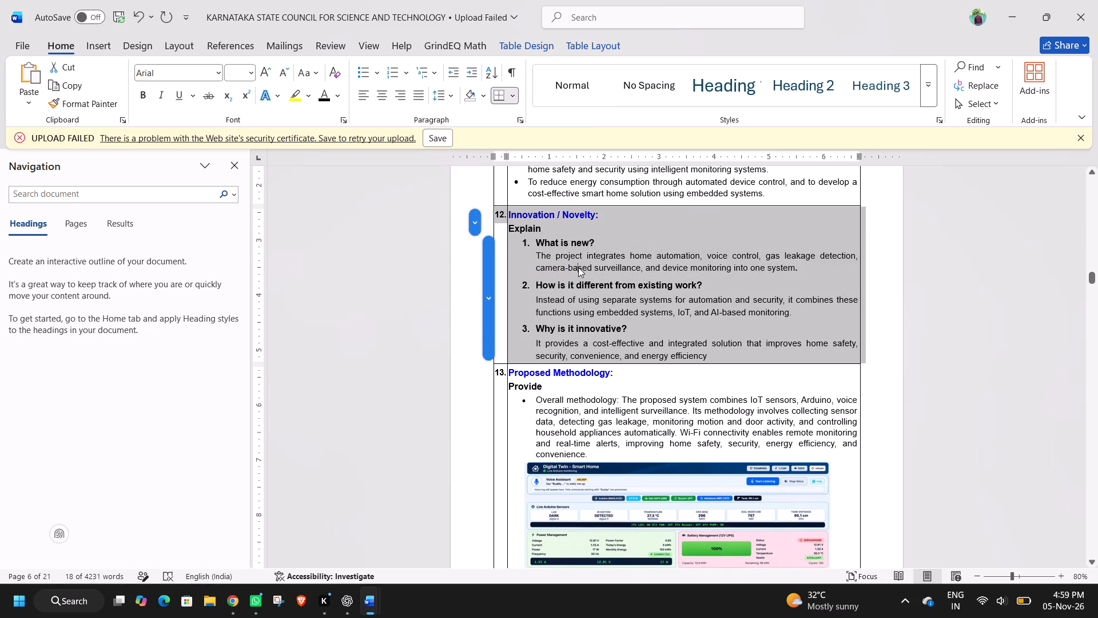
pyautogui.click(573, 260)
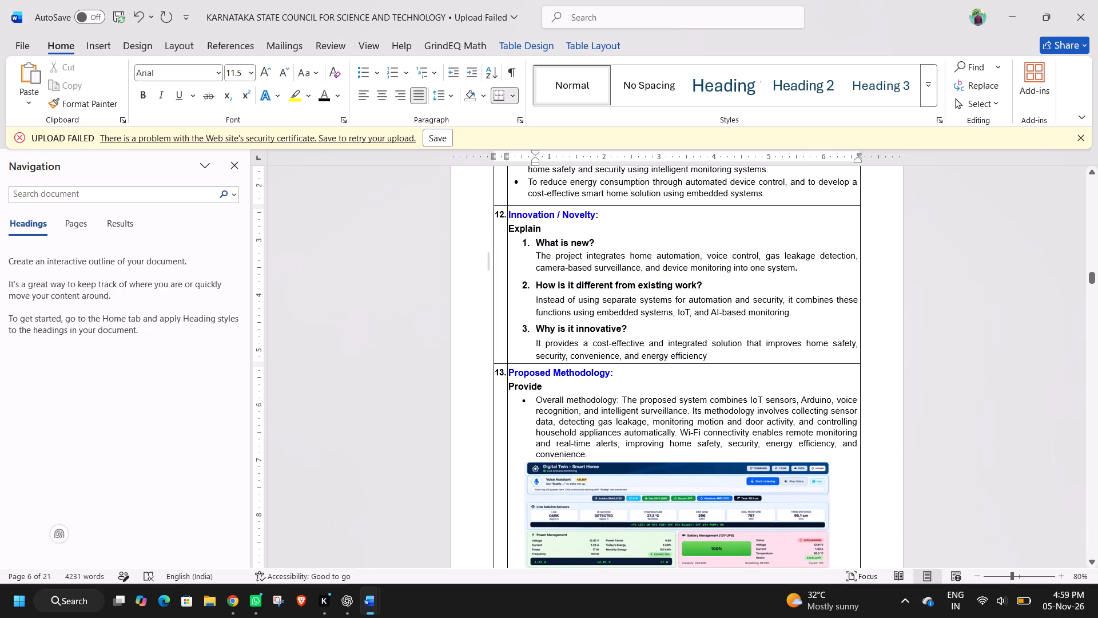
pyautogui.click(450, 93)
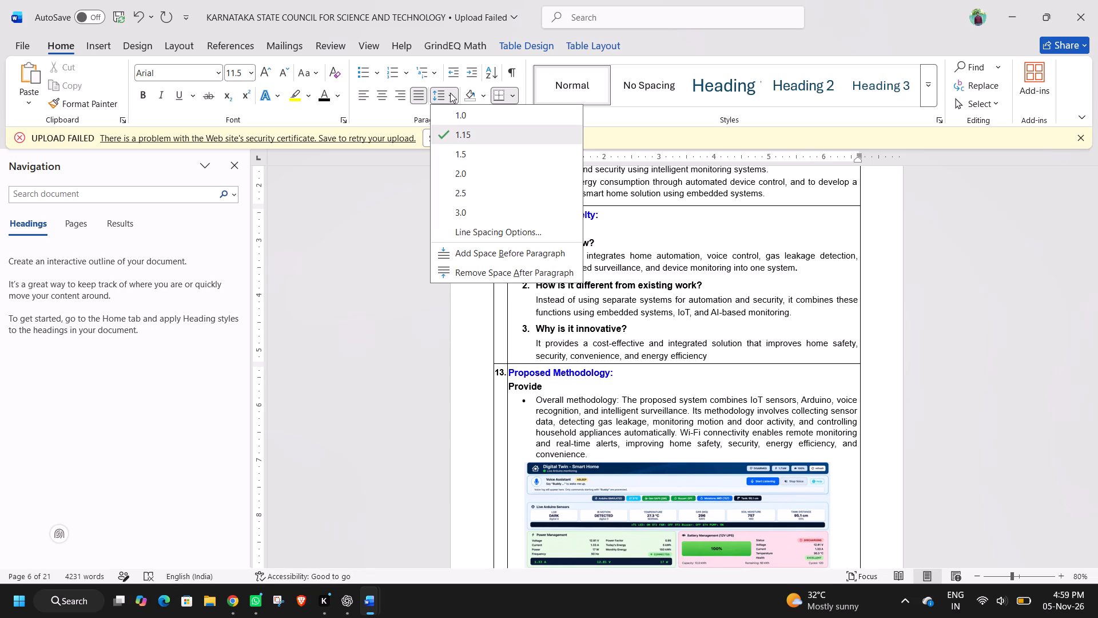
pyautogui.click(441, 276)
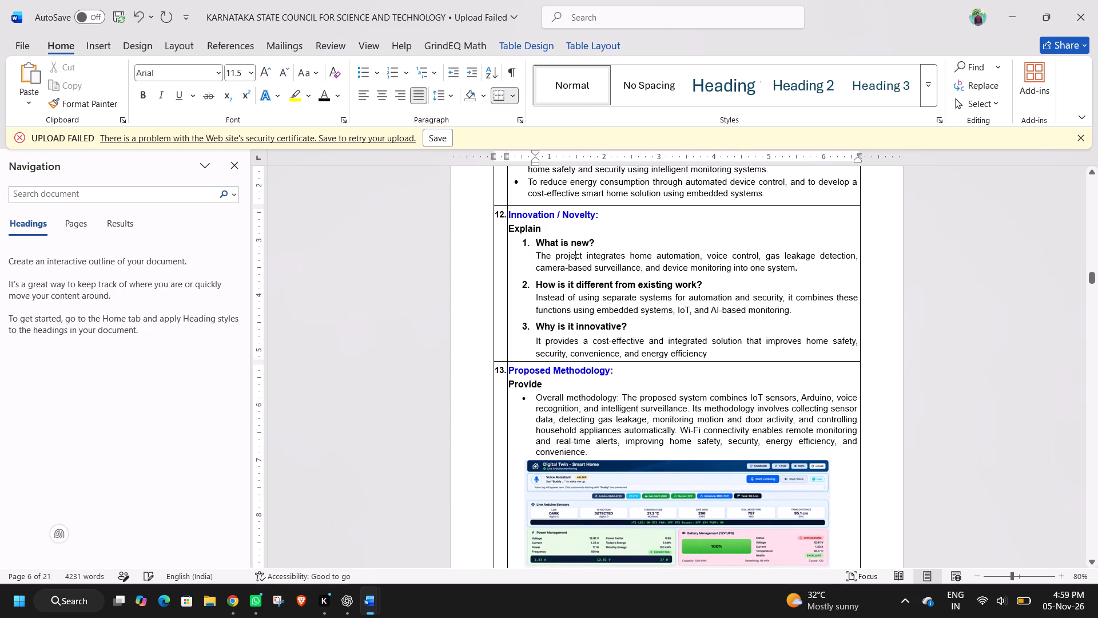
pyautogui.click(560, 268)
pyautogui.click(435, 99)
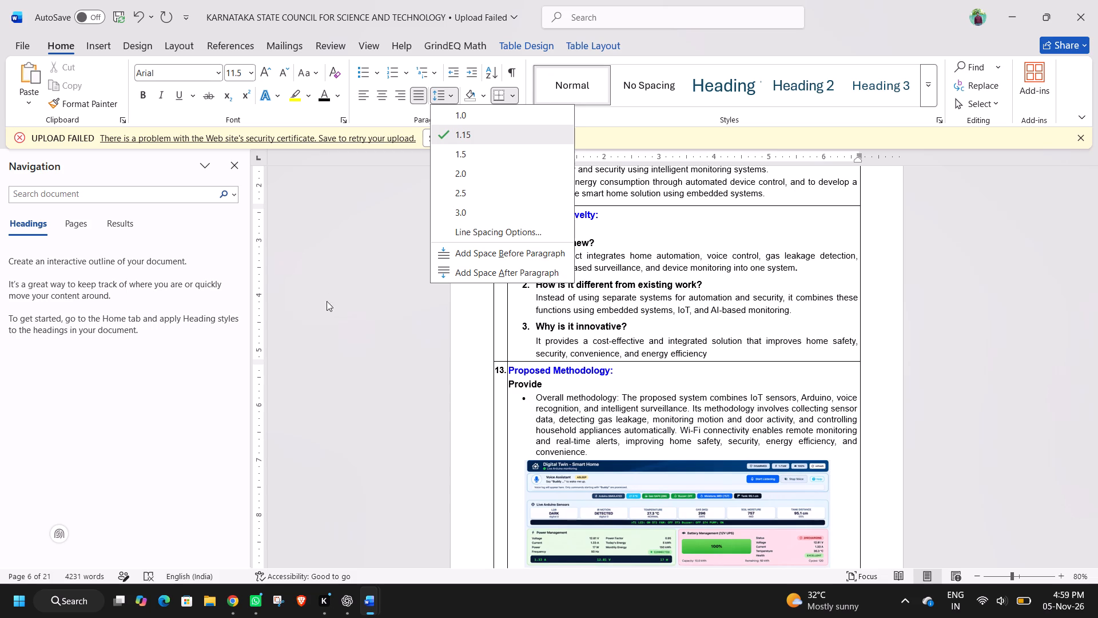
pyautogui.click(527, 344)
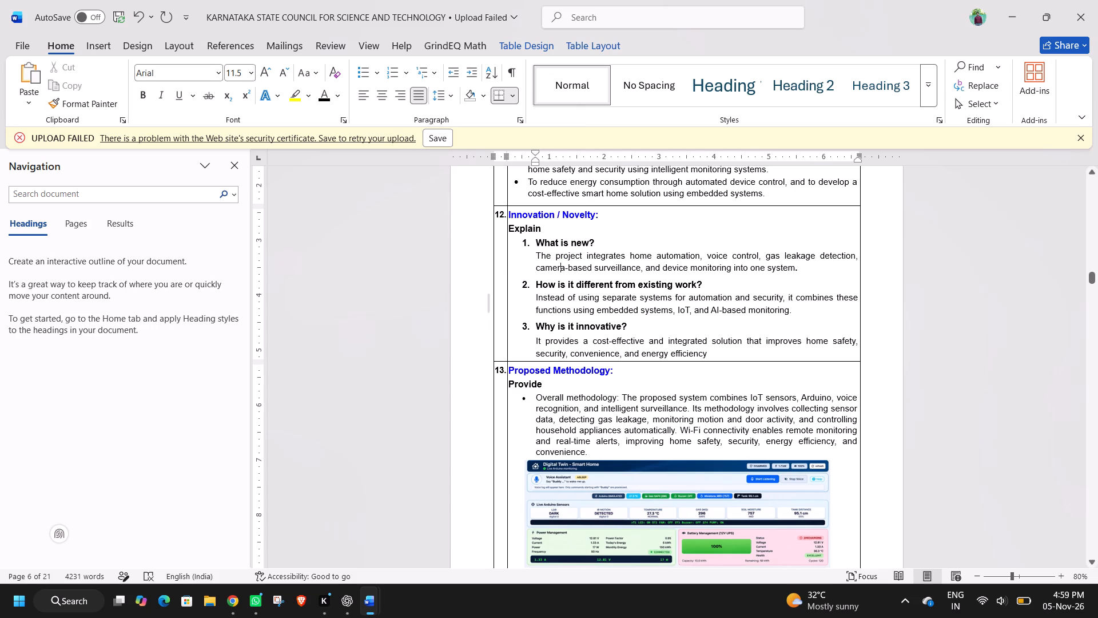
# Remove the paragraph spacing before and after the answer under "How is it different from existing work?".
pyautogui.click(564, 303)
pyautogui.moveTo(453, 97); pyautogui.dragTo(343, 250)
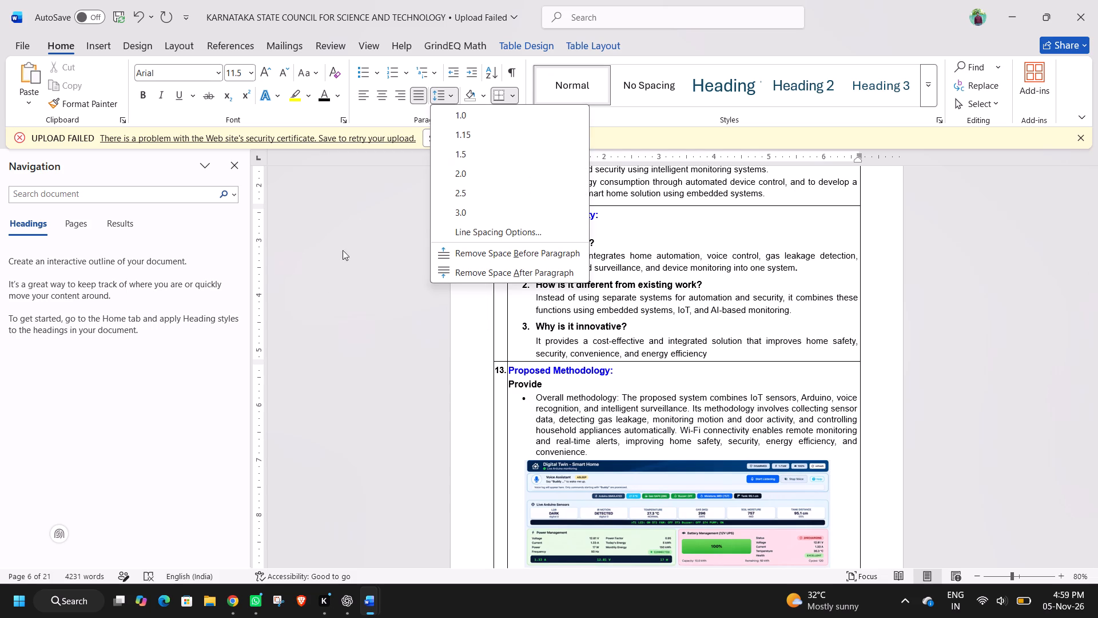
pyautogui.moveTo(343, 250); pyautogui.dragTo(435, 252)
pyautogui.click(435, 252)
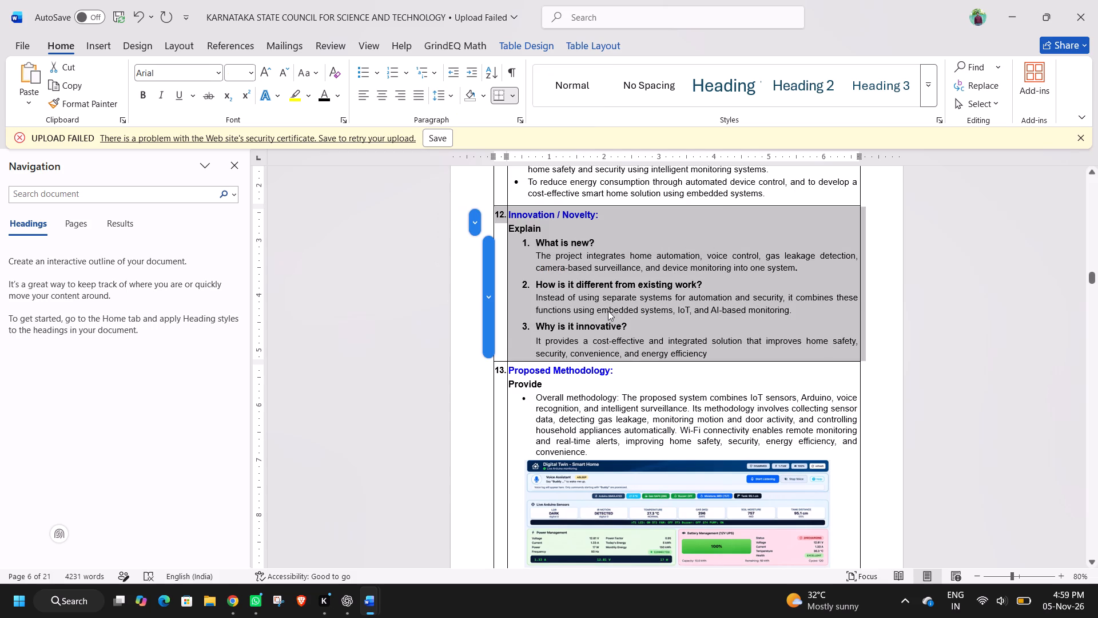
pyautogui.click(607, 311)
pyautogui.click(443, 92)
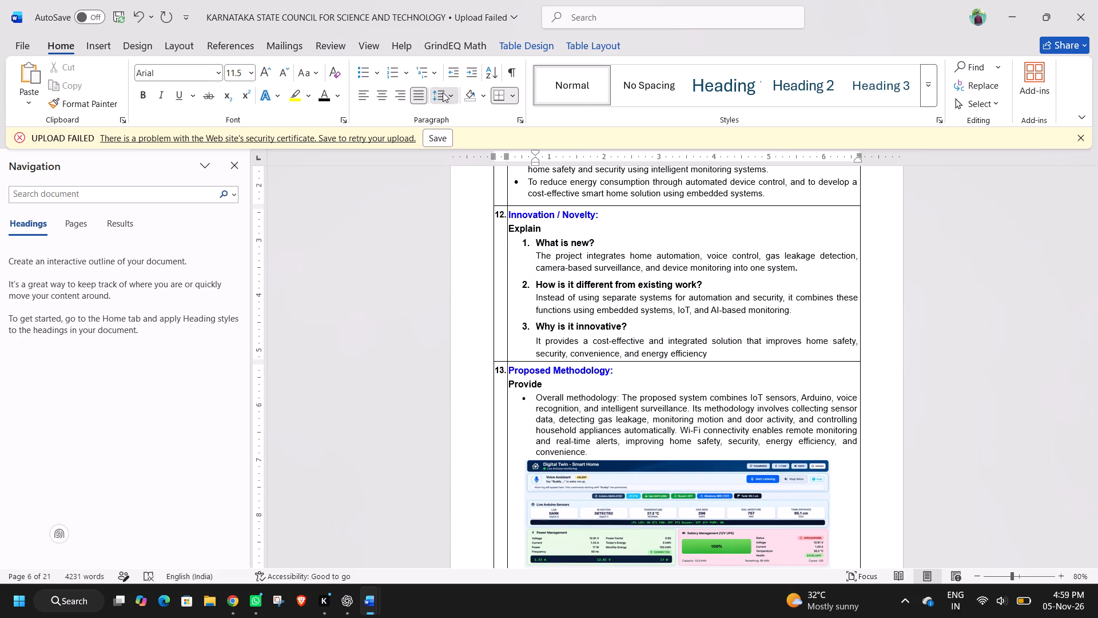
pyautogui.doubleClick(601, 299)
pyautogui.click(449, 96)
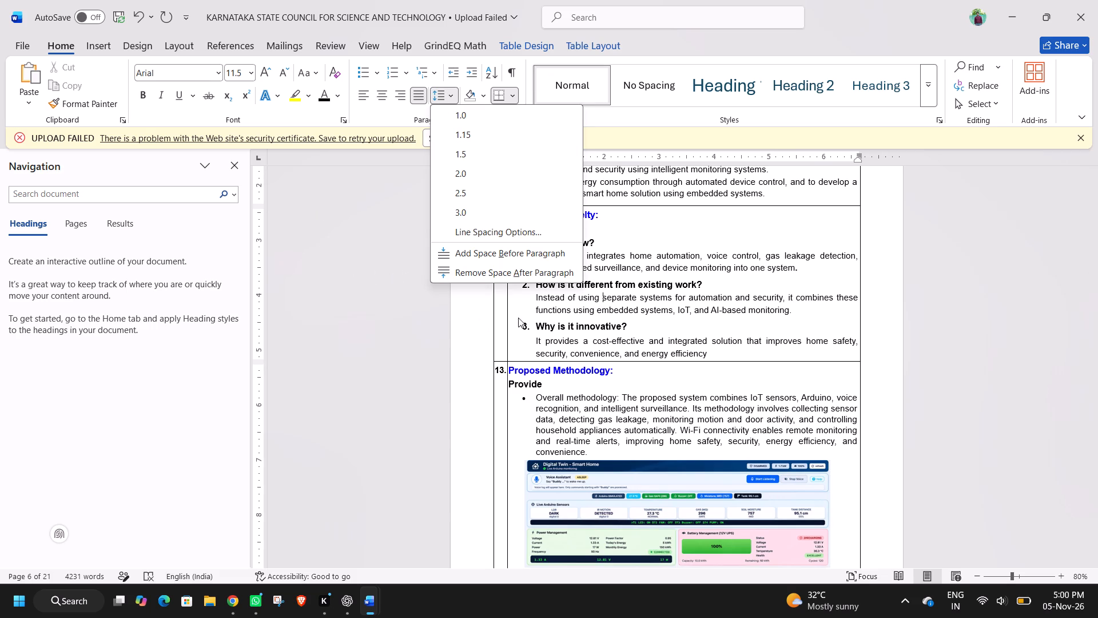
pyautogui.click(572, 320)
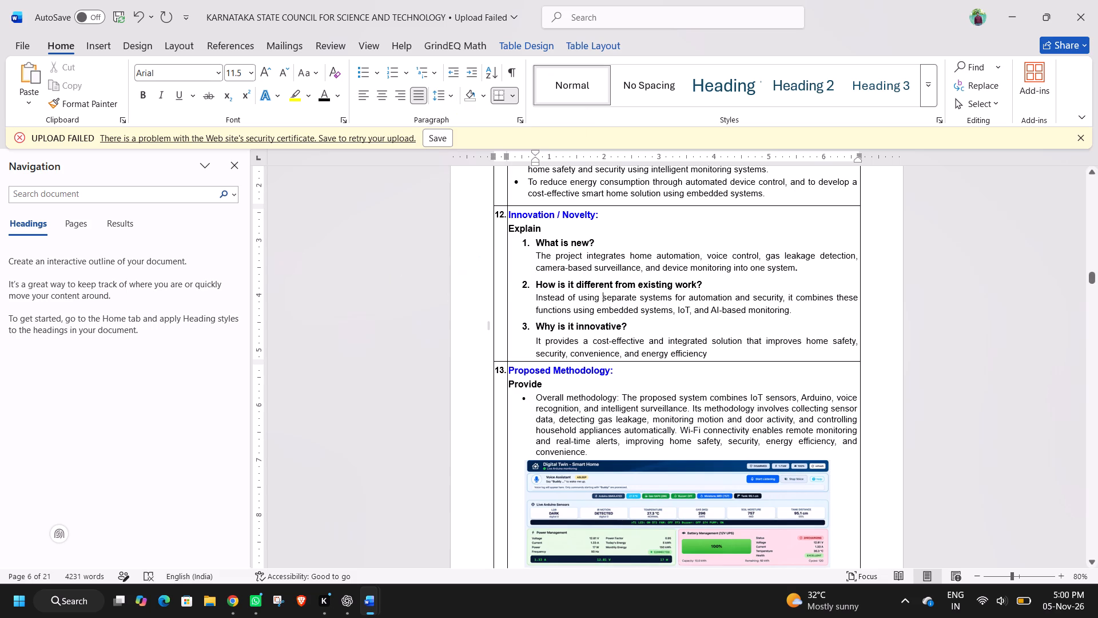
pyautogui.moveTo(453, 96); pyautogui.dragTo(419, 151)
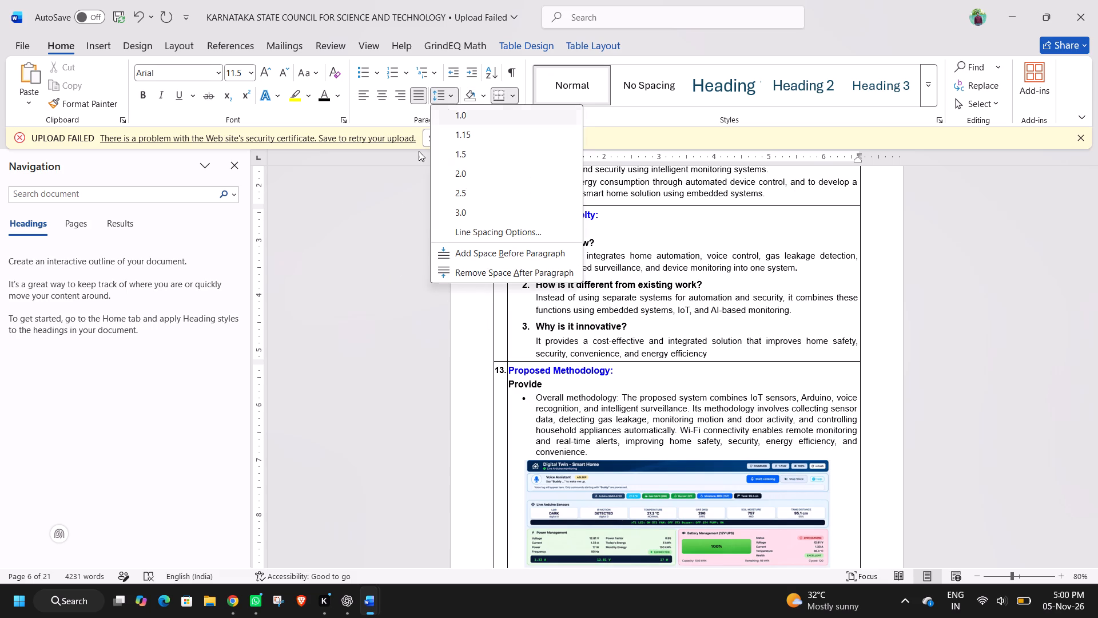
pyautogui.moveTo(419, 151); pyautogui.dragTo(455, 266)
pyautogui.click(455, 266)
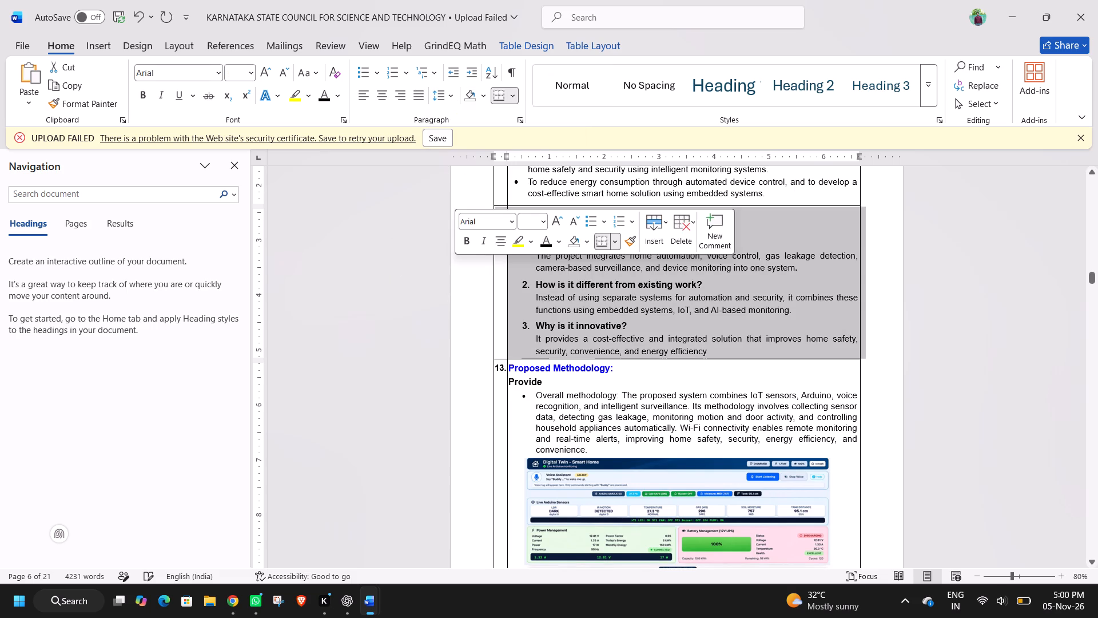
# Remove the paragraph spacing after the answer under "Why is it innovative?" in Innovation / Novelty.
pyautogui.click(671, 373)
pyautogui.click(652, 346)
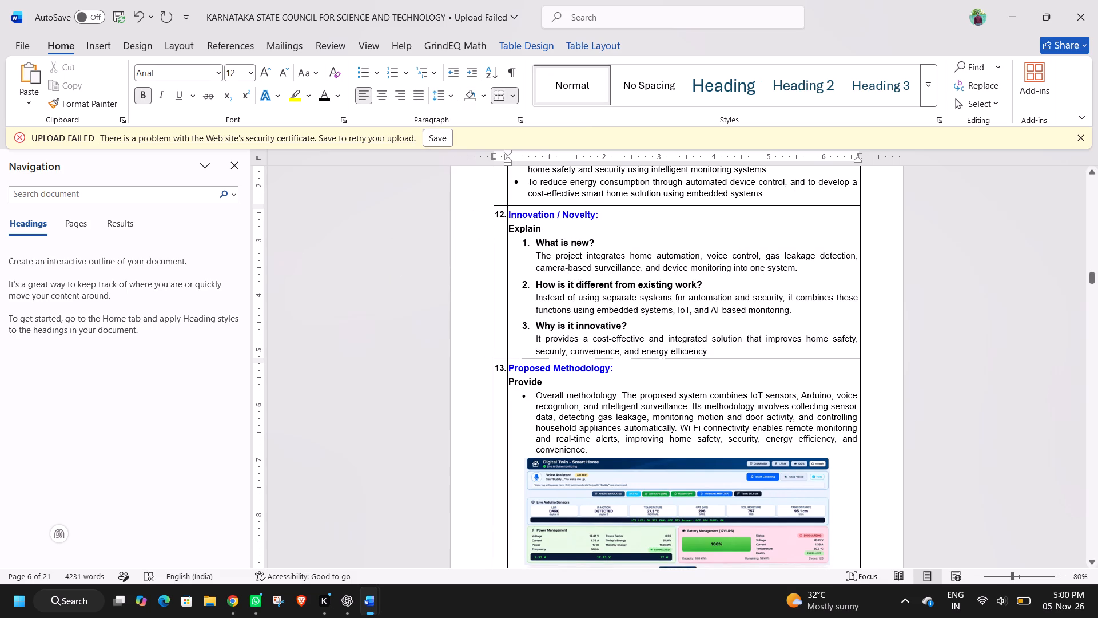
pyautogui.moveTo(437, 97); pyautogui.dragTo(345, 207)
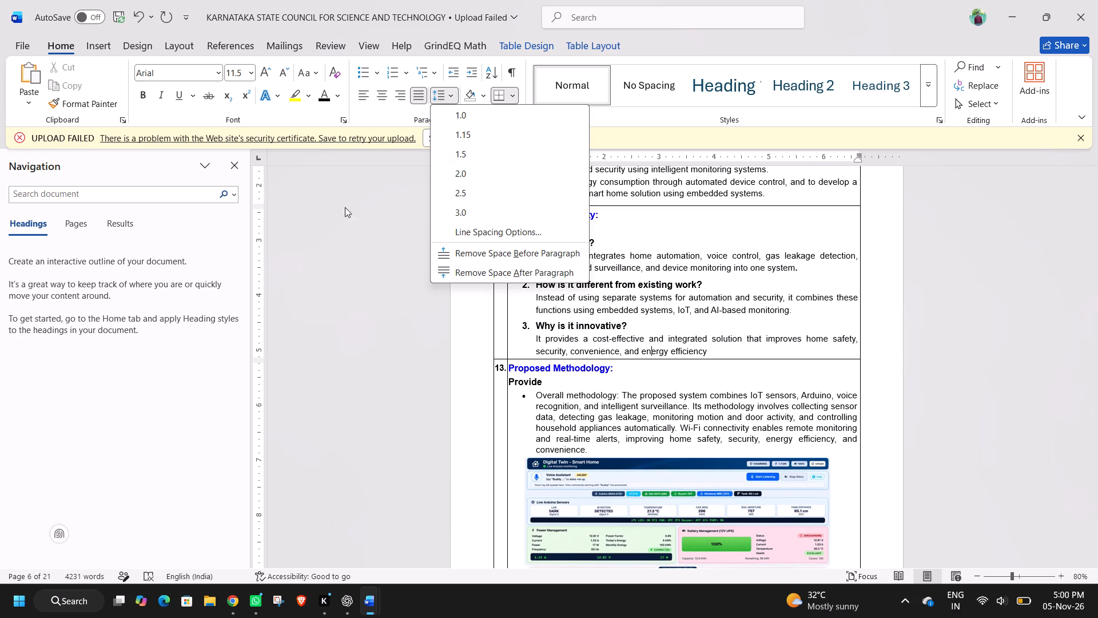
pyautogui.moveTo(345, 207); pyautogui.dragTo(448, 267)
pyautogui.click(448, 267)
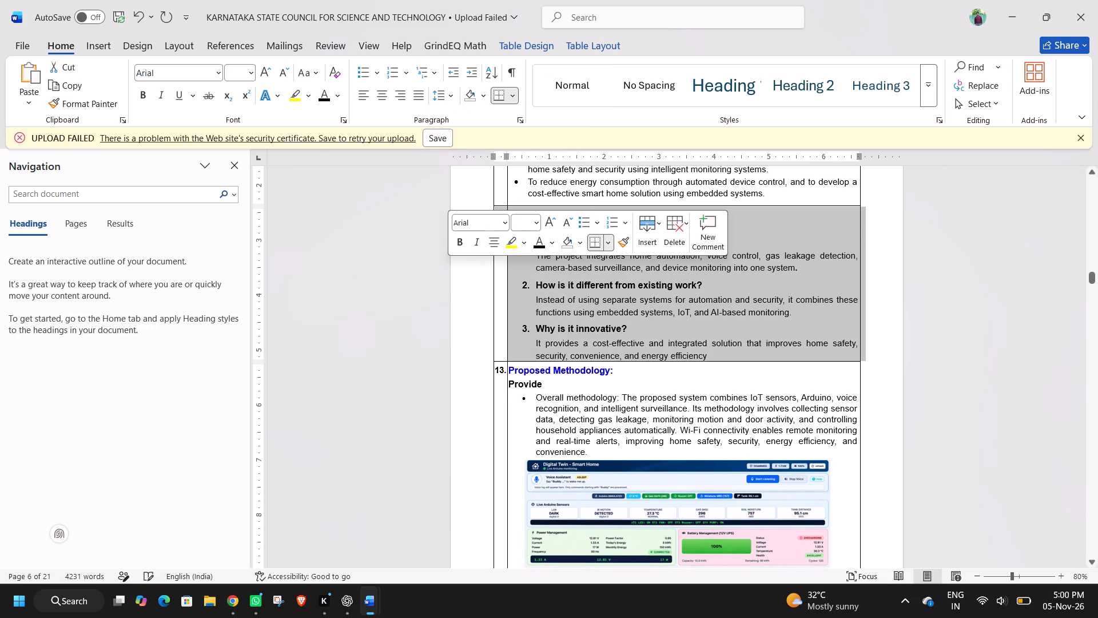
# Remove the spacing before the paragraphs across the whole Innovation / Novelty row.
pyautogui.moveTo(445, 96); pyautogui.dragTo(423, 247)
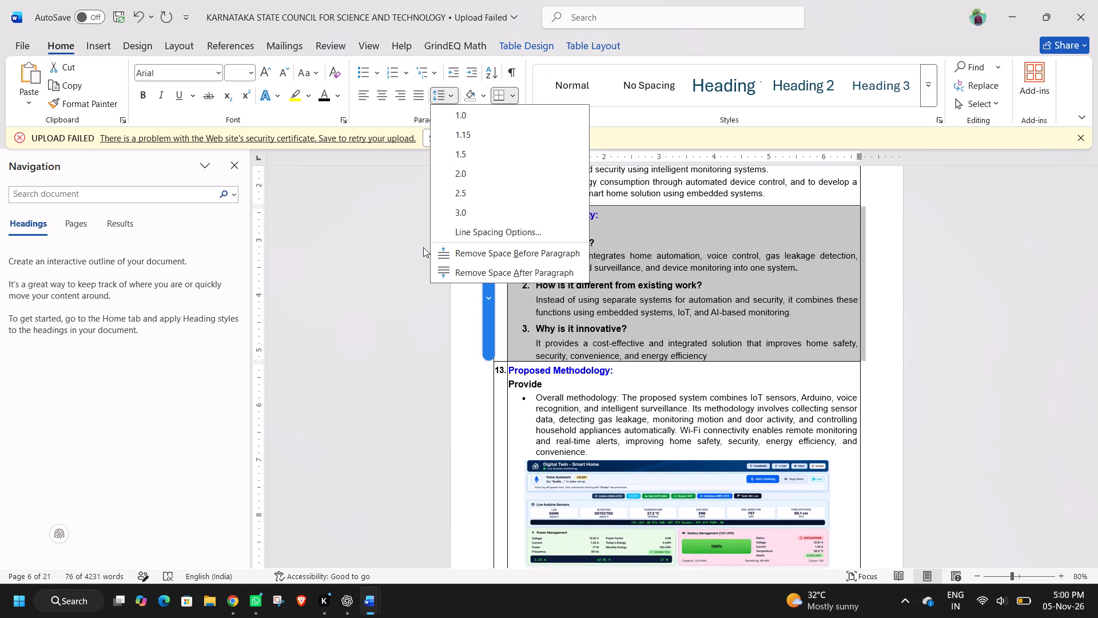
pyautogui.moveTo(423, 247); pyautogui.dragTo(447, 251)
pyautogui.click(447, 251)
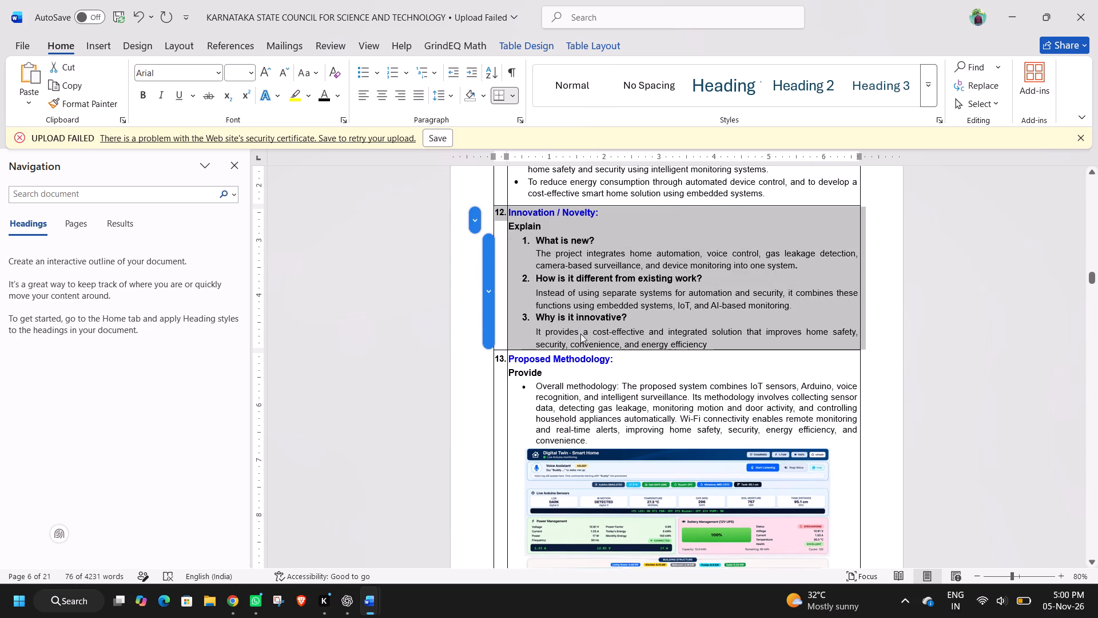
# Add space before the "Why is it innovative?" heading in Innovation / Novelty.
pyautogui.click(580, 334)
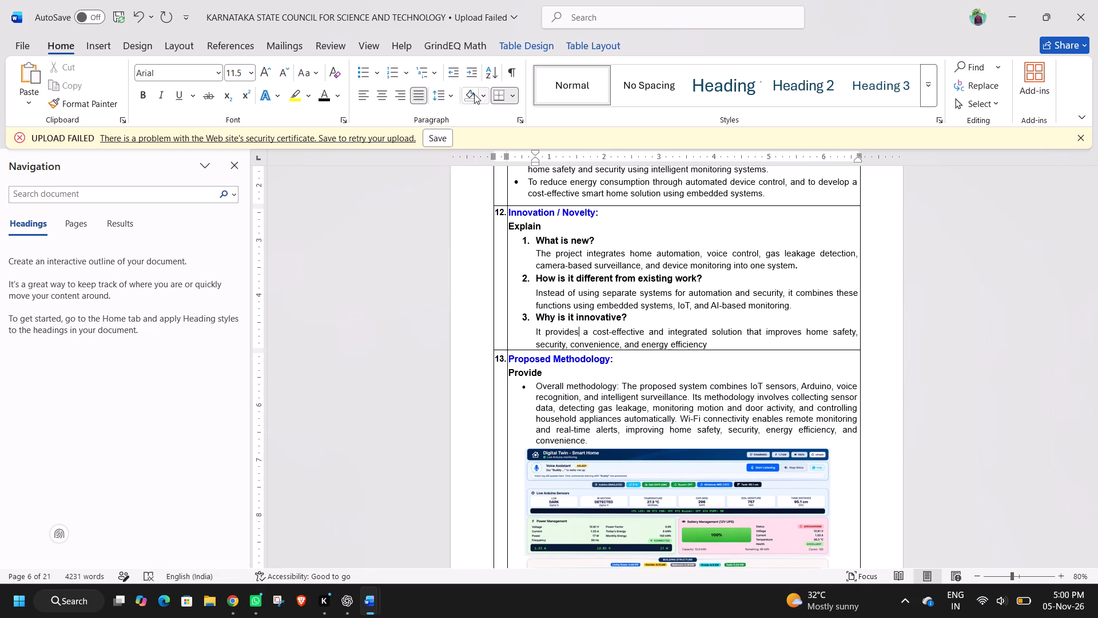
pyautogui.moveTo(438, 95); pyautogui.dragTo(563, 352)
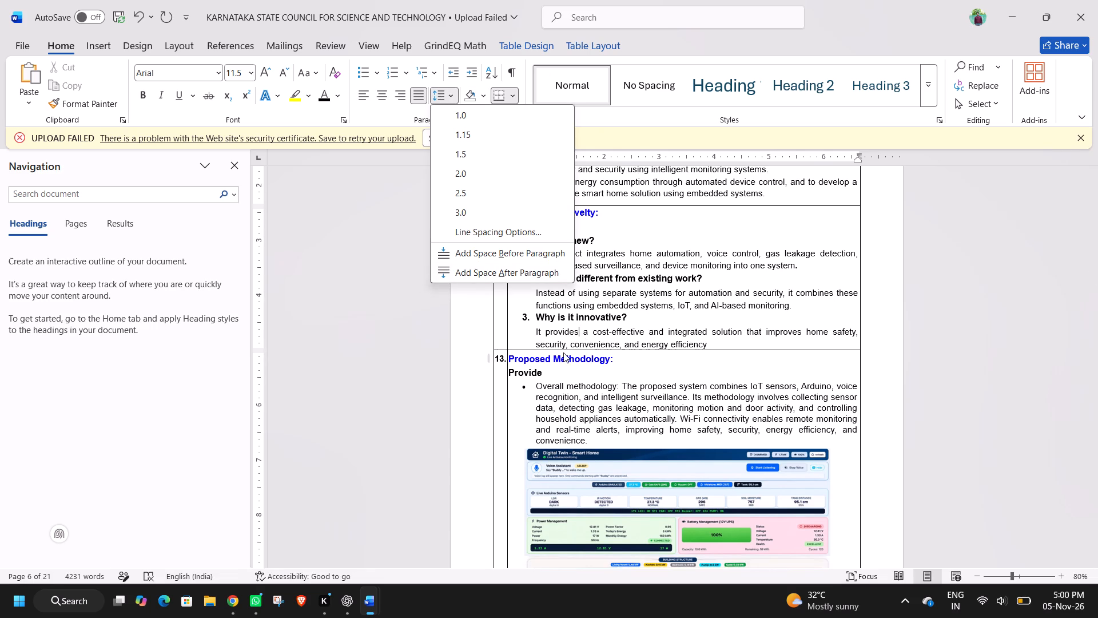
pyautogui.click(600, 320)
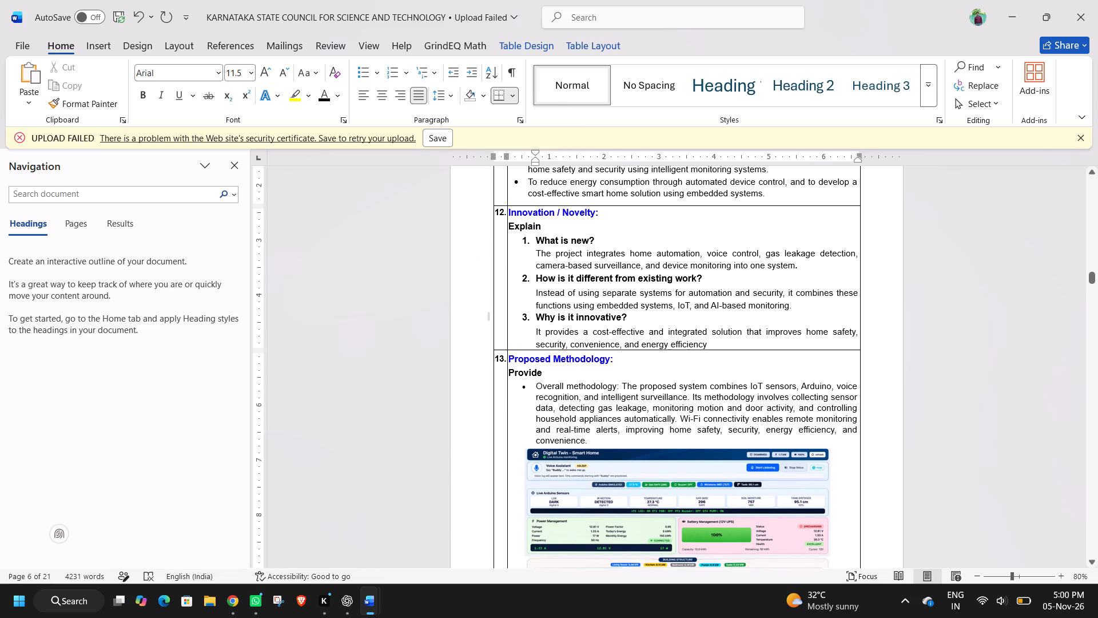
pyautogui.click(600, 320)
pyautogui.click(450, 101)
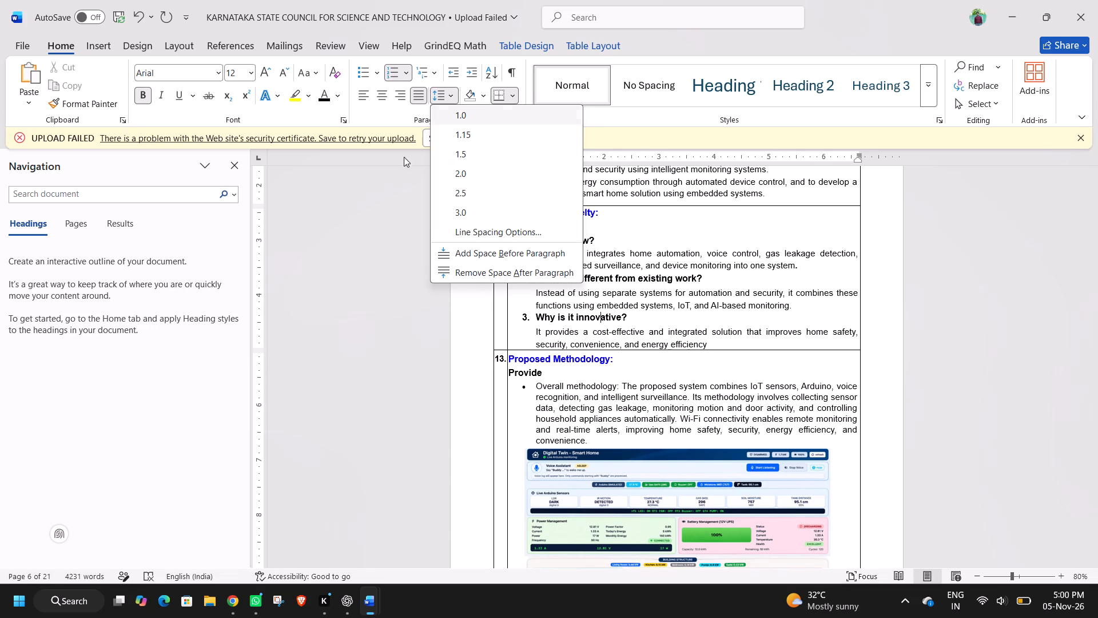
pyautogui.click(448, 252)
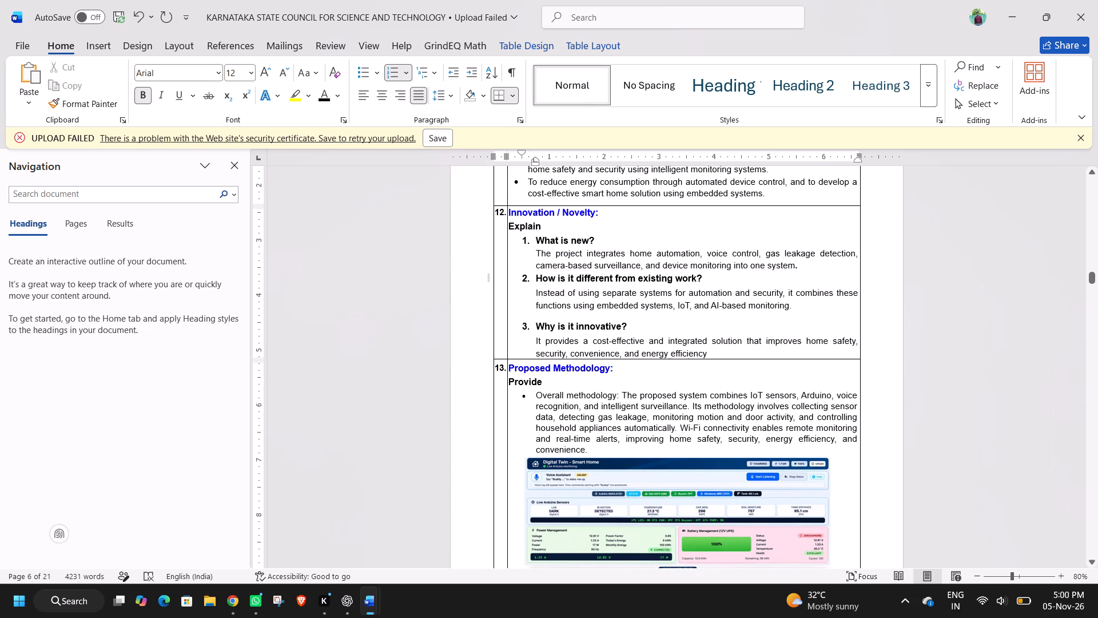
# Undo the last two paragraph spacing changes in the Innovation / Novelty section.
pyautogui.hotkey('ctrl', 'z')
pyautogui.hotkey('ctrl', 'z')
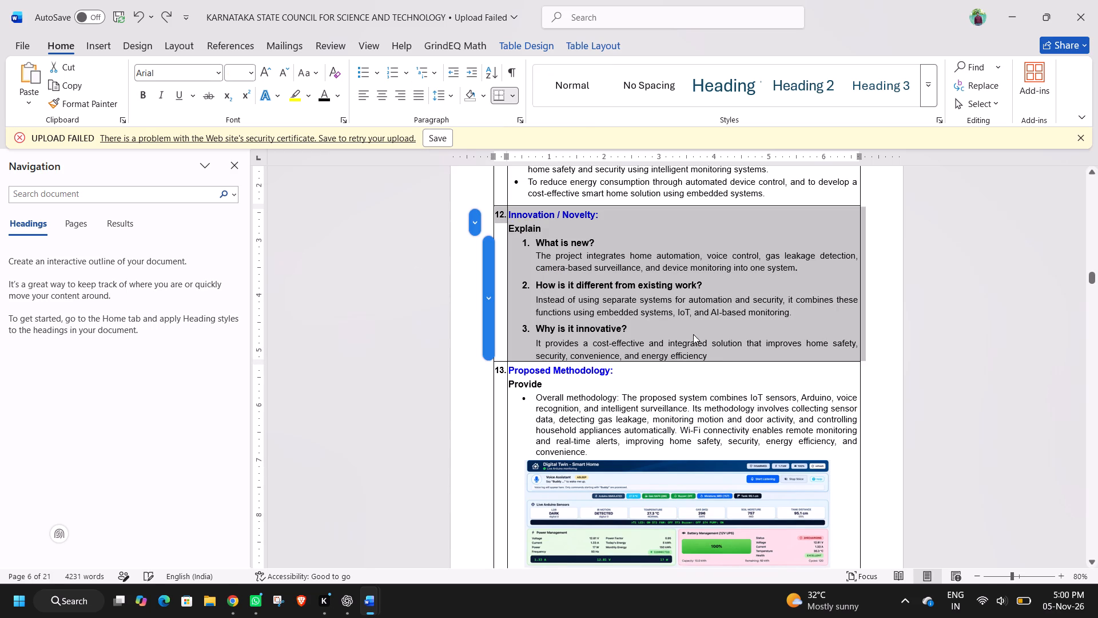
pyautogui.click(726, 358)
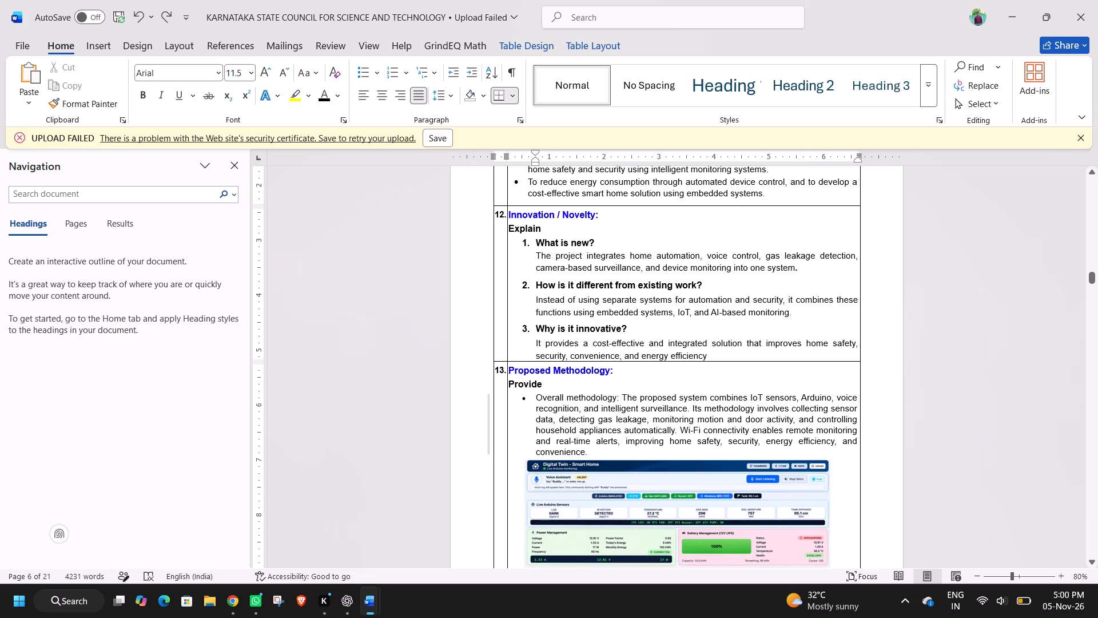
# Make the "Overall methodology:" label in Proposed Methodology bold.
pyautogui.moveTo(619, 399); pyautogui.dragTo(548, 398)
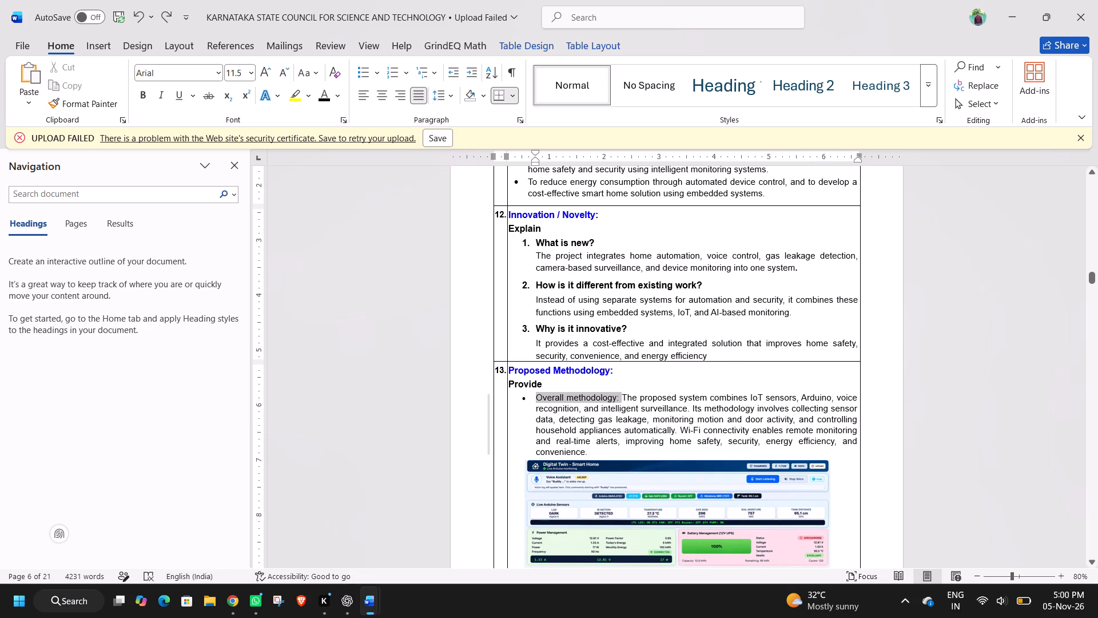
pyautogui.moveTo(548, 398); pyautogui.dragTo(541, 398)
pyautogui.click(548, 371)
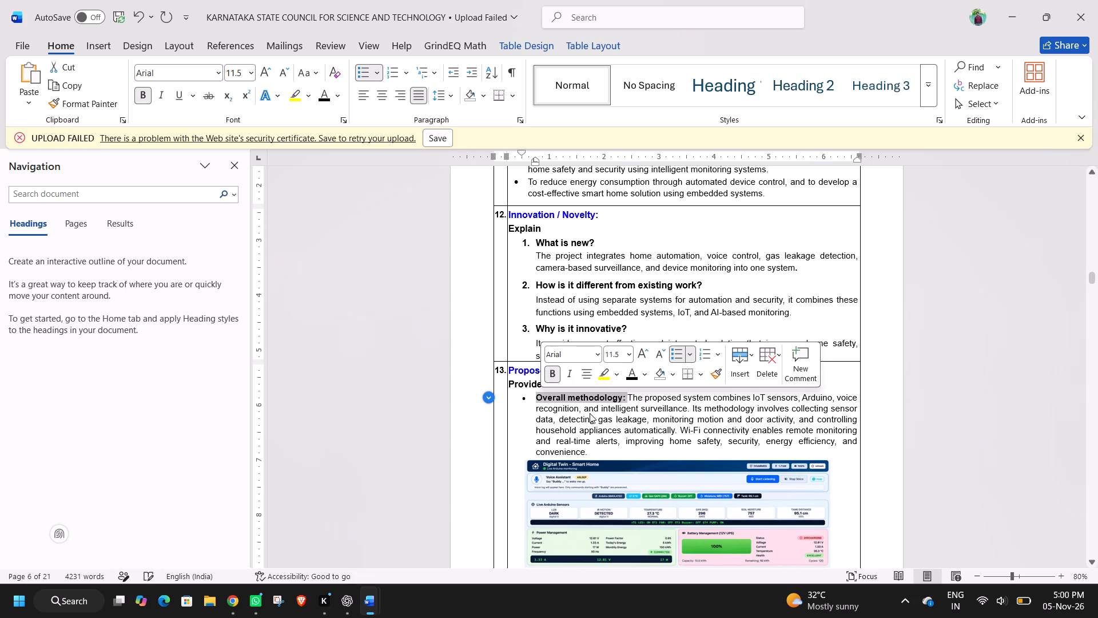
pyautogui.click(607, 445)
# Select the Overall methodology body text after its bold label and switch to the SpinBot summarizer in Chrome.
pyautogui.scroll(-3, 607, 445)
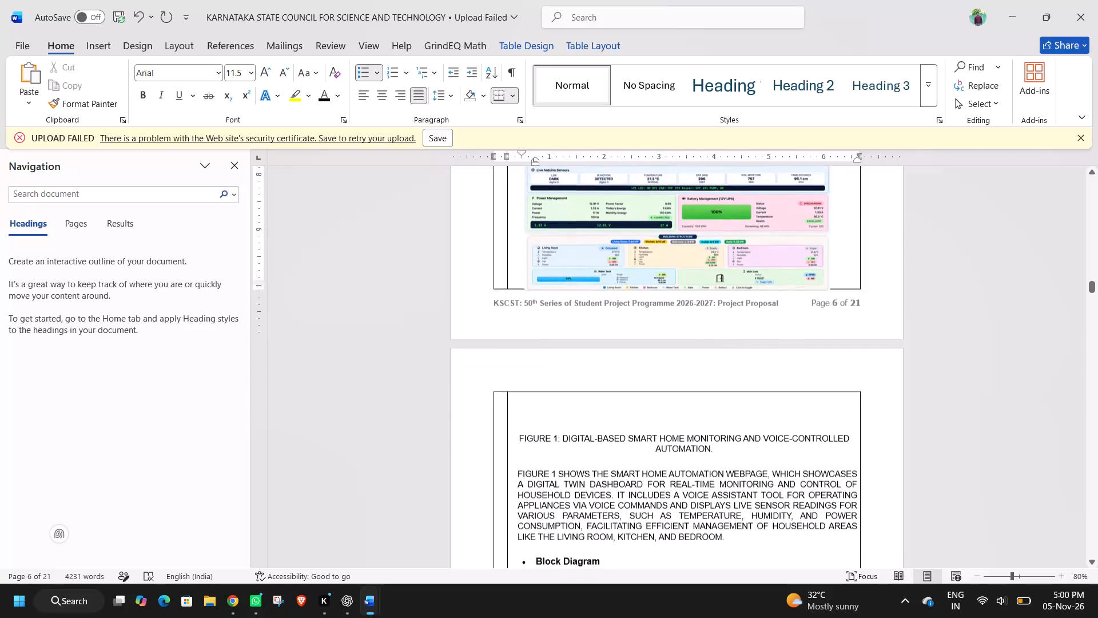
pyautogui.scroll(-3, 607, 445)
pyautogui.scroll(1, 607, 445)
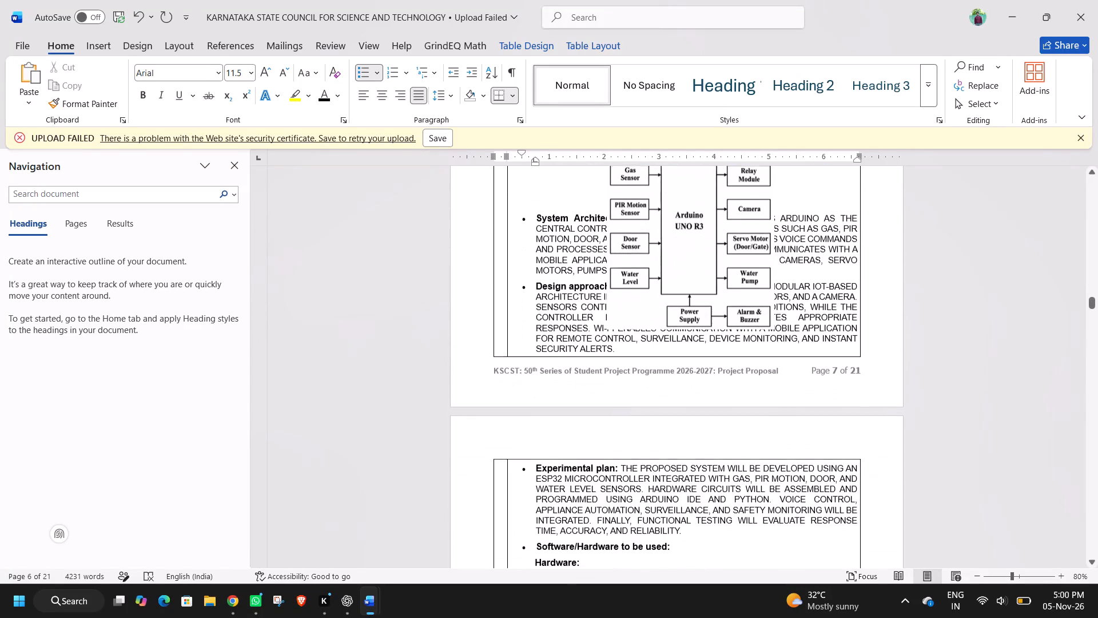
pyautogui.scroll(3, 607, 445)
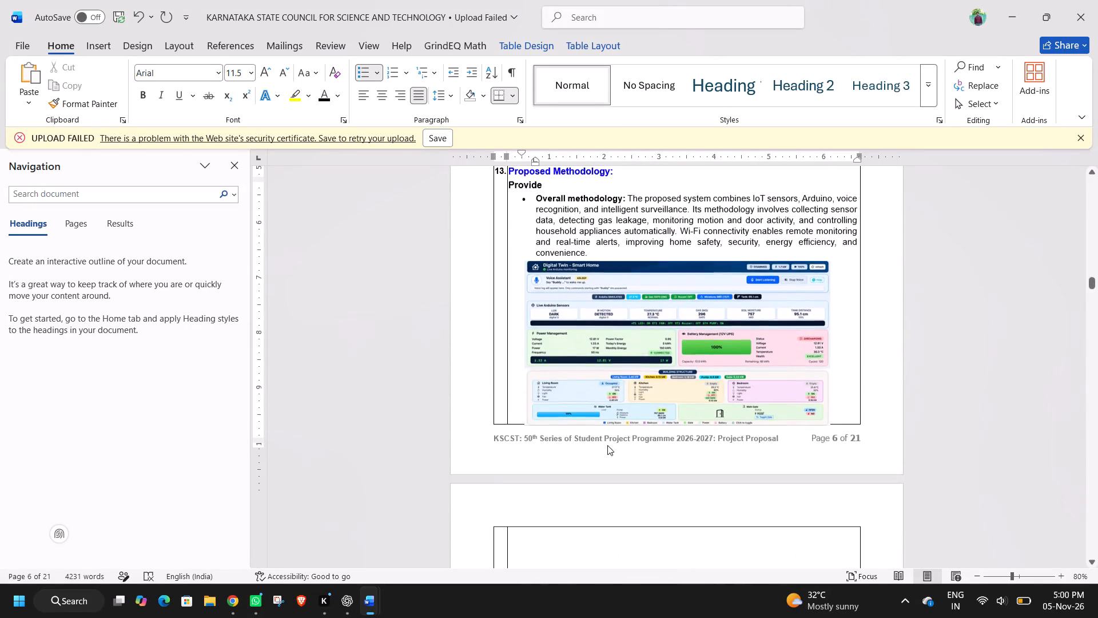
pyautogui.scroll(1, 607, 445)
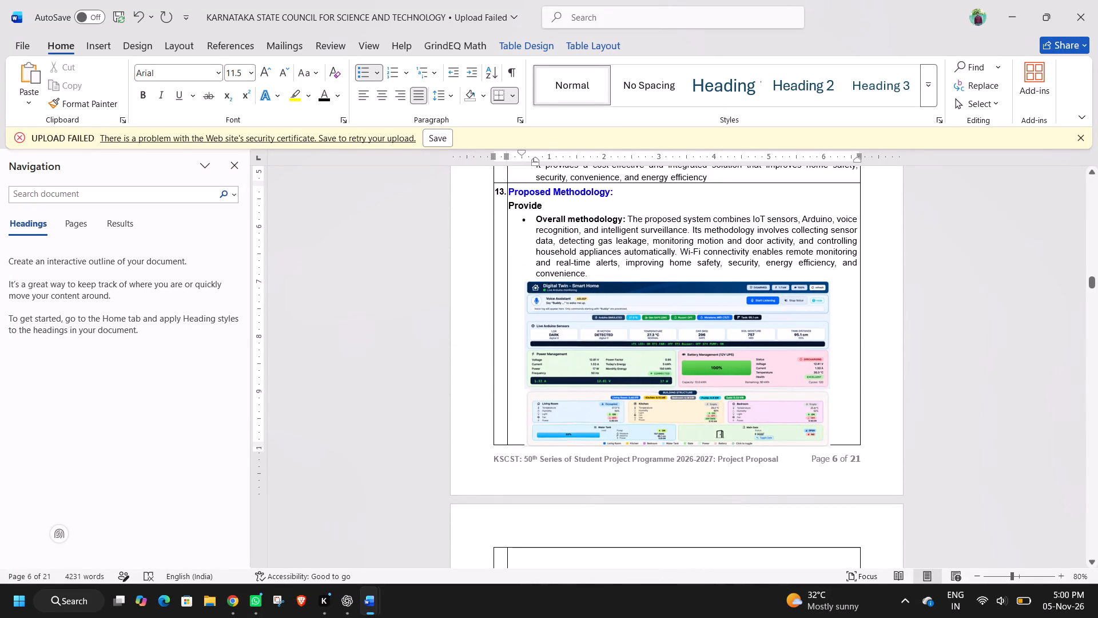
pyautogui.moveTo(628, 222); pyautogui.dragTo(628, 224)
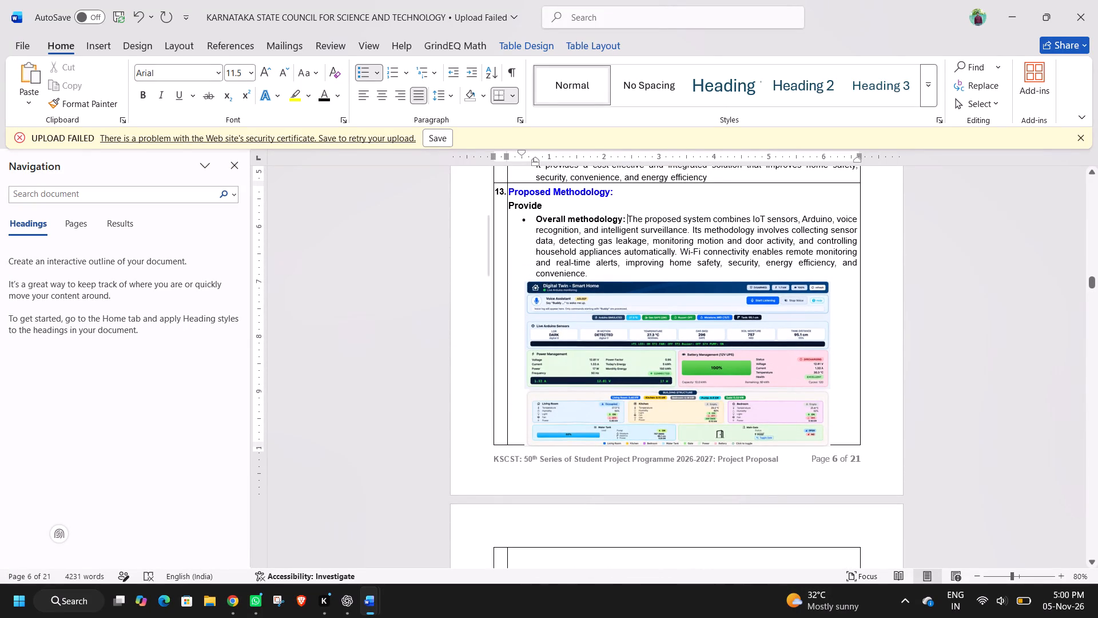
pyautogui.moveTo(628, 224); pyautogui.dragTo(624, 274)
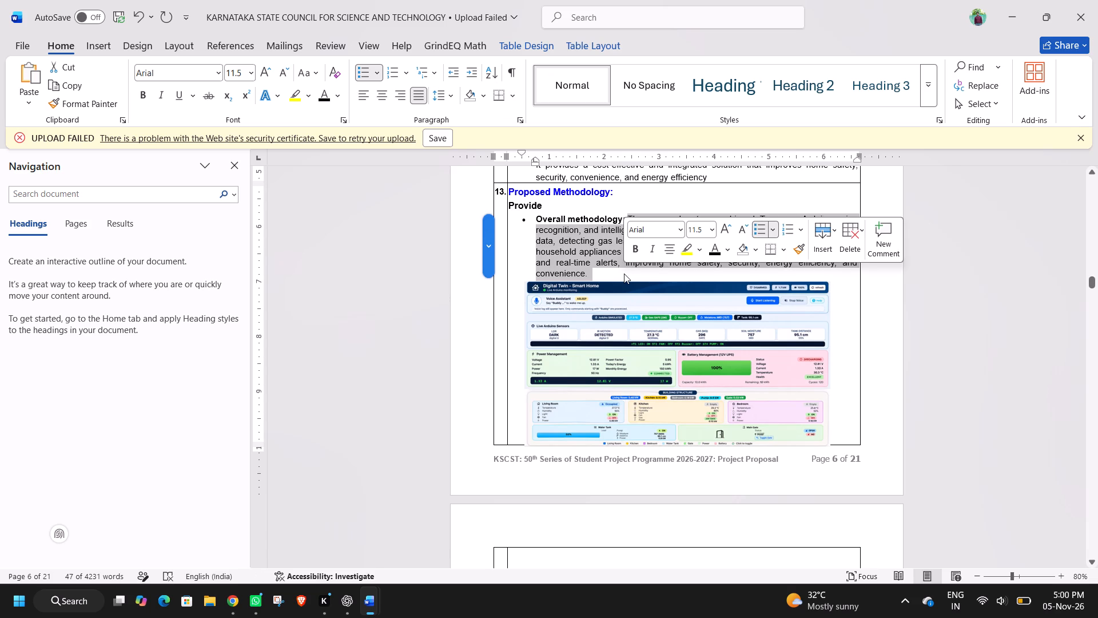
pyautogui.click(230, 600)
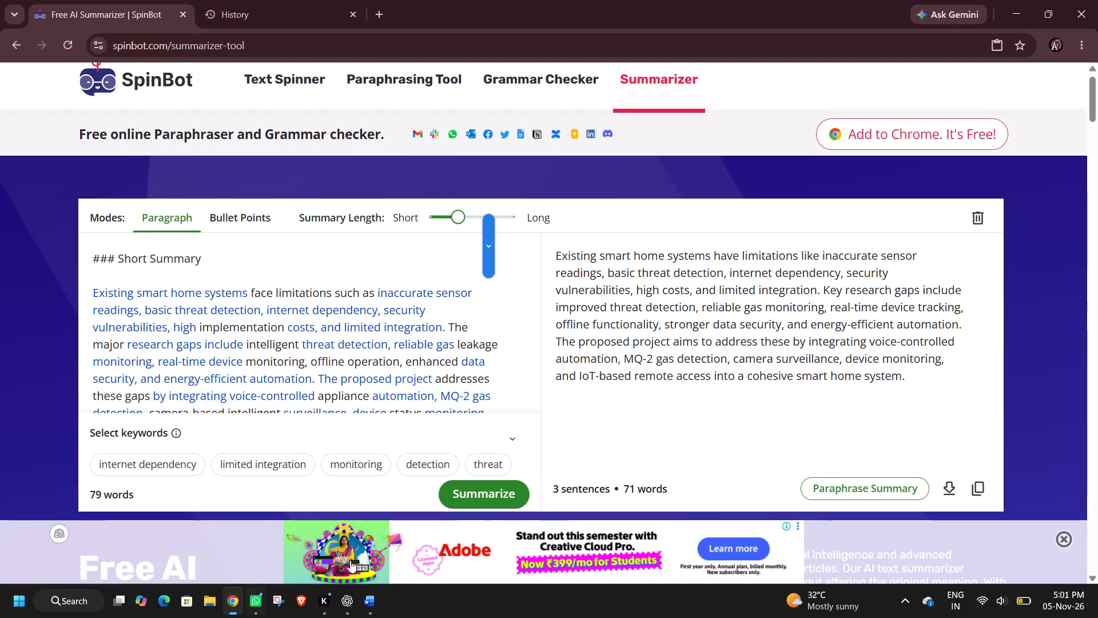
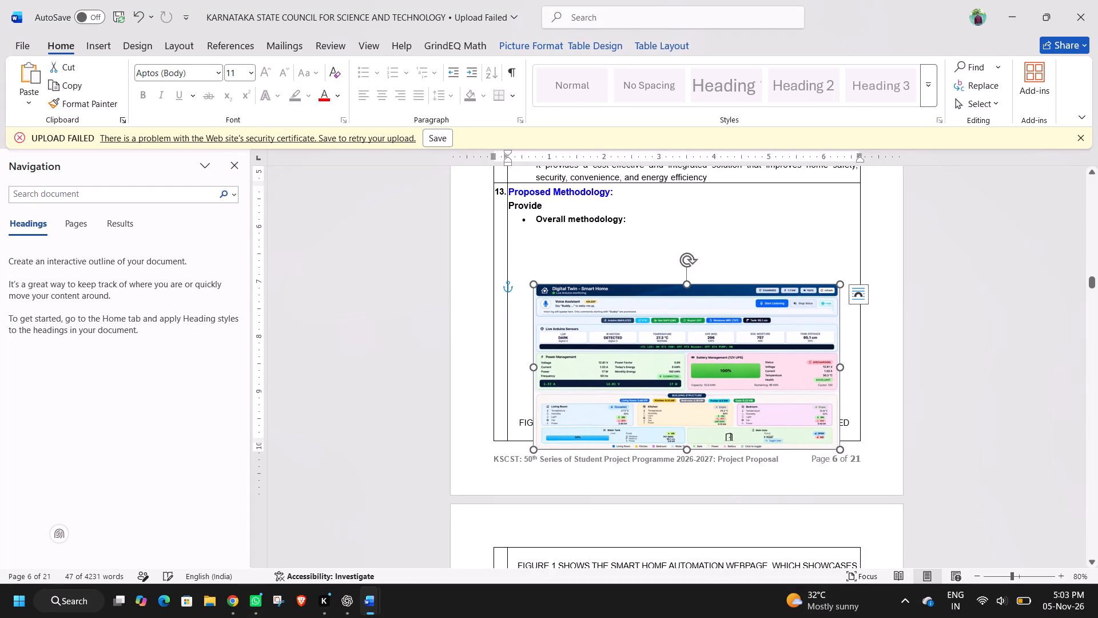
pyautogui.click(640, 222)
pyautogui.hotkey('ctrl', 'v')
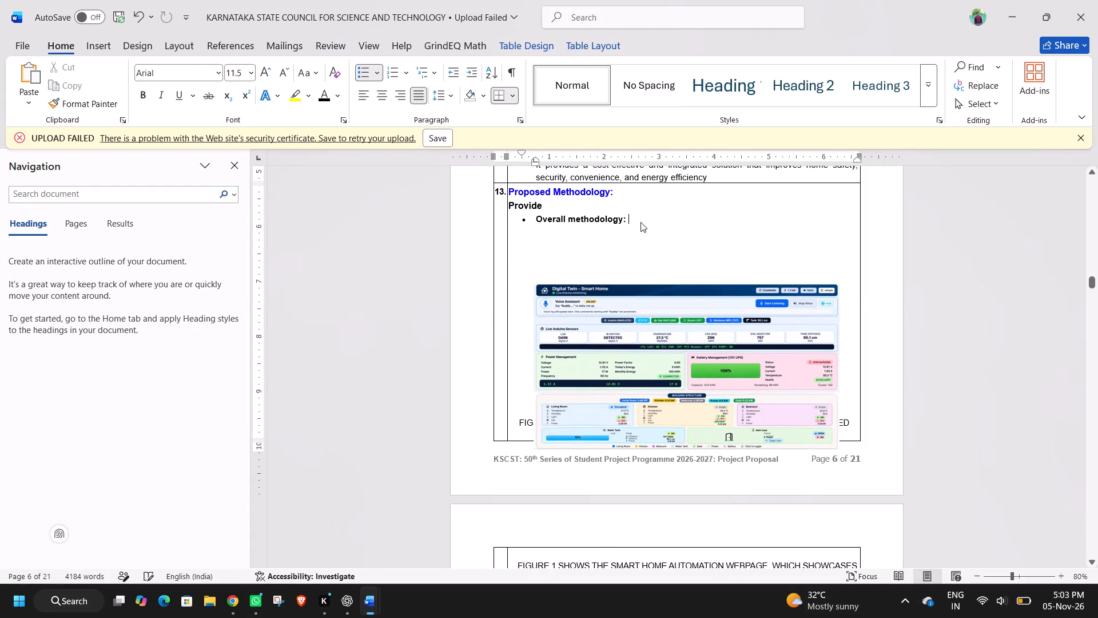
# Delete the pasted "### Overall Methodology" heading and the line break so the project description follows directly after the bold label.
pyautogui.scroll(3, 640, 222)
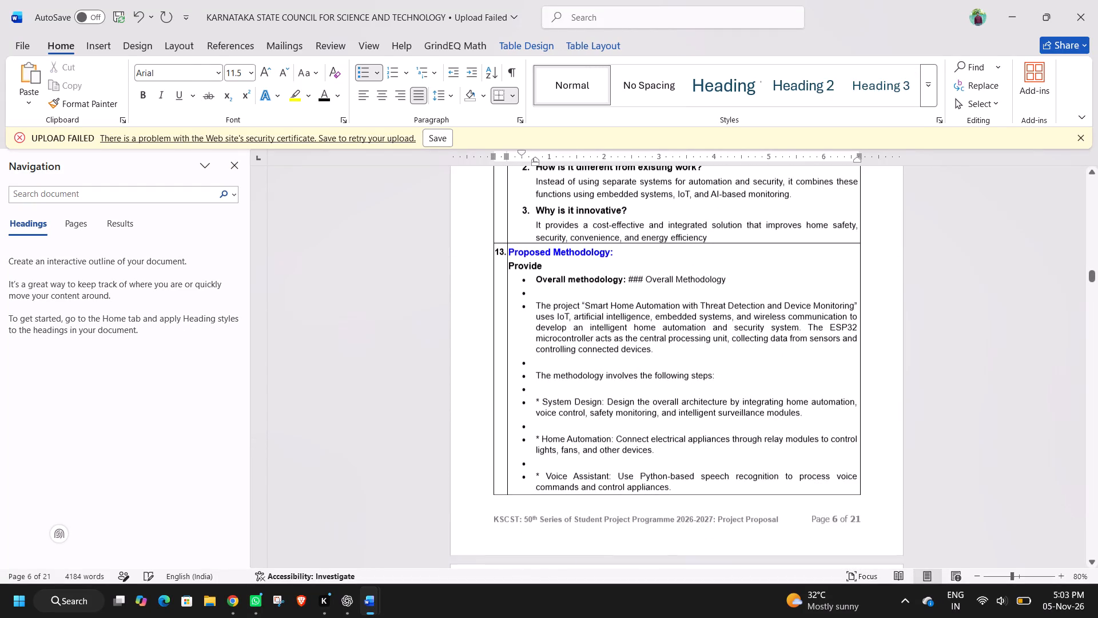
pyautogui.scroll(1, 640, 222)
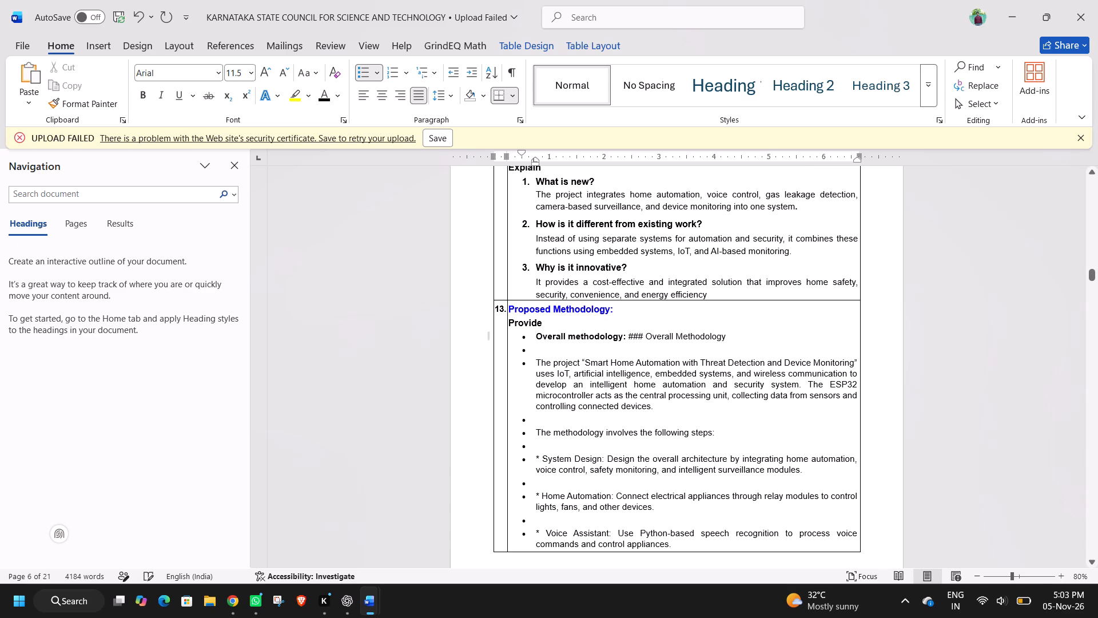
pyautogui.moveTo(628, 334); pyautogui.dragTo(728, 339)
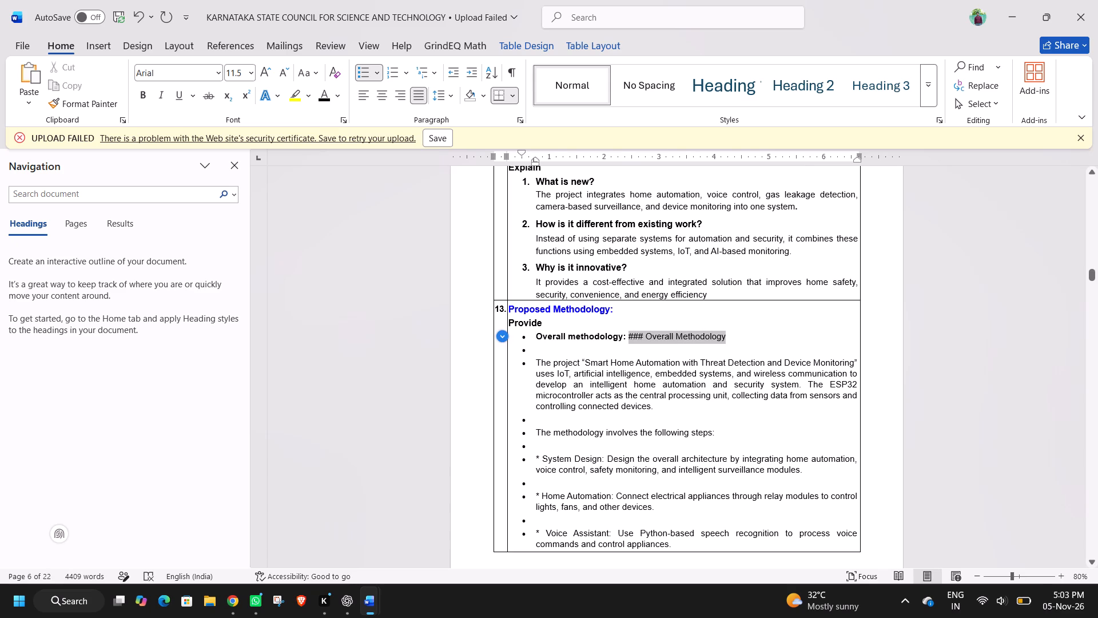
pyautogui.moveTo(728, 339); pyautogui.dragTo(576, 351)
pyautogui.press('BackSpace')
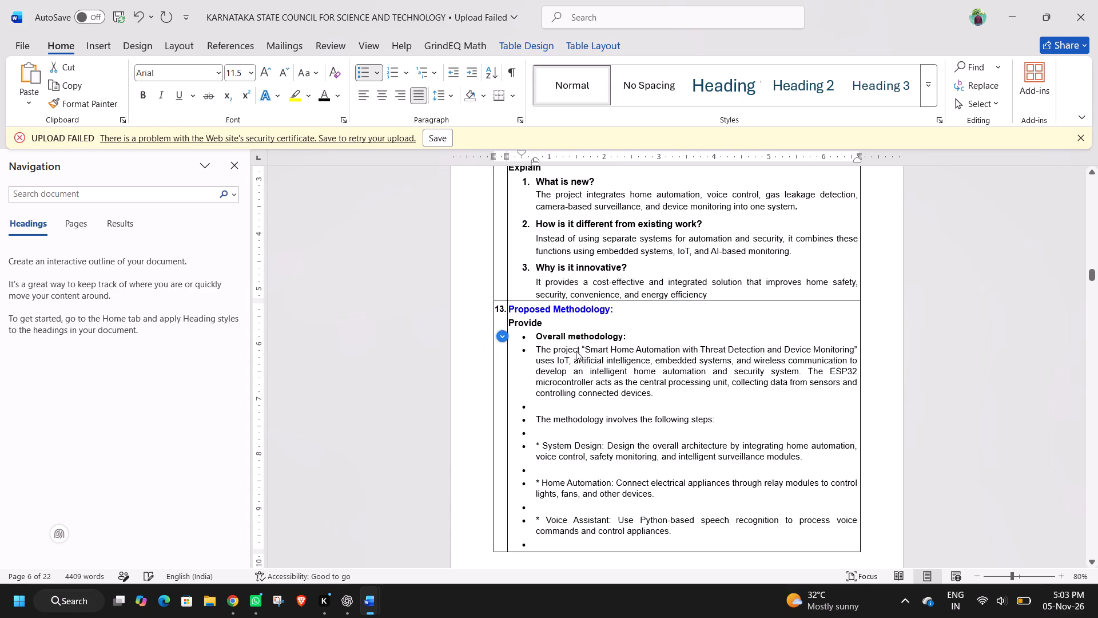
pyautogui.press('Delete')
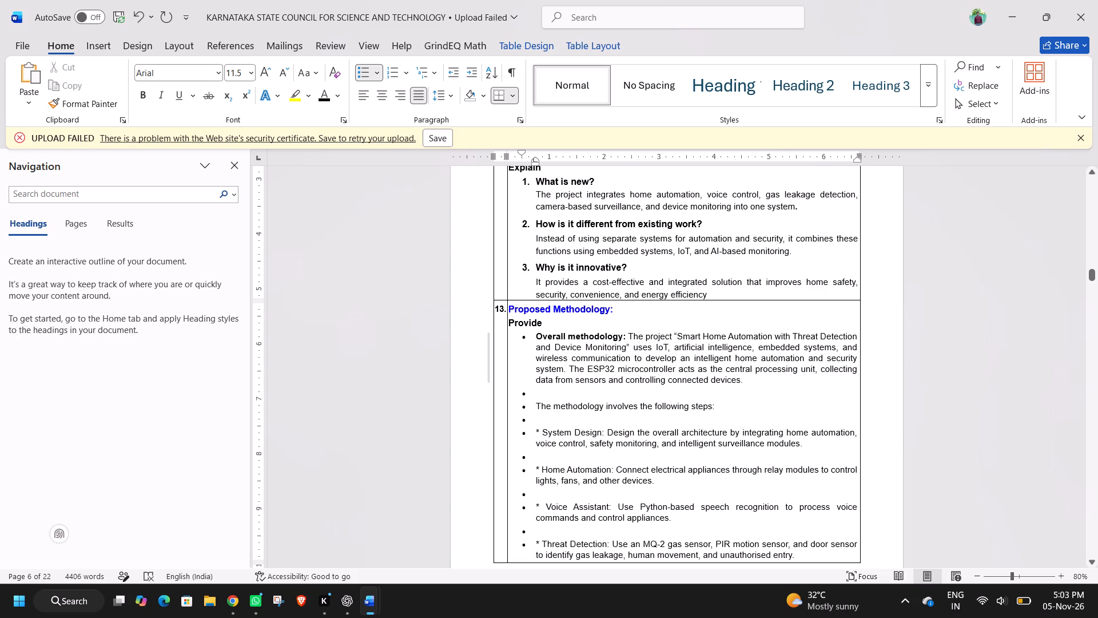
# Remove the bullets from "The methodology involves the following steps:" and from the blank lines above and below it.
pyautogui.click(588, 393)
pyautogui.press('BackSpace')
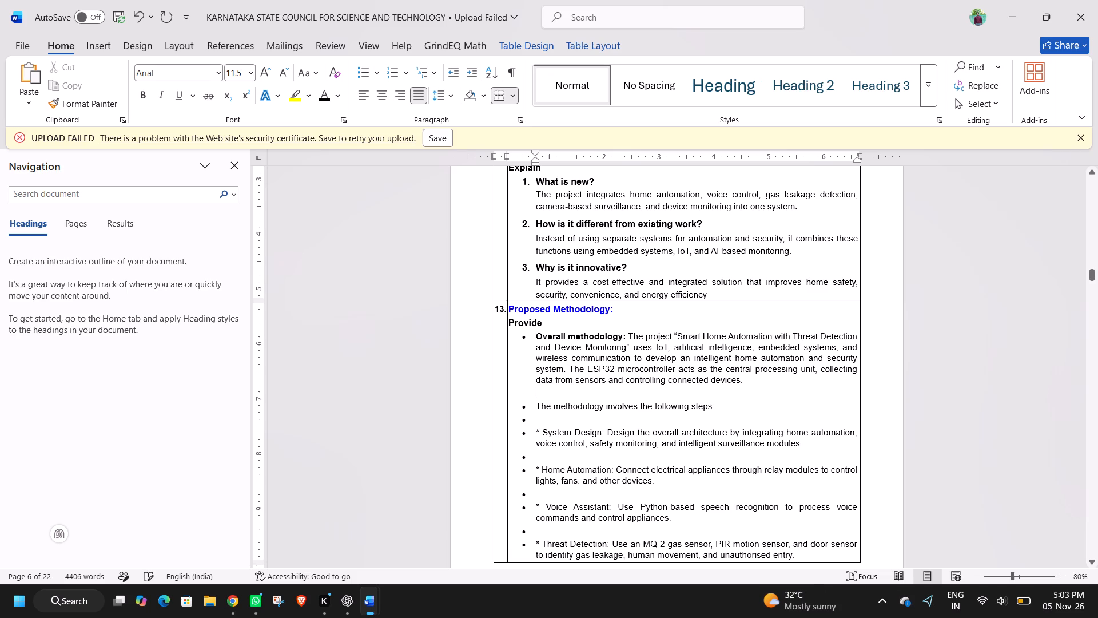
pyautogui.click(562, 415)
pyautogui.click(532, 409)
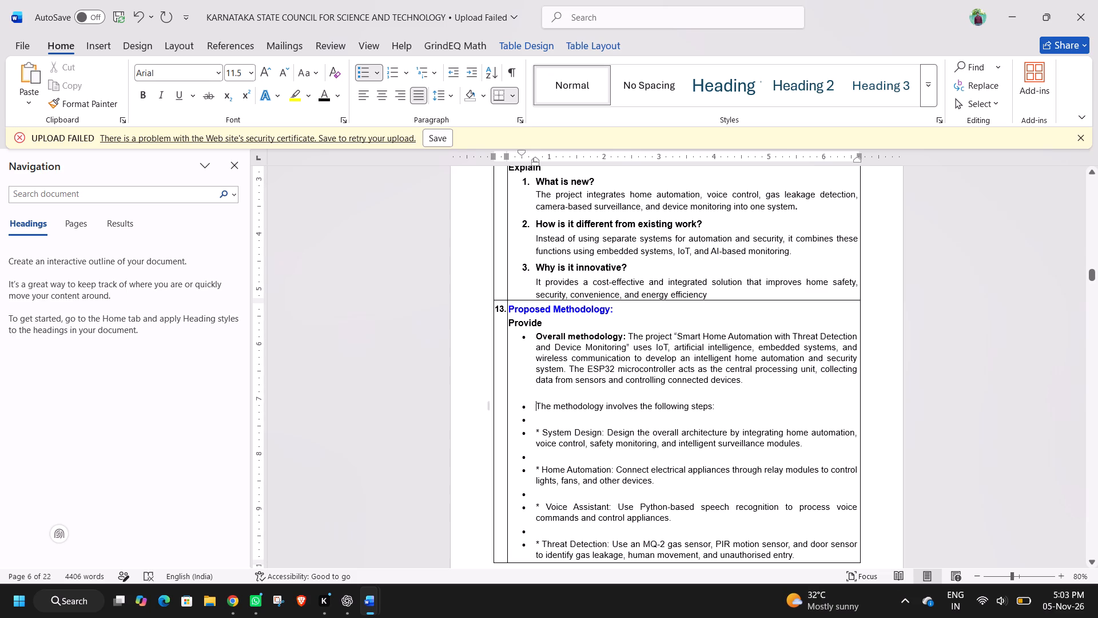
pyautogui.press('BackSpace')
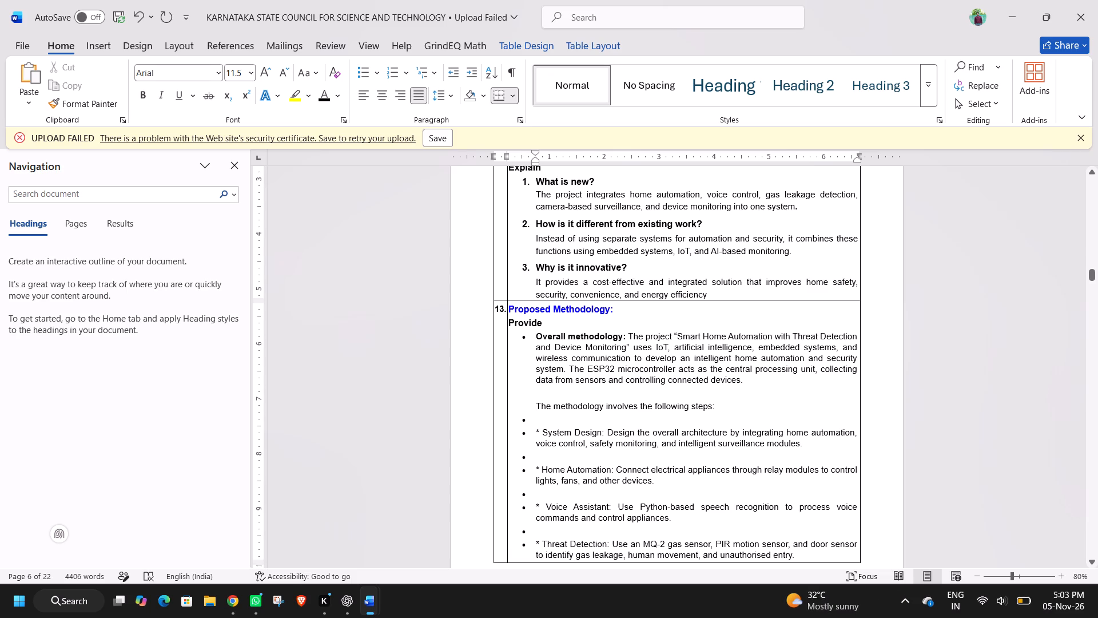
pyautogui.click(538, 420)
pyautogui.press('BackSpace')
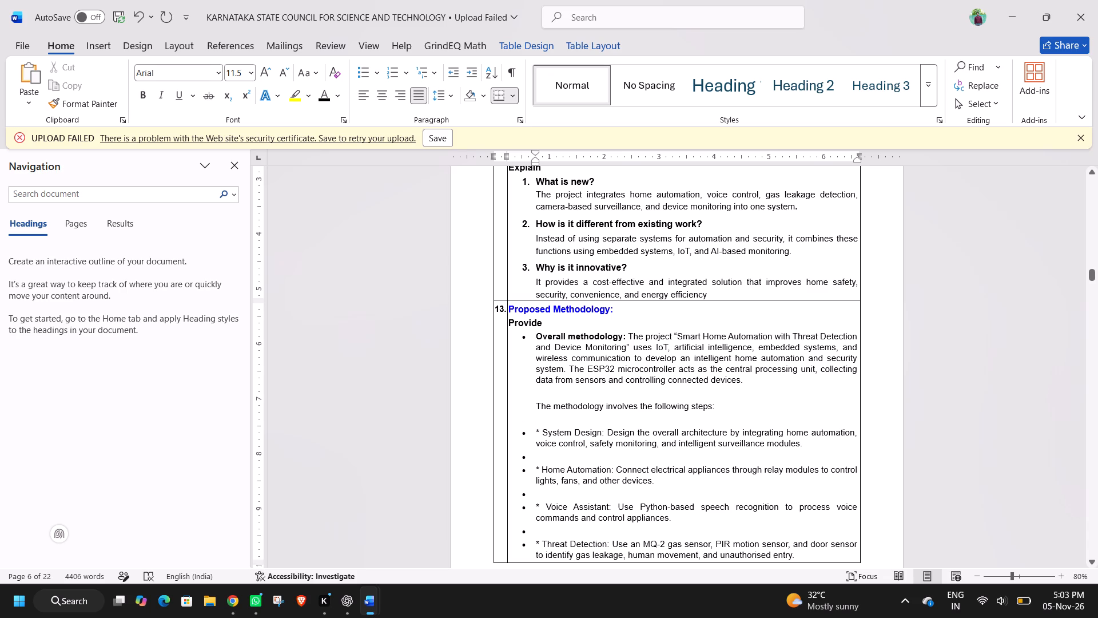
# Remove the asterisk and the bullet from the System Design item.
pyautogui.click(538, 429)
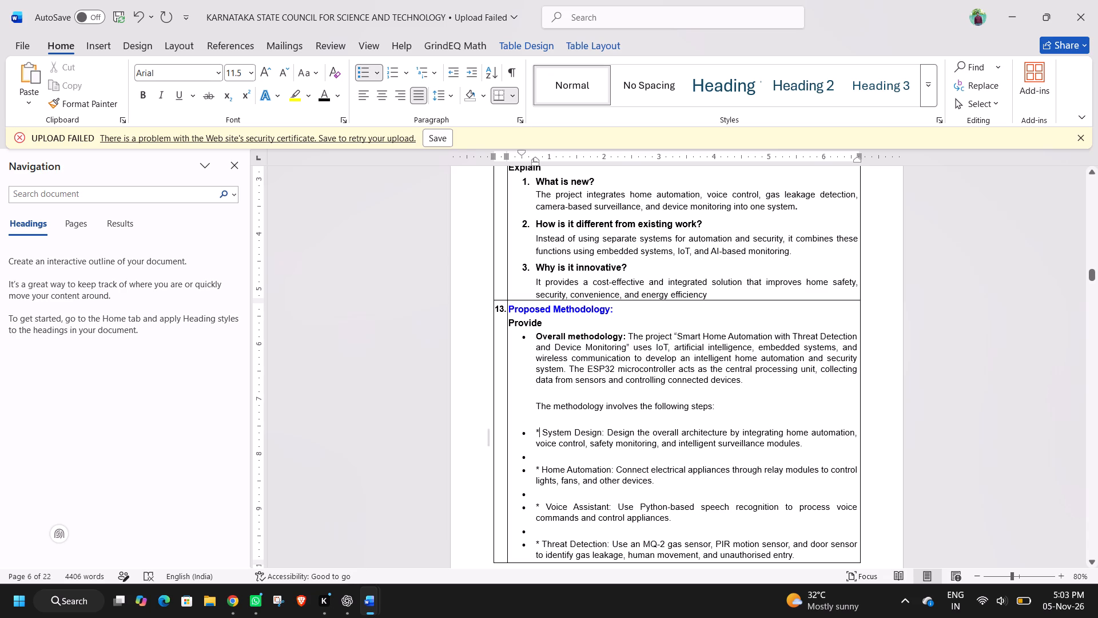
pyautogui.press('BackSpace')
pyautogui.press('BackSpace')
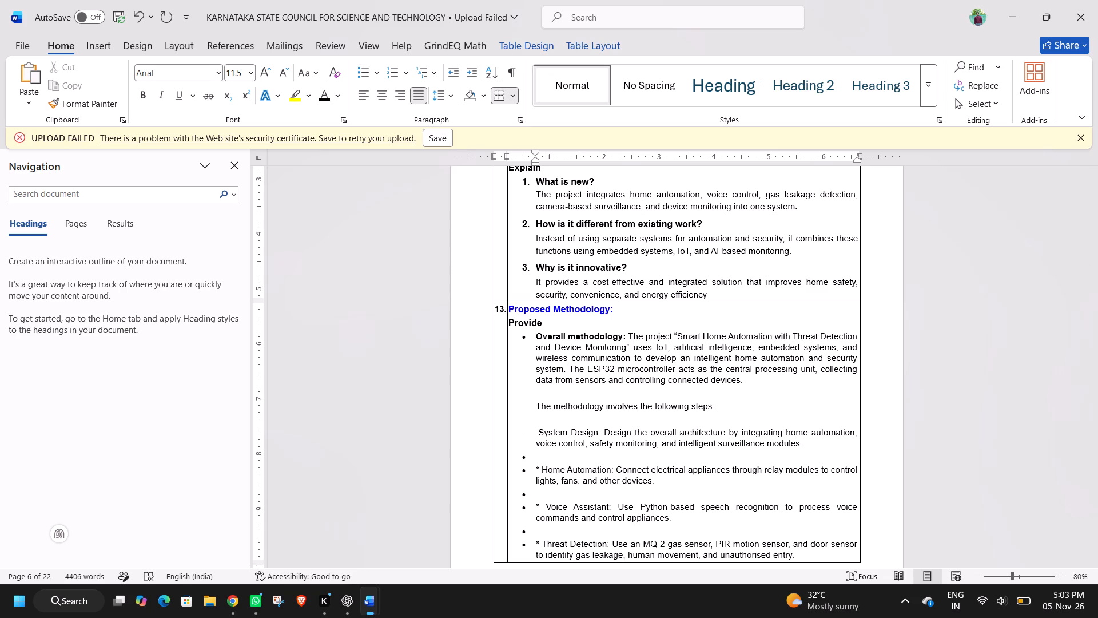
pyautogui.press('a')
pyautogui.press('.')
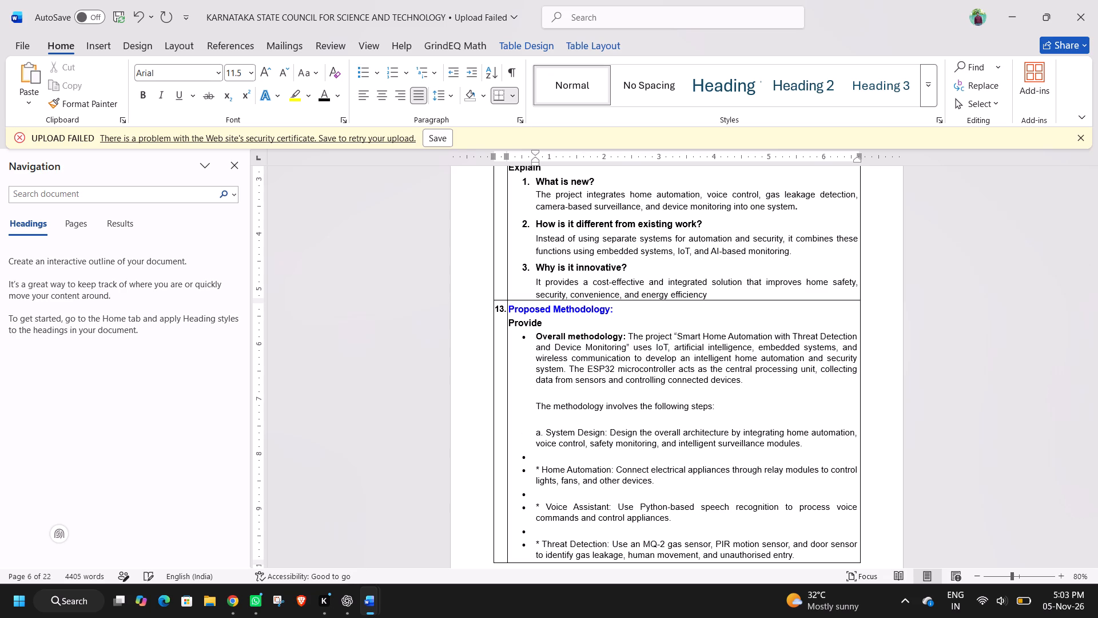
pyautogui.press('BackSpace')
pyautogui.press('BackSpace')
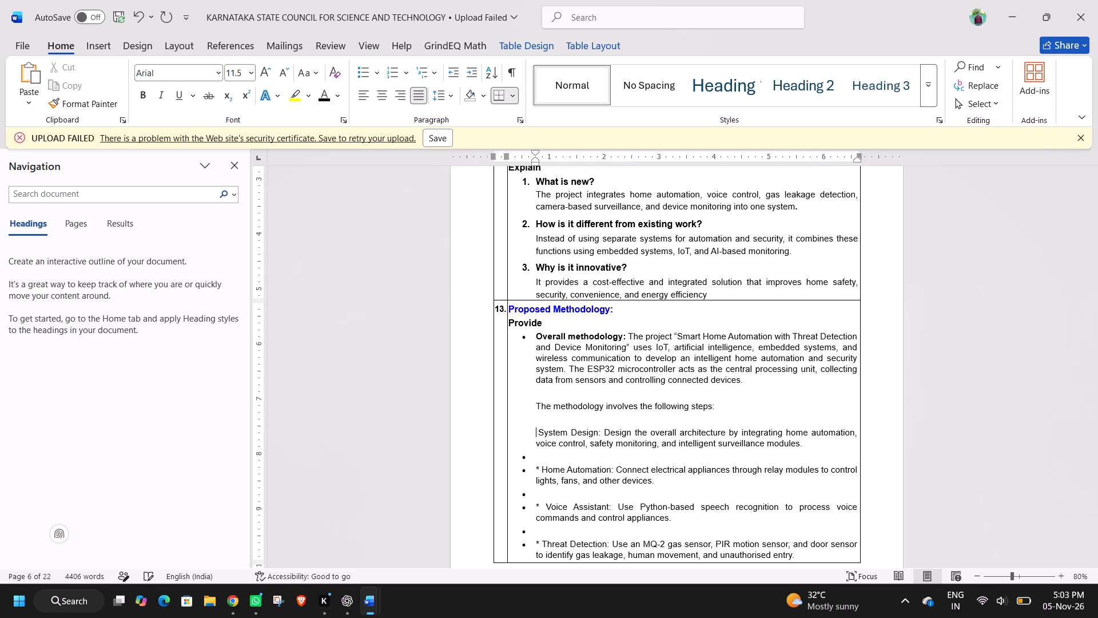
# Strip the leading space and indent from the System Design item and number it in the a), b) list format.
pyautogui.press('Delete')
pyautogui.press('BackSpace')
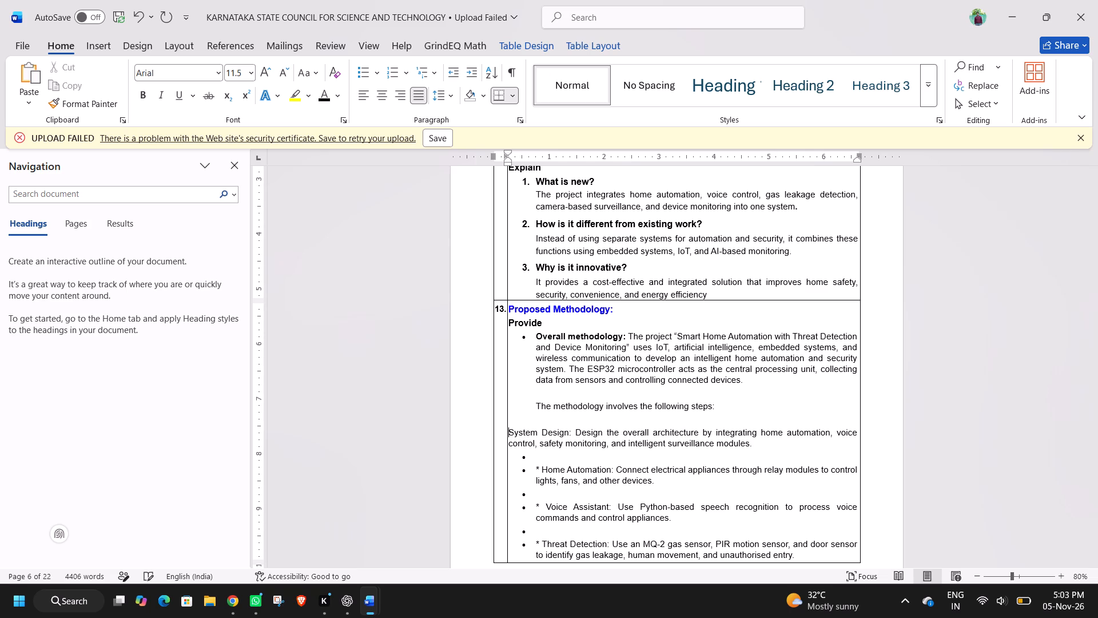
pyautogui.click(379, 73)
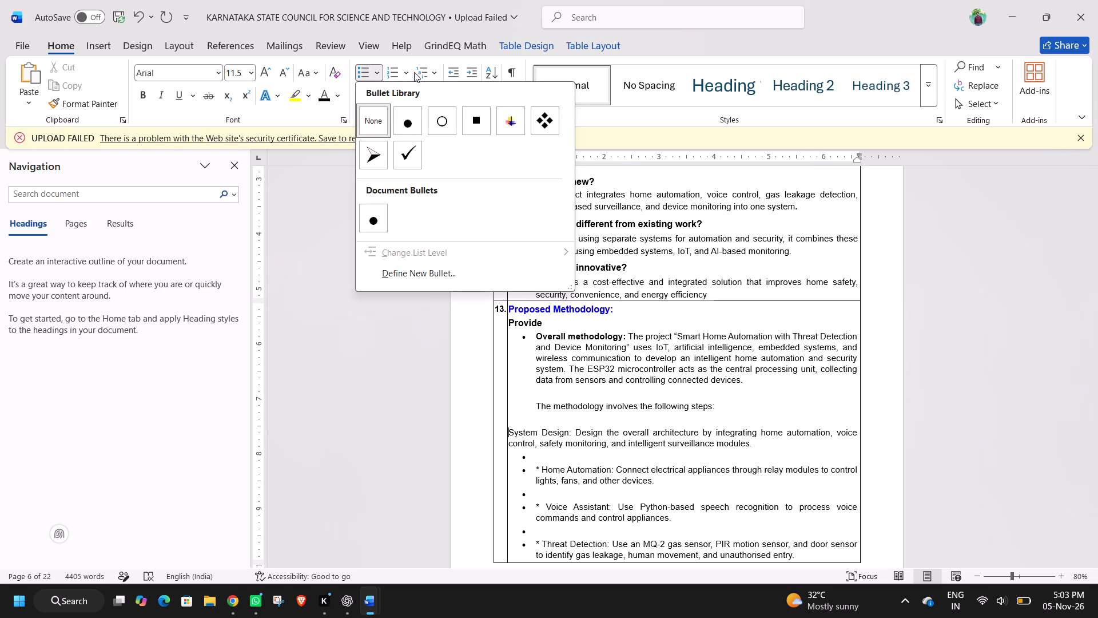
pyautogui.click(408, 73)
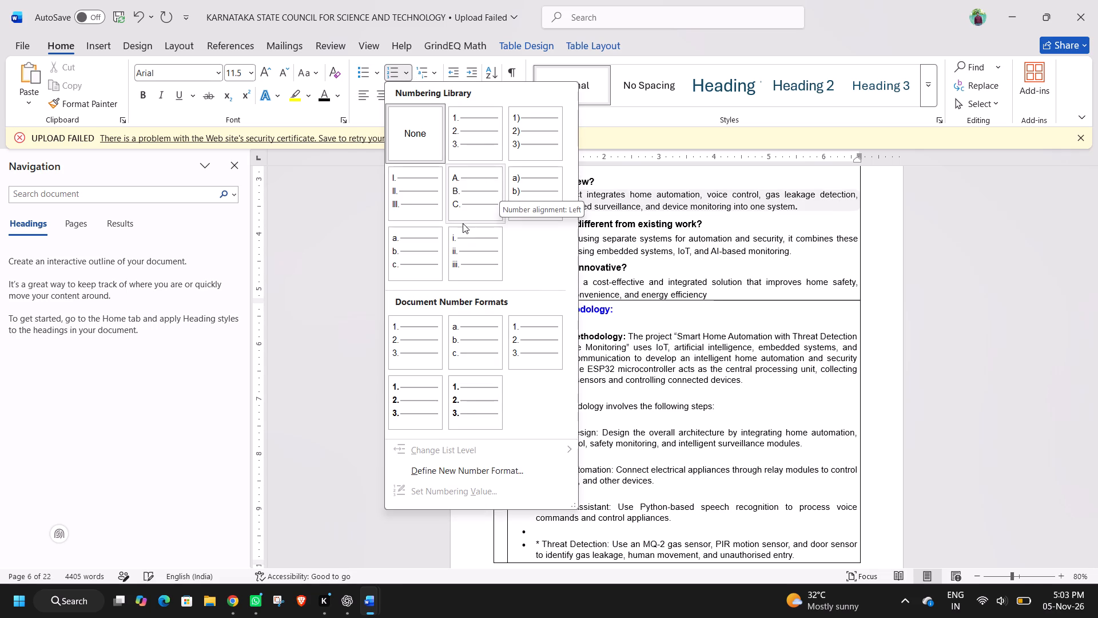
pyautogui.click(515, 194)
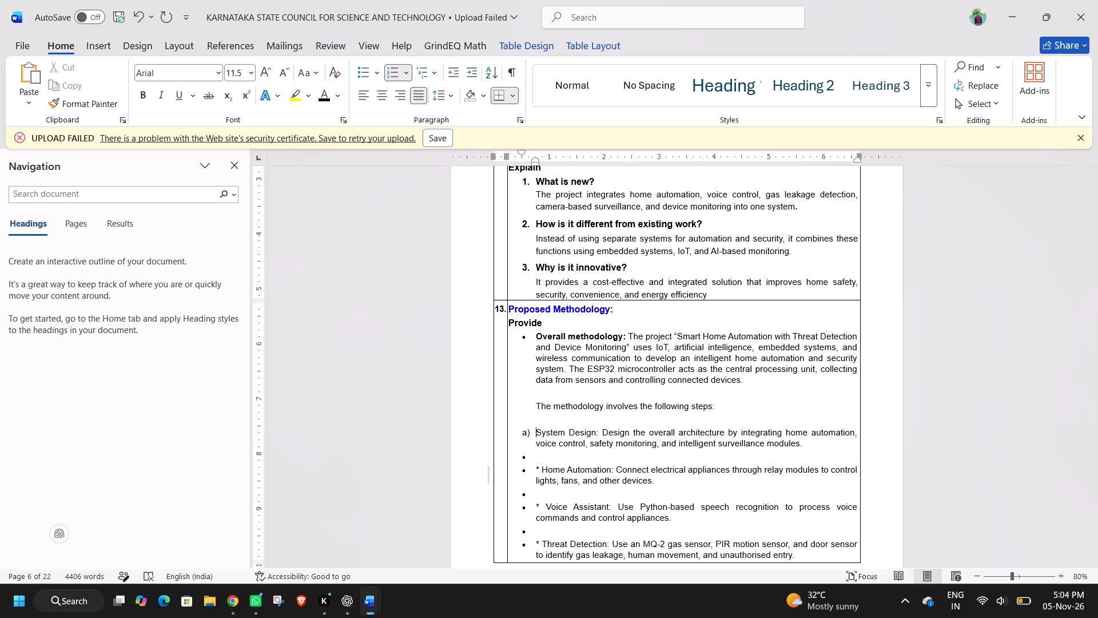
# Delete the blank lines above and below "The methodology involves the following steps:".
pyautogui.click(547, 415)
pyautogui.press('Delete')
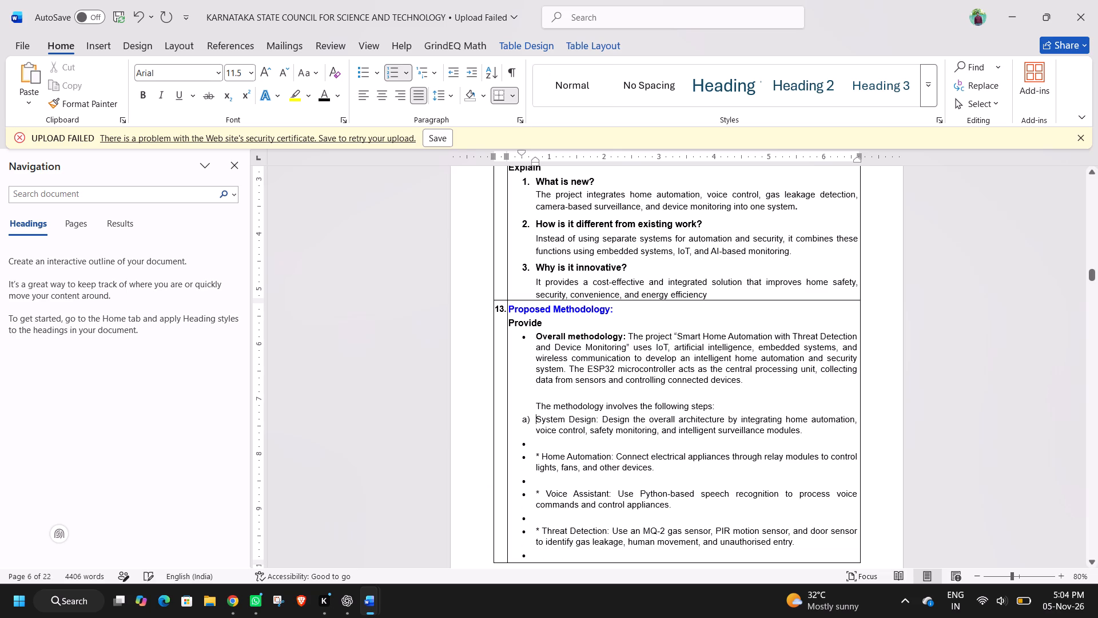
pyautogui.click(546, 395)
pyautogui.press('Delete')
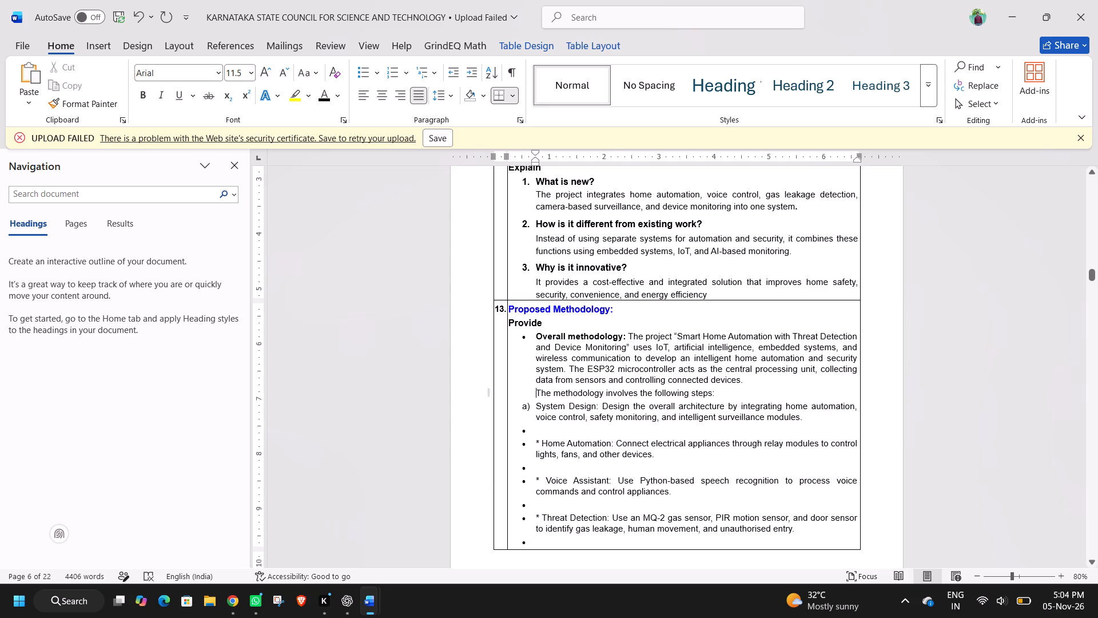
# Set the line spacing of "The methodology involves the following steps:" to 1.15.
pyautogui.click(446, 102)
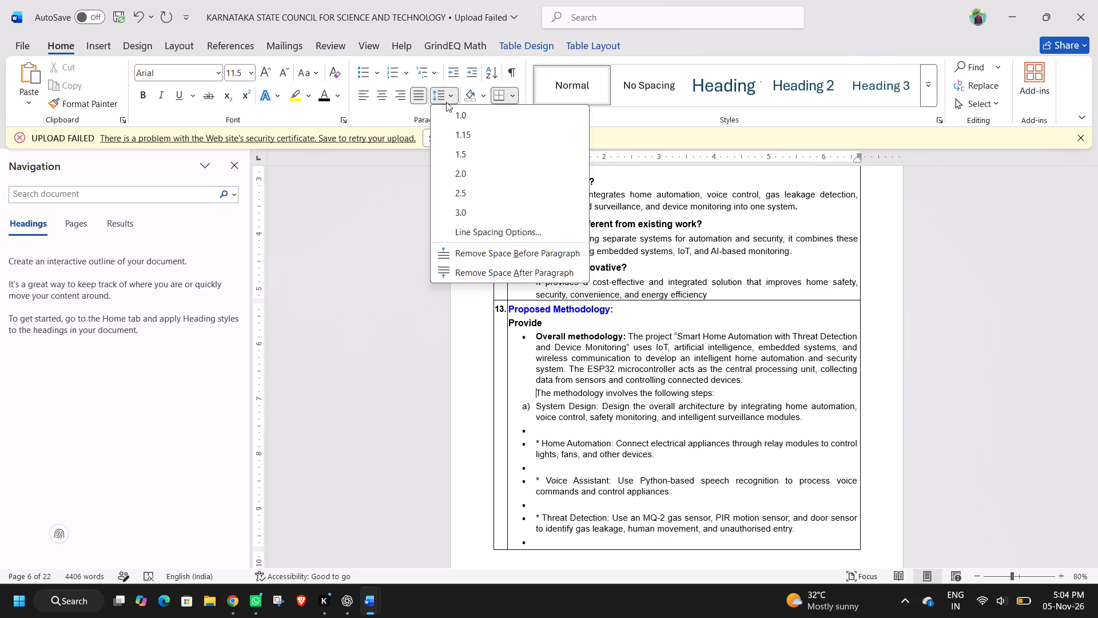
pyautogui.click(464, 141)
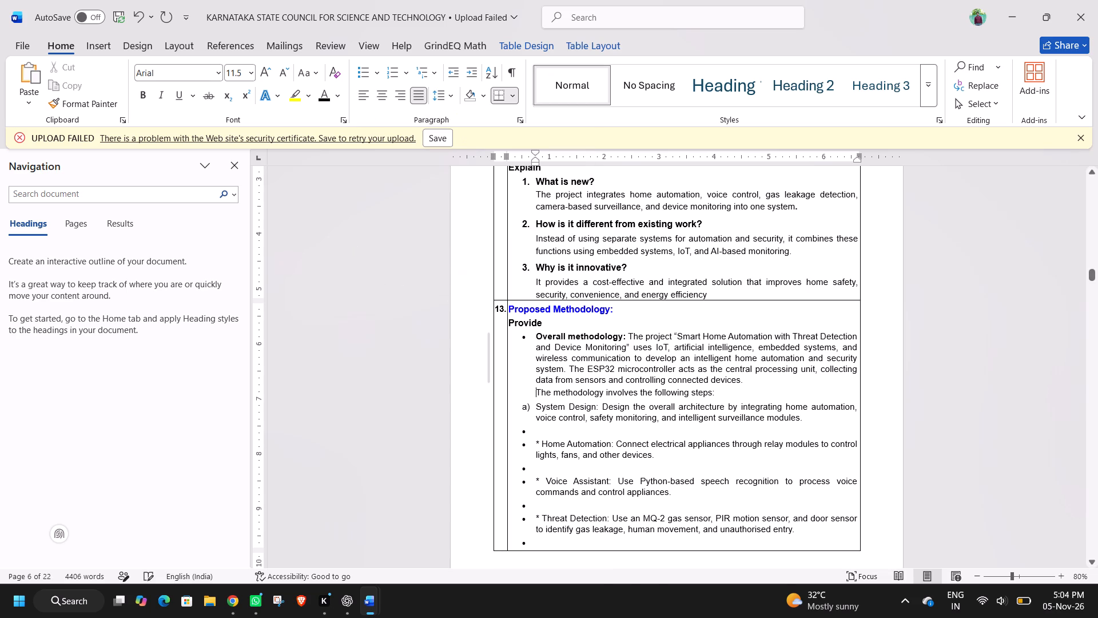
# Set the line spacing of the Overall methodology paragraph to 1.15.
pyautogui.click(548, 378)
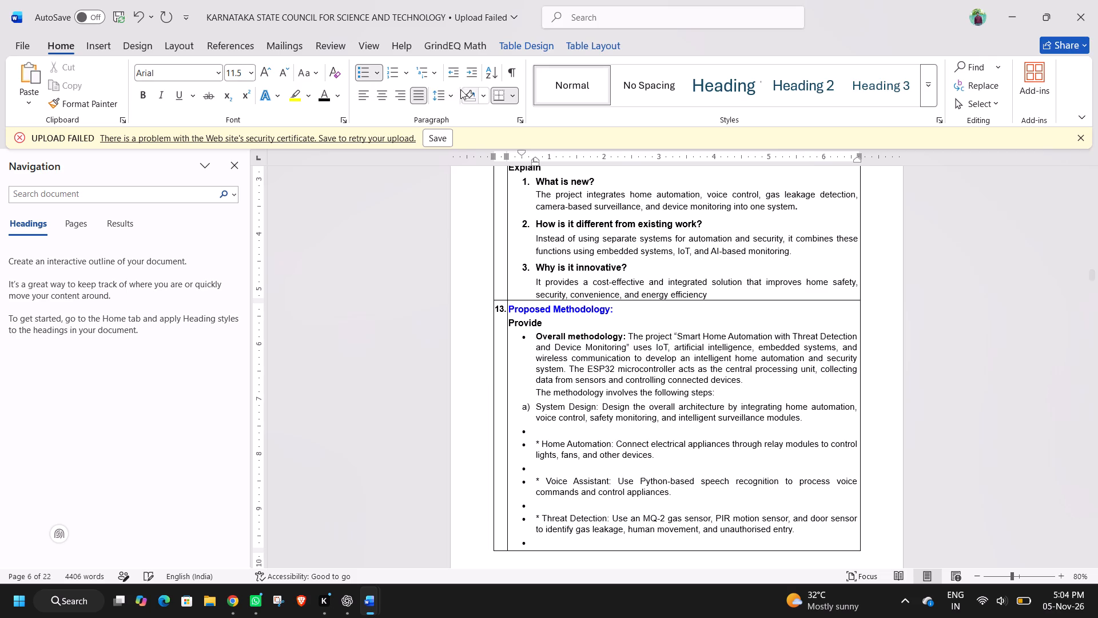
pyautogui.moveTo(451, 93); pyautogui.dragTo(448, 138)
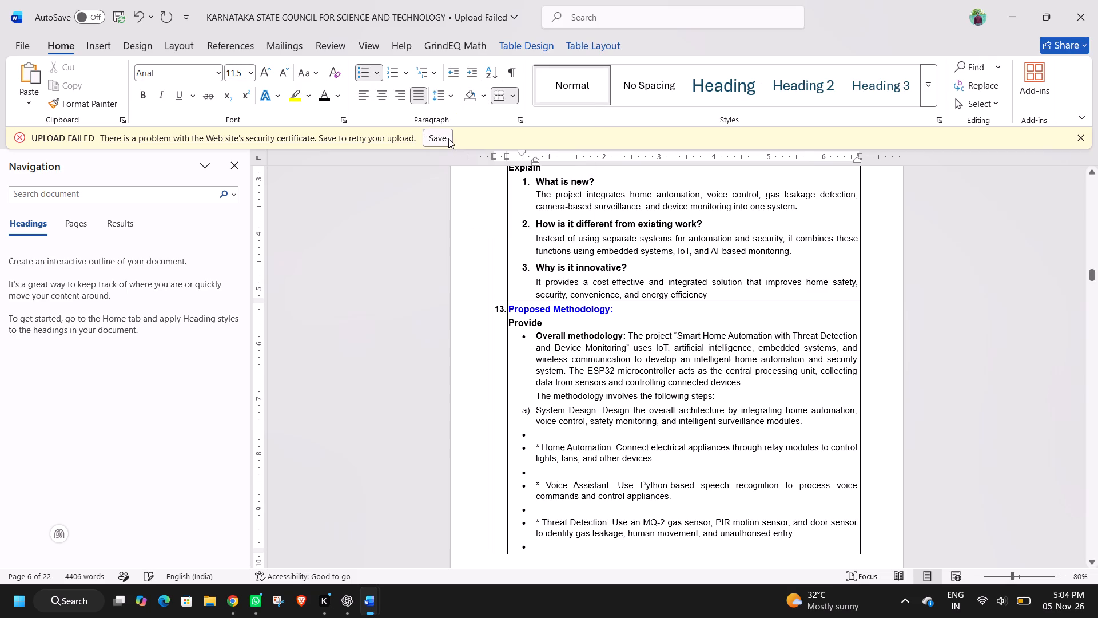
# Save the document to retry its failed upload.
pyautogui.click(448, 138)
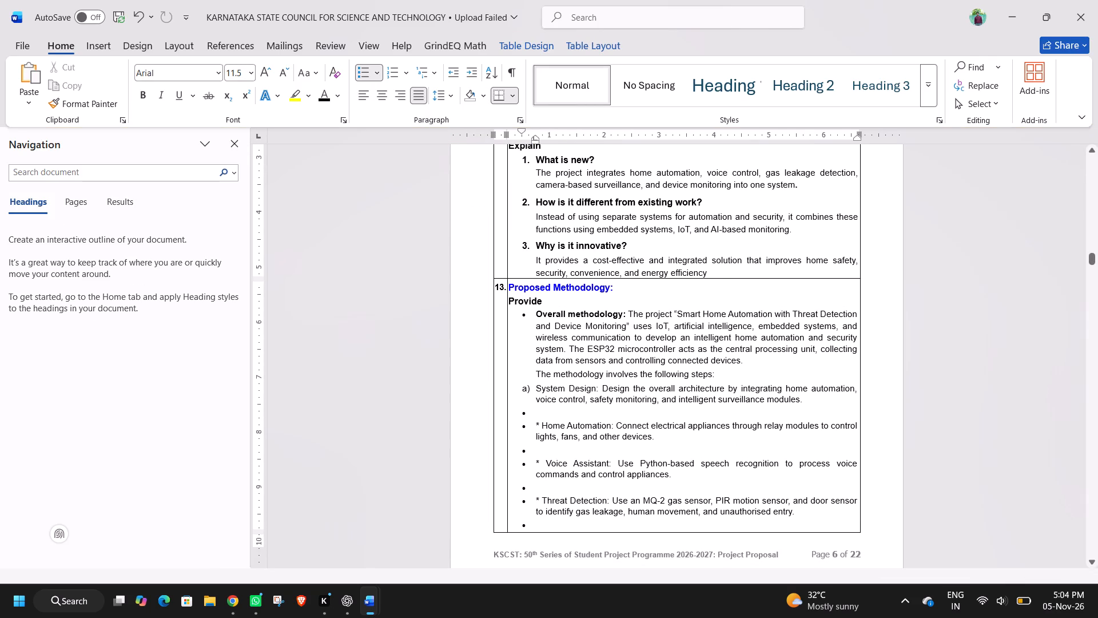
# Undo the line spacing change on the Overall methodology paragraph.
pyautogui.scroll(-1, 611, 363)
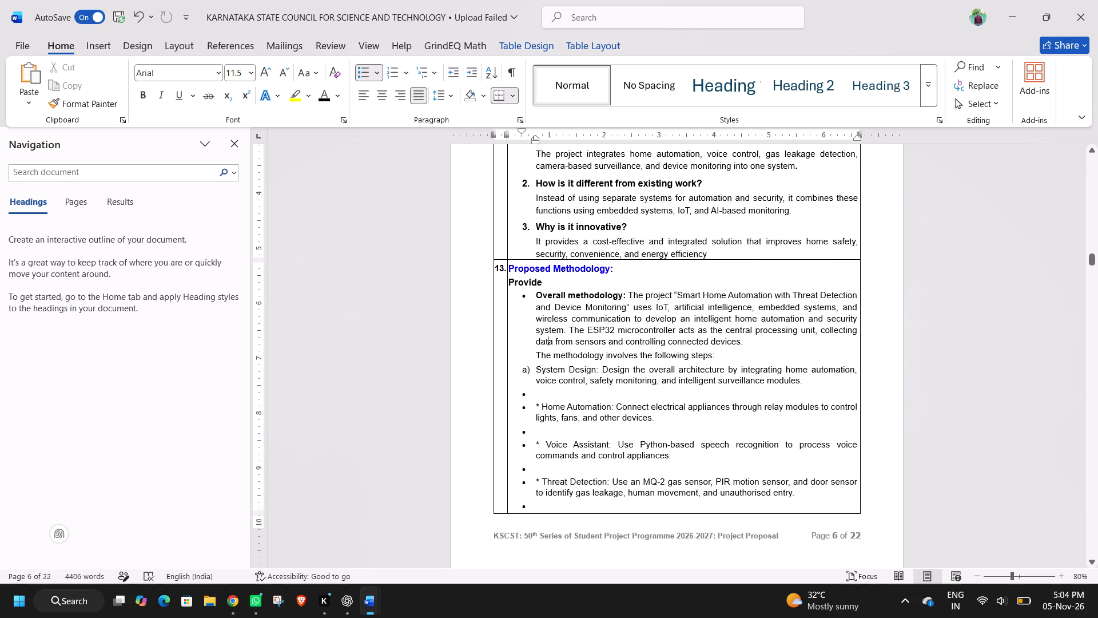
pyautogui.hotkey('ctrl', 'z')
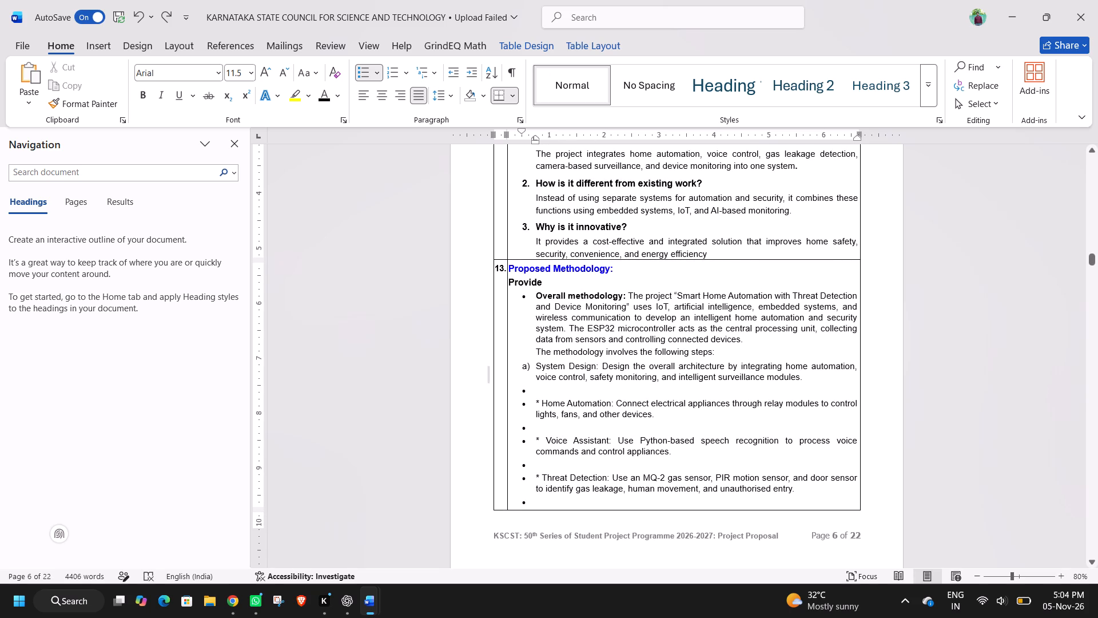
# Make the "System Design:" label of item a) bold.
pyautogui.moveTo(598, 366); pyautogui.dragTo(549, 368)
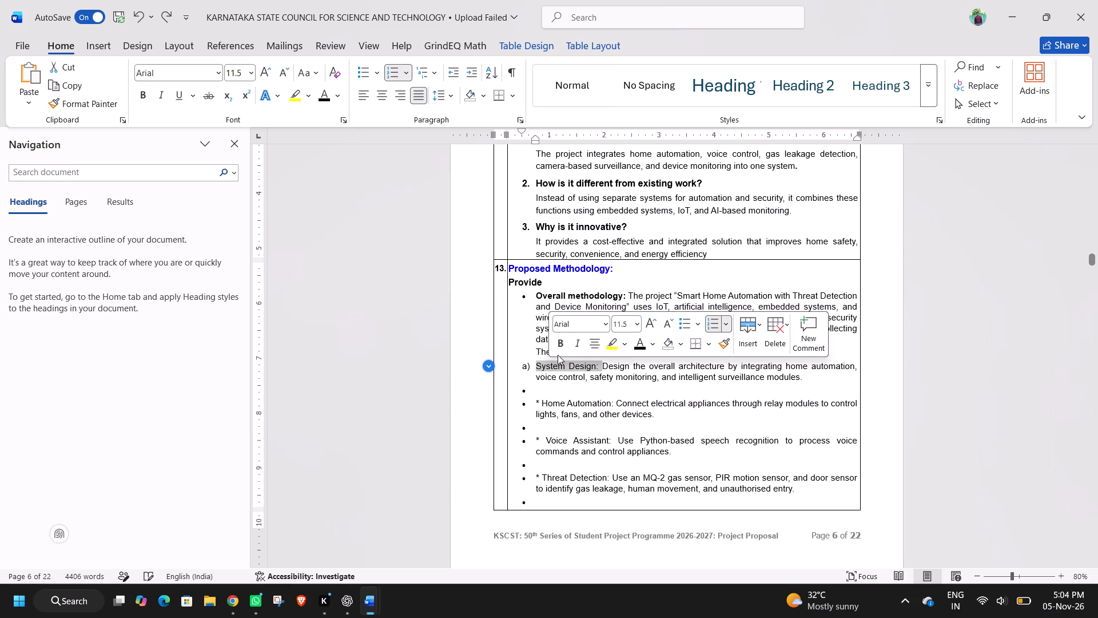
pyautogui.click(558, 346)
# Remove the asterisk and empty bullet before the Home Automation paragraph and make it item b) of the lettered list.
pyautogui.click(542, 388)
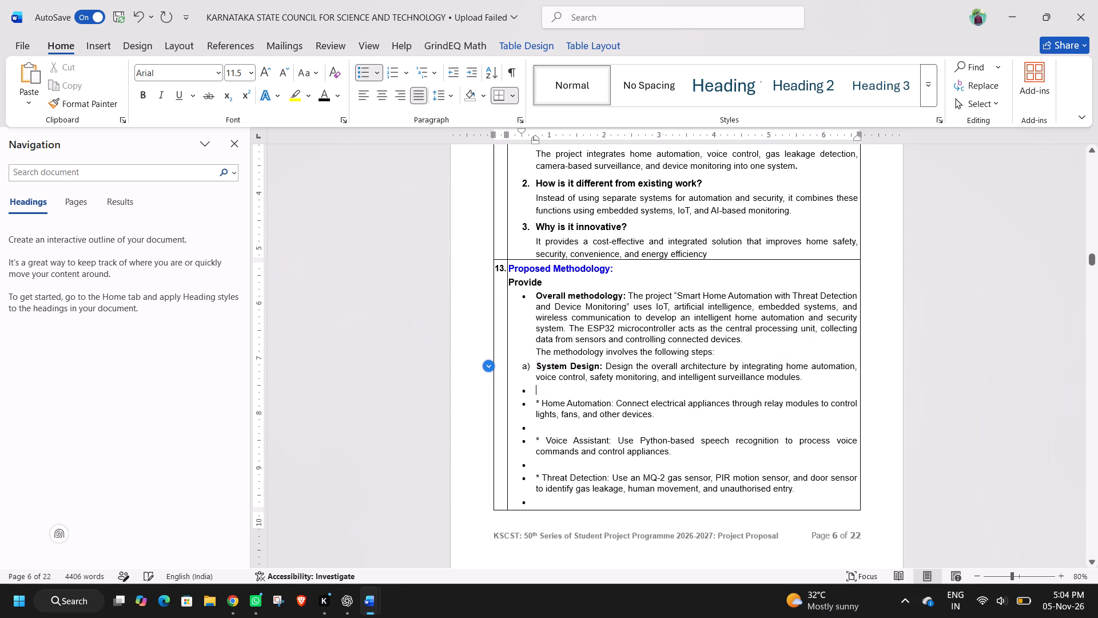
pyautogui.click(526, 367)
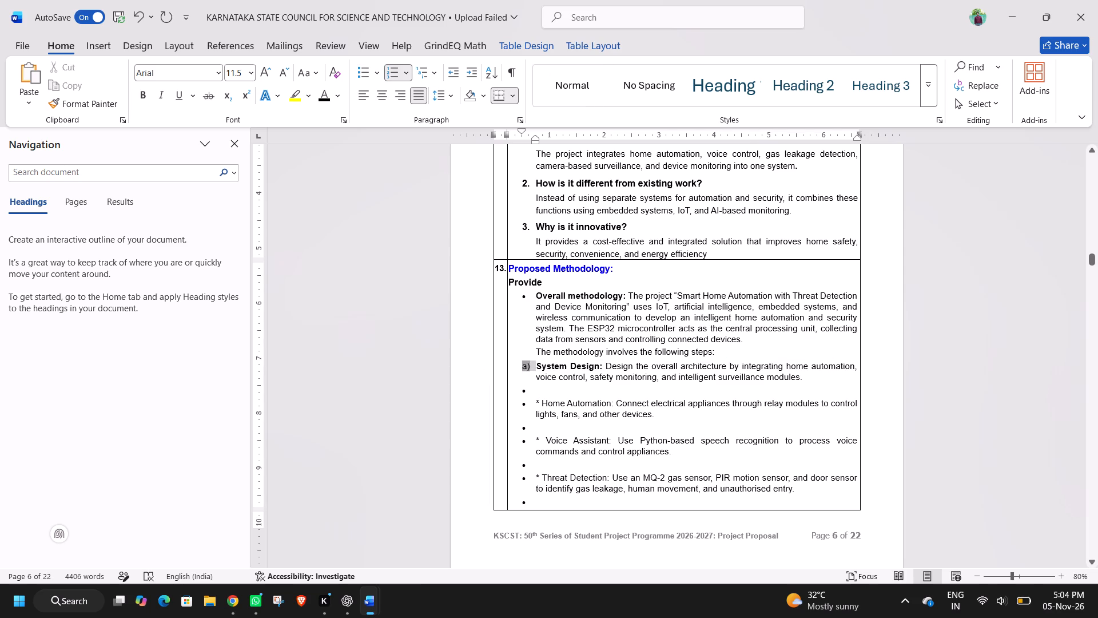
pyautogui.click(543, 401)
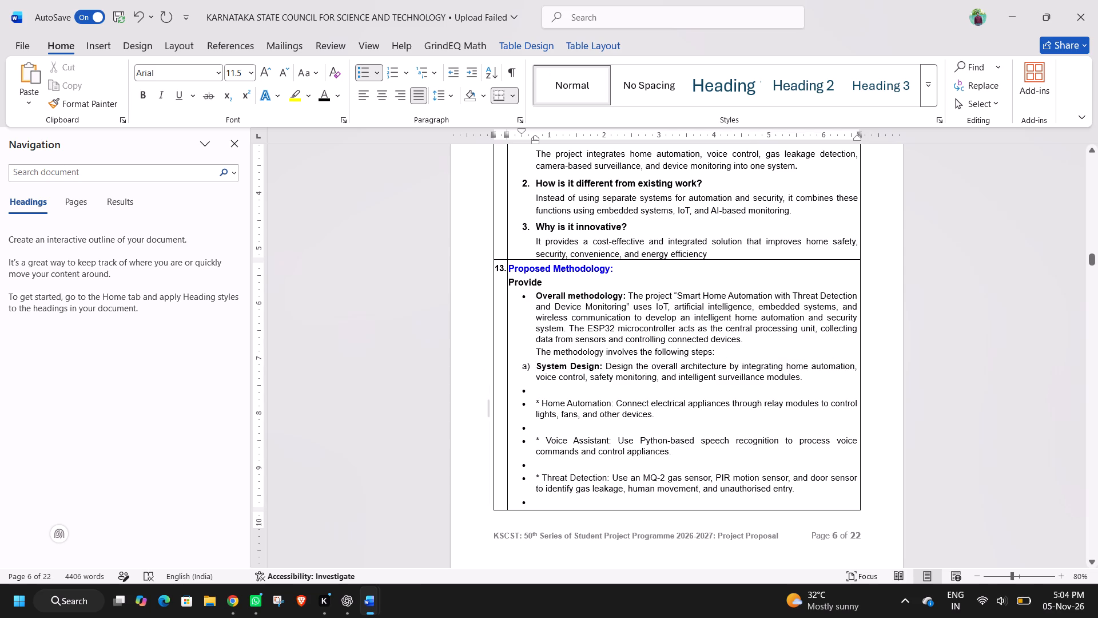
pyautogui.press('BackSpace')
pyautogui.press('BackSpace')
pyautogui.press('BackSpace')
pyautogui.press('BackSpace')
pyautogui.press('BackSpace')
pyautogui.press('BackSpace')
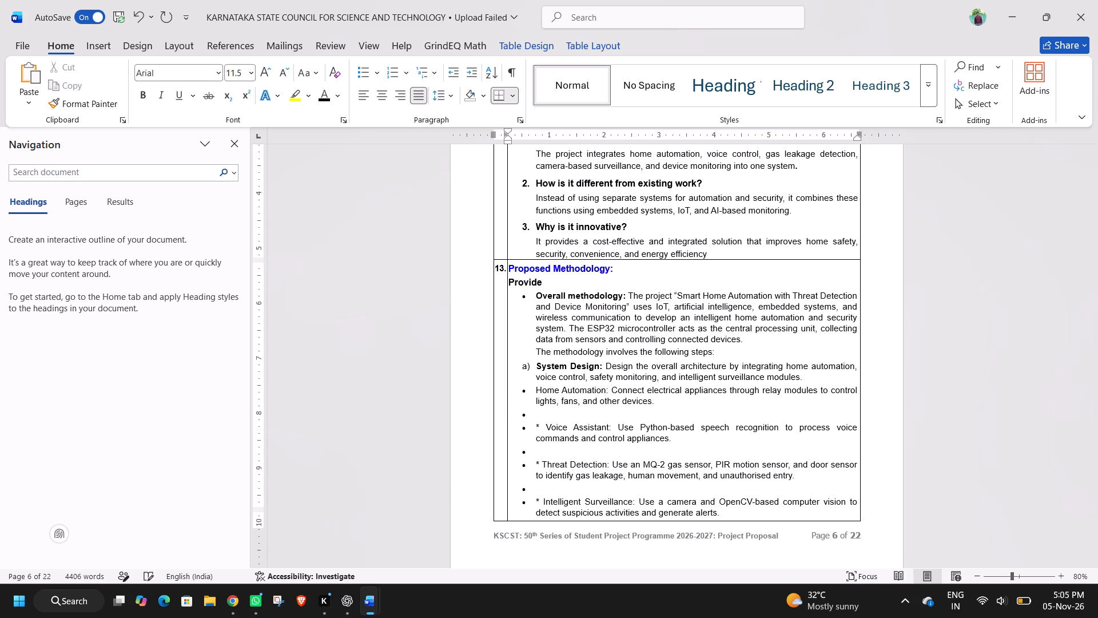
pyautogui.press('BackSpace')
pyautogui.press('BackSpace')
pyautogui.press('BackSpace')
pyautogui.press('BackSpace')
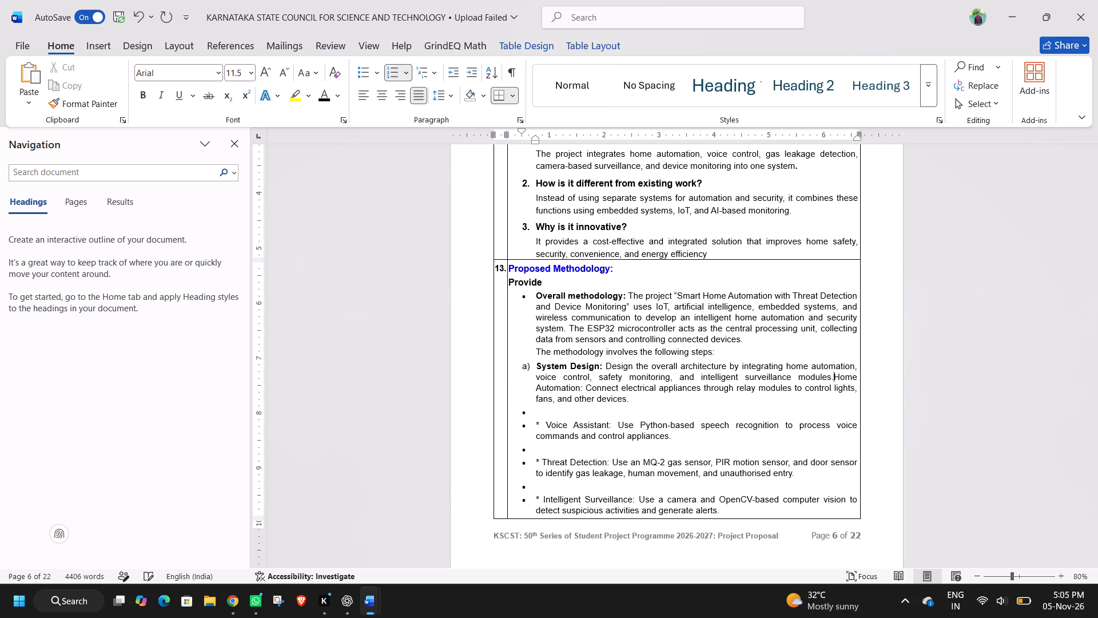
pyautogui.press('Return')
# Remove the asterisk and empty bullet before the Voice Assistant paragraph and make it item c) of the lettered list.
pyautogui.press('Down')
pyautogui.press('Down')
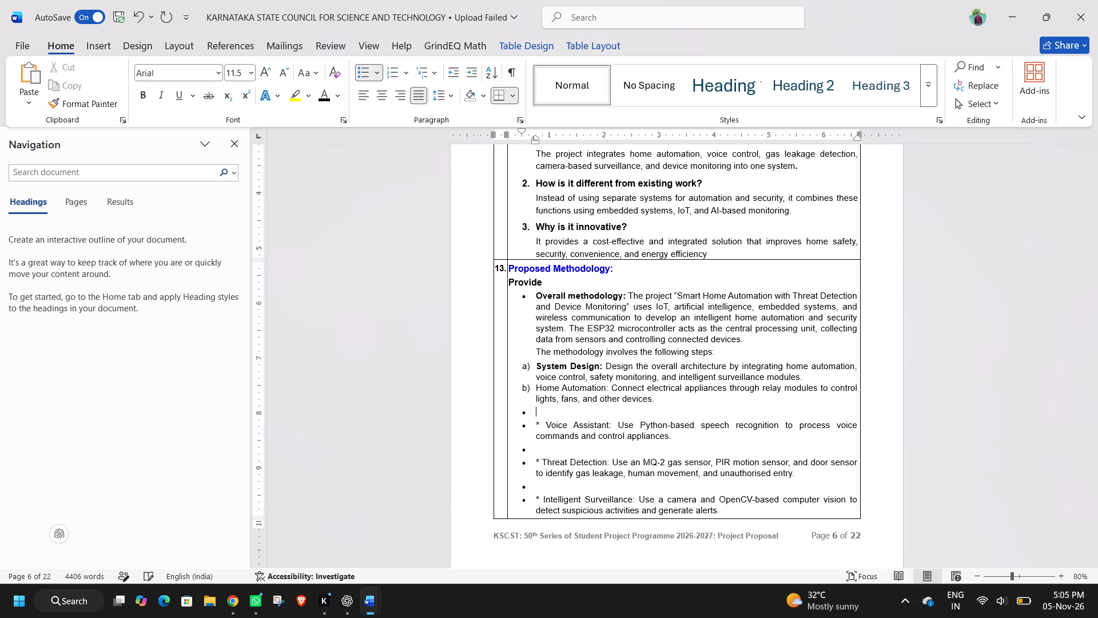
pyautogui.press('Down')
pyautogui.press('Down')
pyautogui.press('Up')
pyautogui.press('Right')
pyautogui.press('Right')
pyautogui.press('BackSpace')
pyautogui.press('BackSpace')
pyautogui.press('BackSpace')
pyautogui.press('BackSpace')
pyautogui.press('BackSpace')
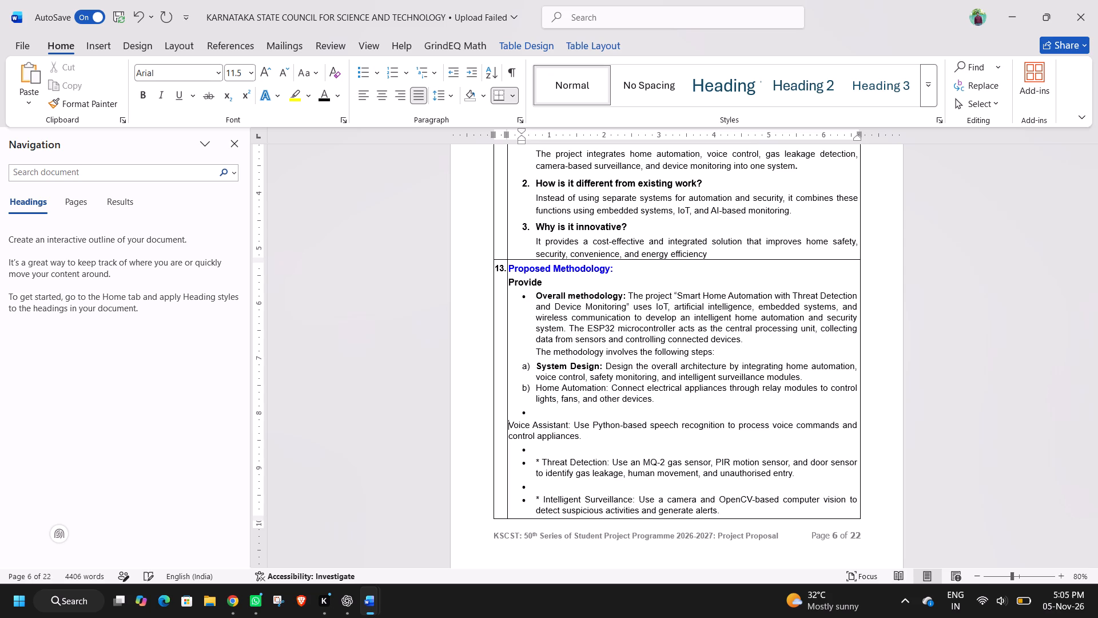
pyautogui.press('BackSpace')
pyautogui.press('BackSpace')
pyautogui.press('BackSpace')
pyautogui.press('BackSpace')
pyautogui.press('BackSpace')
pyautogui.press('Return')
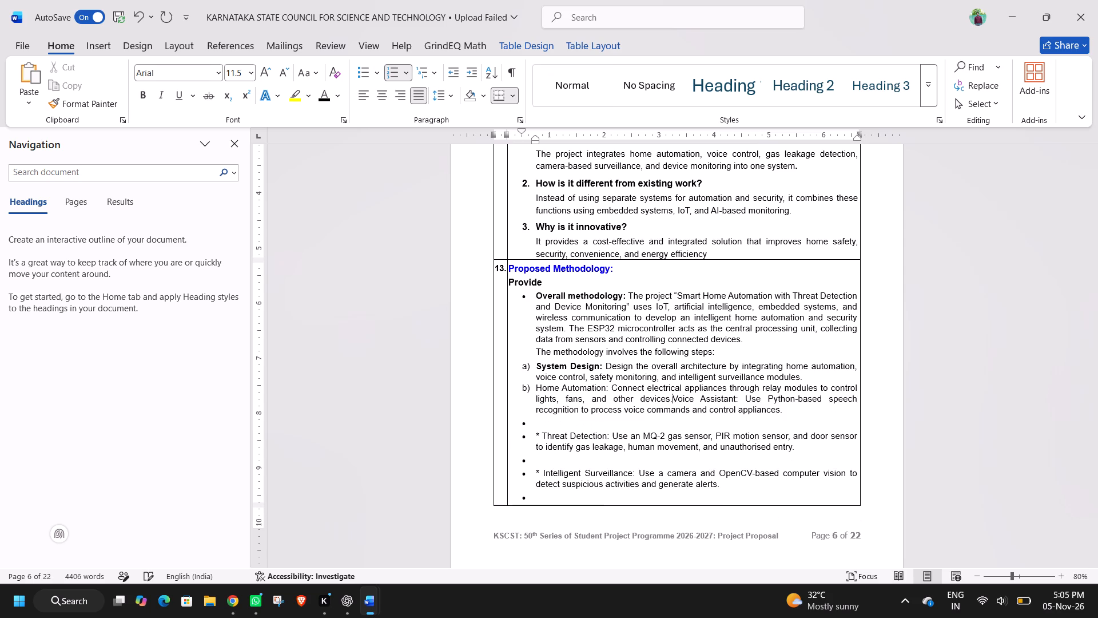
# Remove the asterisk and empty bullet before the Threat Detection paragraph and make it item d) of the lettered list.
pyautogui.press('Down')
pyautogui.press('Down')
pyautogui.press('Down')
pyautogui.press('Right')
pyautogui.press('Right')
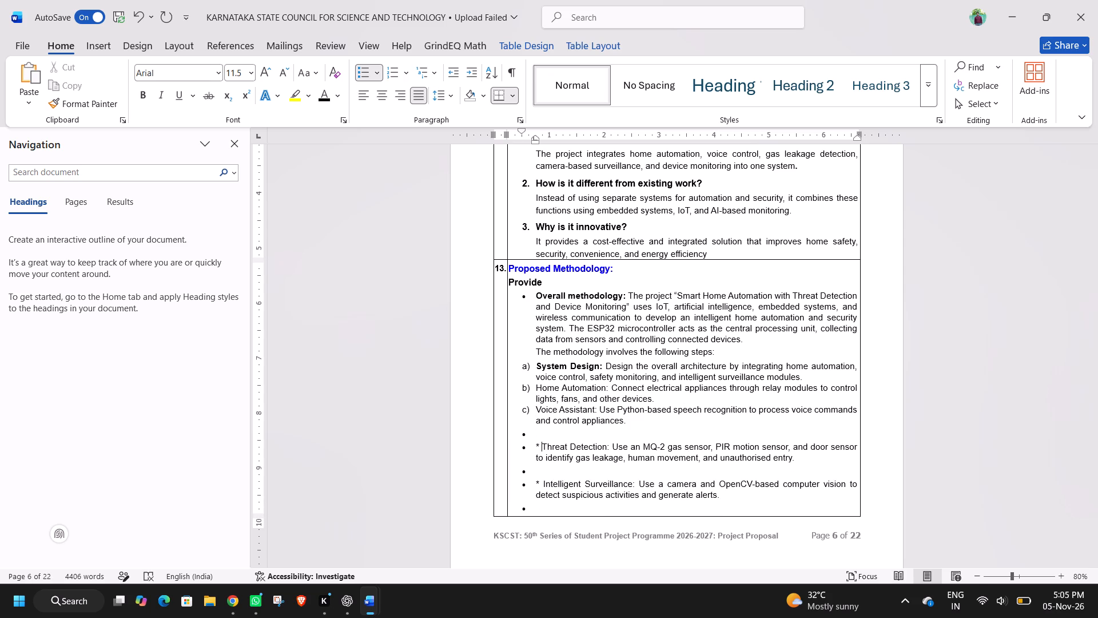
pyautogui.press('BackSpace')
pyautogui.press('BackSpace')
pyautogui.press('BackSpace')
pyautogui.press('BackSpace')
pyautogui.press('BackSpace')
pyautogui.press('BackSpace')
pyautogui.press('BackSpace')
pyautogui.press('BackSpace')
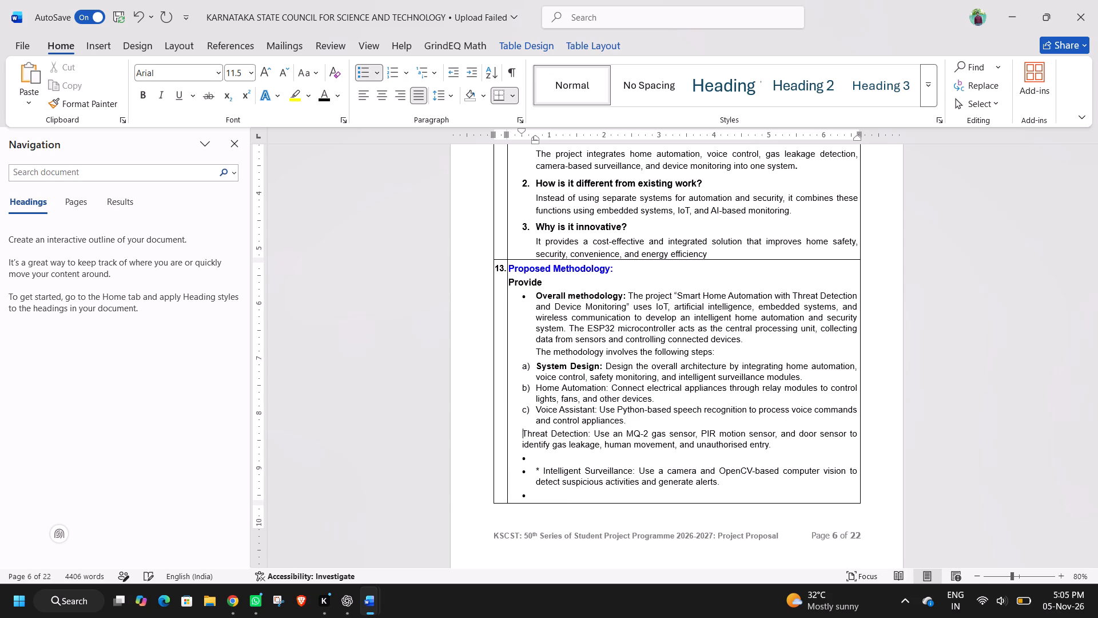
pyautogui.press('BackSpace')
pyautogui.press('BackSpace')
pyautogui.press('Return')
# Remove the asterisk and empty bullet before the Intelligent Surveillance paragraph and make it item e) of the lettered list.
pyautogui.press('Down')
pyautogui.press('Down')
pyautogui.press('Down')
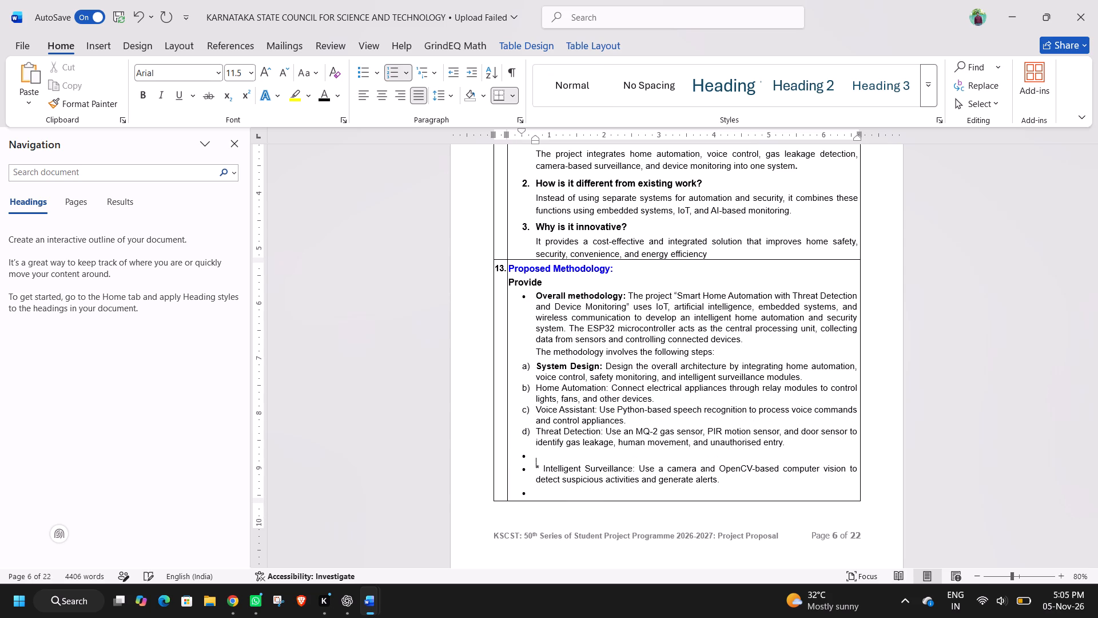
pyautogui.press('Right')
pyautogui.press('Right')
pyautogui.press('BackSpace')
pyautogui.press('BackSpace')
pyautogui.press('BackSpace')
pyautogui.press('BackSpace')
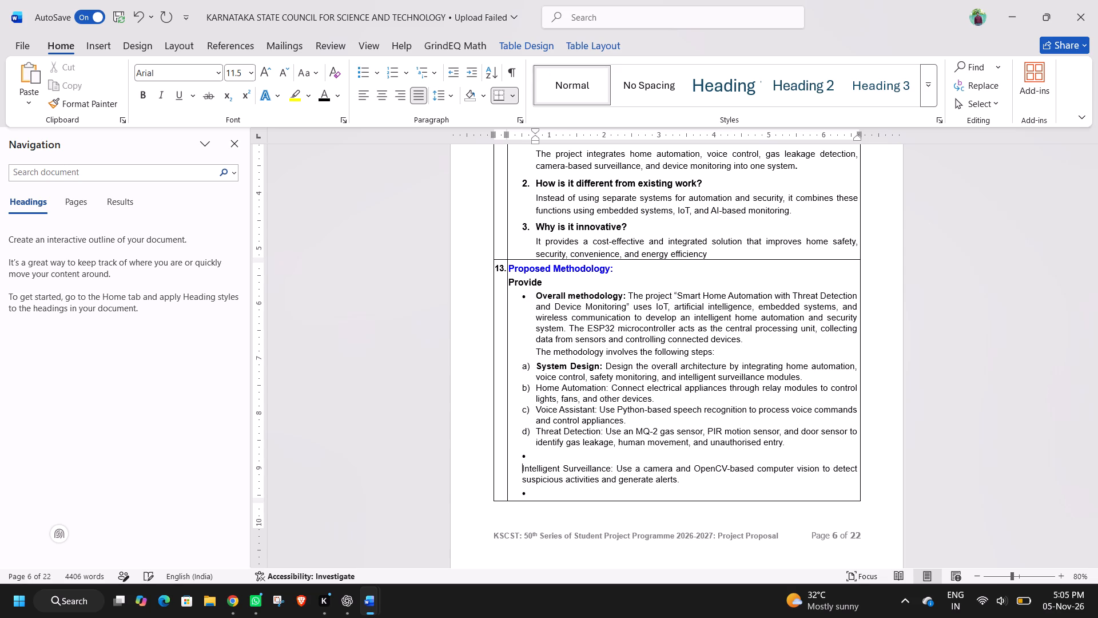
pyautogui.press('BackSpace')
pyautogui.press('BackSpace')
pyautogui.press('BackSpace')
pyautogui.press('BackSpace')
pyautogui.press('BackSpace')
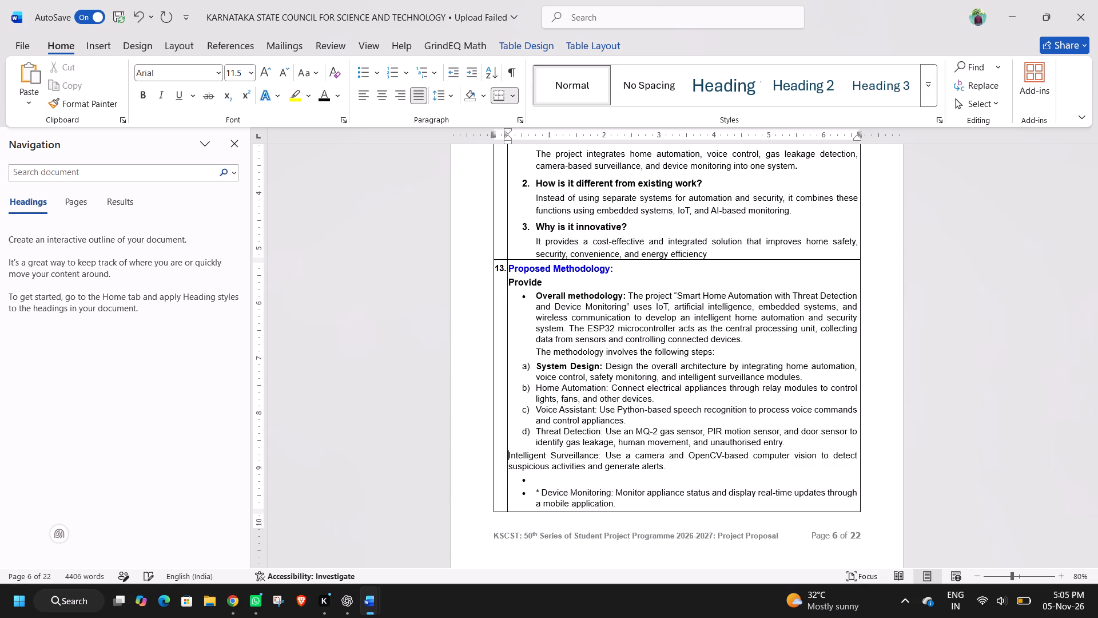
pyautogui.press('BackSpace')
pyautogui.press('Return')
# Strip the asterisk and bullet from the Device Monitoring paragraph to continue the lettered list with item f).
pyautogui.press('Down')
pyautogui.press('Down')
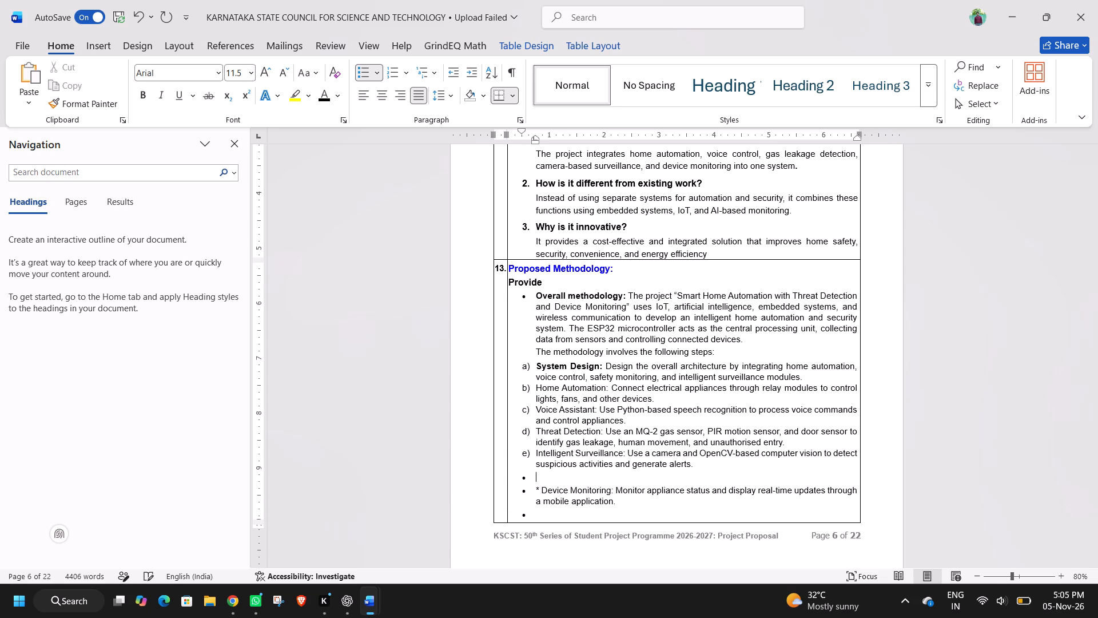
pyautogui.press('Down')
pyautogui.press('Right')
pyautogui.press('Right')
pyautogui.press('BackSpace')
pyautogui.press('BackSpace')
pyautogui.press('BackSpace')
pyautogui.press('BackSpace')
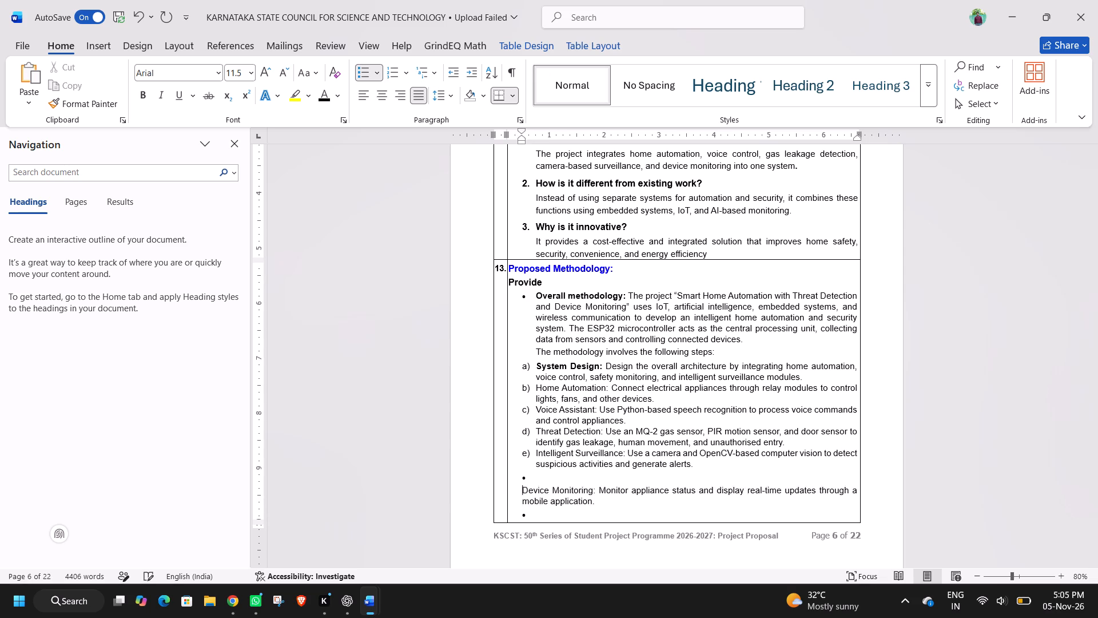
# Remove the empty bullet before the Device Monitoring paragraph and make the paragraph item f) of the lettered list.
pyautogui.press('BackSpace')
pyautogui.press('BackSpace')
pyautogui.press('BackSpace')
pyautogui.press('BackSpace')
pyautogui.press('BackSpace')
pyautogui.press('BackSpace')
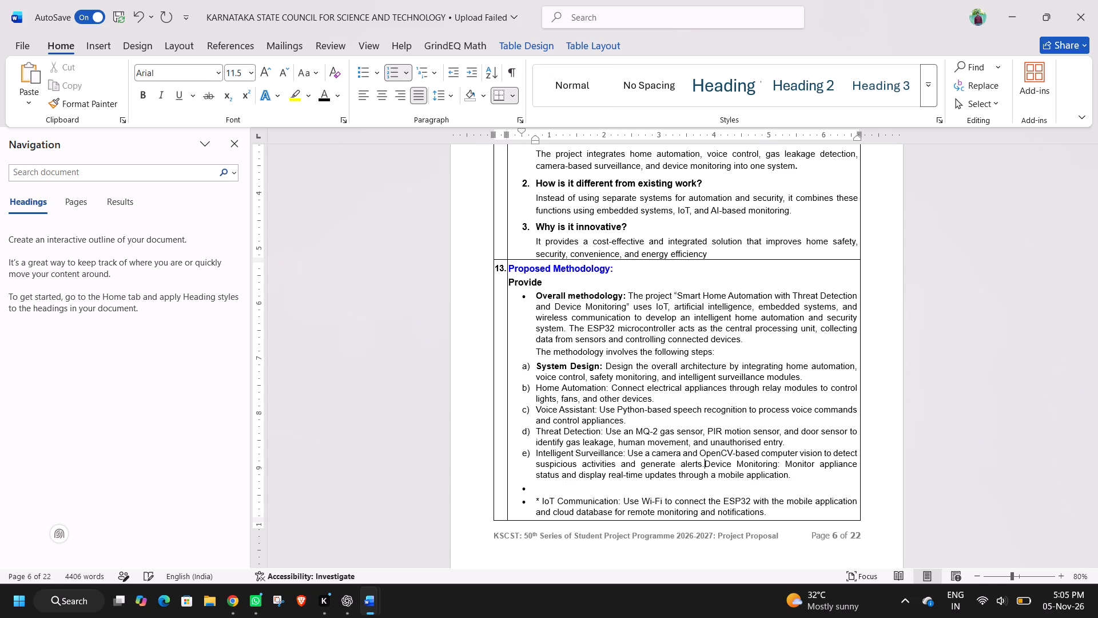
pyautogui.press('Return')
# Remove the asterisk and empty bullet before the IoT Communication paragraph and make it item g) of the lettered list.
pyautogui.press('Down')
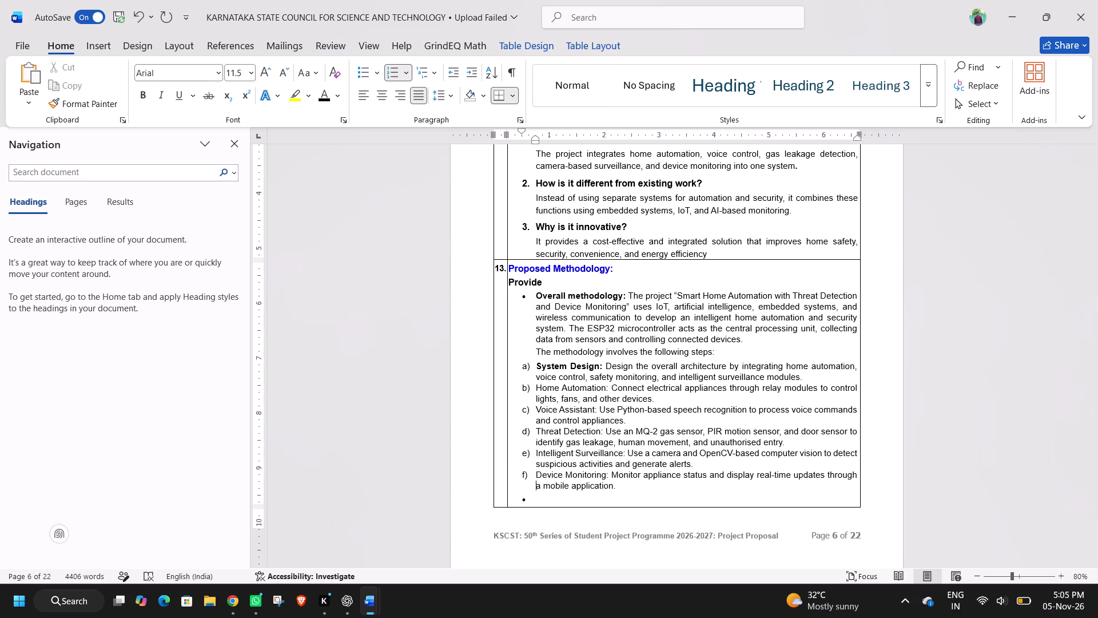
pyautogui.scroll(-1, 543, 401)
pyautogui.scroll(-1, 627, 397)
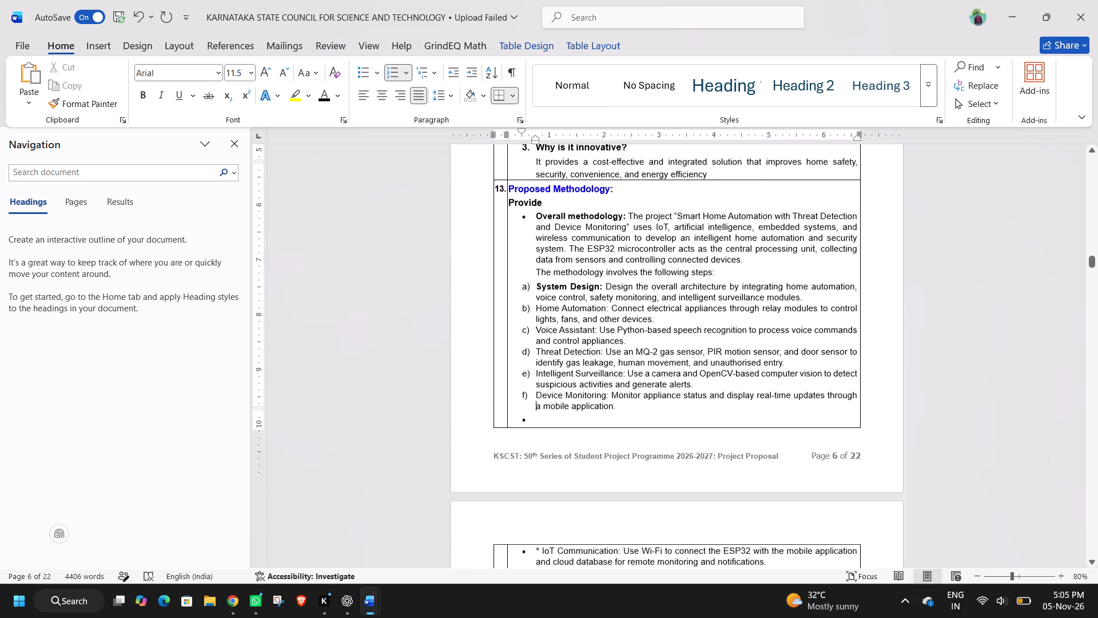
pyautogui.scroll(-1, 627, 397)
pyautogui.press('Down')
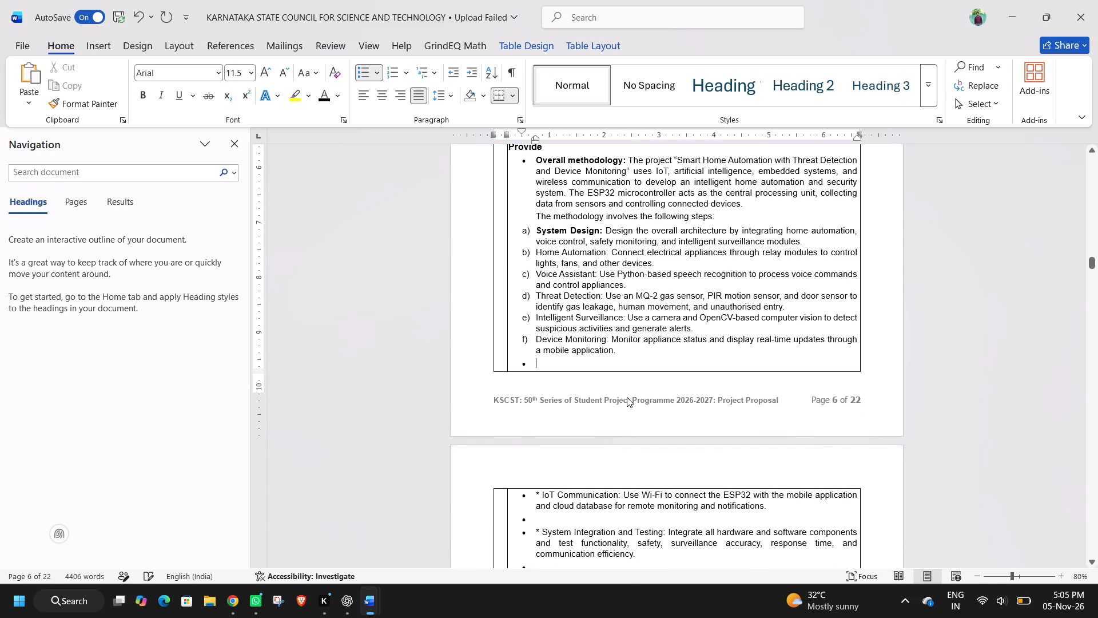
pyautogui.press('Down')
pyautogui.press('Down')
pyautogui.press('Up')
pyautogui.press('Right')
pyautogui.press('Right')
pyautogui.press('BackSpace')
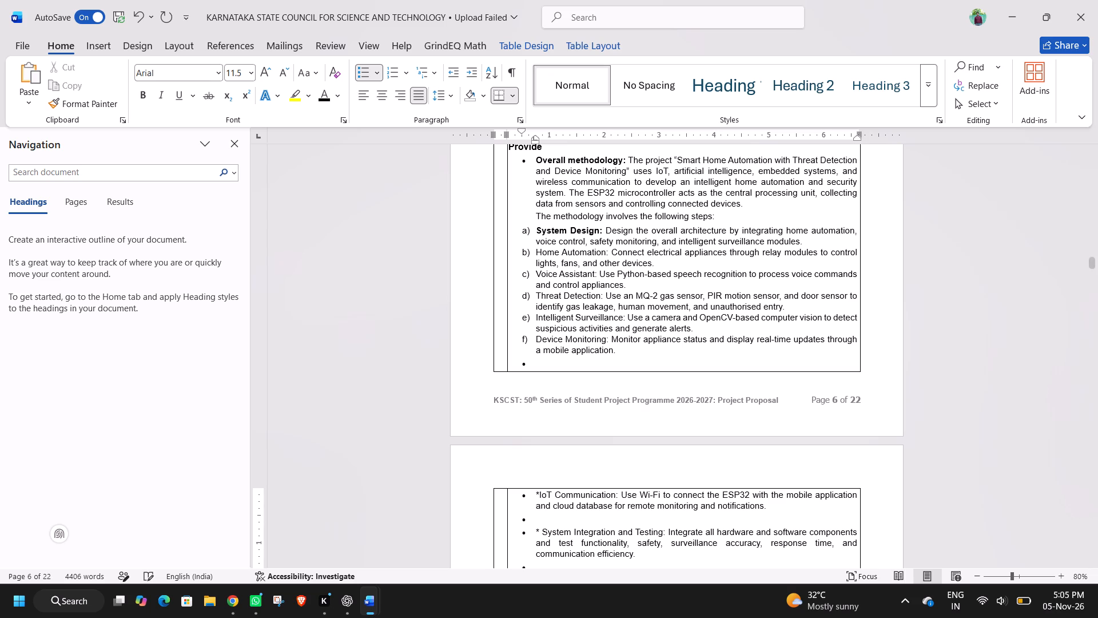
pyautogui.press('BackSpace')
pyautogui.press('BackSpace')
pyautogui.press('BackSpace')
pyautogui.press('BackSpace')
pyautogui.press('BackSpace')
pyautogui.press('BackSpace')
pyautogui.press('BackSpace')
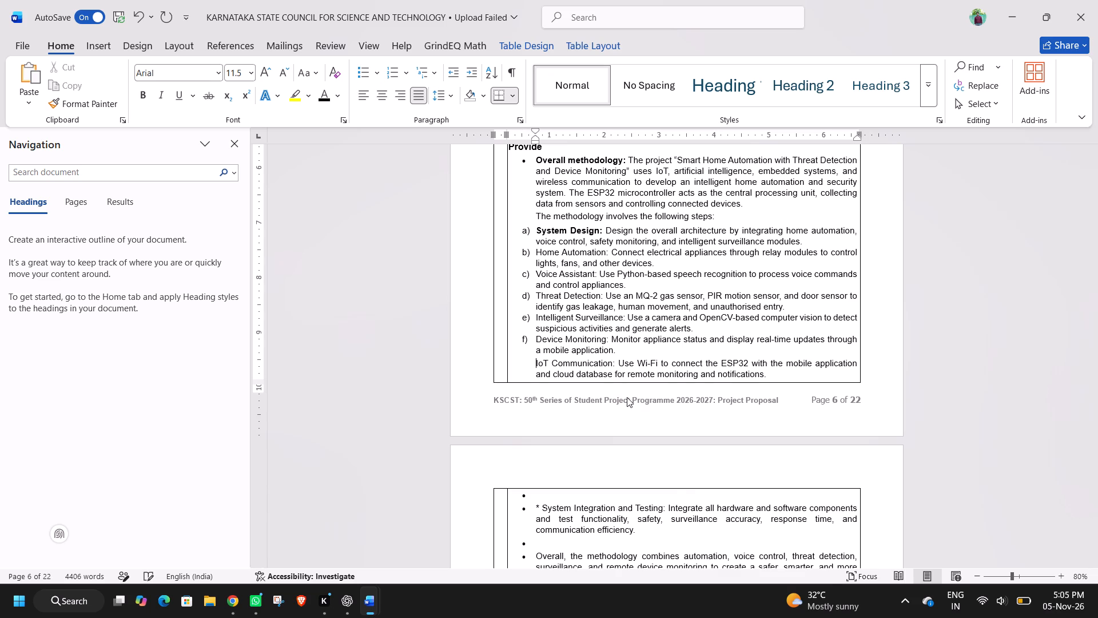
pyautogui.press('BackSpace')
pyautogui.press('BackSpace')
pyautogui.press('Return')
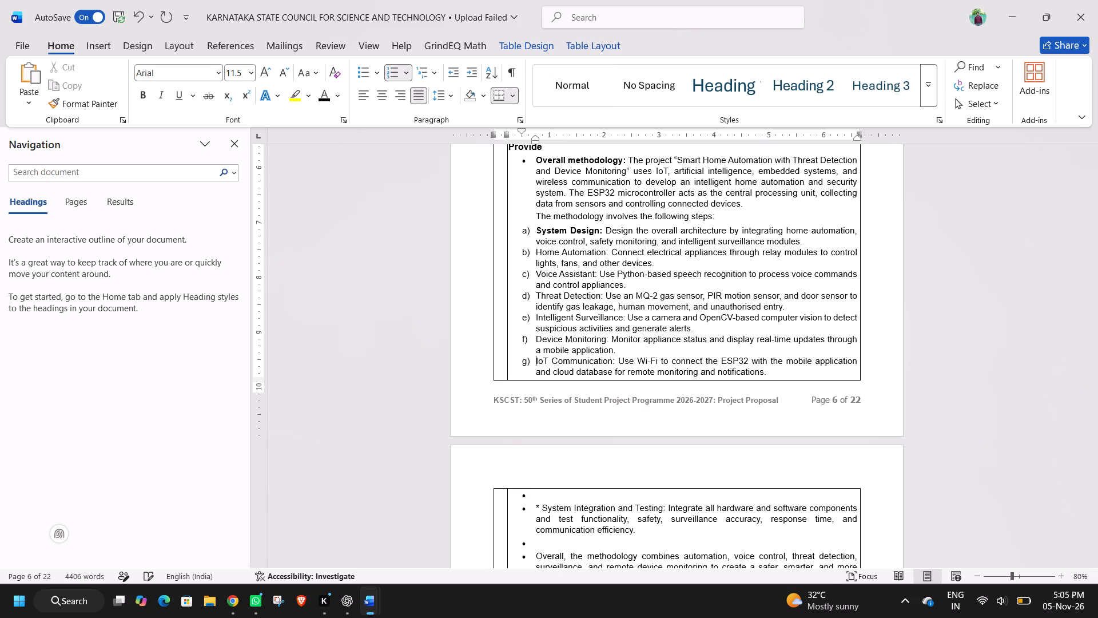
# Remove the asterisk and empty bullet before the System Integration and Testing paragraph and make it item h) of the lettered list.
pyautogui.press('Down')
pyautogui.press('Down')
pyautogui.press('Down')
pyautogui.press('Up')
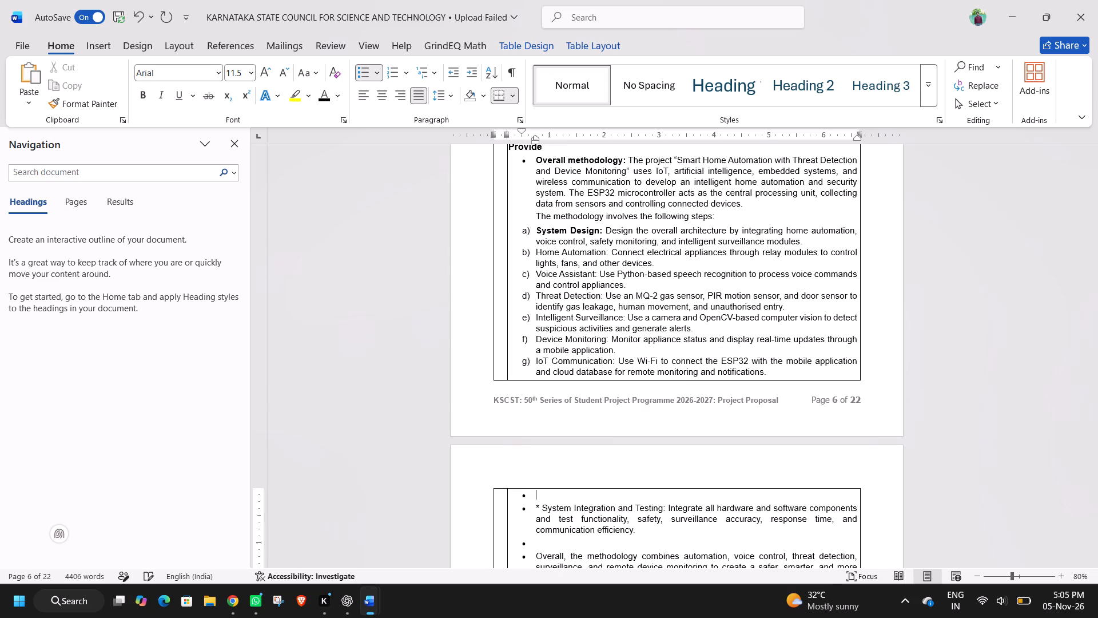
pyautogui.press('Down')
pyautogui.press('Right')
pyautogui.press('Right')
pyautogui.press('BackSpace')
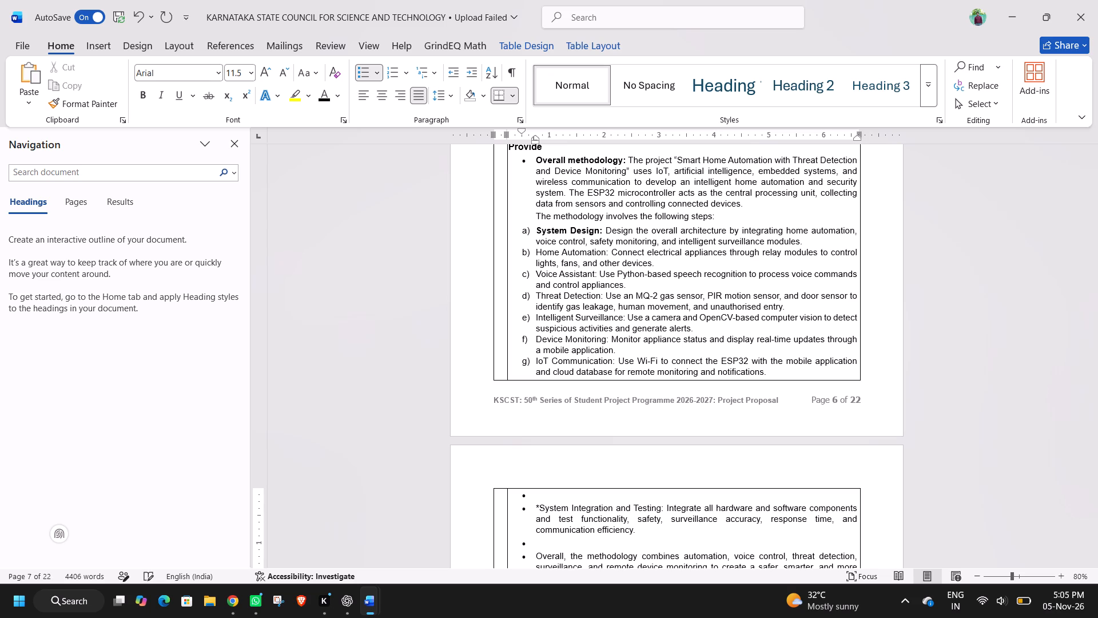
pyautogui.press('BackSpace')
pyautogui.press('BackSpace')
pyautogui.press('BackSpace')
pyautogui.press('BackSpace')
pyautogui.press('BackSpace')
pyautogui.press('BackSpace')
pyautogui.press('BackSpace')
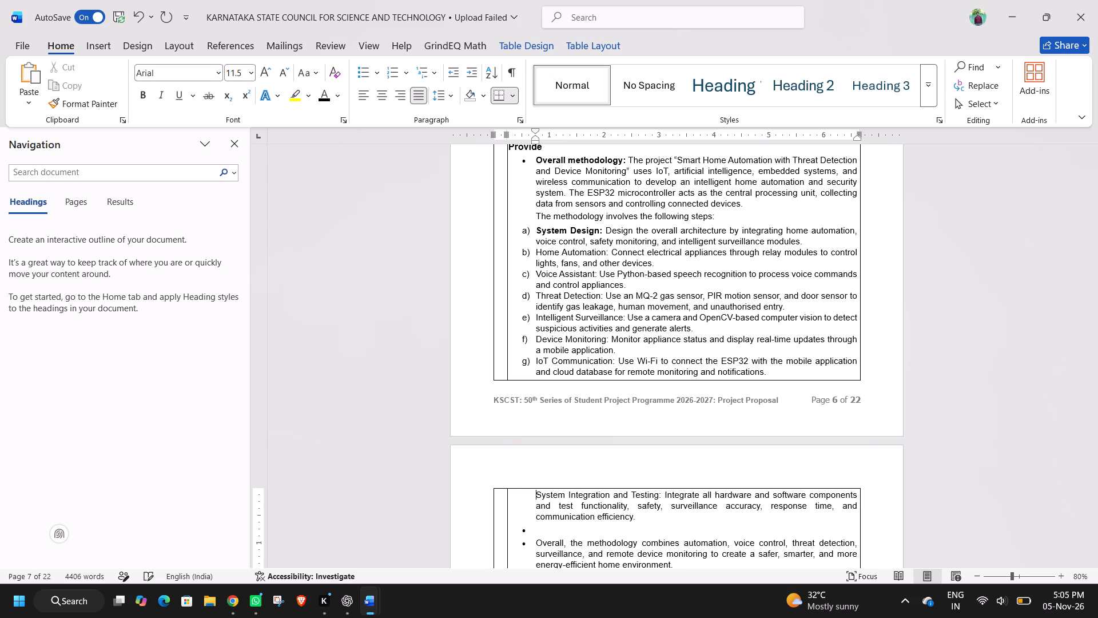
pyautogui.press('BackSpace')
pyautogui.press('BackSpace')
pyautogui.press('Return')
# Remove the bullets from the blank line after item h) and from the closing "Overall, the methodology combines" paragraph, keeping both indented.
pyautogui.press('Down')
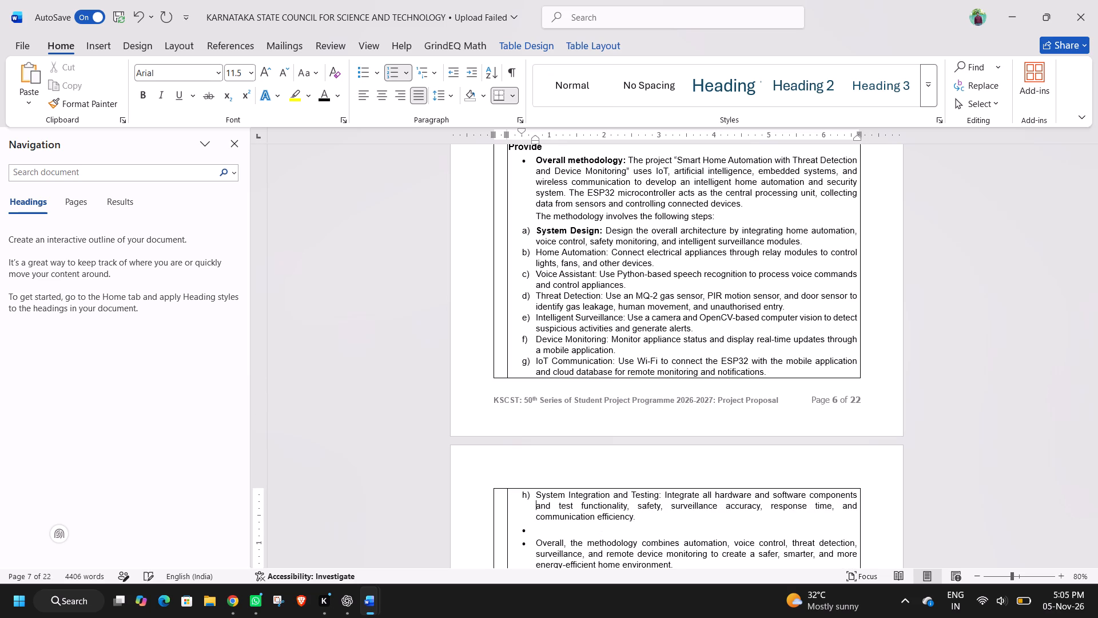
pyautogui.press('Down')
pyautogui.press('Down')
pyautogui.scroll(-1, 627, 397)
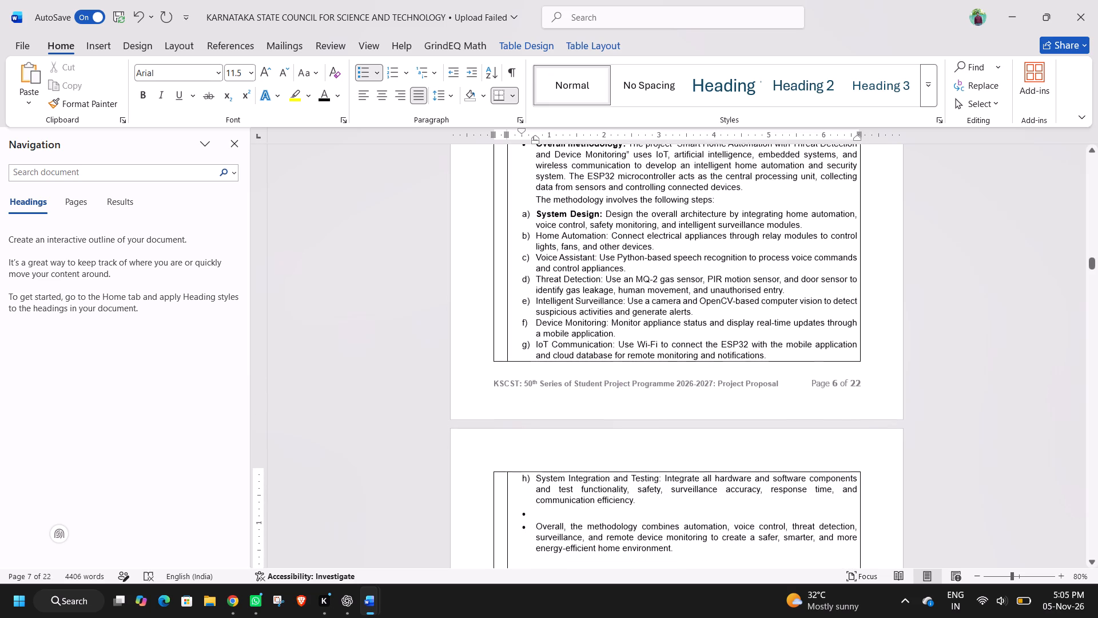
pyautogui.scroll(-1, 627, 397)
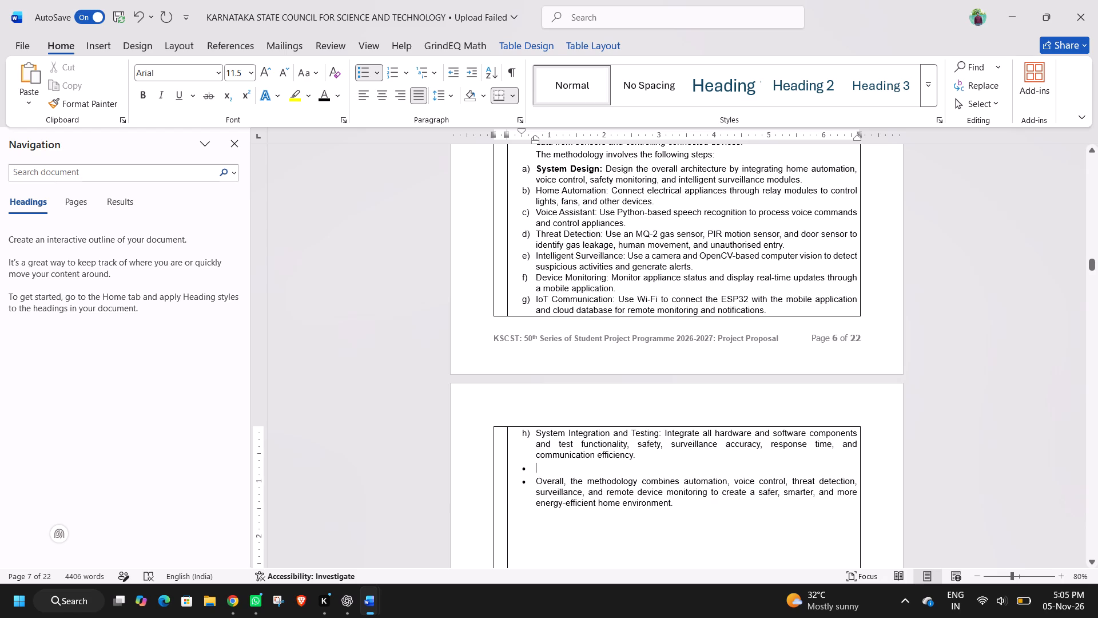
pyautogui.moveTo(677, 506); pyautogui.dragTo(627, 493)
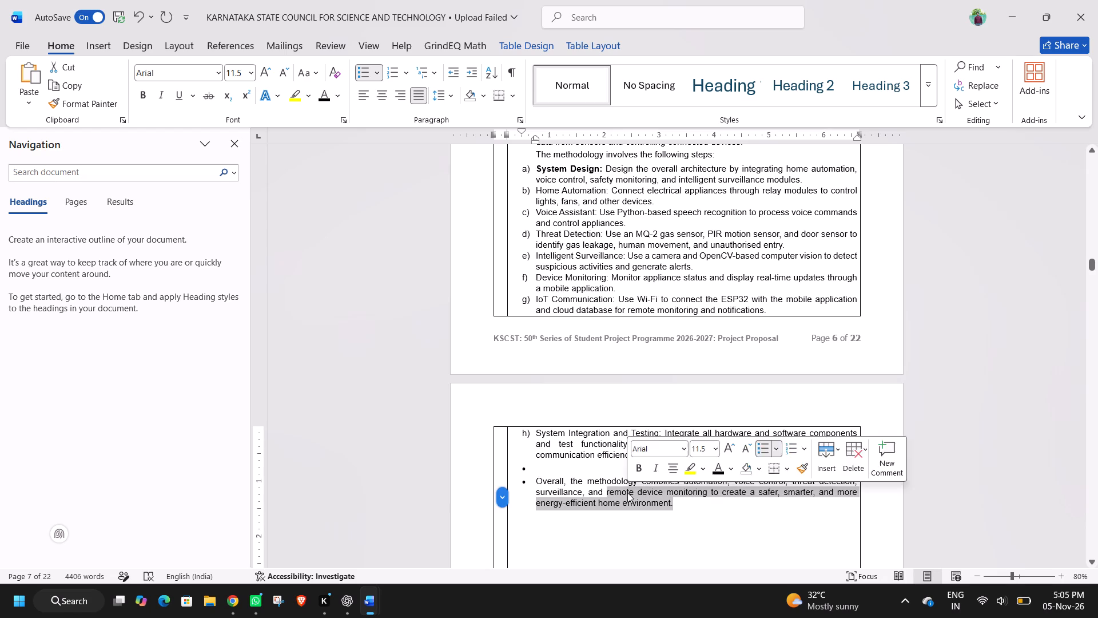
pyautogui.click(530, 474)
pyautogui.press('BackSpace')
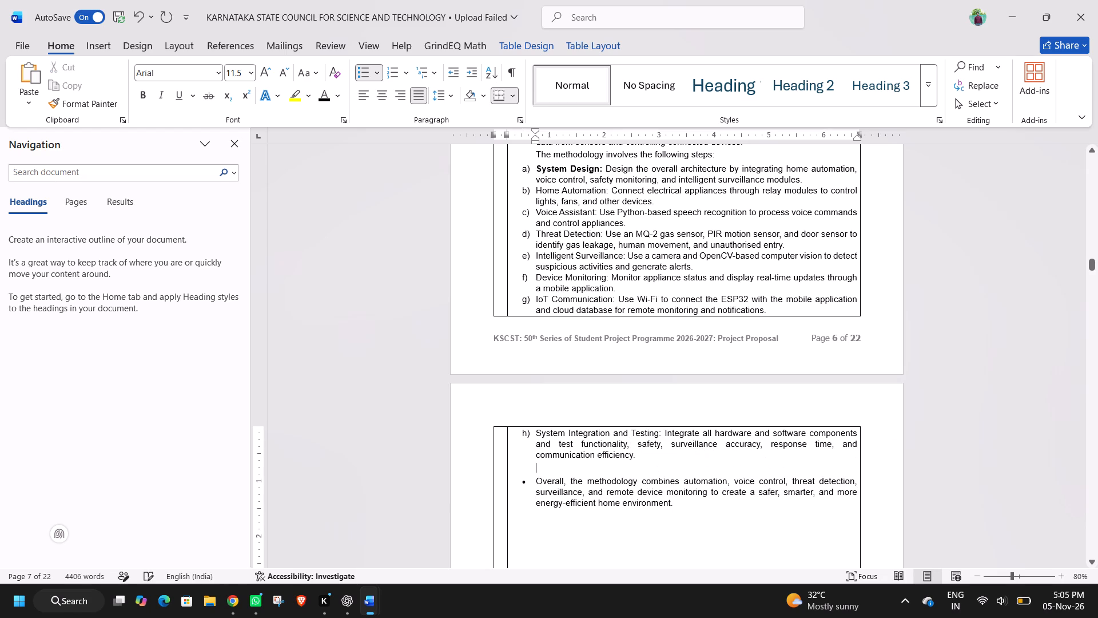
pyautogui.press('Down')
pyautogui.press('BackSpace')
# Make the list letters a) to h) of the methodology steps bold.
pyautogui.click(527, 299)
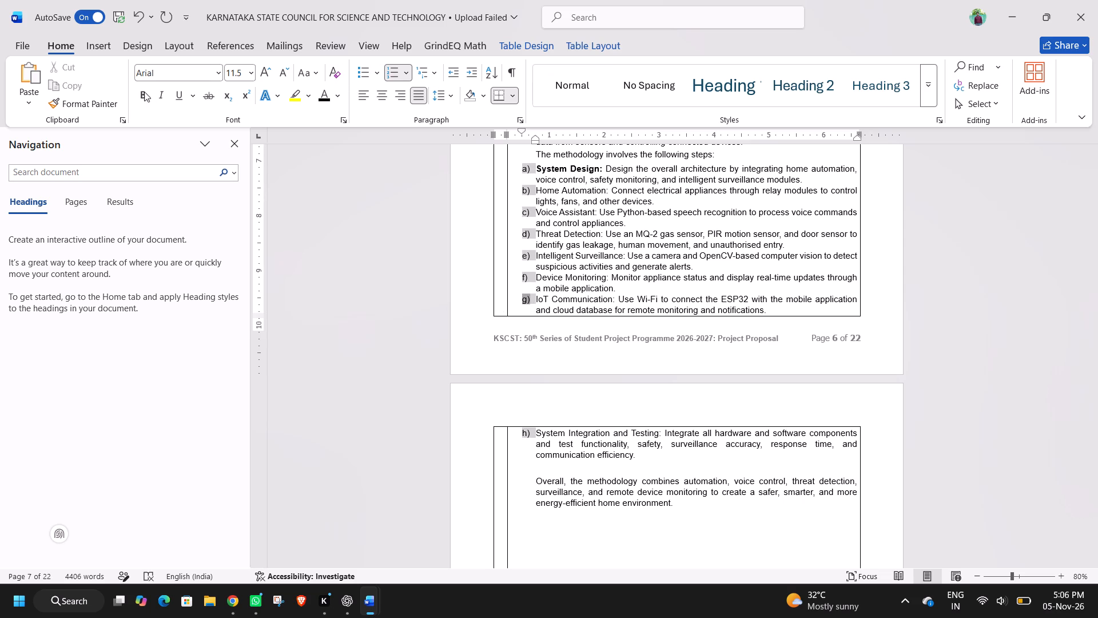
pyautogui.click(138, 92)
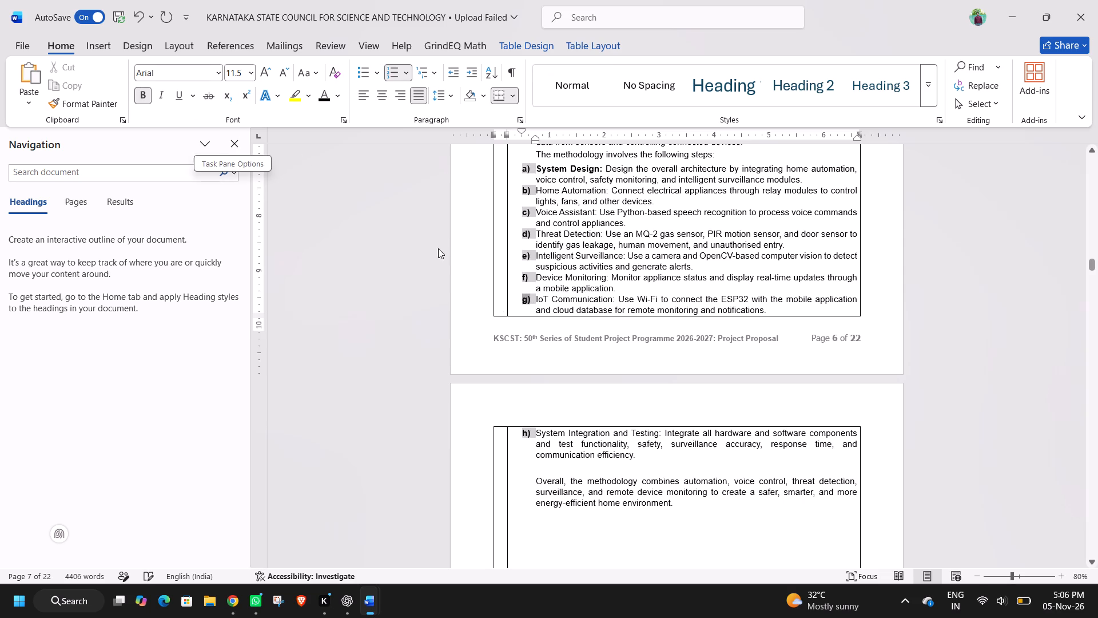
# Make the "Home Automation:" label of item b) bold.
pyautogui.scroll(1, 580, 249)
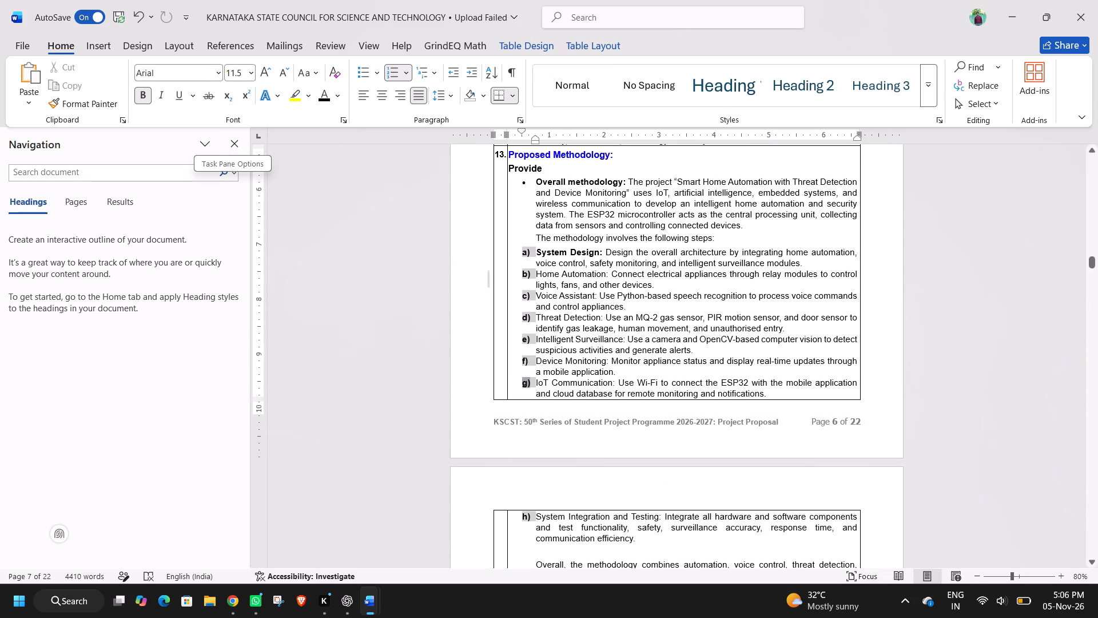
pyautogui.moveTo(606, 274); pyautogui.dragTo(546, 279)
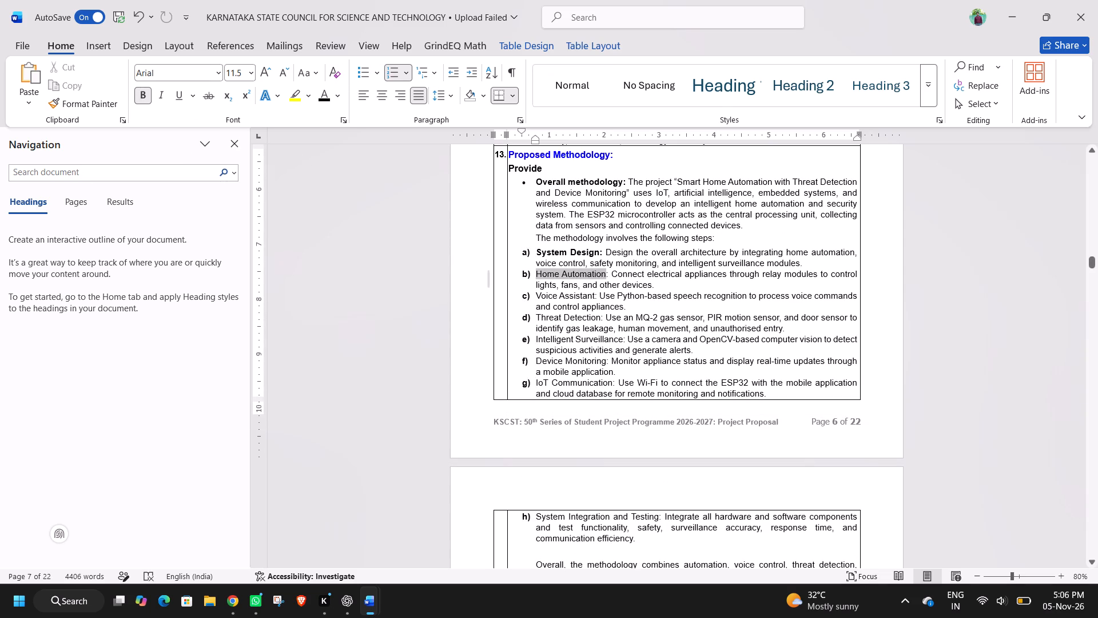
pyautogui.moveTo(546, 279); pyautogui.dragTo(544, 279)
pyautogui.hotkey('shift', 'Right')
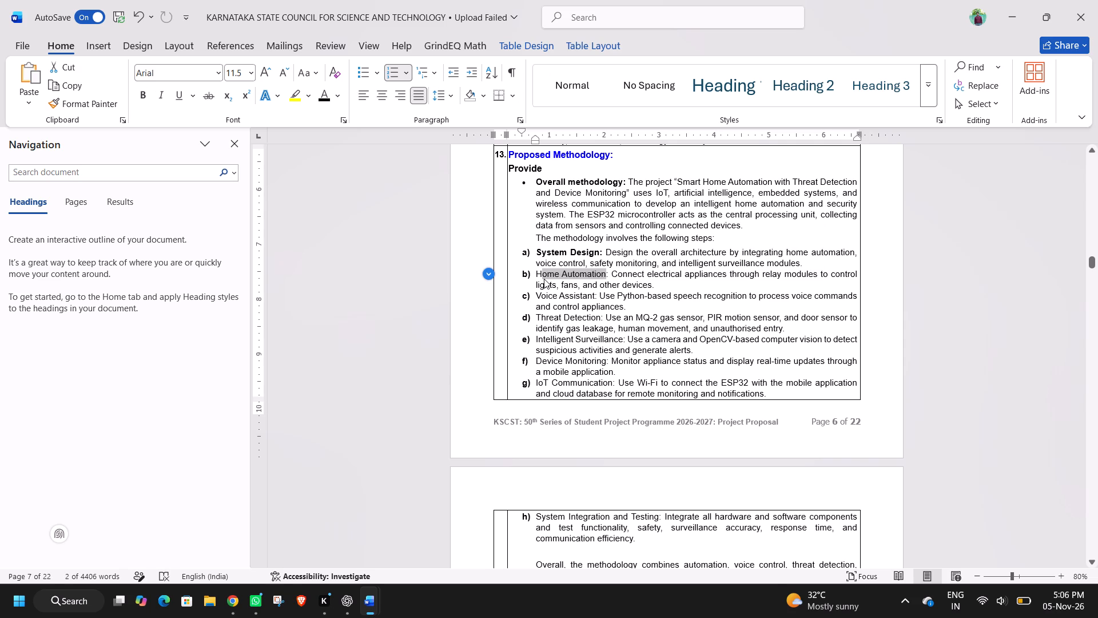
pyautogui.hotkey('shift', 'Right')
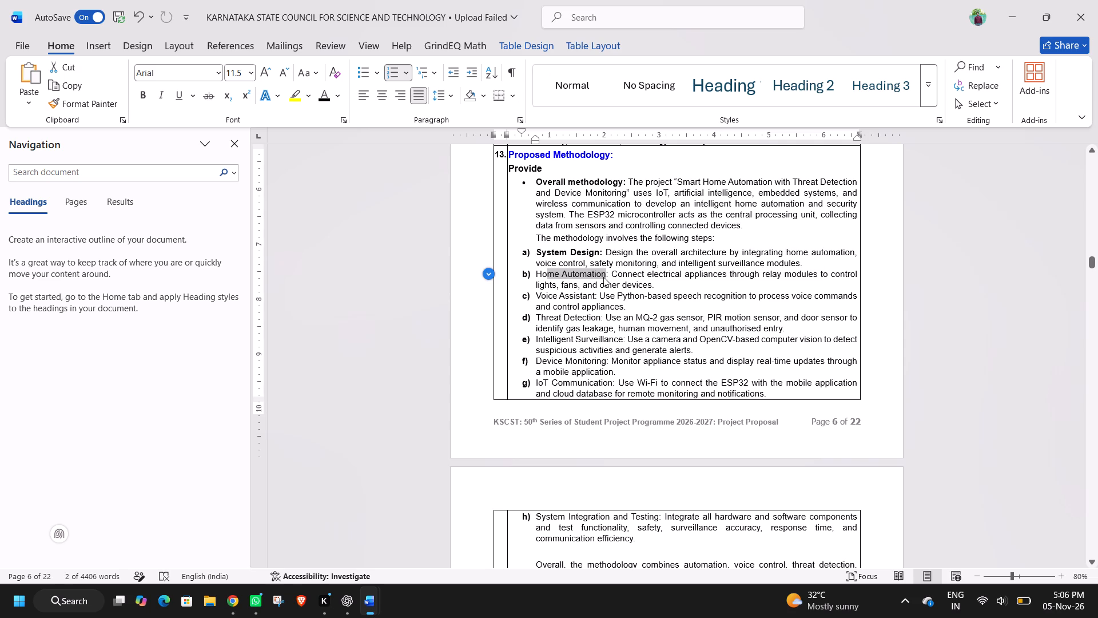
pyautogui.click(608, 274)
pyautogui.moveTo(608, 274); pyautogui.dragTo(555, 273)
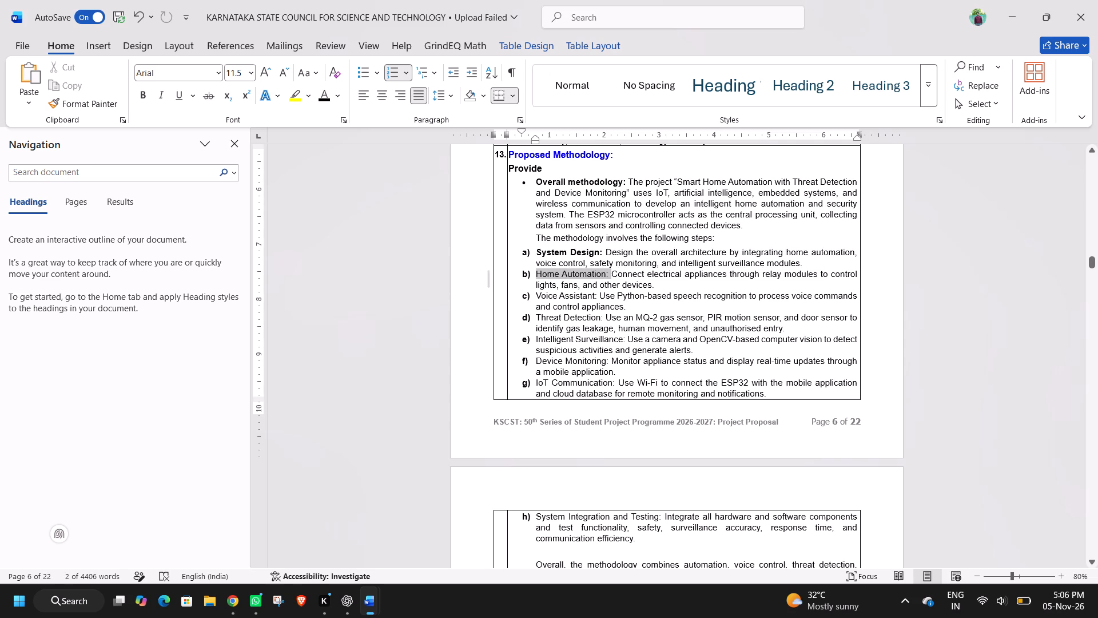
pyautogui.moveTo(555, 273); pyautogui.dragTo(548, 273)
pyautogui.click(559, 241)
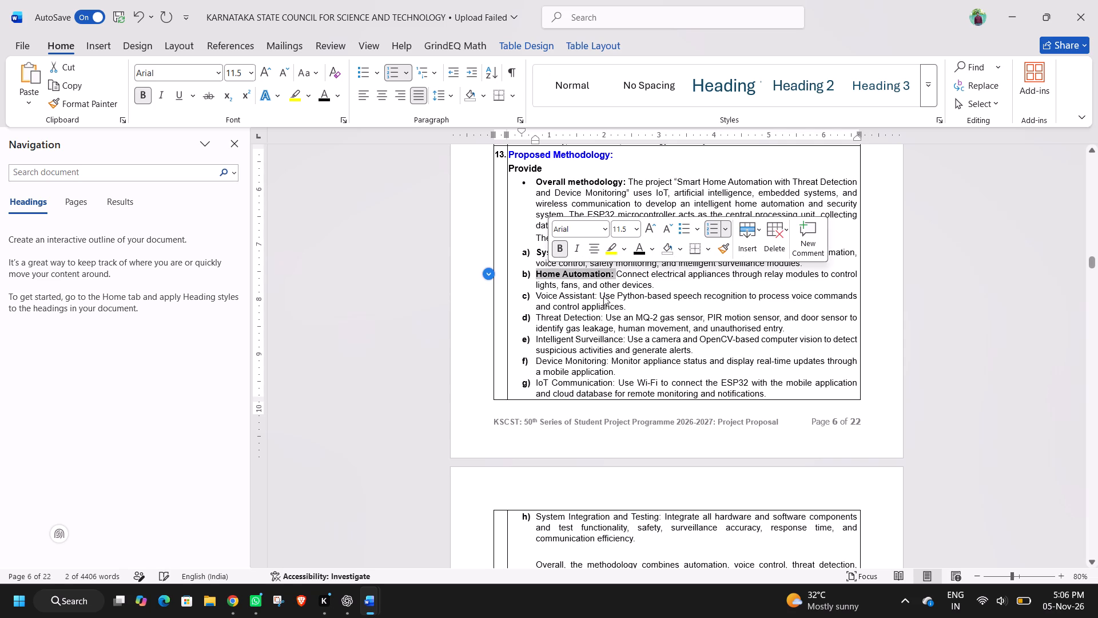
# Make the "Voice Assistant:" and "Threat Detection:" labels of items c) and d) bold, including their colons.
pyautogui.moveTo(598, 296); pyautogui.dragTo(580, 298)
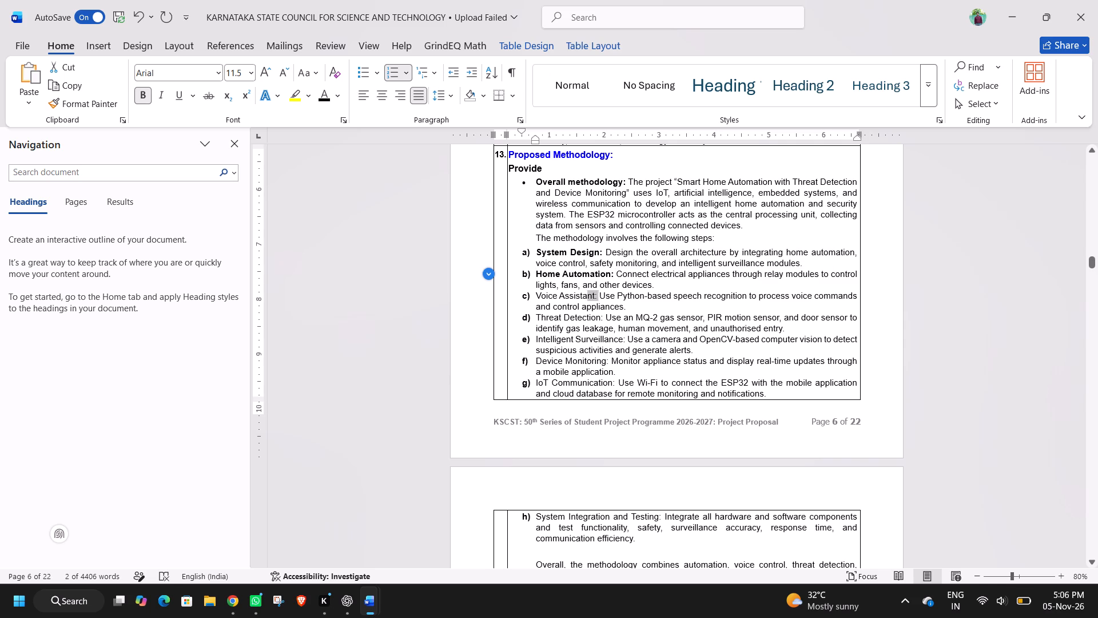
pyautogui.moveTo(580, 298); pyautogui.dragTo(545, 294)
pyautogui.click(558, 267)
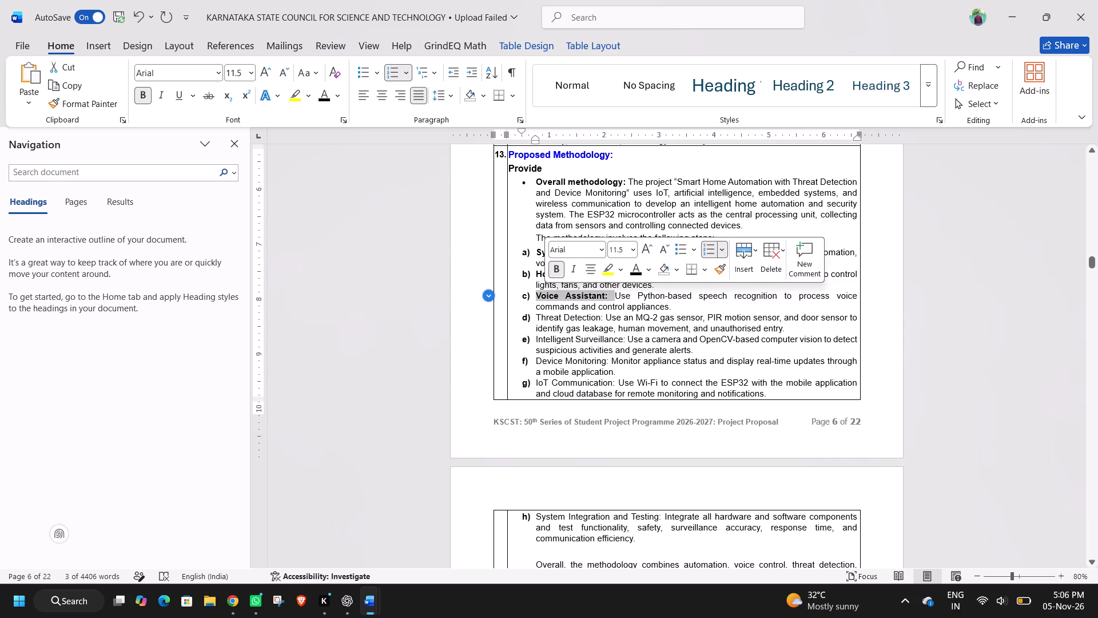
pyautogui.moveTo(602, 318); pyautogui.dragTo(539, 320)
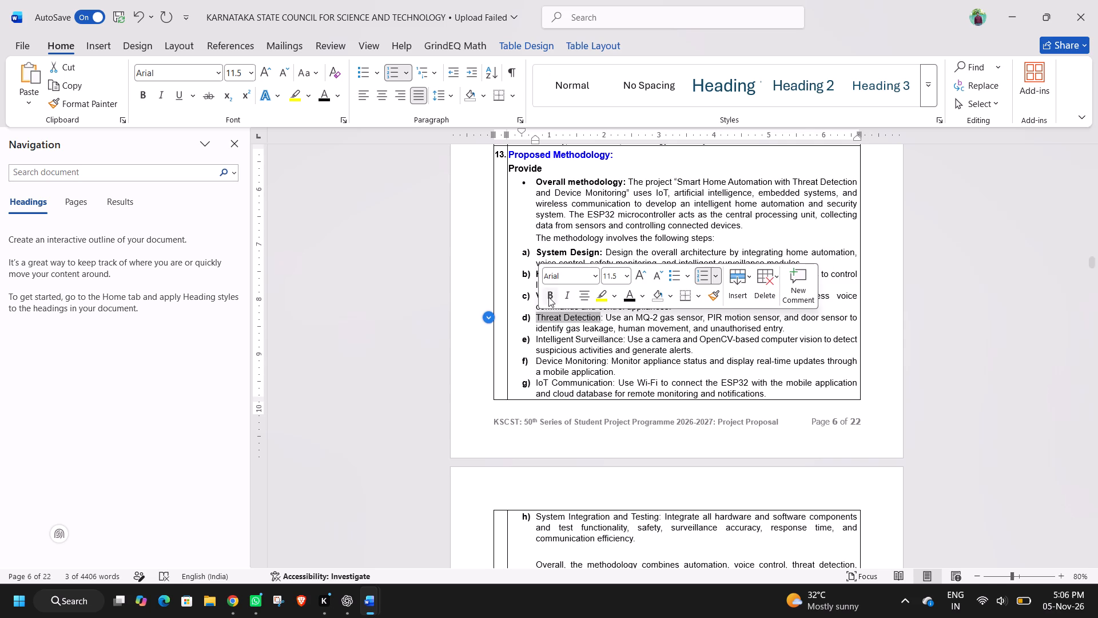
pyautogui.click(550, 295)
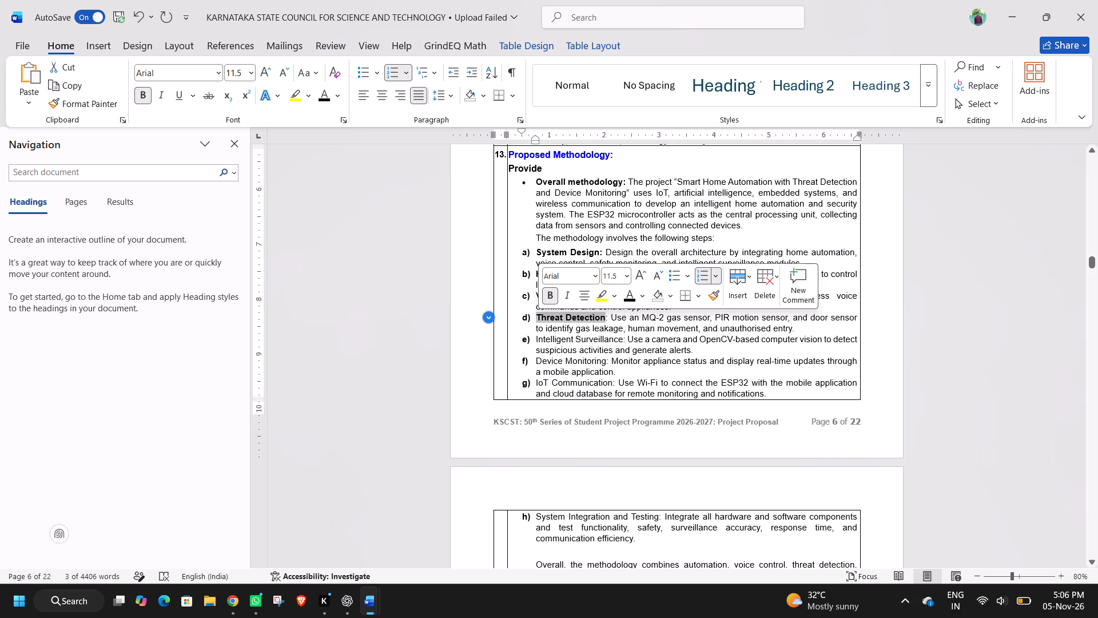
pyautogui.click(609, 318)
pyautogui.click(618, 296)
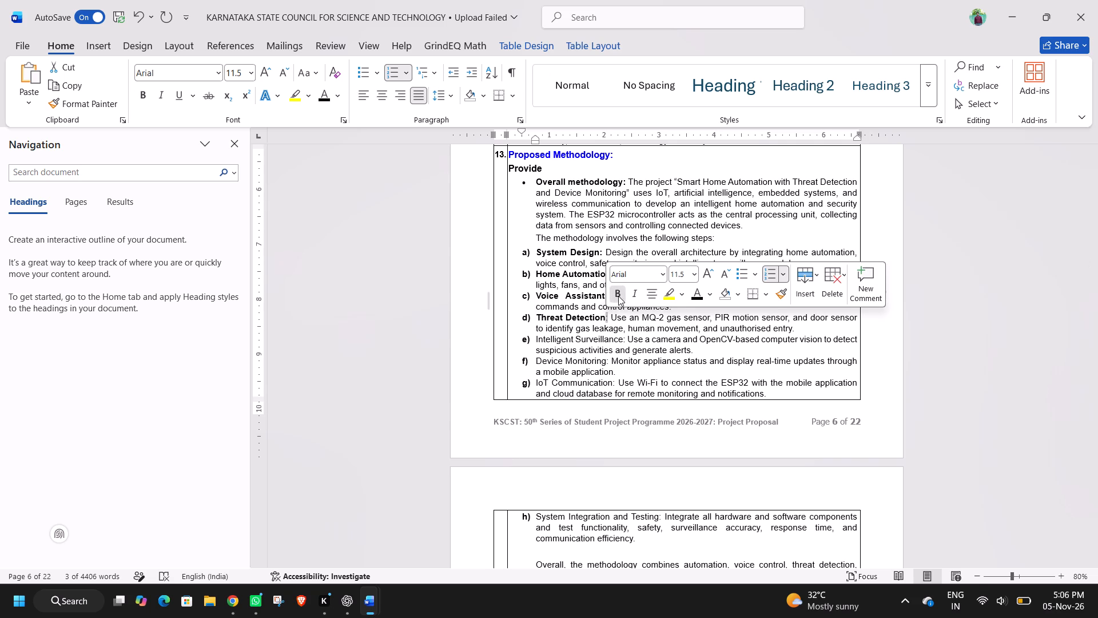
# Make the "Intelligent Surveillance:" label of item e) bold.
pyautogui.click(622, 344)
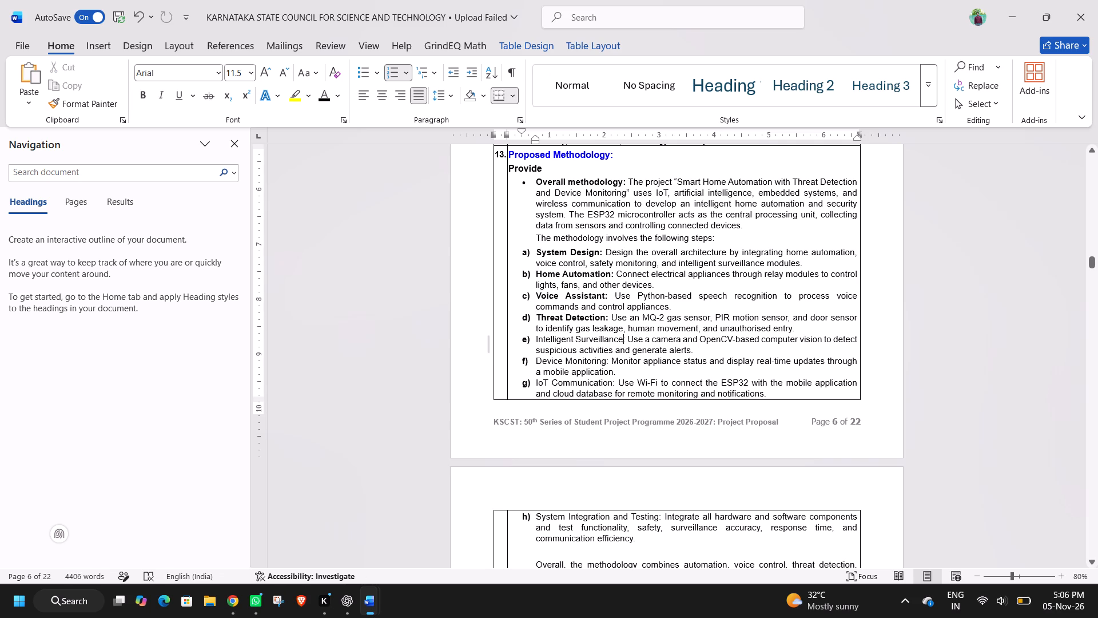
pyautogui.scroll(-1, 604, 231)
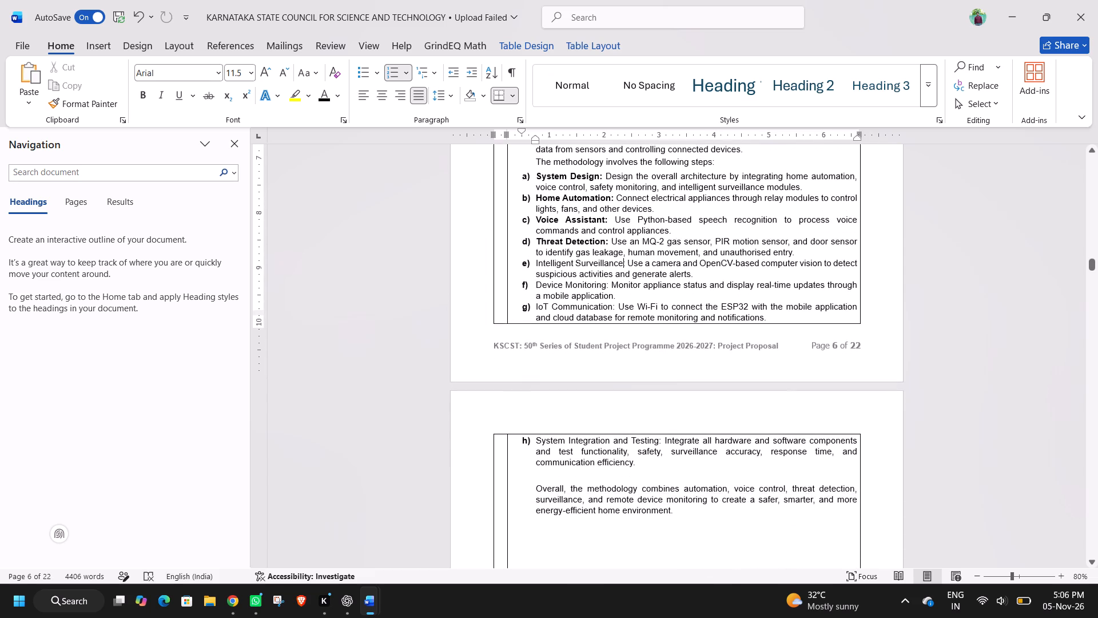
pyautogui.scroll(-1, 604, 231)
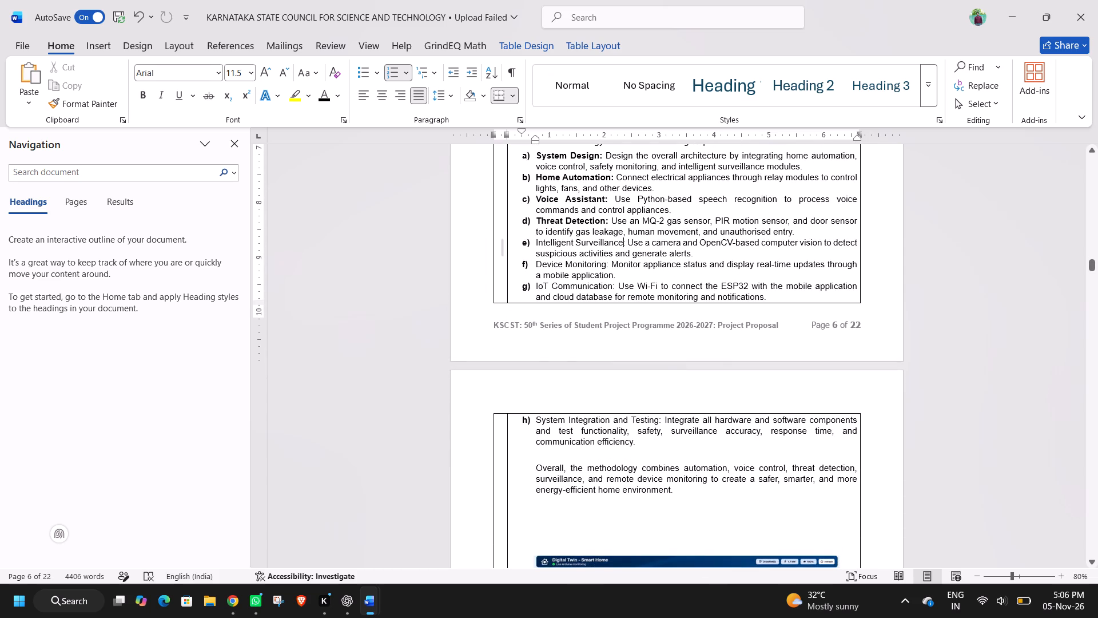
pyautogui.moveTo(625, 242); pyautogui.dragTo(557, 244)
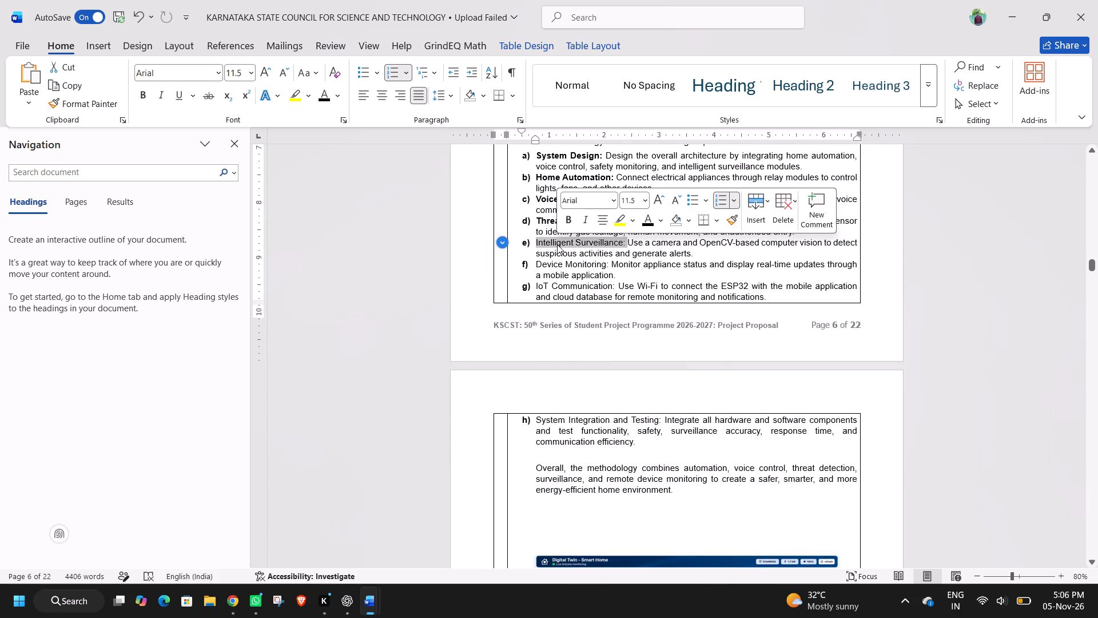
pyautogui.click(564, 223)
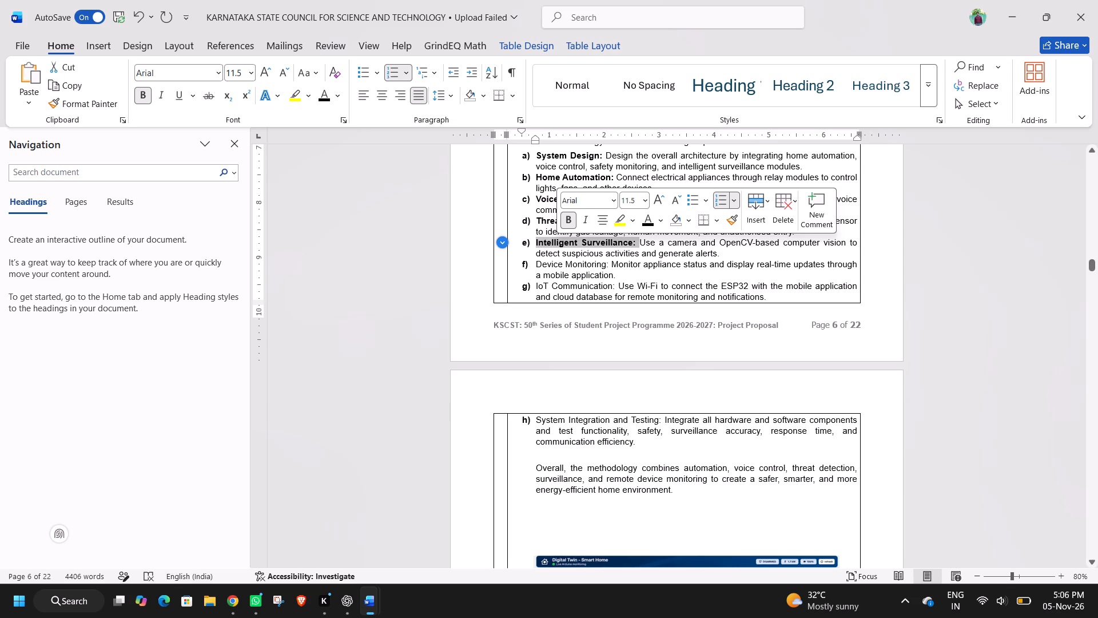
# Make the "Device Monitoring:" label of item f) bold.
pyautogui.moveTo(608, 264); pyautogui.dragTo(550, 263)
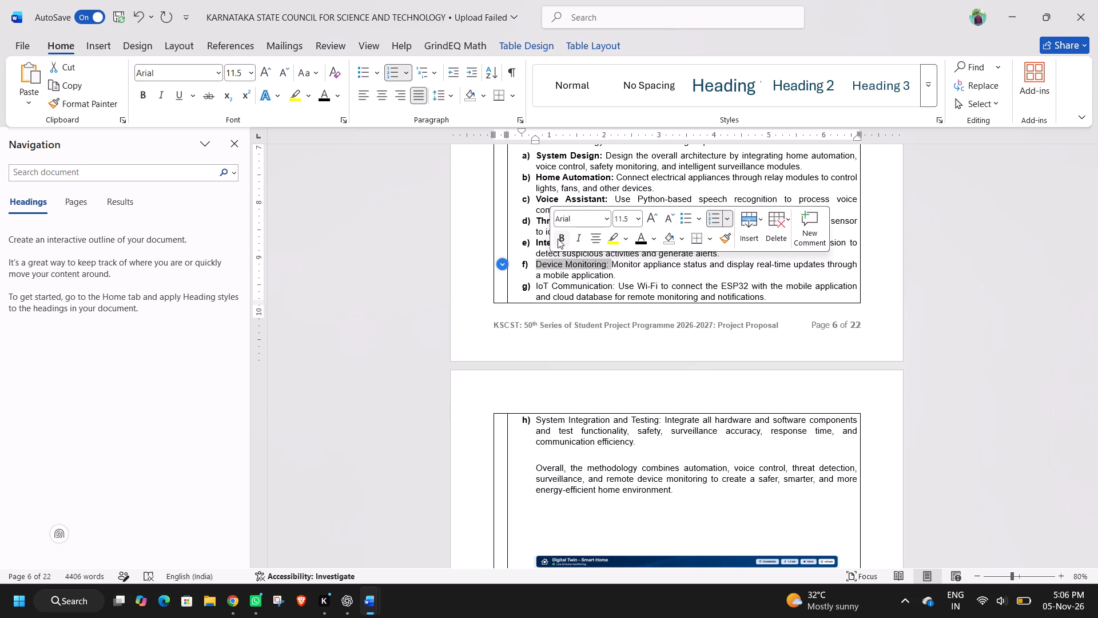
pyautogui.click(558, 239)
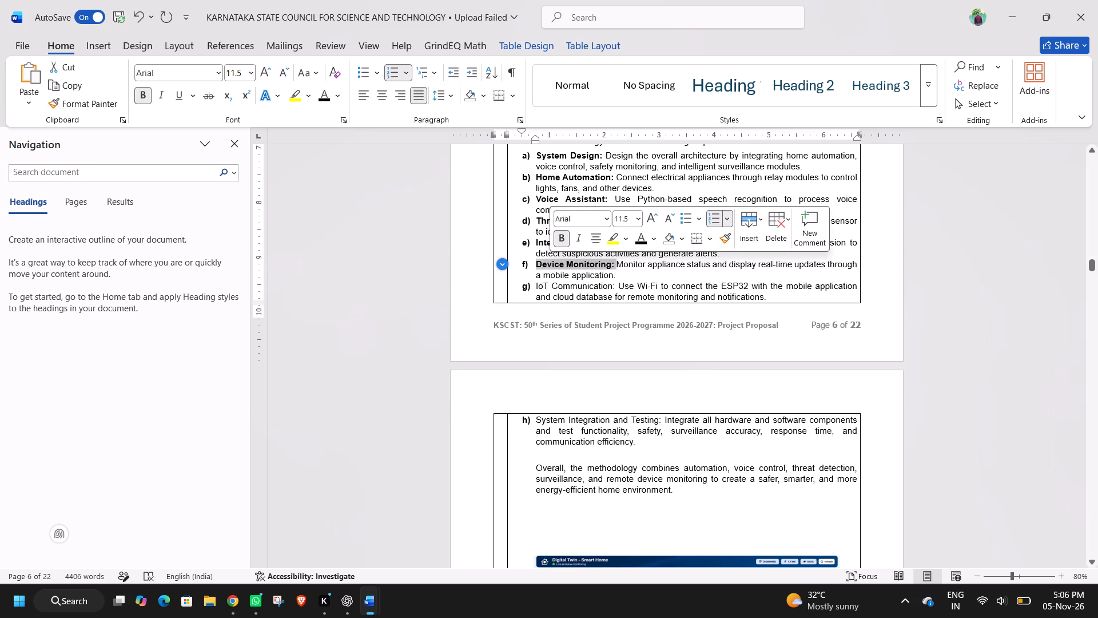
# Make the "IoT Communication:" label of item g) bold, including its colon.
pyautogui.moveTo(615, 290); pyautogui.dragTo(544, 291)
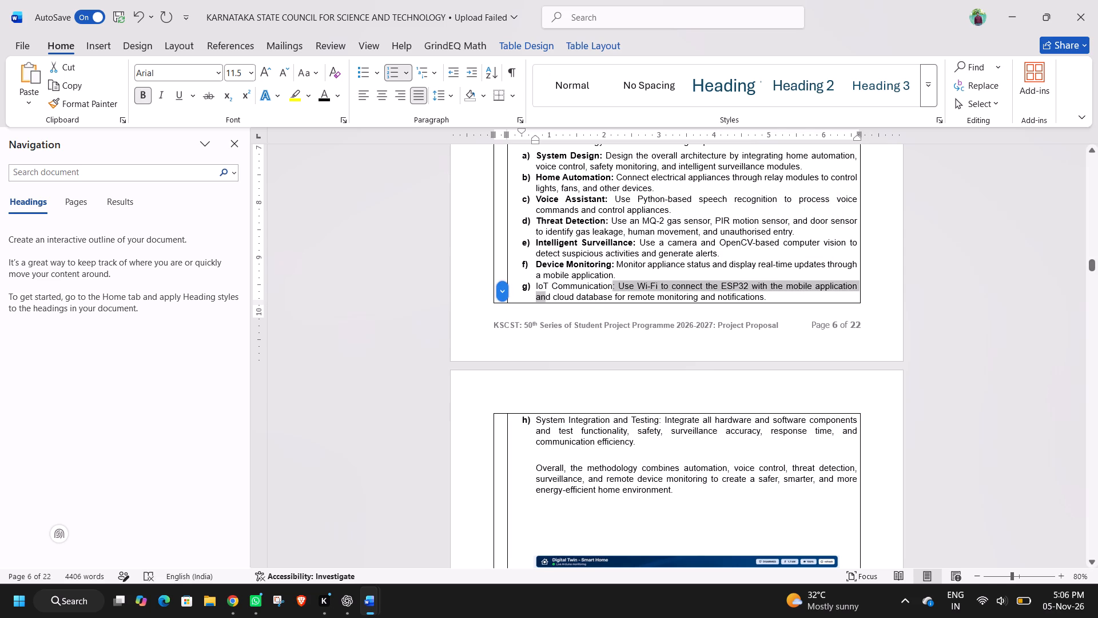
pyautogui.moveTo(544, 291); pyautogui.dragTo(535, 284)
pyautogui.click(544, 253)
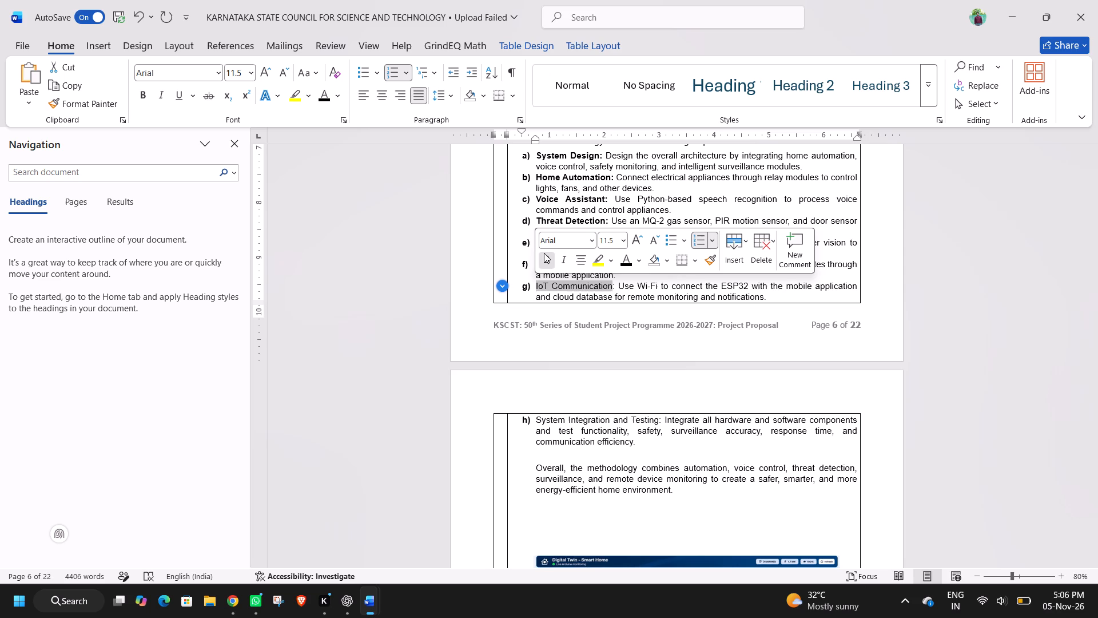
pyautogui.click(620, 285)
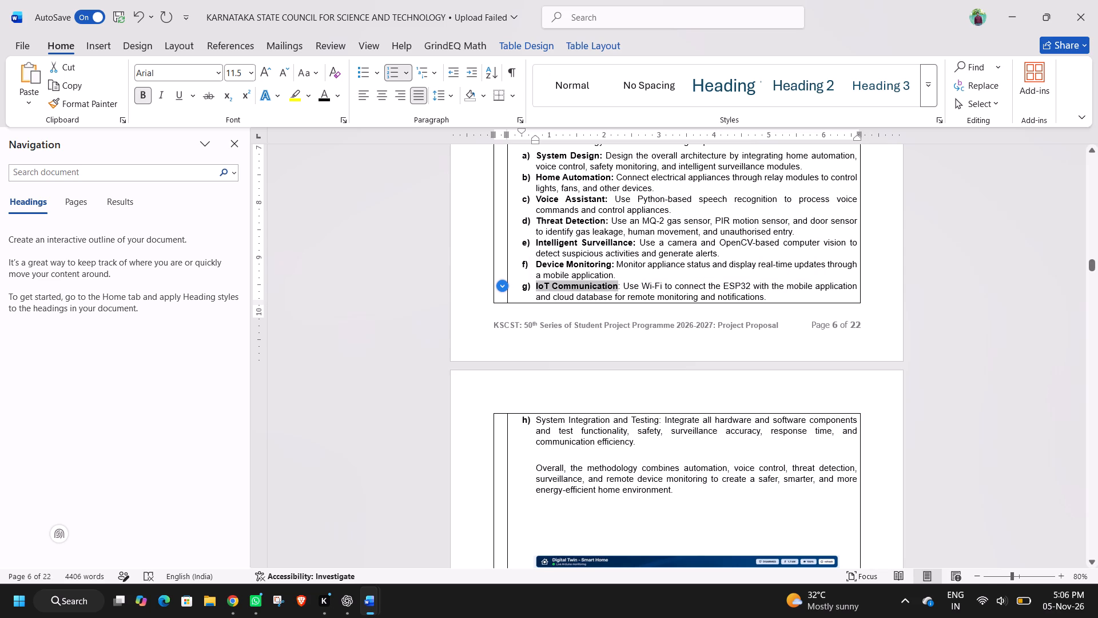
pyautogui.click(631, 264)
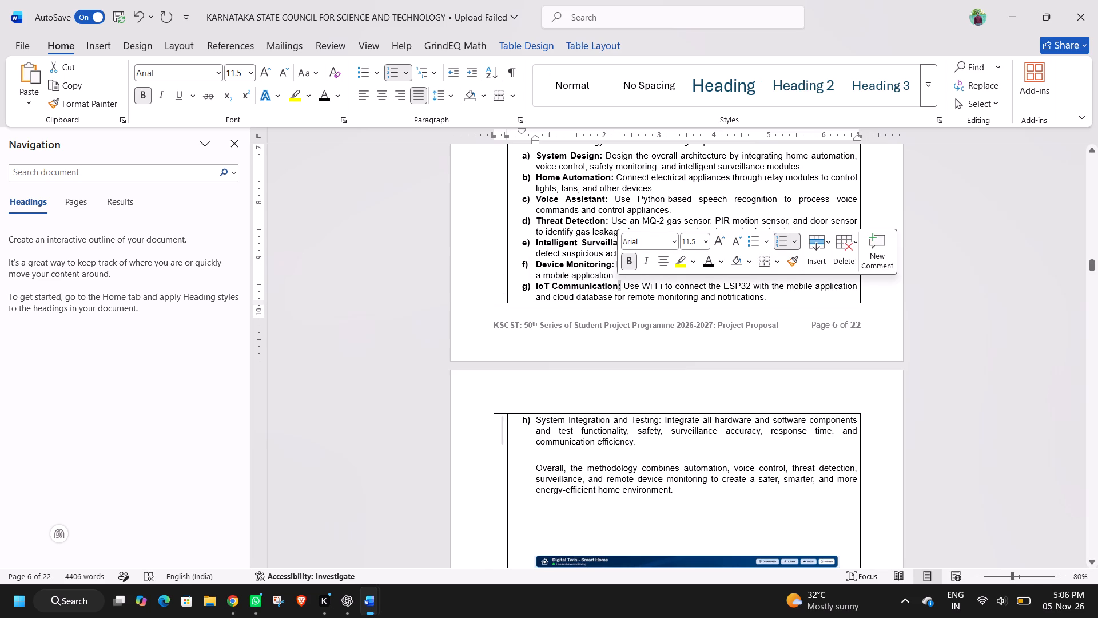
# Make the "System Integration and Testing:" label of item h) bold.
pyautogui.moveTo(660, 421); pyautogui.dragTo(550, 424)
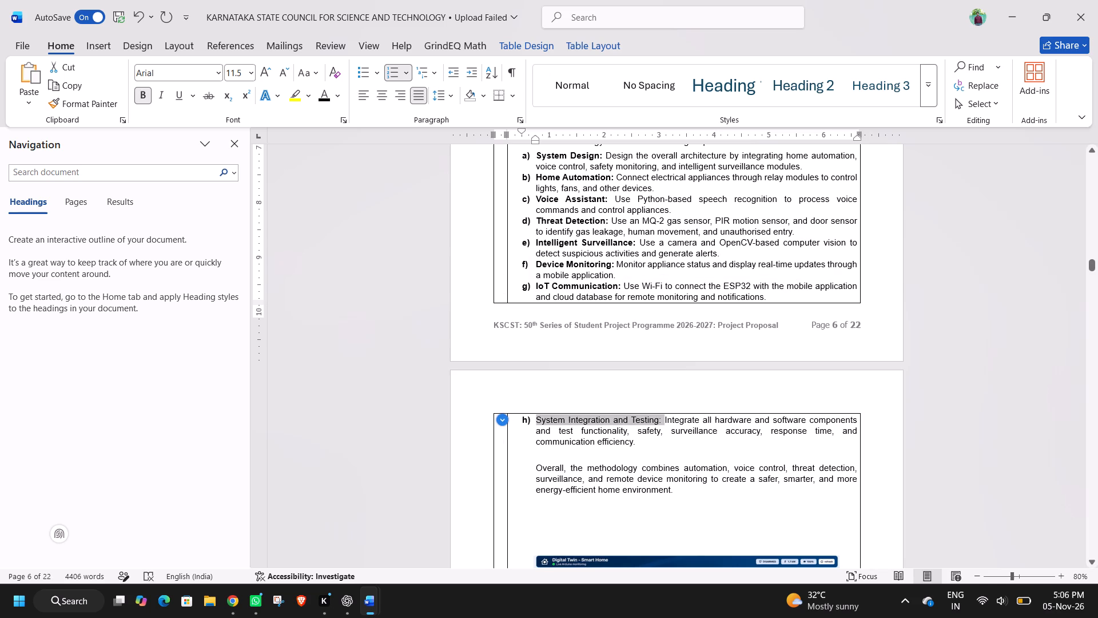
pyautogui.moveTo(550, 424); pyautogui.dragTo(549, 424)
pyautogui.click(560, 396)
# Delete the empty paragraph between item h) and the closing "Overall, the methodology..." paragraph.
pyautogui.click(604, 450)
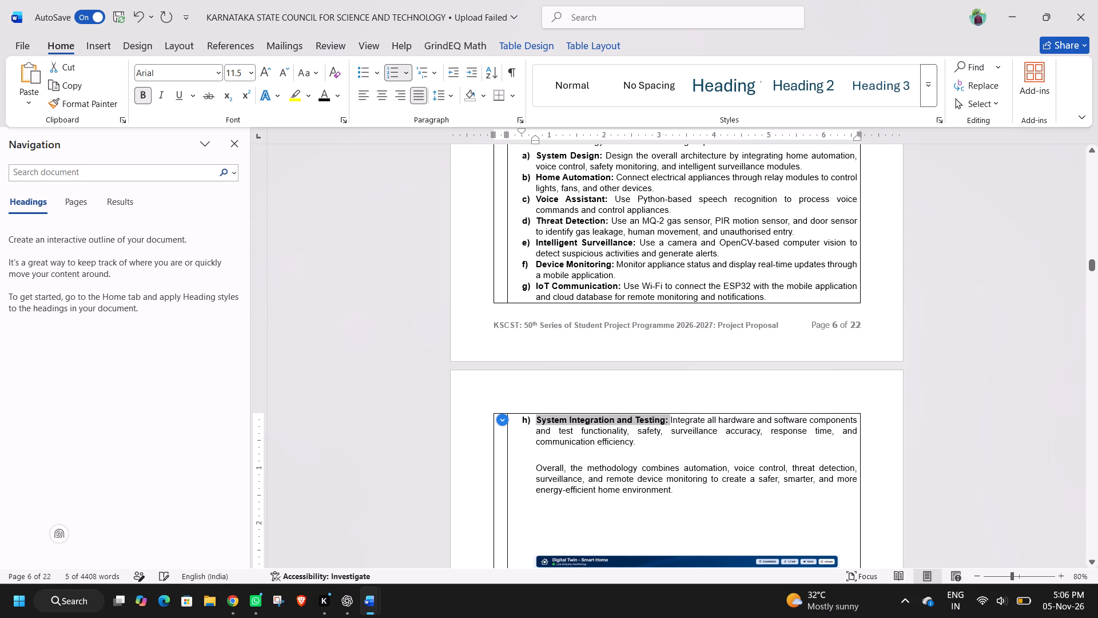
pyautogui.press('Delete')
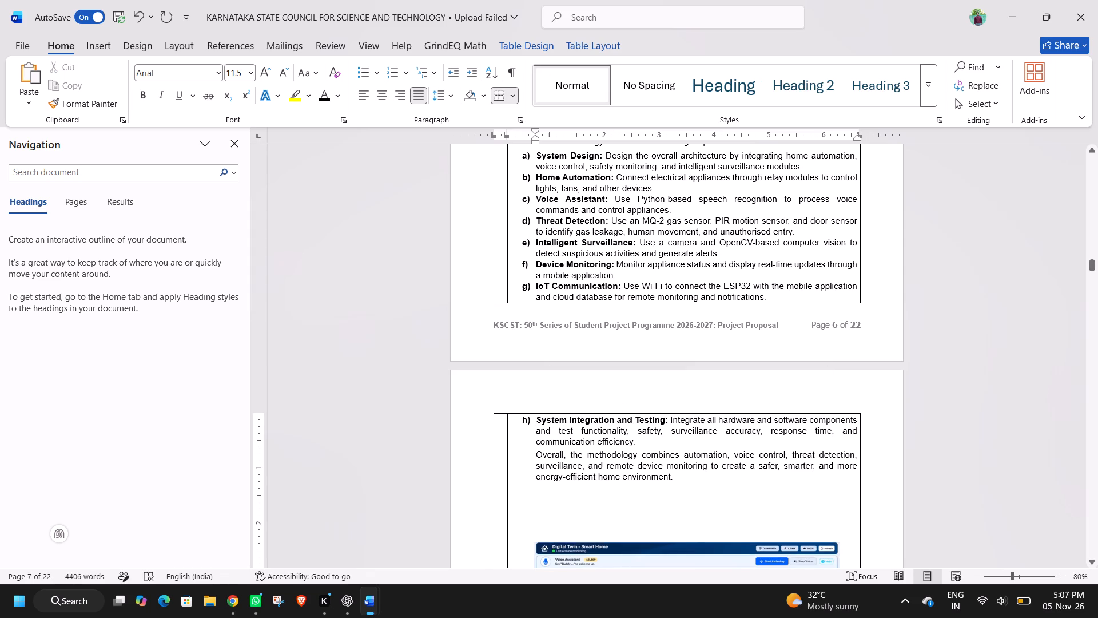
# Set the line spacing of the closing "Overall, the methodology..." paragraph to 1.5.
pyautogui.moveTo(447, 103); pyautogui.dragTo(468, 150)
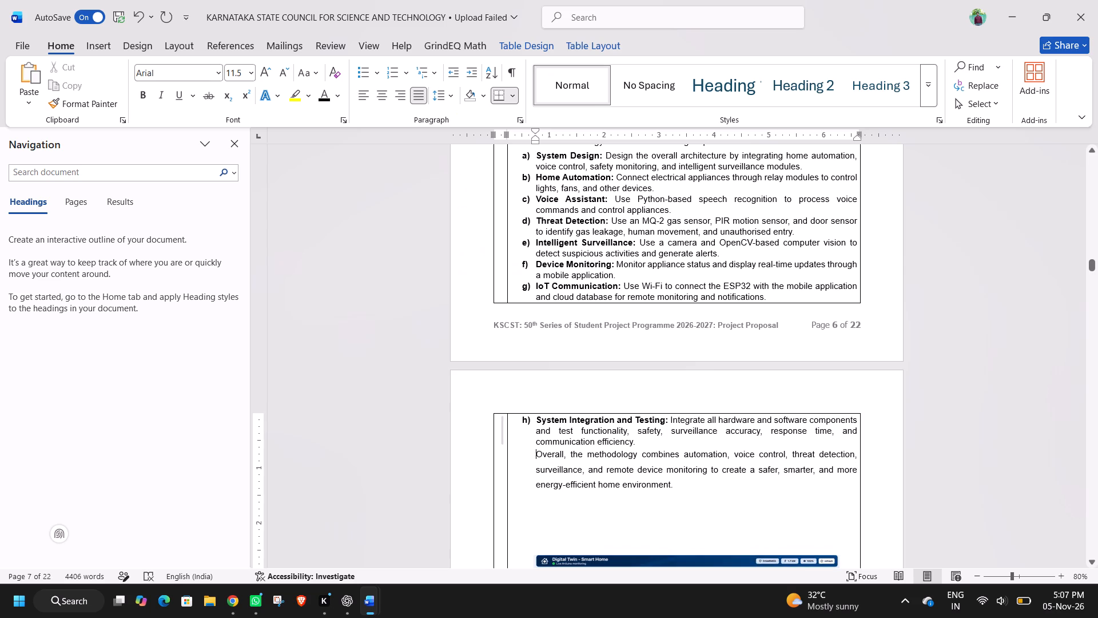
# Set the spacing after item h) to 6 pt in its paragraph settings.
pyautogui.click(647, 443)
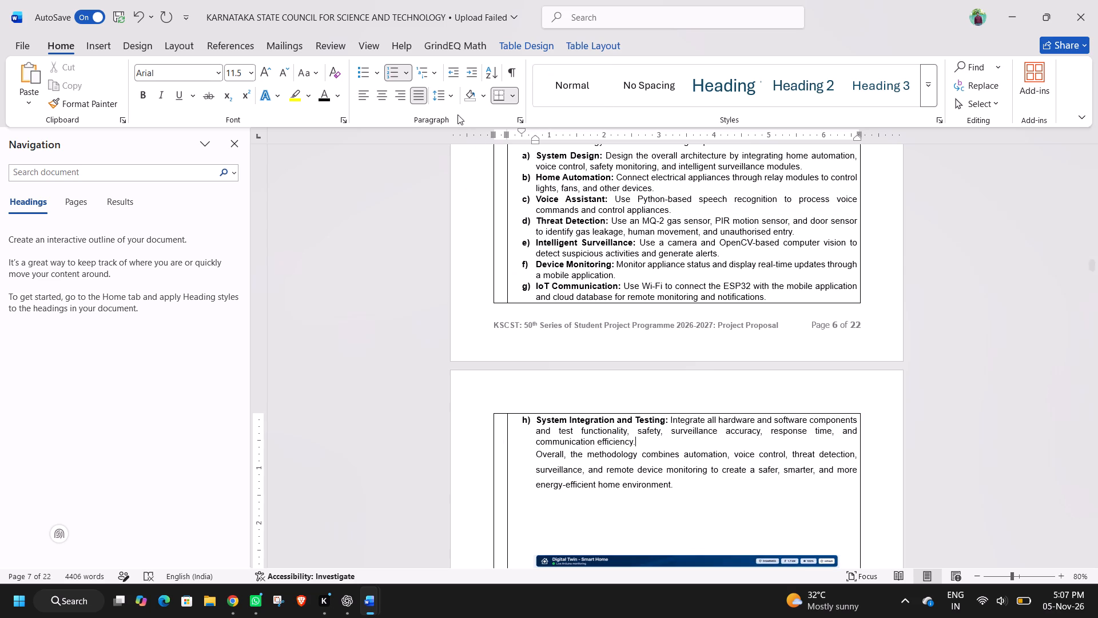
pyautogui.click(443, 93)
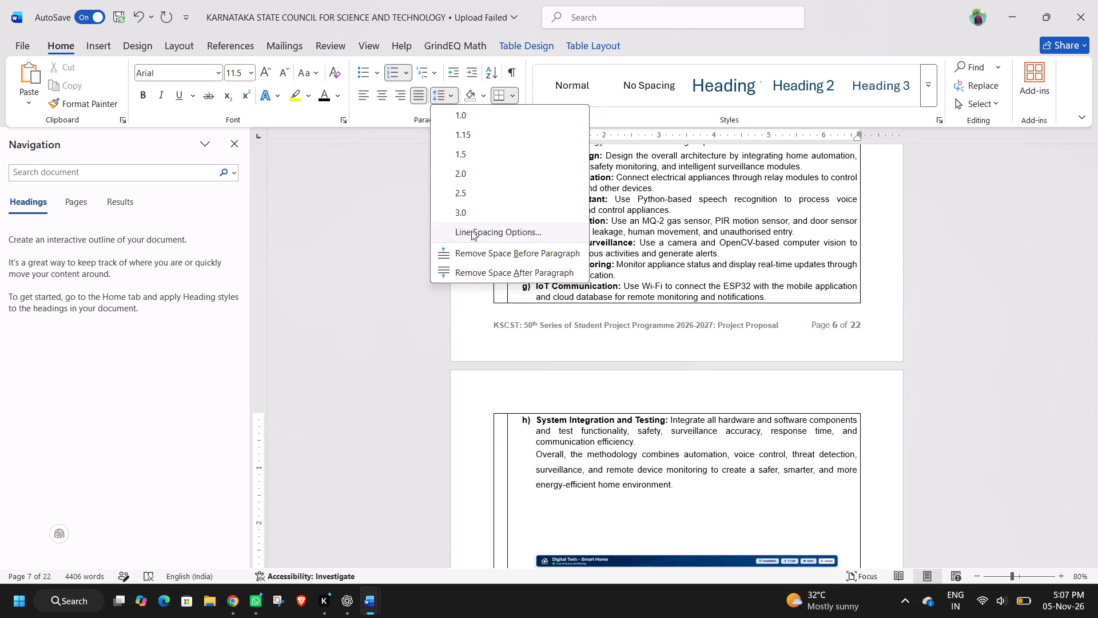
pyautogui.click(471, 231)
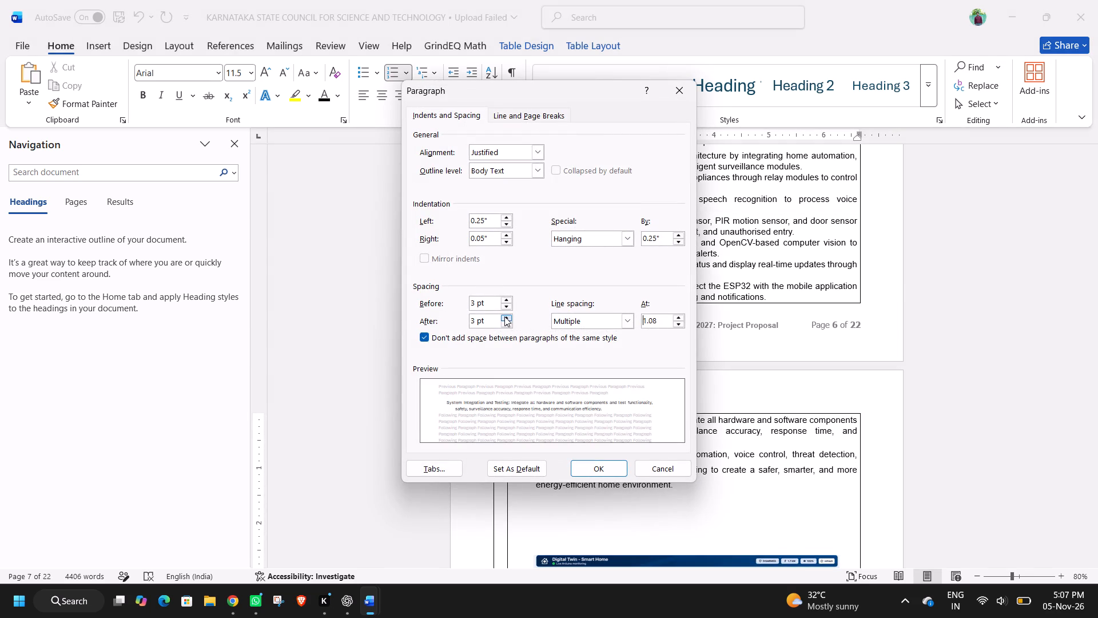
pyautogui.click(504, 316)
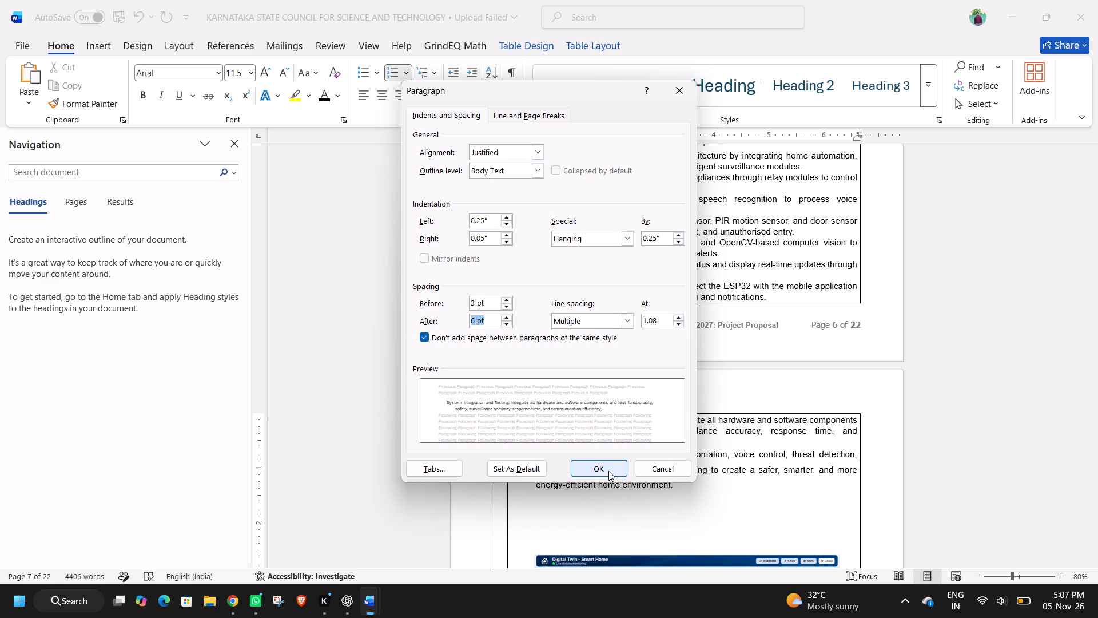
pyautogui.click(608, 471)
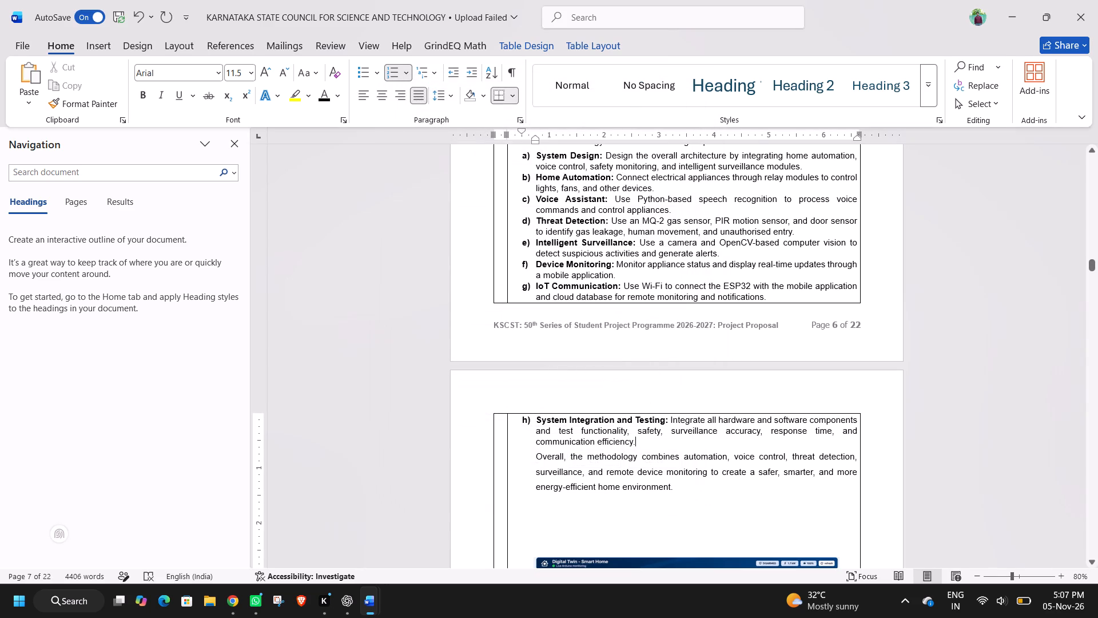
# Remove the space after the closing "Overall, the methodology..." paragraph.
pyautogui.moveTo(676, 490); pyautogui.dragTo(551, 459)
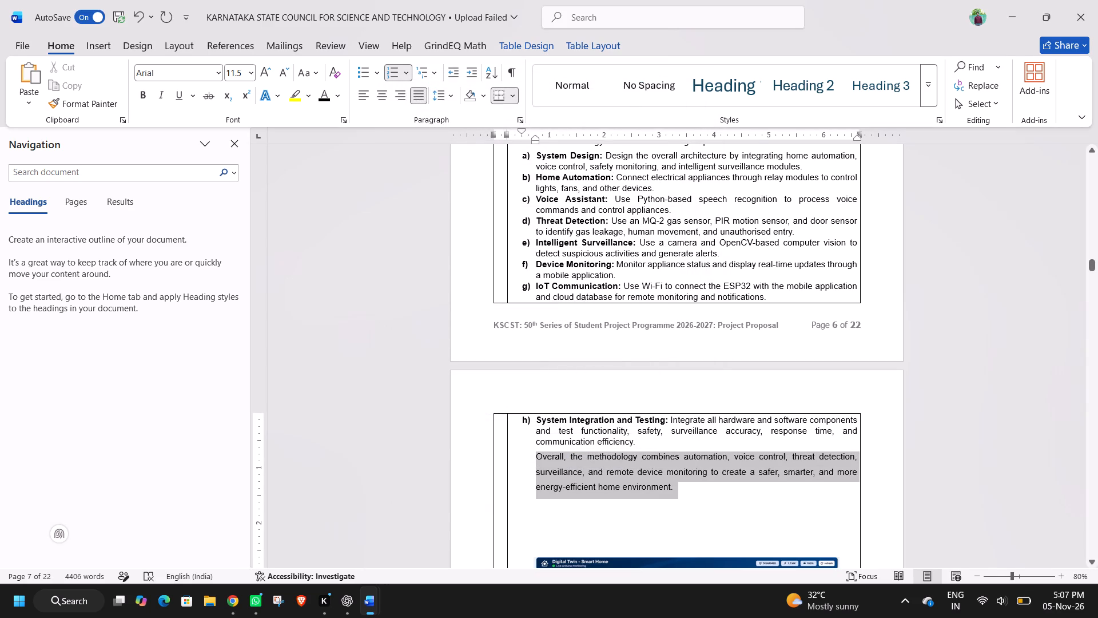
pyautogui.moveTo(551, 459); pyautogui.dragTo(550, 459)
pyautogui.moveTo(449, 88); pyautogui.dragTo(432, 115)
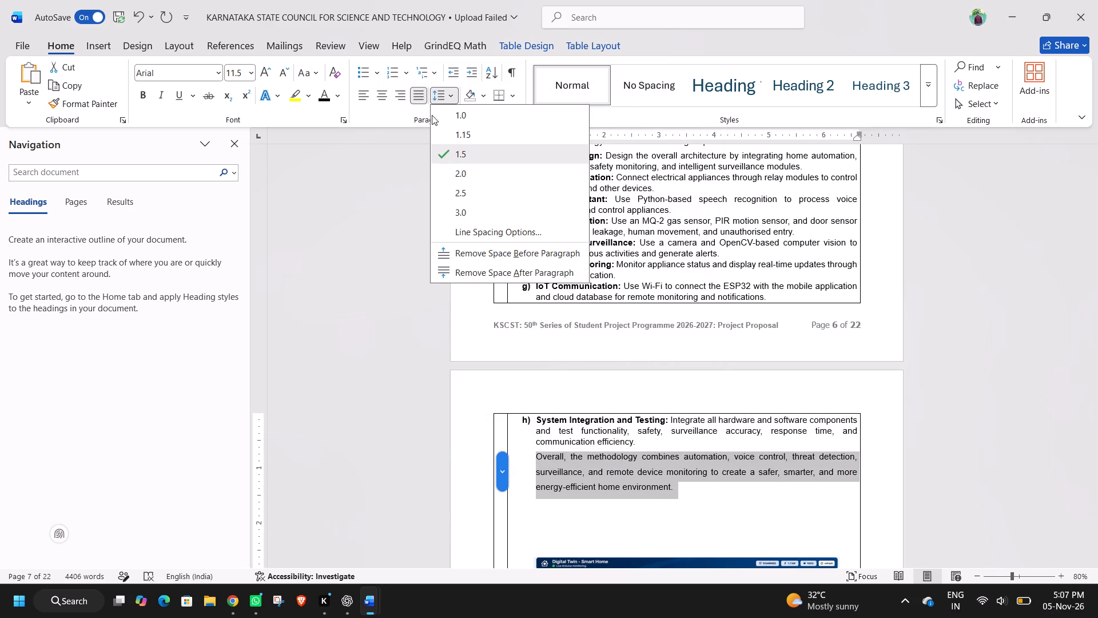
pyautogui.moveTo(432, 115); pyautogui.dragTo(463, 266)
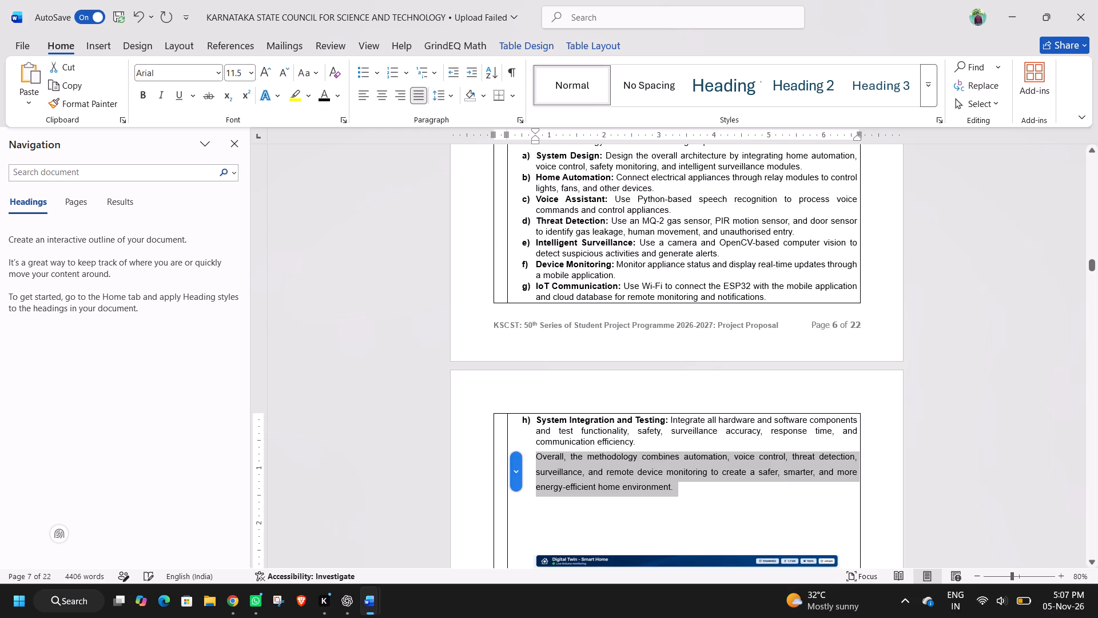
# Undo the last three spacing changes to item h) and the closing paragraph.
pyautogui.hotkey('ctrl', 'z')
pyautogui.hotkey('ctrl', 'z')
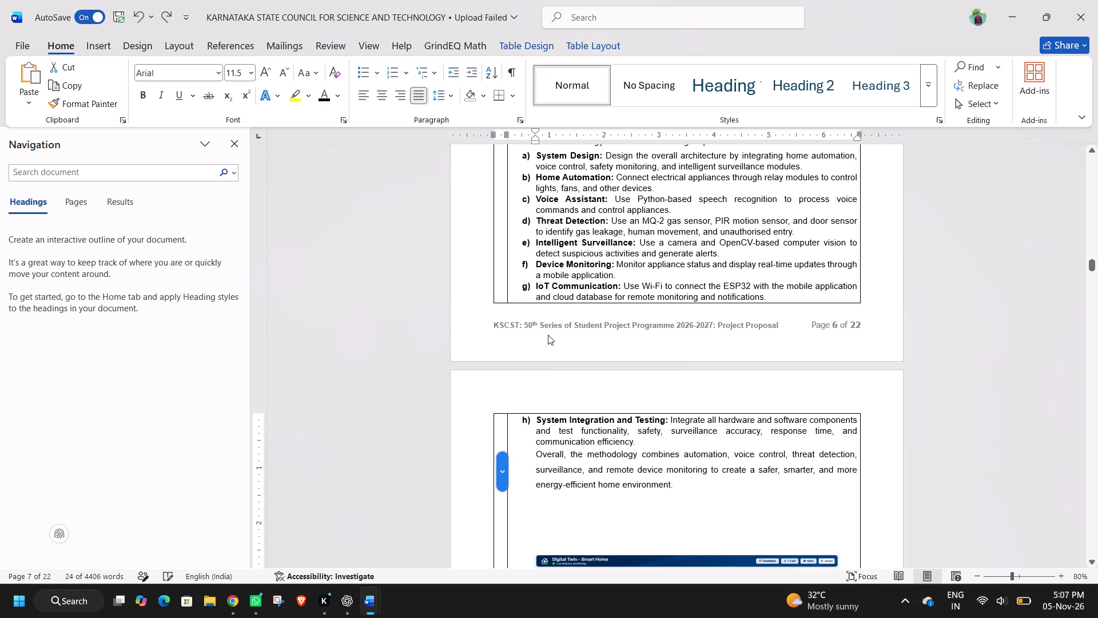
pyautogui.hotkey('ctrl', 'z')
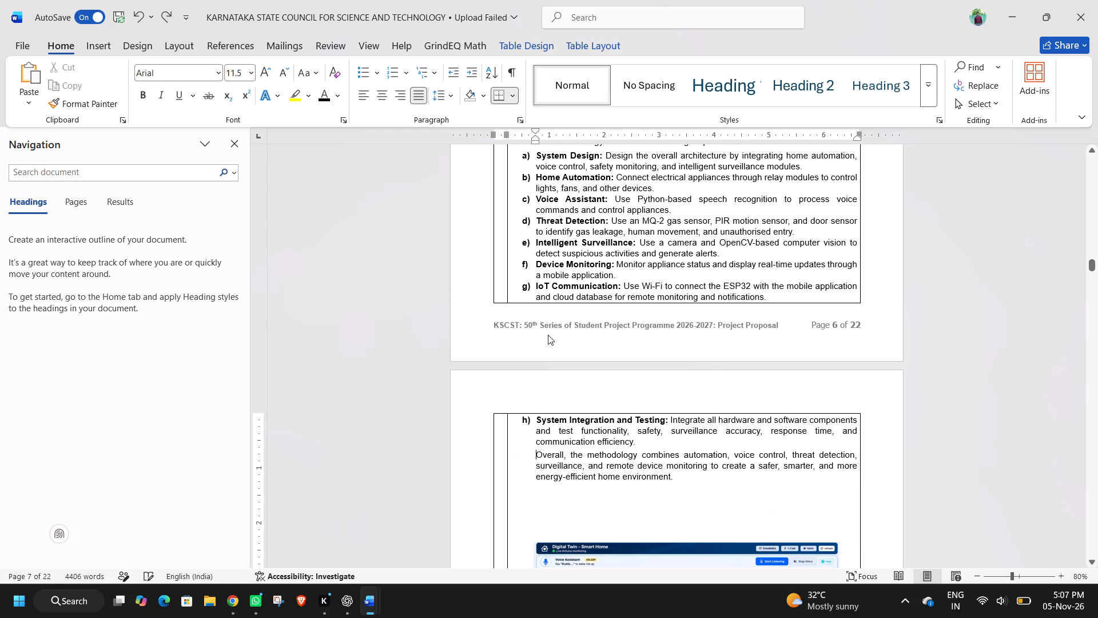
# Join the closing "Overall" paragraph to item h) and split it off again as an unlettered paragraph in the list's formatting.
pyautogui.press('BackSpace')
pyautogui.press('BackSpace')
pyautogui.press('BackSpace')
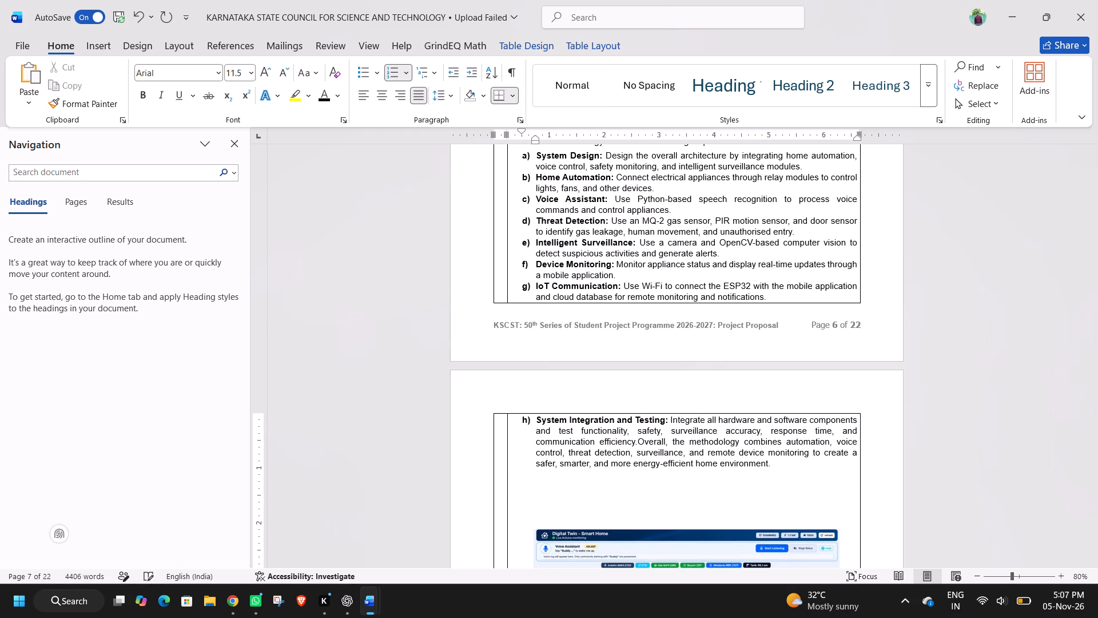
pyautogui.press('Return')
pyautogui.press('BackSpace')
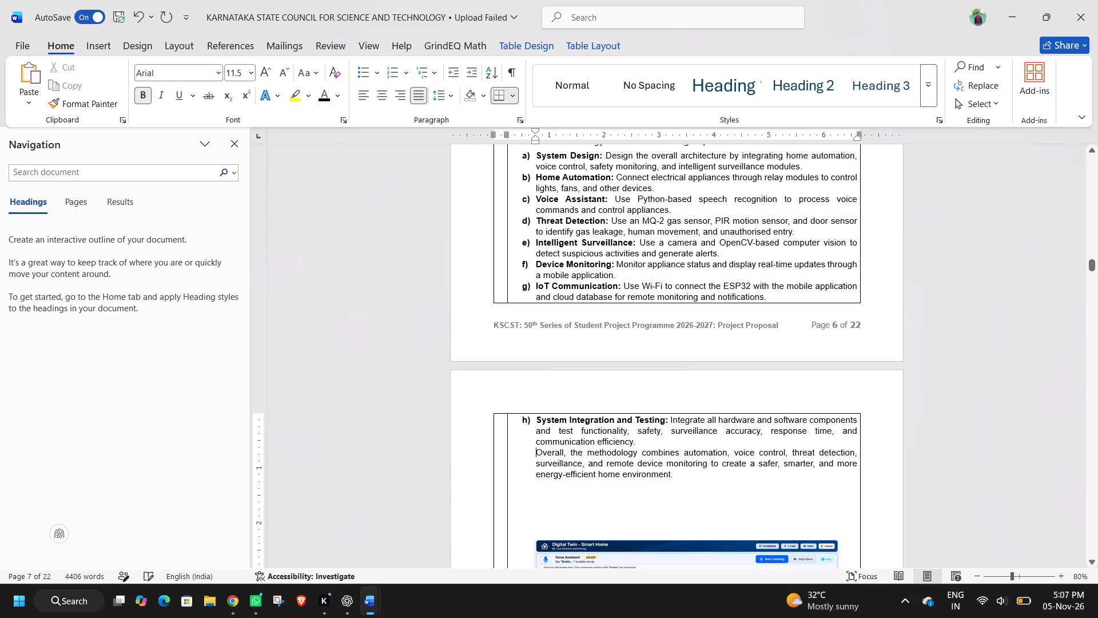
# Remove the space before the paragraphs from item a) through the closing "Overall, the methodology..." paragraph.
pyautogui.moveTo(684, 477); pyautogui.dragTo(531, 262)
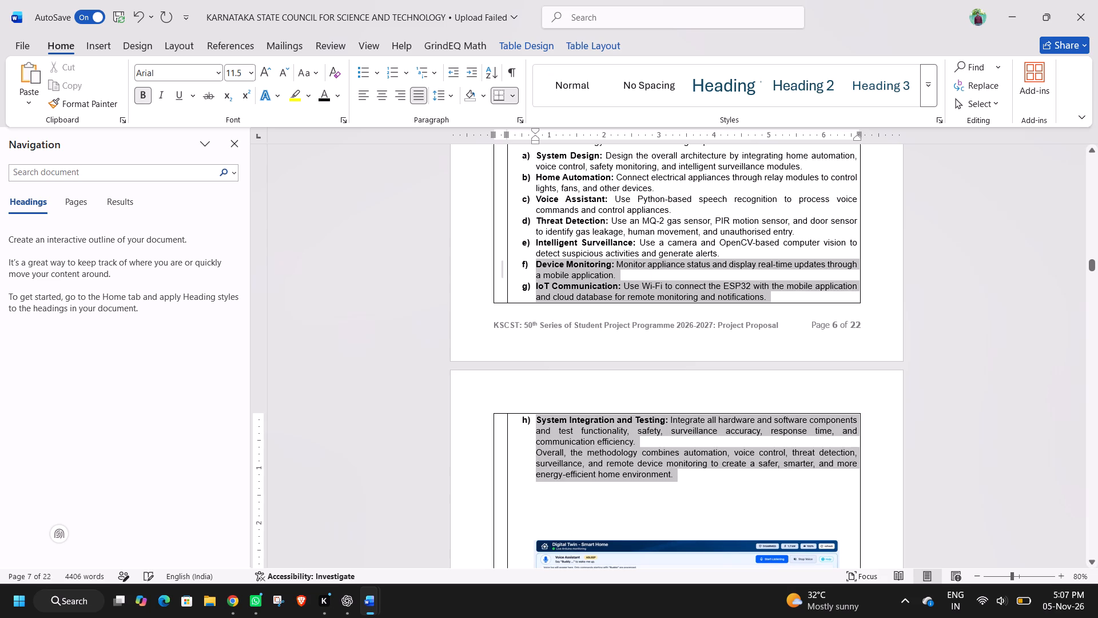
pyautogui.moveTo(531, 262); pyautogui.dragTo(544, 222)
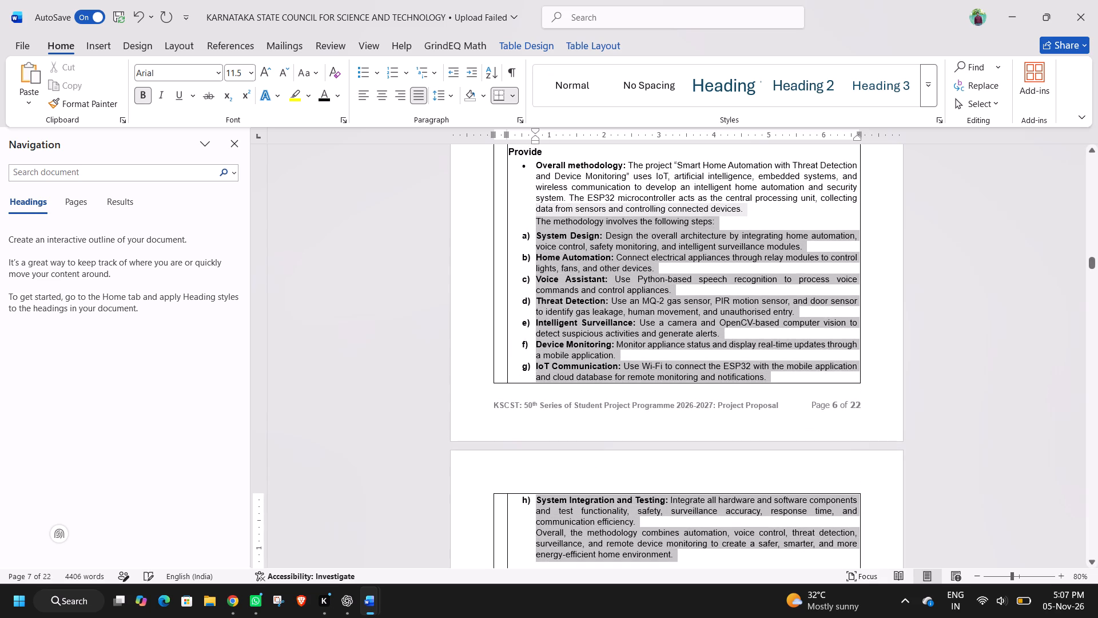
pyautogui.moveTo(544, 222); pyautogui.dragTo(544, 232)
pyautogui.moveTo(448, 94); pyautogui.dragTo(421, 132)
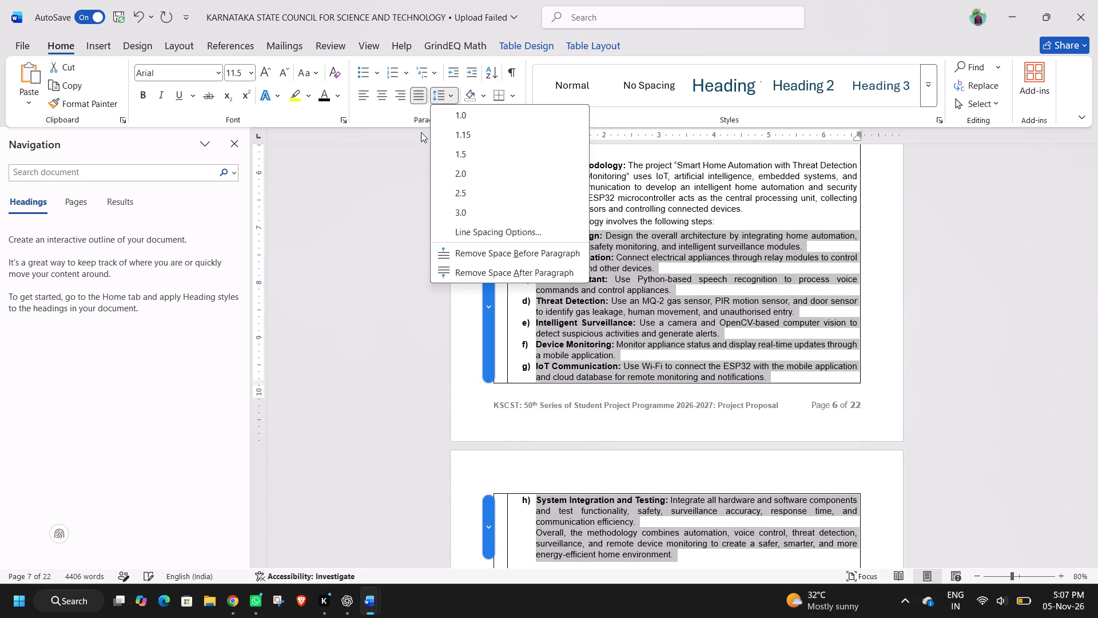
pyautogui.moveTo(421, 132); pyautogui.dragTo(449, 152)
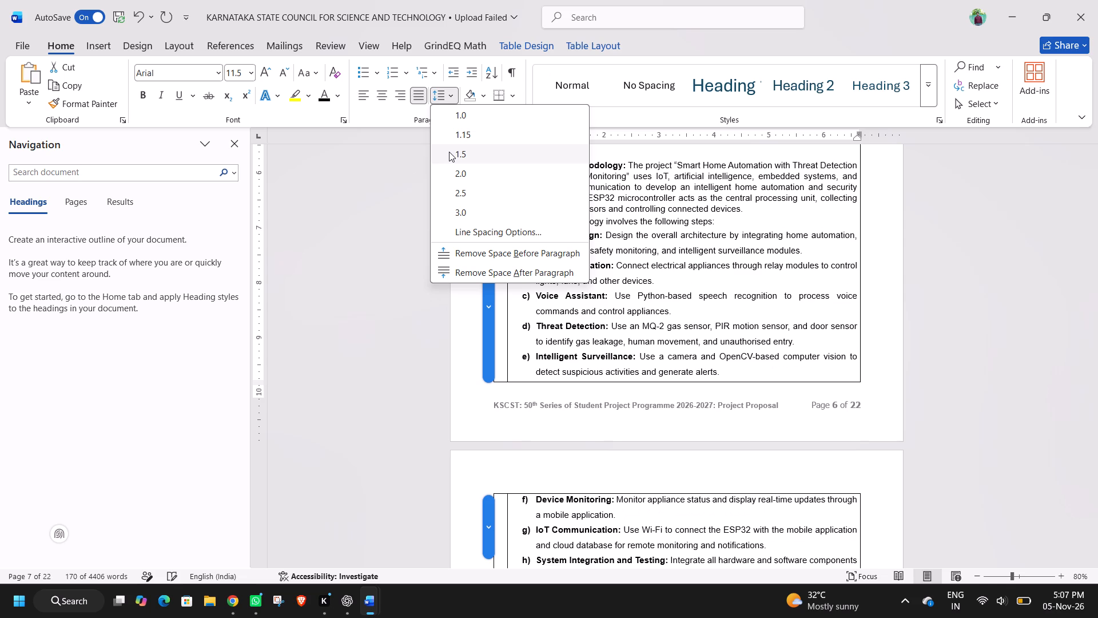
pyautogui.moveTo(449, 152); pyautogui.dragTo(463, 139)
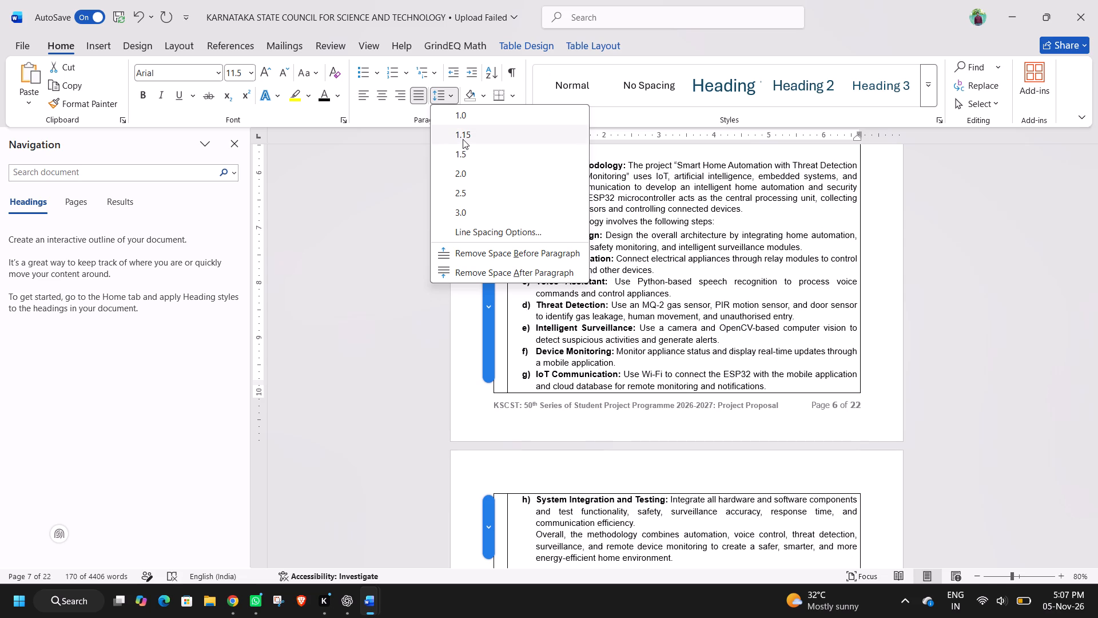
pyautogui.moveTo(463, 139); pyautogui.dragTo(467, 245)
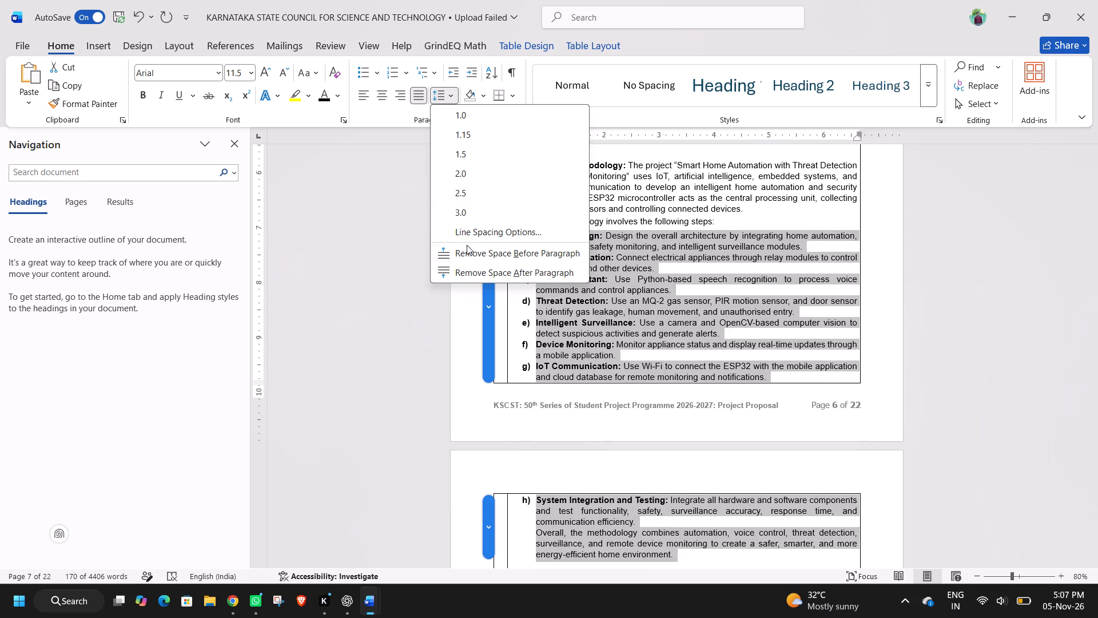
pyautogui.moveTo(467, 245); pyautogui.dragTo(467, 248)
pyautogui.click(467, 248)
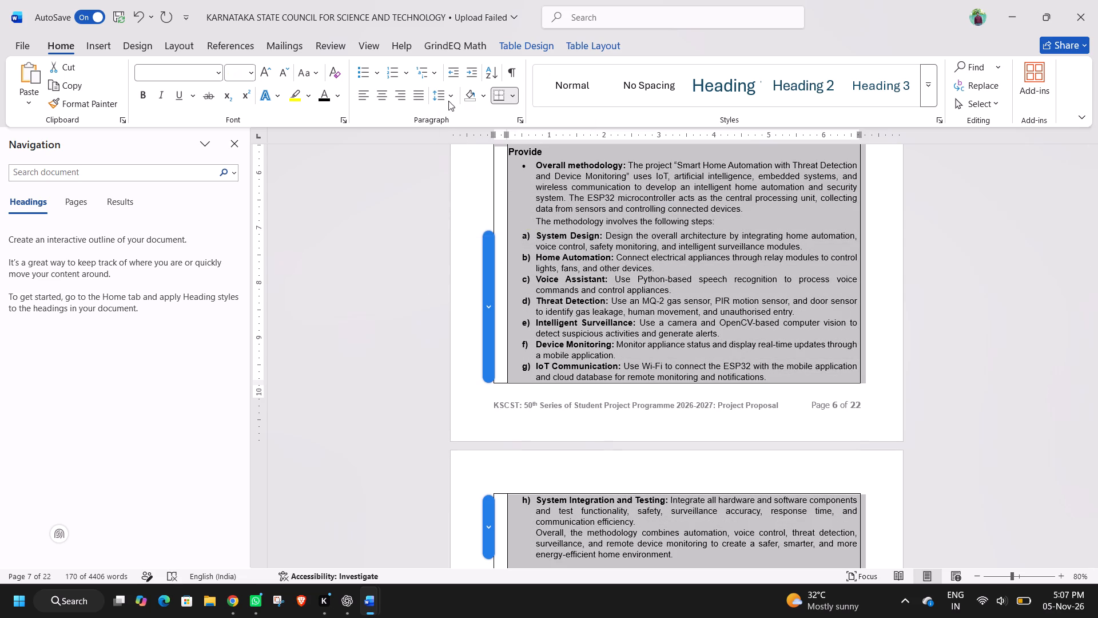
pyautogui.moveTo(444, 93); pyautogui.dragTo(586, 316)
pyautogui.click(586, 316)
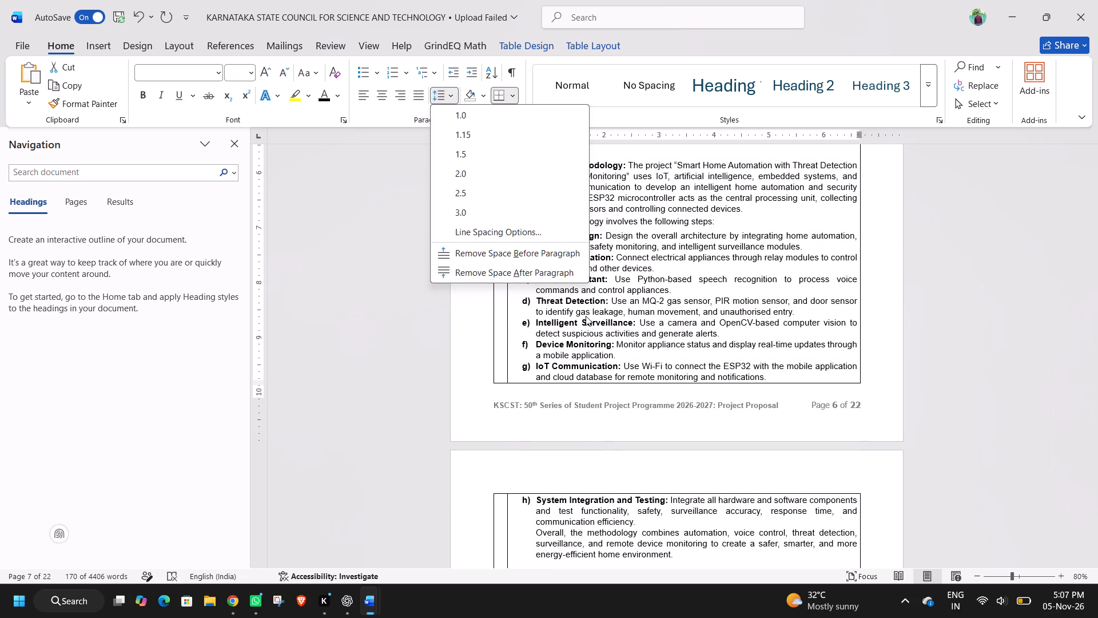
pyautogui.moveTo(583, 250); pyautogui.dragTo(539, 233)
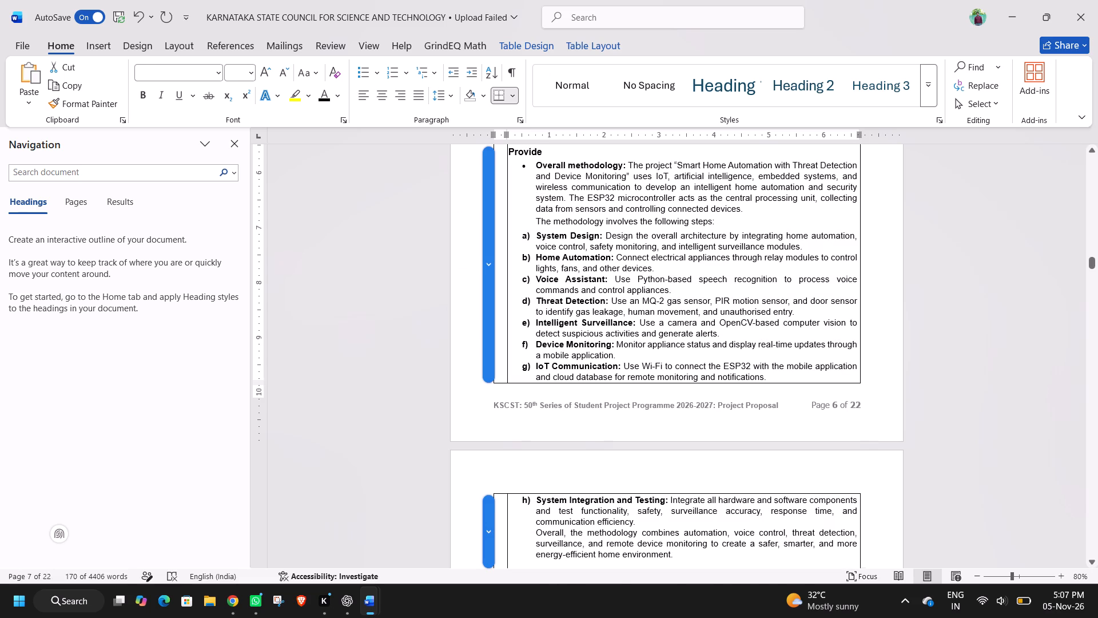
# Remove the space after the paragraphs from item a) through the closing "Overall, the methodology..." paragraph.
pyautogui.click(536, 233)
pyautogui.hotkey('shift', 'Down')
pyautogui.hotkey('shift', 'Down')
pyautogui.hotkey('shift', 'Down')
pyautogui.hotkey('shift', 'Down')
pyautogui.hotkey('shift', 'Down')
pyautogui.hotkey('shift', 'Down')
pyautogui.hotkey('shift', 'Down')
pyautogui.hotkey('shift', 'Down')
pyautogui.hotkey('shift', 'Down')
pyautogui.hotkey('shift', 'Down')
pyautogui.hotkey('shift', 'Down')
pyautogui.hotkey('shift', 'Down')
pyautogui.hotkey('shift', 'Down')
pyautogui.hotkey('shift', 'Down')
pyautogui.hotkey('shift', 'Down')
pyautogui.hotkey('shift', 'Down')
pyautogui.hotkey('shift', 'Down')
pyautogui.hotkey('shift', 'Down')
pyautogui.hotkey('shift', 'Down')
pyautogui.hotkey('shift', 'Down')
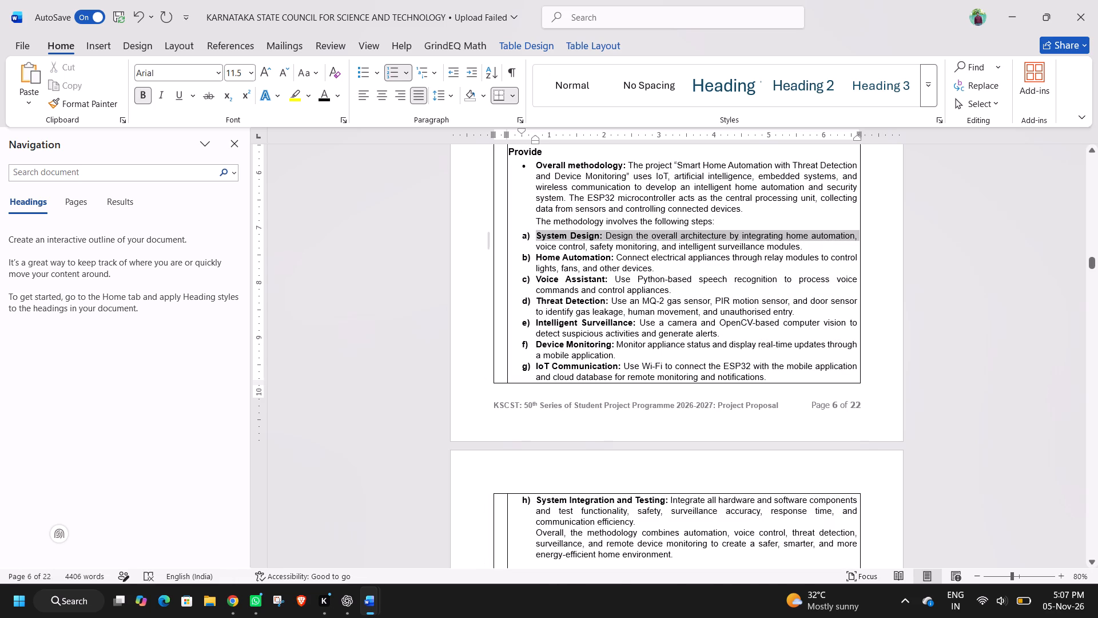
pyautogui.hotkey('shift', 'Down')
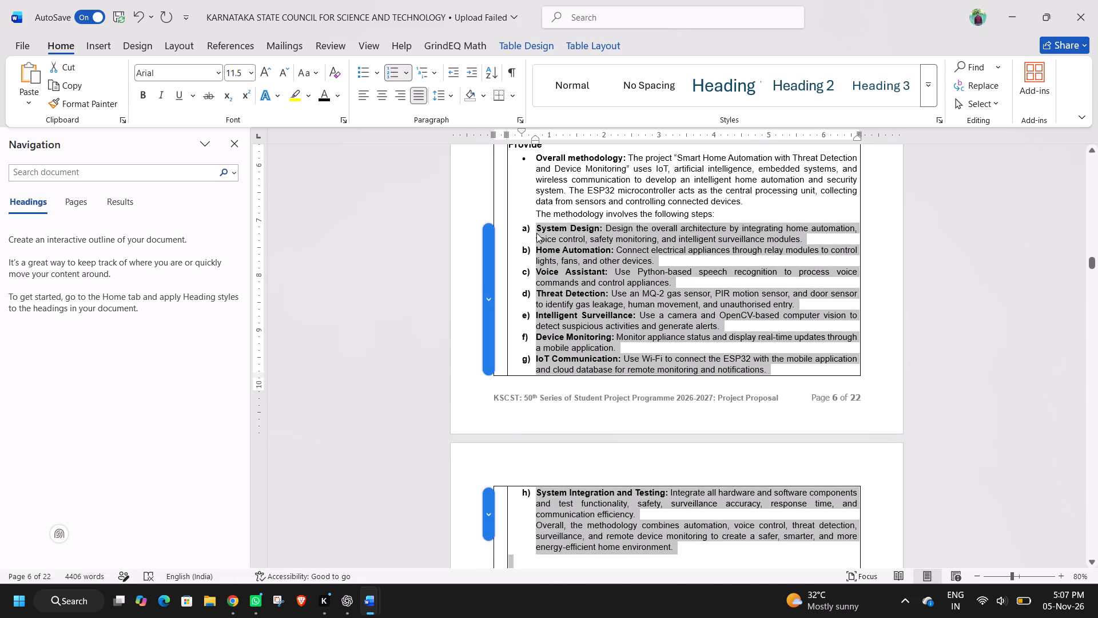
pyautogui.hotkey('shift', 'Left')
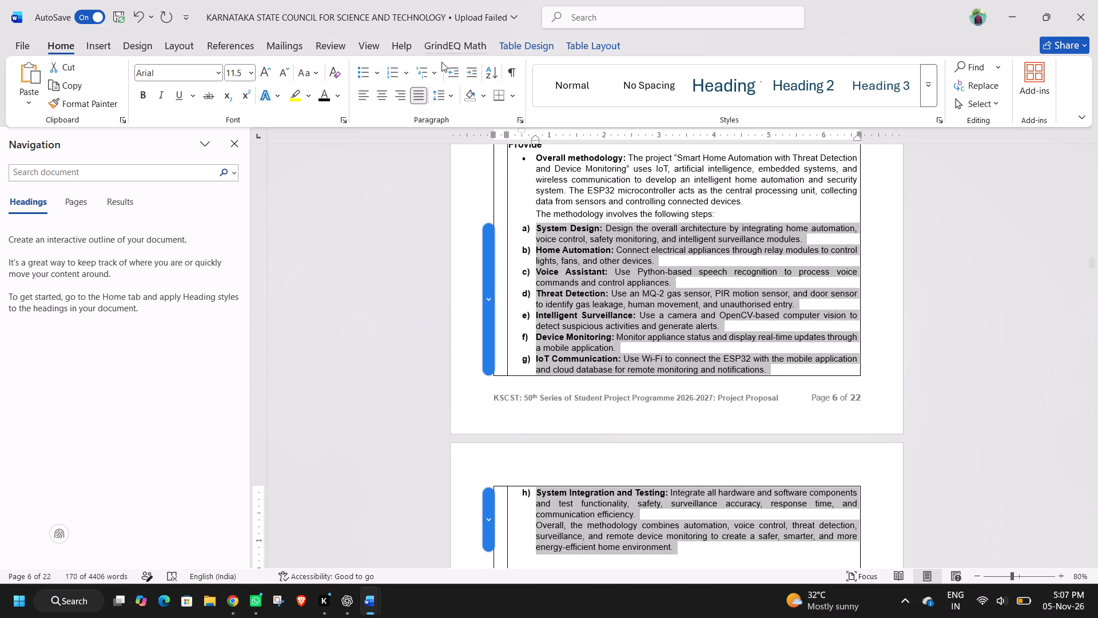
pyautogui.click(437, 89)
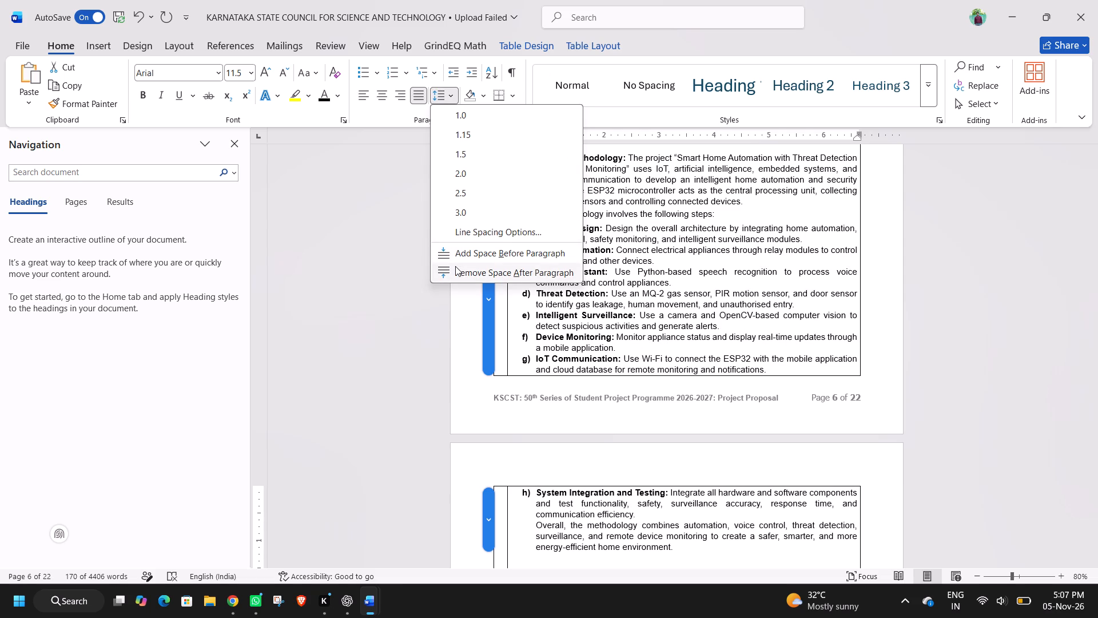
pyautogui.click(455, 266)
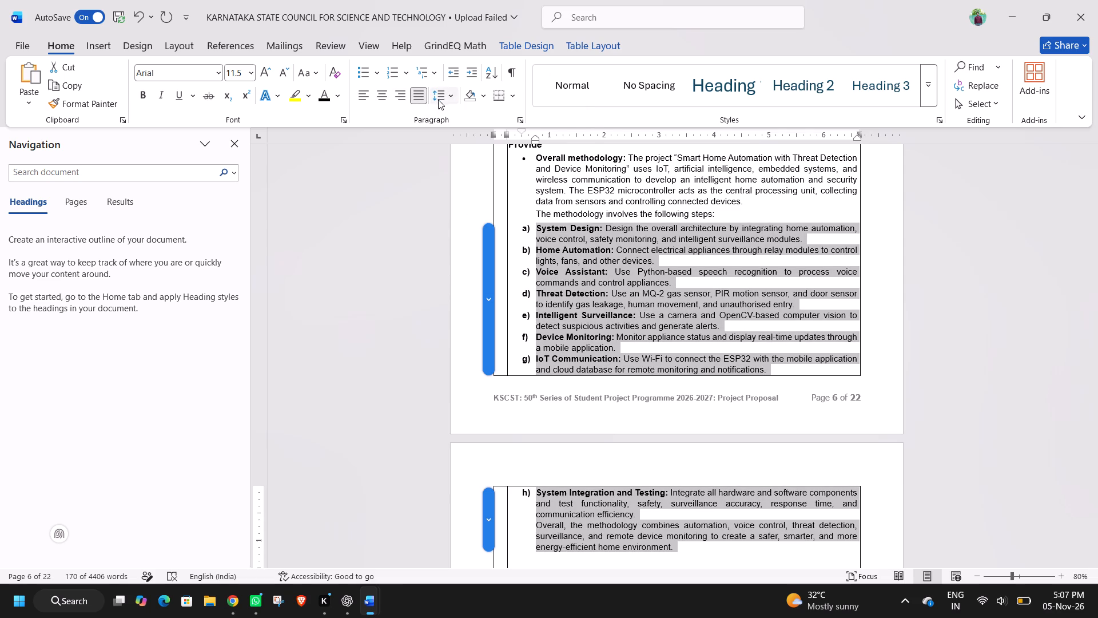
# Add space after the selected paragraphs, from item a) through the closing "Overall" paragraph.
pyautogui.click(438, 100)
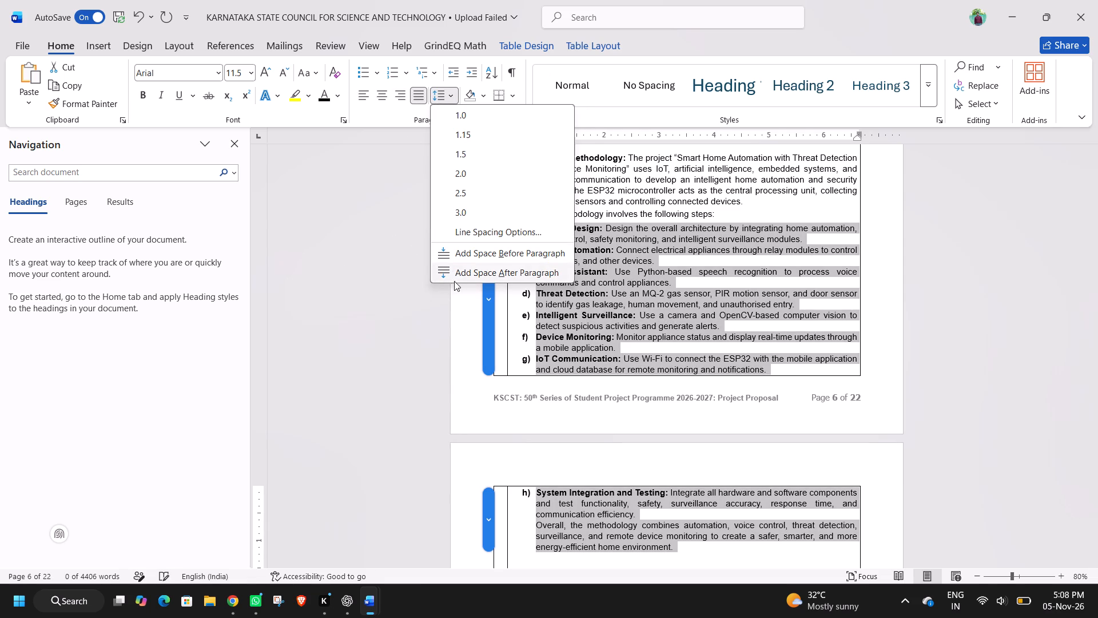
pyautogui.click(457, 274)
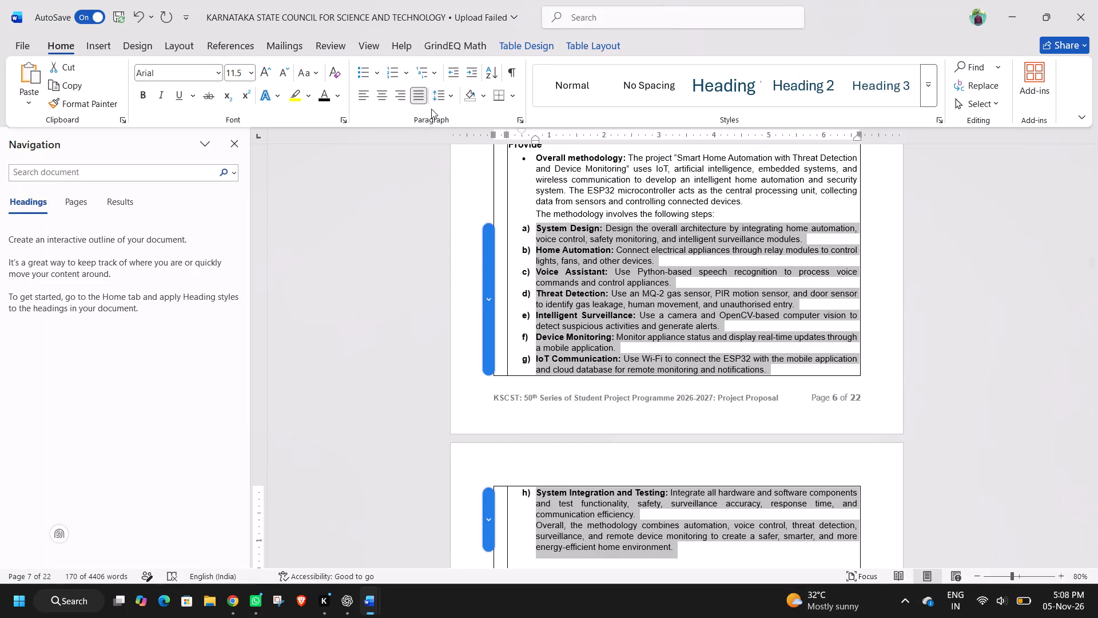
# Set the line spacing of items a) through h) and the closing "Overall" paragraph to 1.15.
pyautogui.click(447, 98)
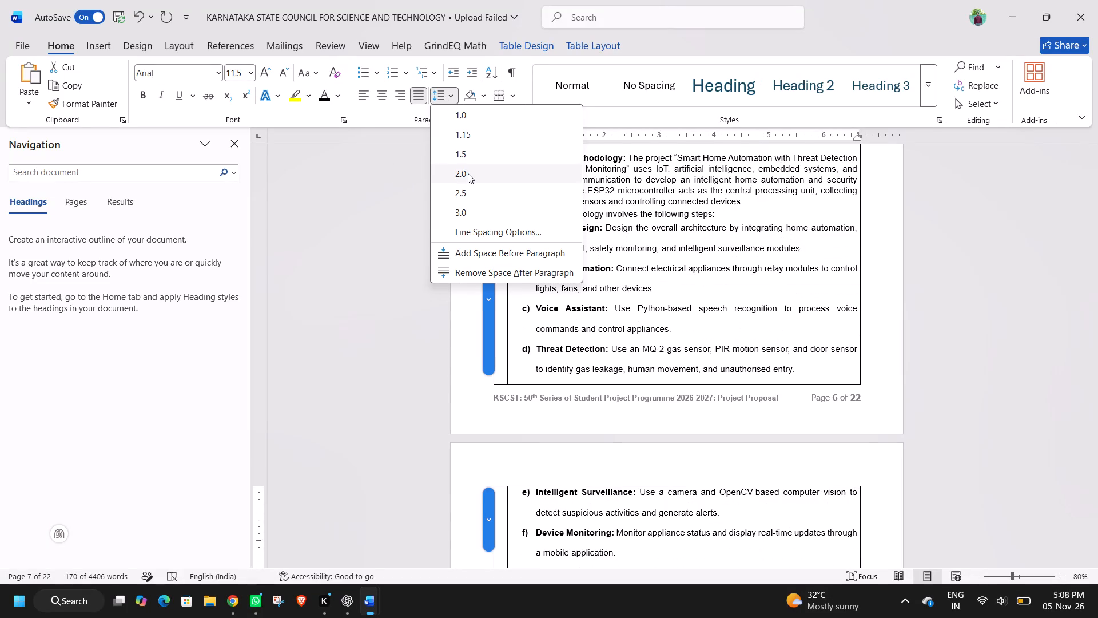
pyautogui.click(479, 142)
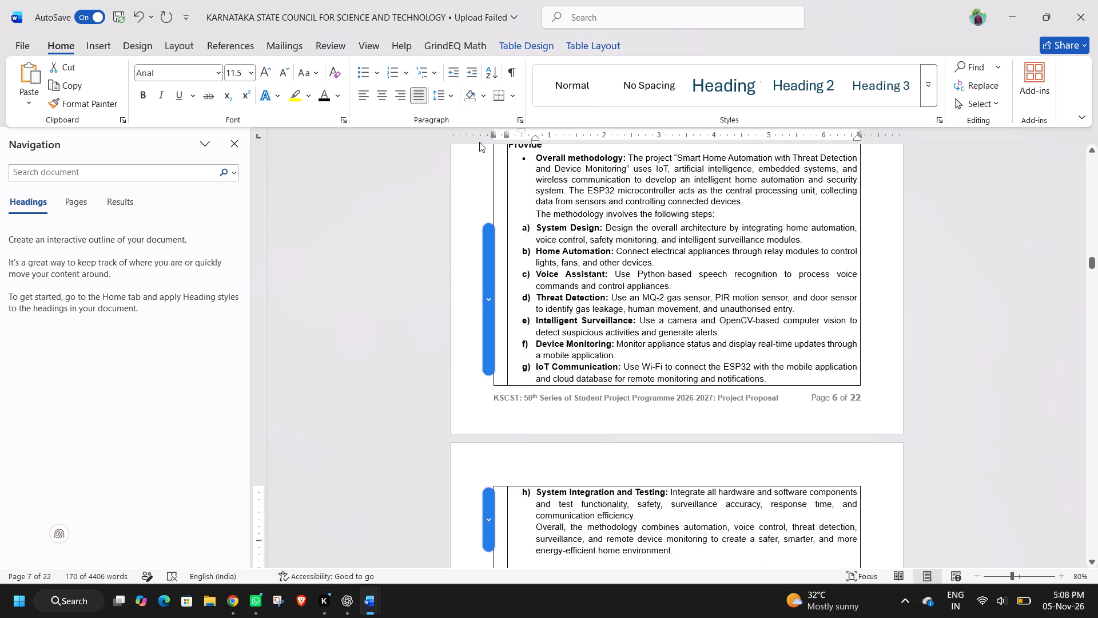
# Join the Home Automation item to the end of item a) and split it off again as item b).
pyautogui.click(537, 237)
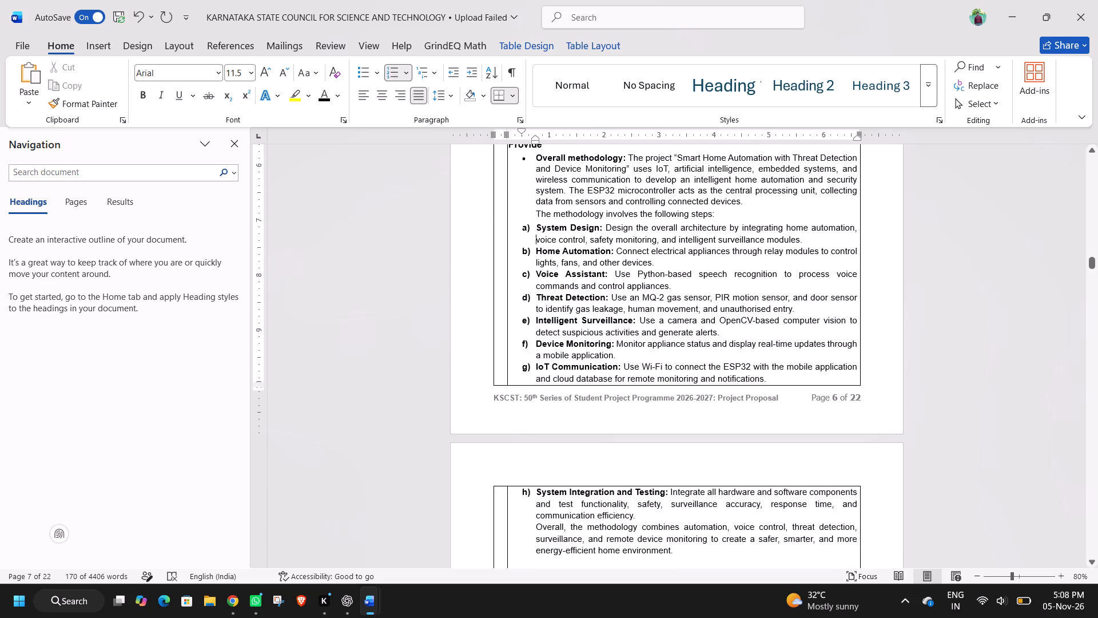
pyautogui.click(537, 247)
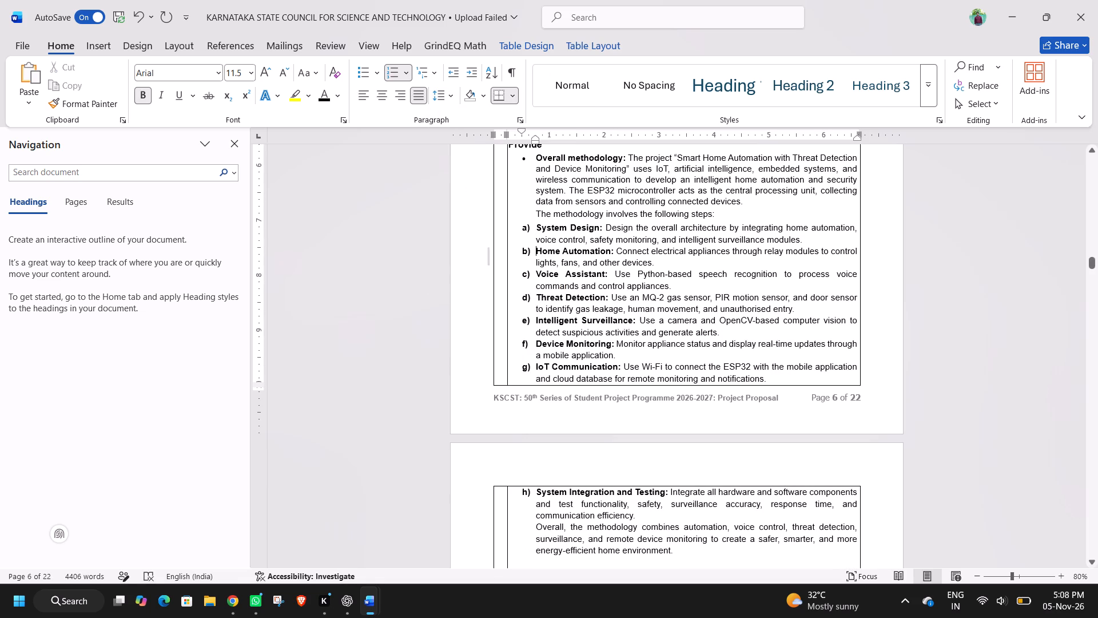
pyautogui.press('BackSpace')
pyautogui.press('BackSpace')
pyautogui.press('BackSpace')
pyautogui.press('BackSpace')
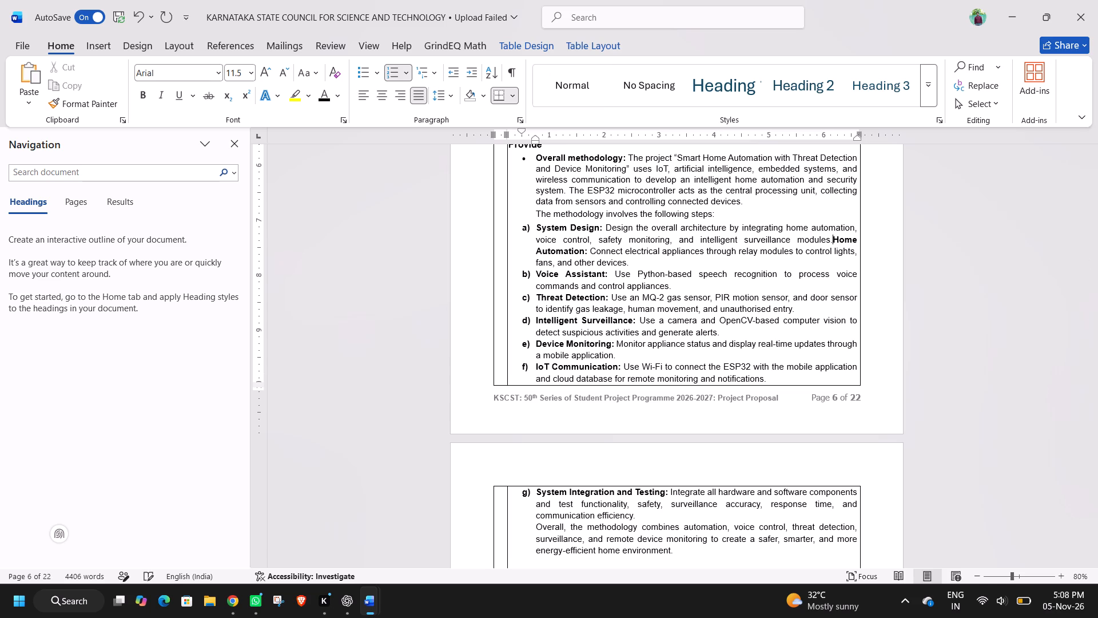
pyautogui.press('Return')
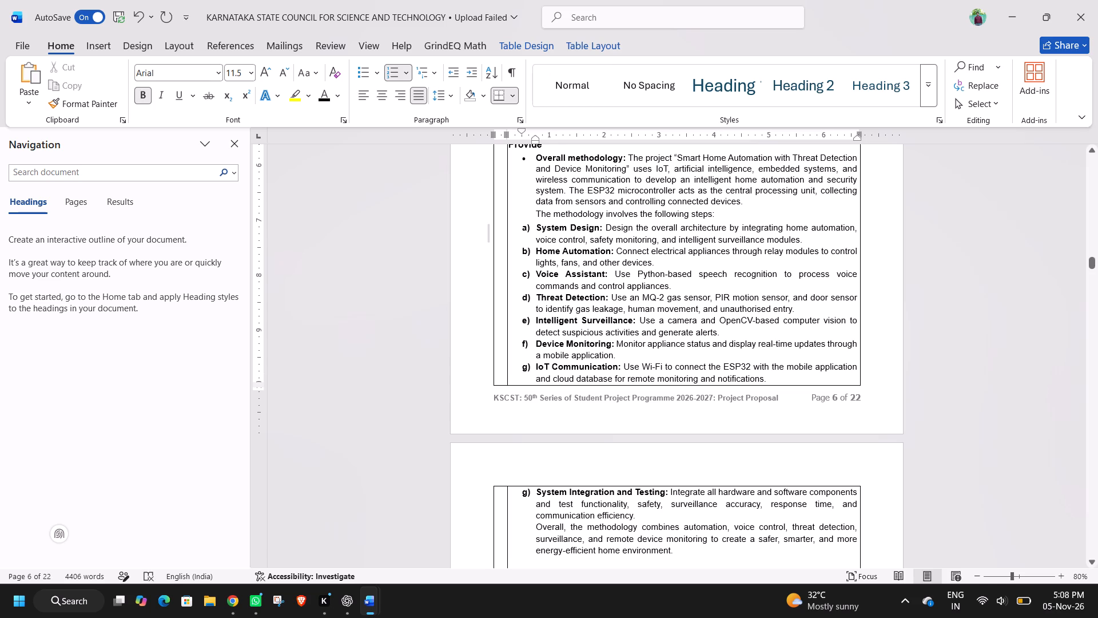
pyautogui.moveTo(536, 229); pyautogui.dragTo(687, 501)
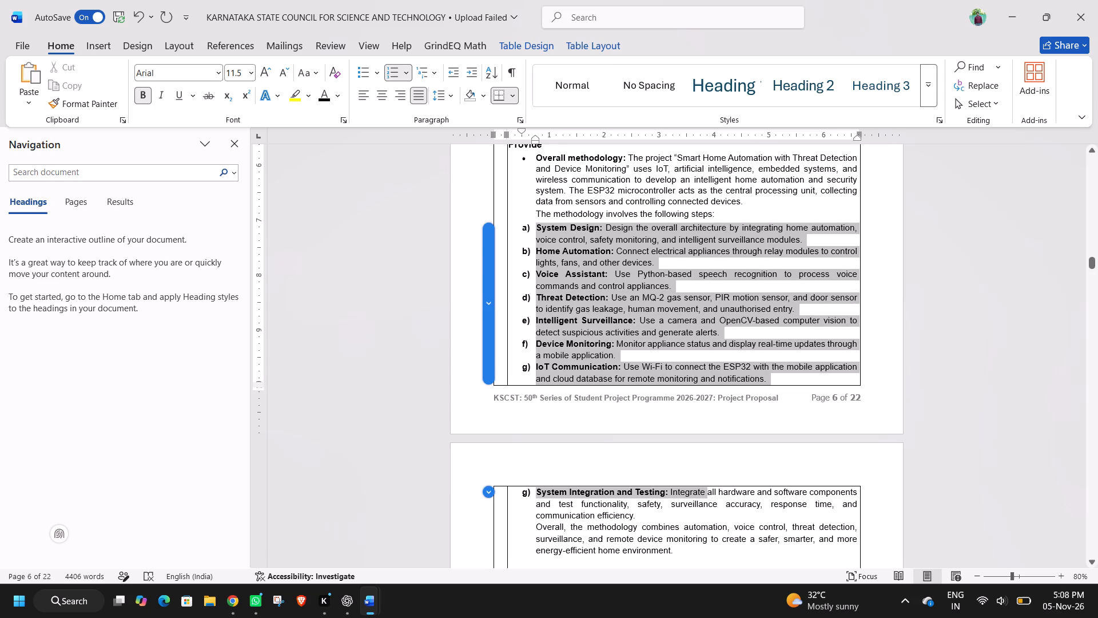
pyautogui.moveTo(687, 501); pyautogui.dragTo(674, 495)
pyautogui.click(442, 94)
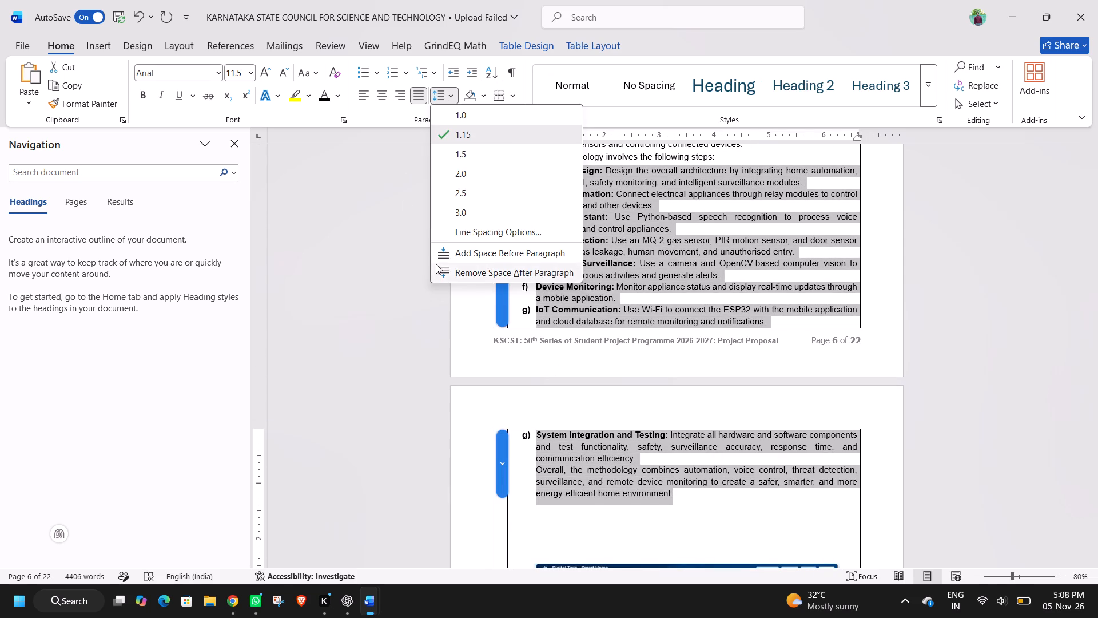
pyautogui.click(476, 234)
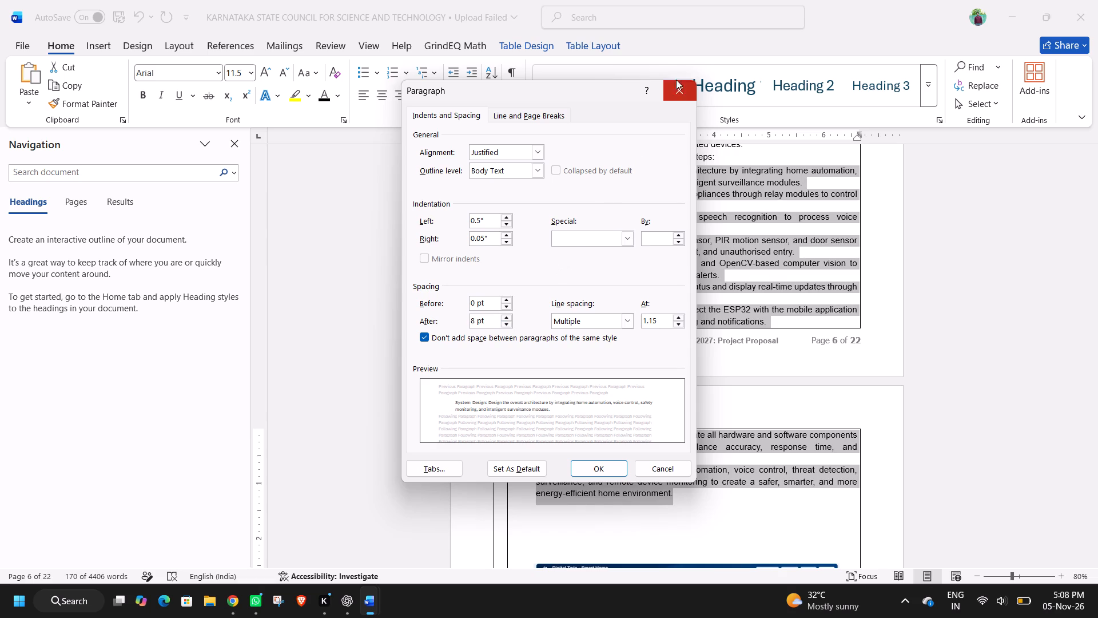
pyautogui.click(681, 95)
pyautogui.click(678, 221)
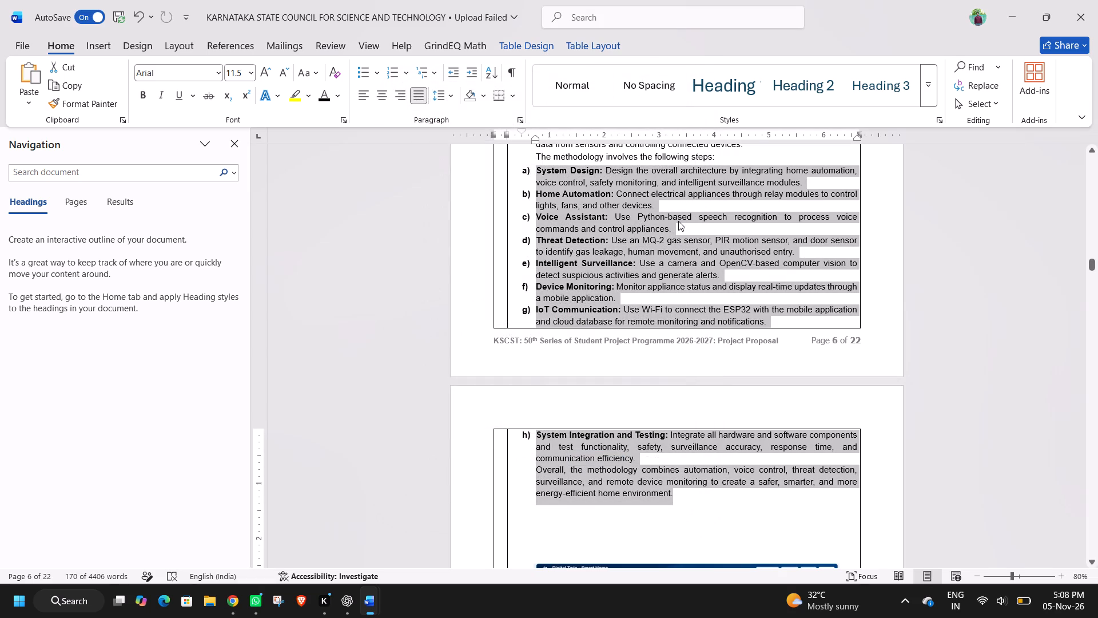
# Insert an unlettered blank line between item h) and the closing "Overall, the methodology..." paragraph.
pyautogui.scroll(1, 678, 221)
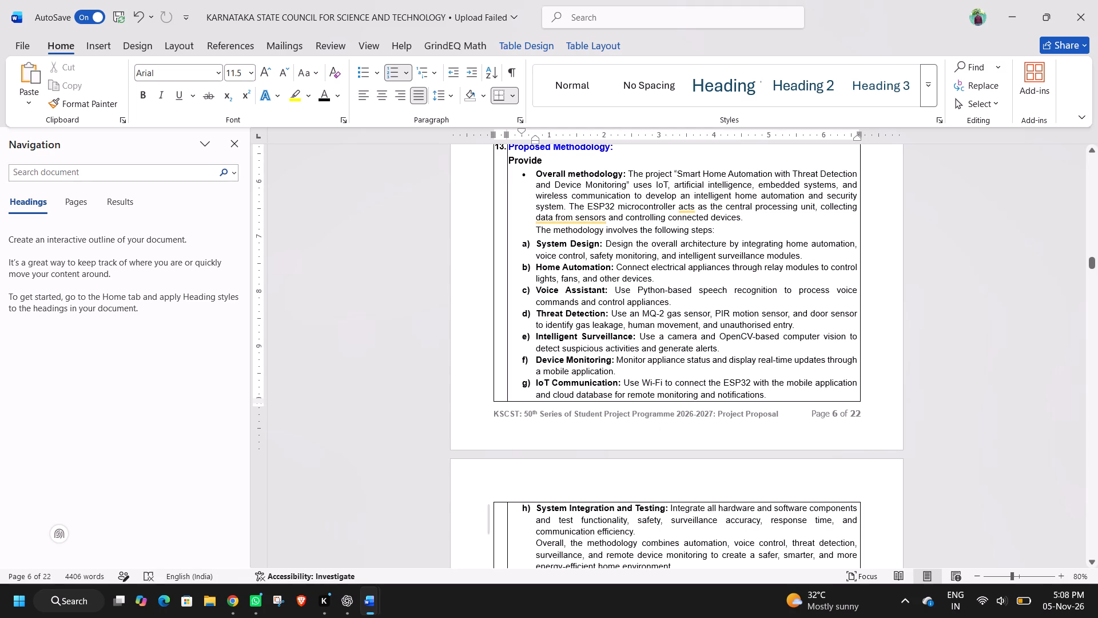
pyautogui.click(657, 537)
pyautogui.press('Return')
pyautogui.press('BackSpace')
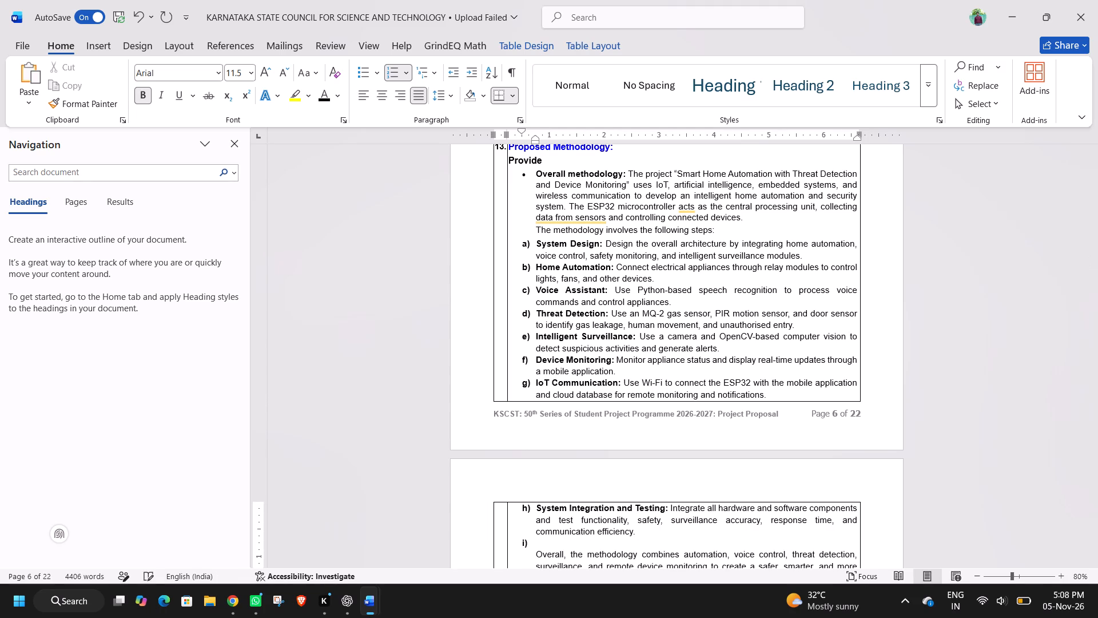
pyautogui.click(451, 91)
pyautogui.click(591, 538)
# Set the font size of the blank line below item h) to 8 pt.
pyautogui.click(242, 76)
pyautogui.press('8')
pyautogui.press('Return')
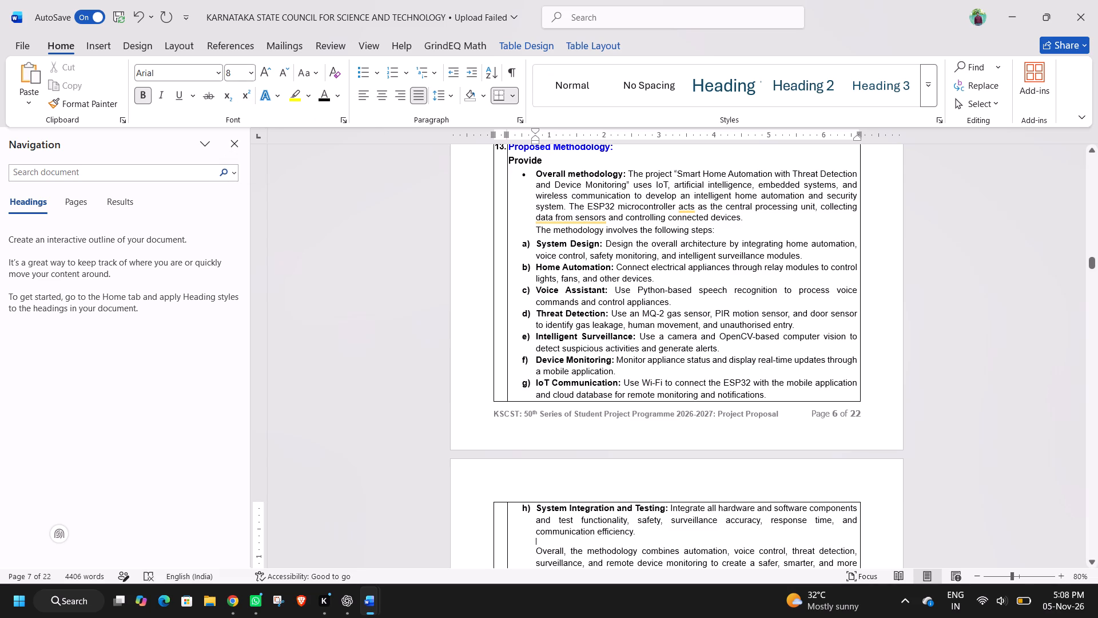
# Set the font size of the blank line below item h) to 5 pt.
pyautogui.click(235, 72)
pyautogui.press('5')
pyautogui.press('Return')
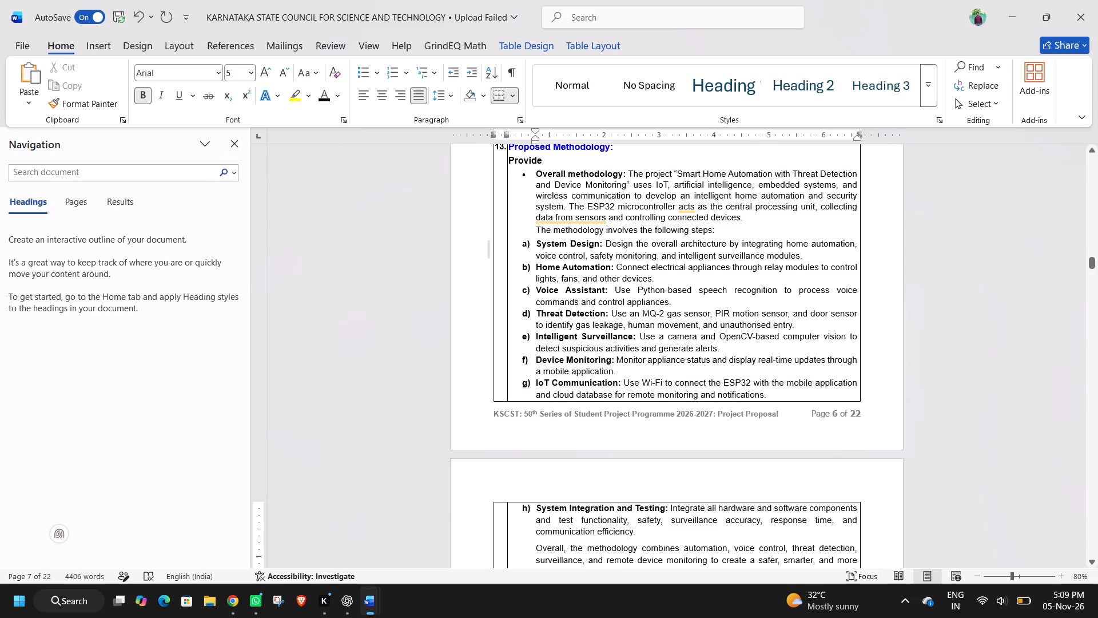
# Insert a blank line at 5 pt font size between "The methodology involves the following steps:" and item a).
pyautogui.click(721, 231)
pyautogui.press('Return')
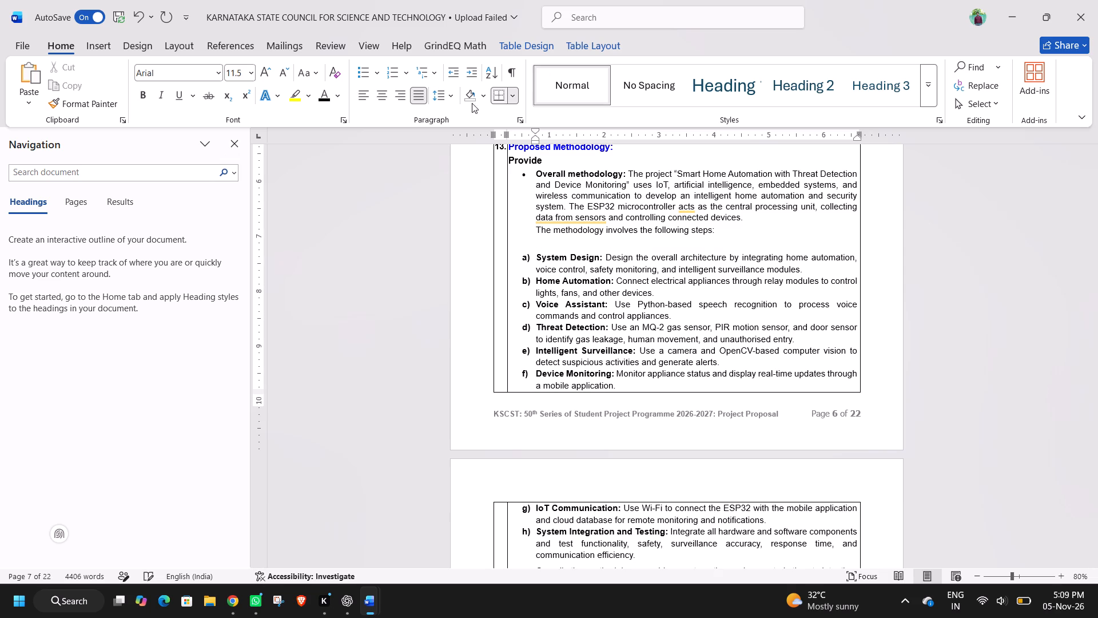
pyautogui.click(233, 76)
pyautogui.press('5')
pyautogui.press('Return')
# Insert an unbulleted blank line at 5 pt font size between the "Overall methodology" bullet paragraph and "The methodology involves the following steps:".
pyautogui.click(755, 217)
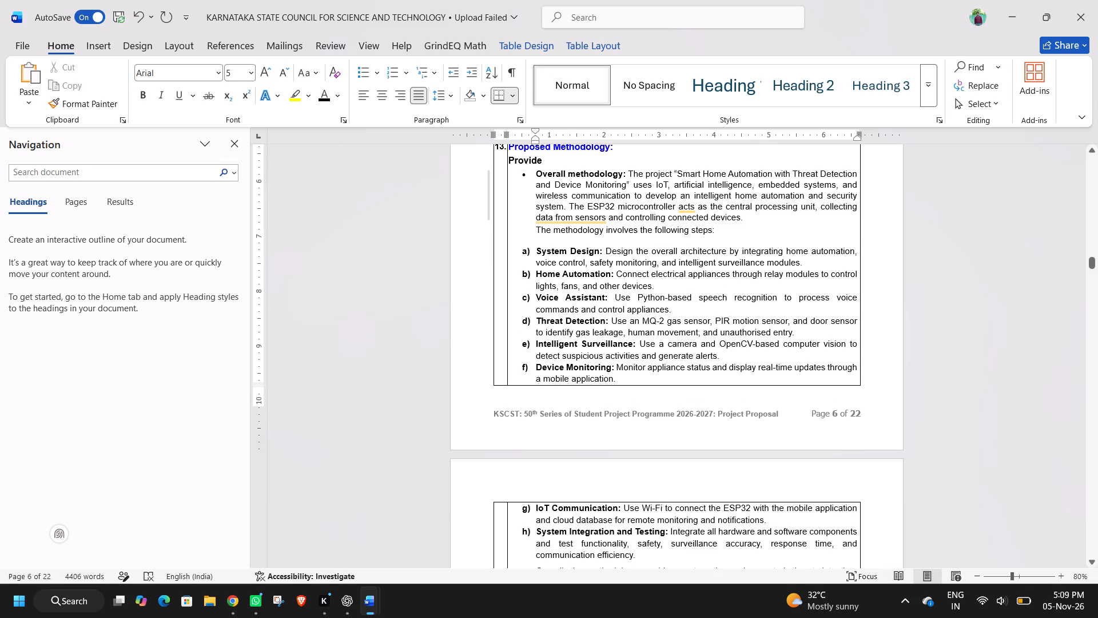
pyautogui.press('Return')
pyautogui.press('BackSpace')
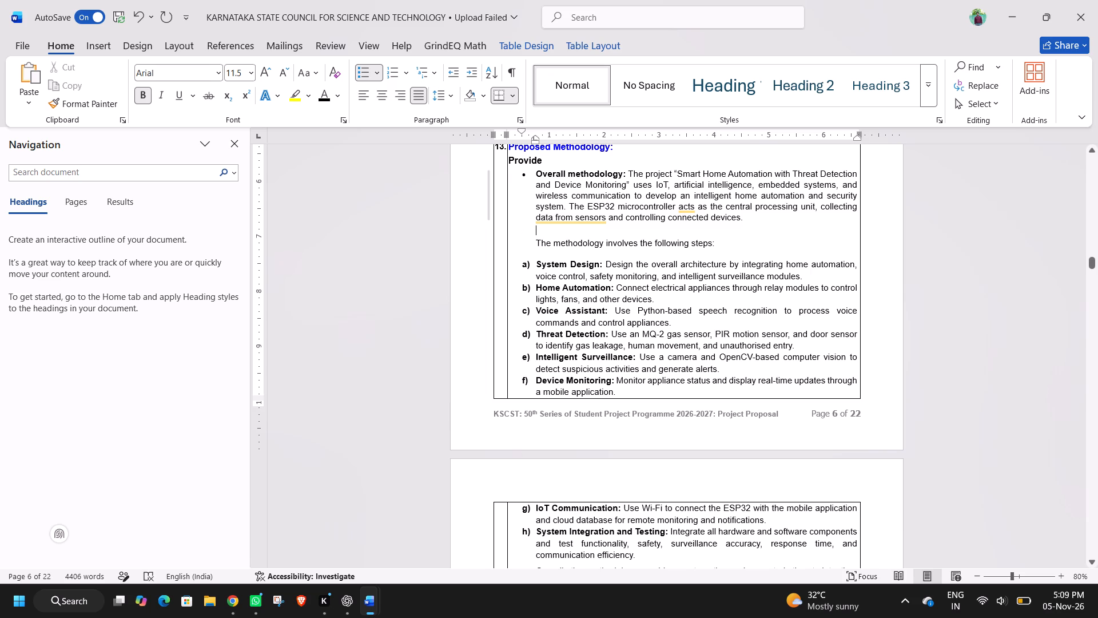
pyautogui.click(232, 73)
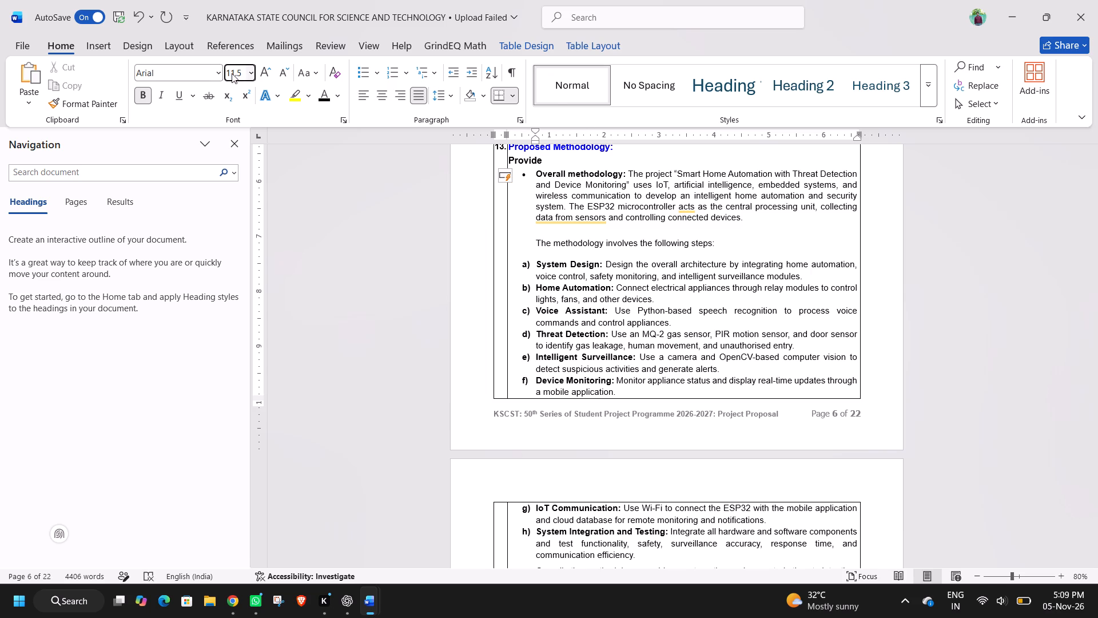
pyautogui.press('5')
pyautogui.press('Return')
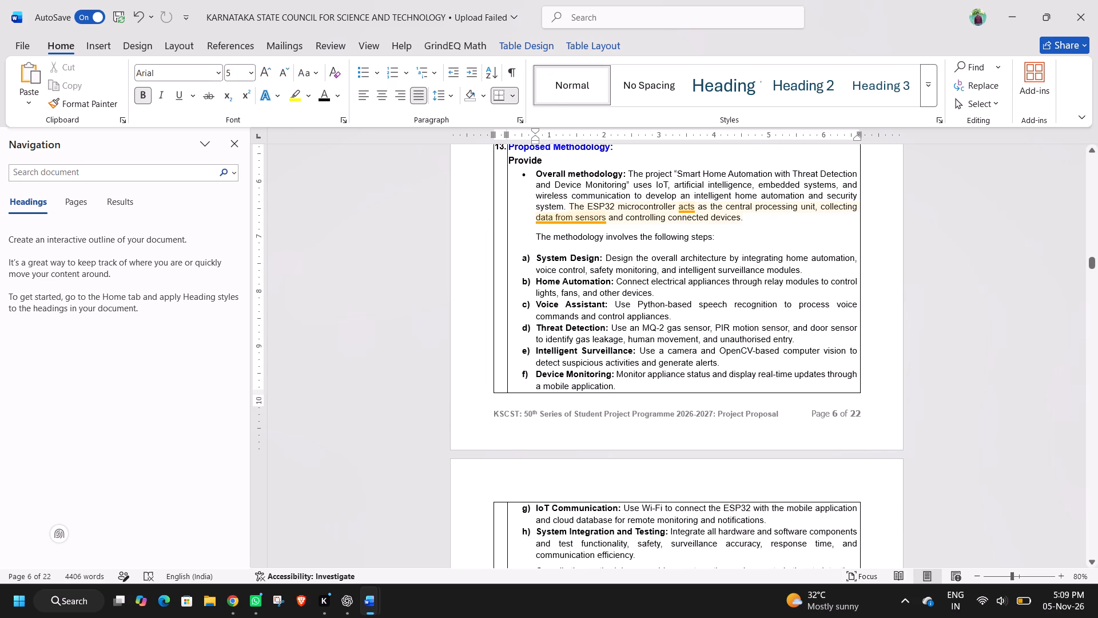
# Remove the space before the 5 pt blank line that sits above item a).
pyautogui.click(855, 387)
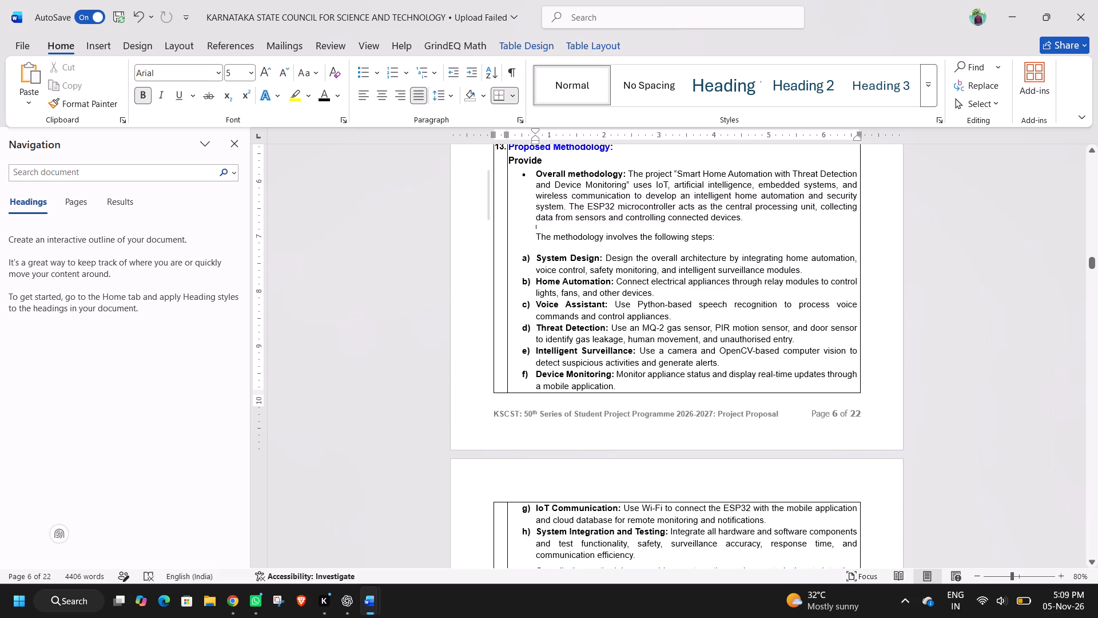
pyautogui.click(565, 244)
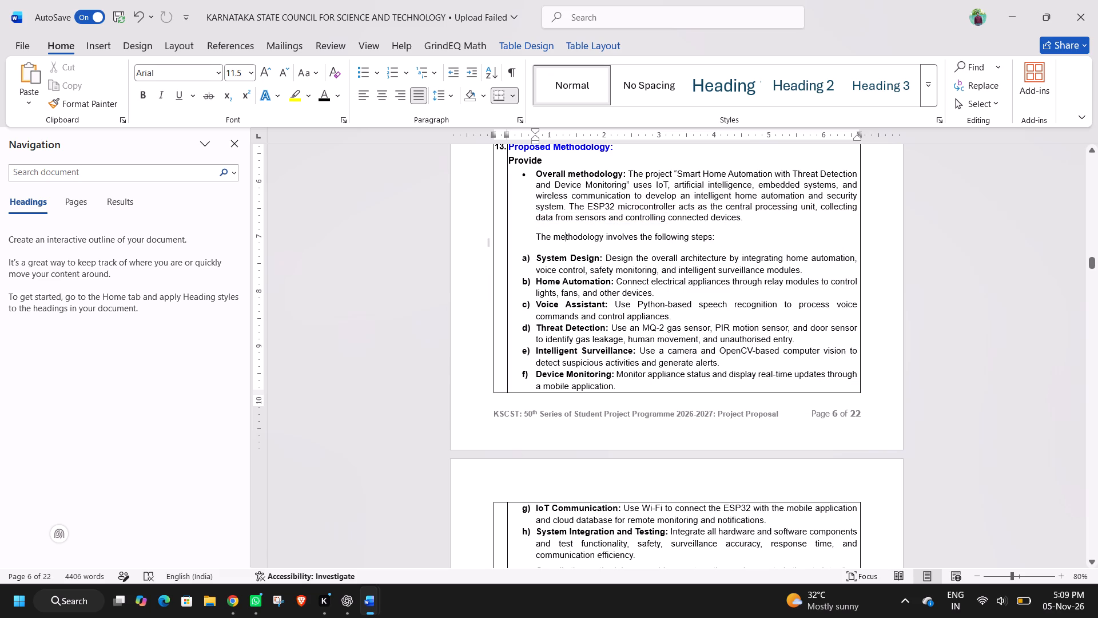
pyautogui.click(562, 247)
pyautogui.click(440, 100)
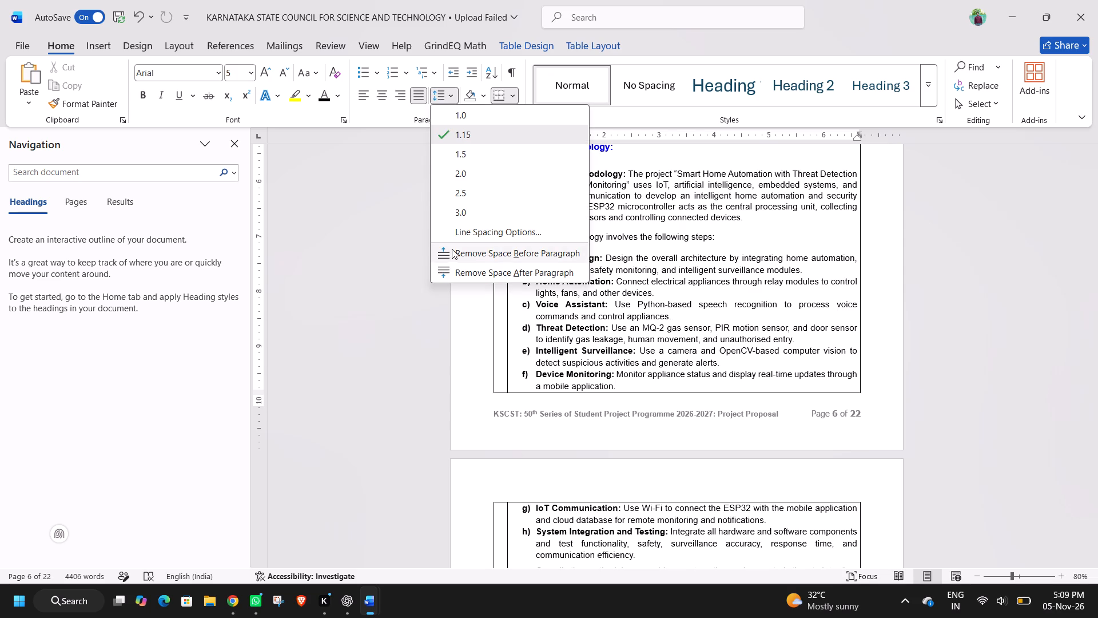
pyautogui.click(452, 249)
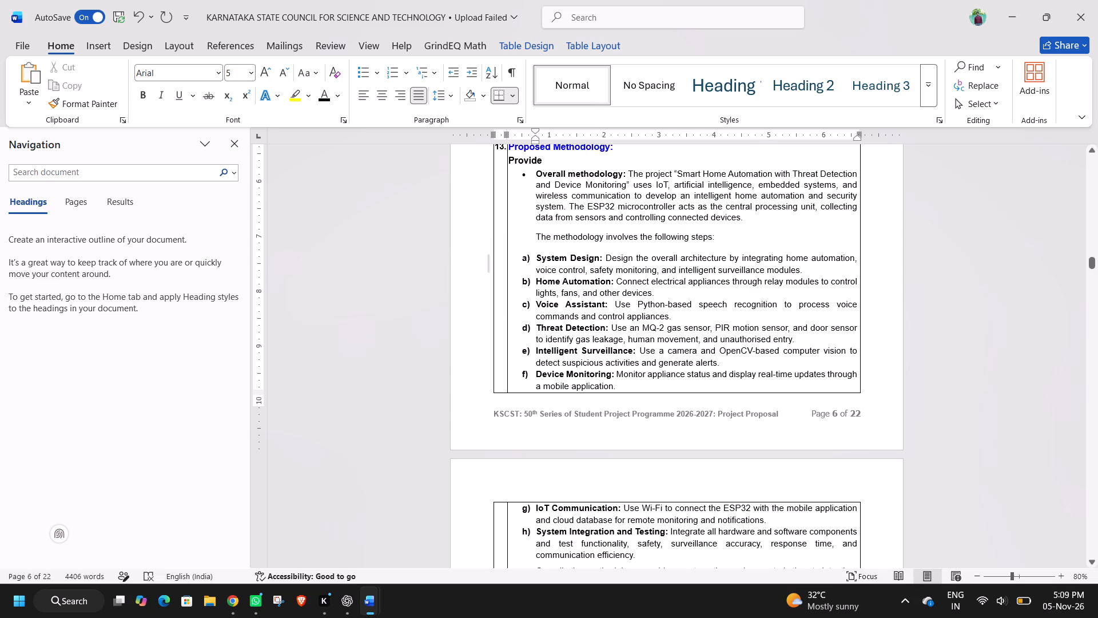
# Remove the paragraph space after and before the line "The methodology involves the following steps:".
pyautogui.click(441, 91)
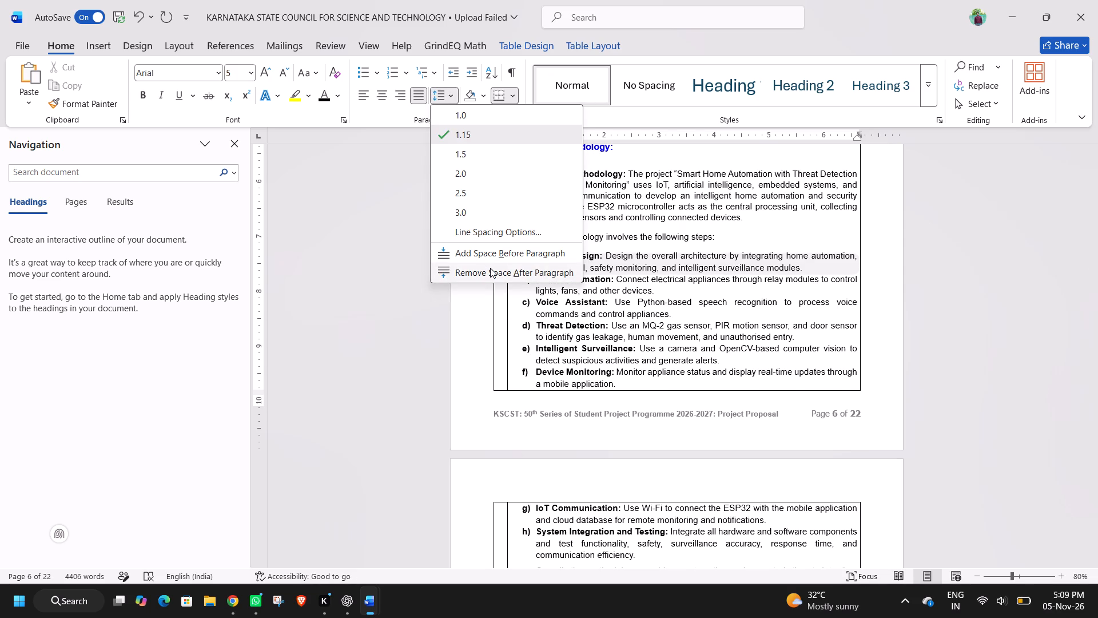
pyautogui.click(567, 235)
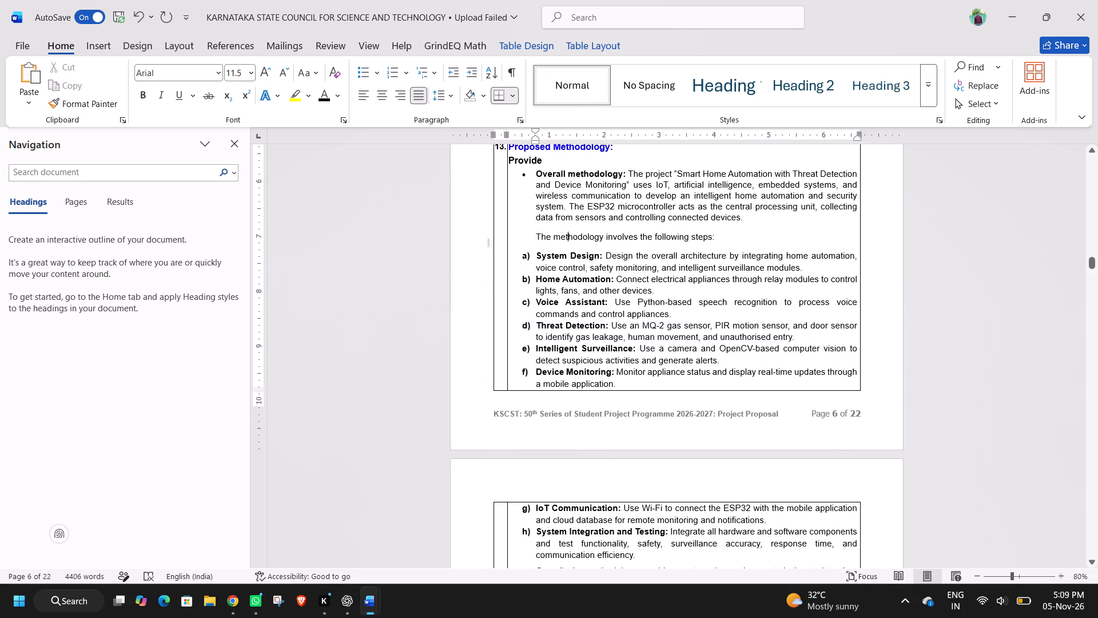
pyautogui.moveTo(451, 92); pyautogui.dragTo(462, 274)
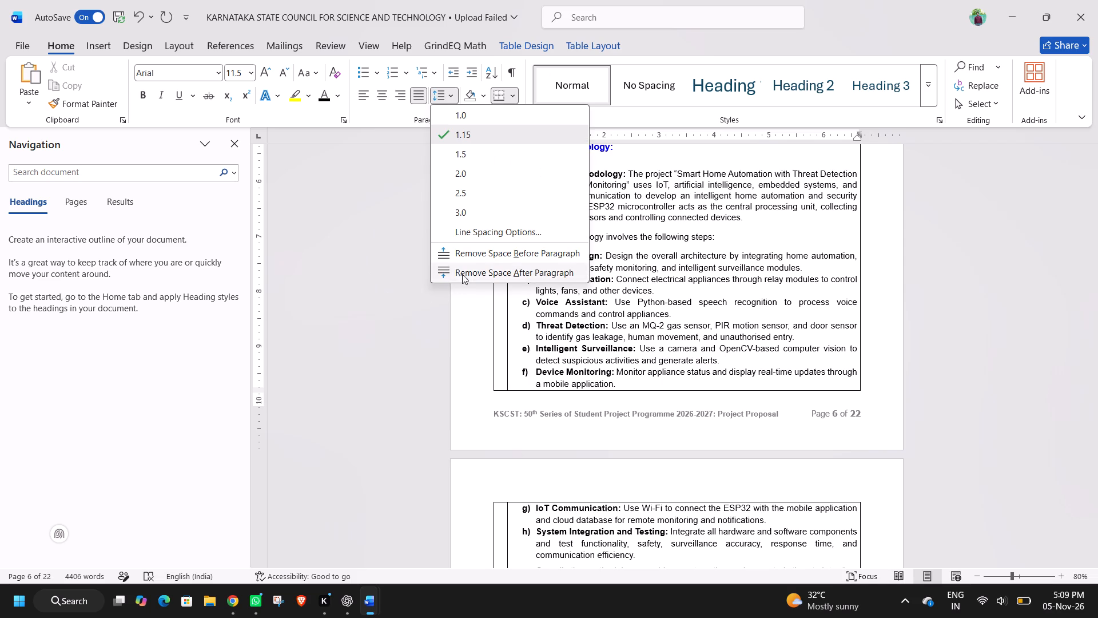
pyautogui.moveTo(462, 274); pyautogui.dragTo(469, 269)
pyautogui.click(469, 269)
pyautogui.click(447, 101)
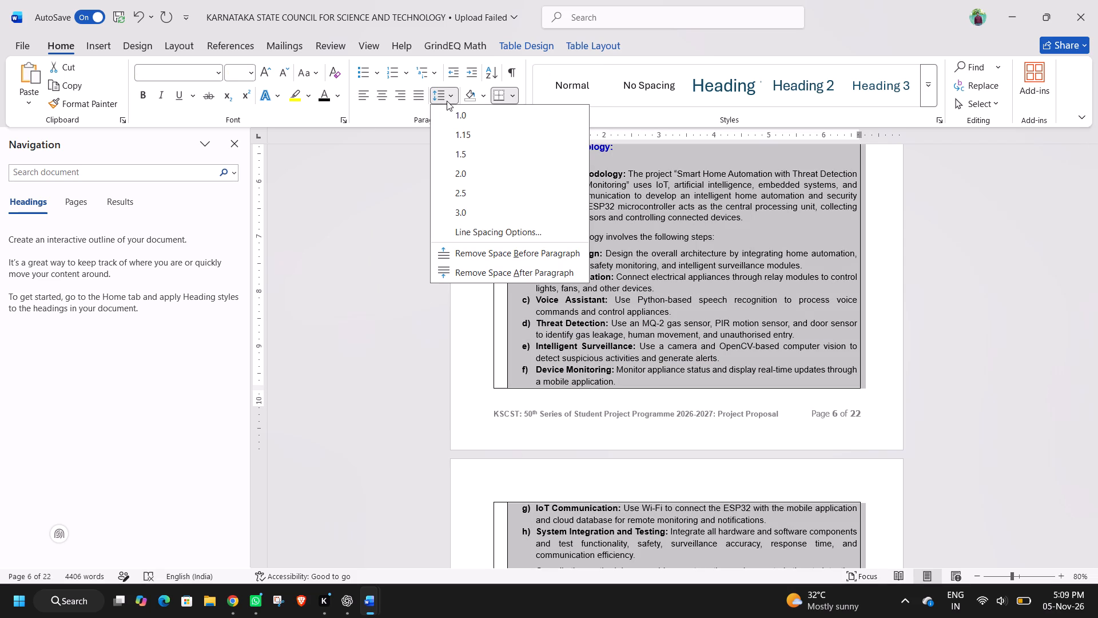
pyautogui.click(701, 243)
pyautogui.click(673, 242)
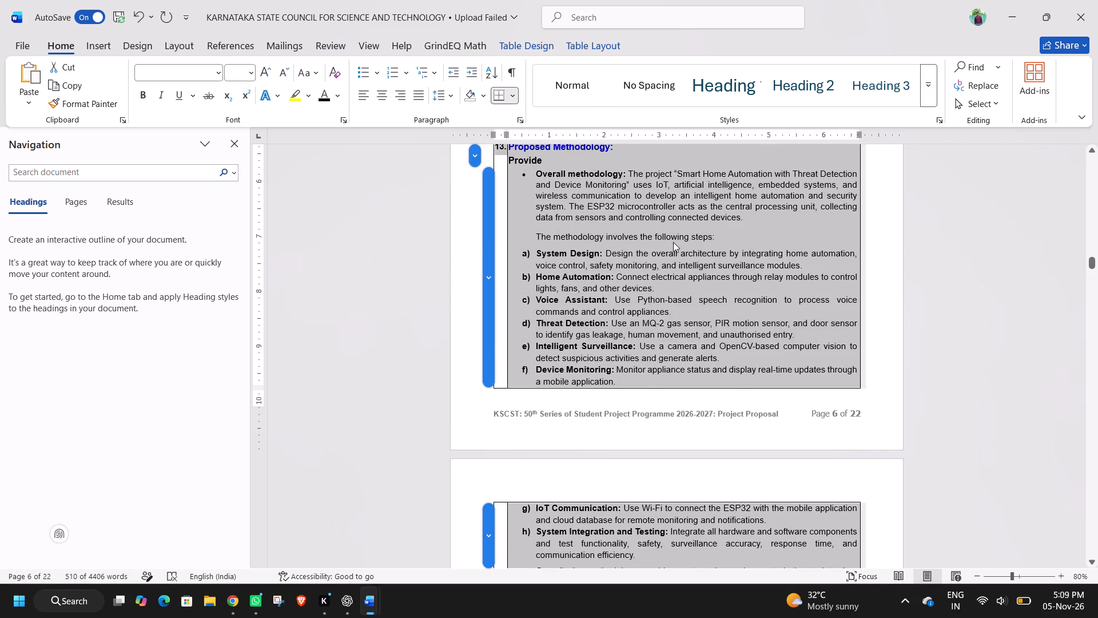
pyautogui.click(673, 239)
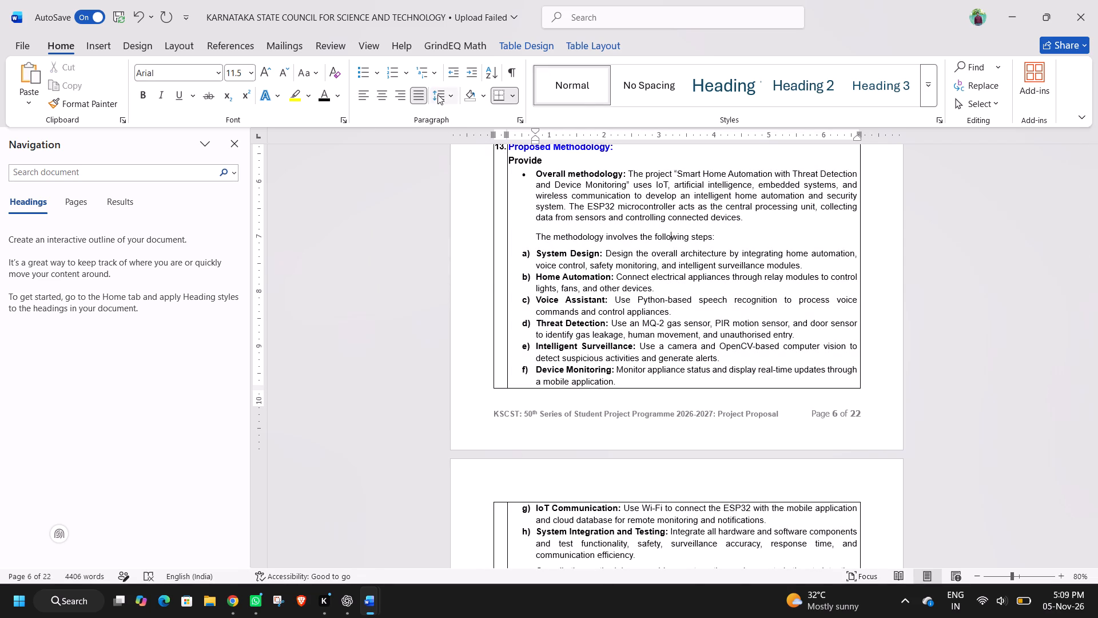
pyautogui.moveTo(439, 97); pyautogui.dragTo(438, 247)
pyautogui.click(438, 247)
# Remove the space after and before the 5 pt blank line above "The methodology involves the following steps:".
pyautogui.click(673, 266)
pyautogui.click(651, 231)
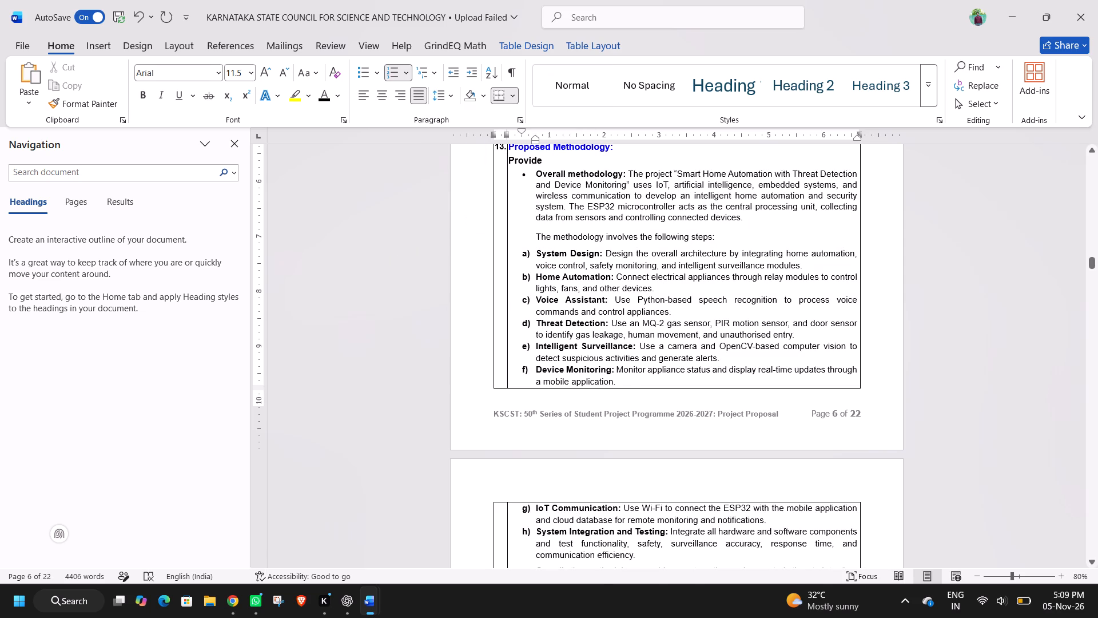
pyautogui.click(447, 103)
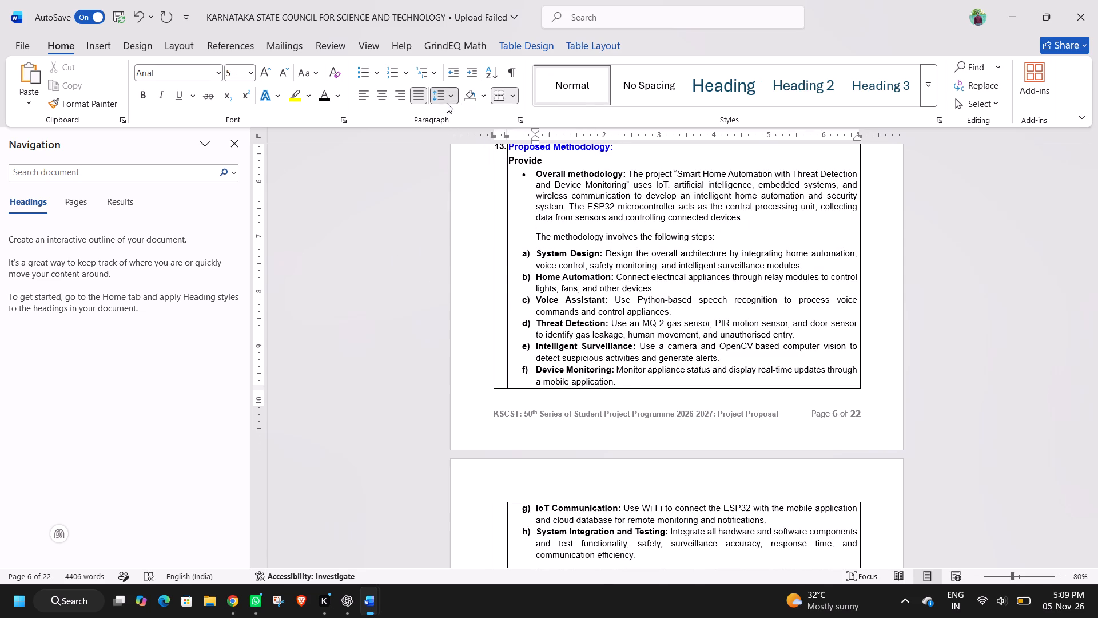
pyautogui.click(455, 274)
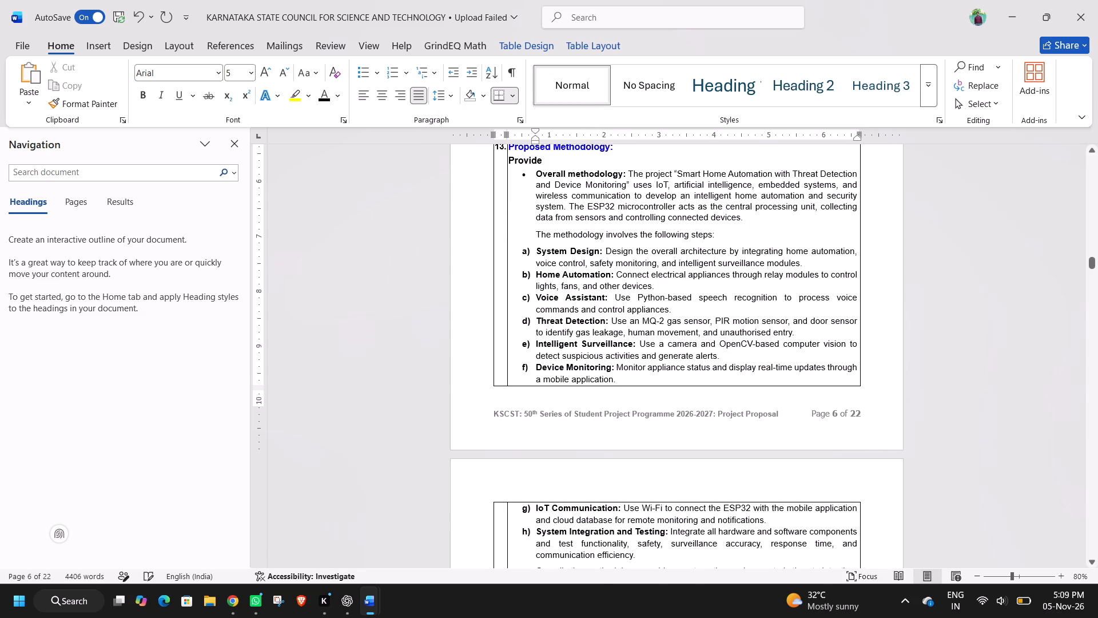
pyautogui.moveTo(439, 94); pyautogui.dragTo(352, 237)
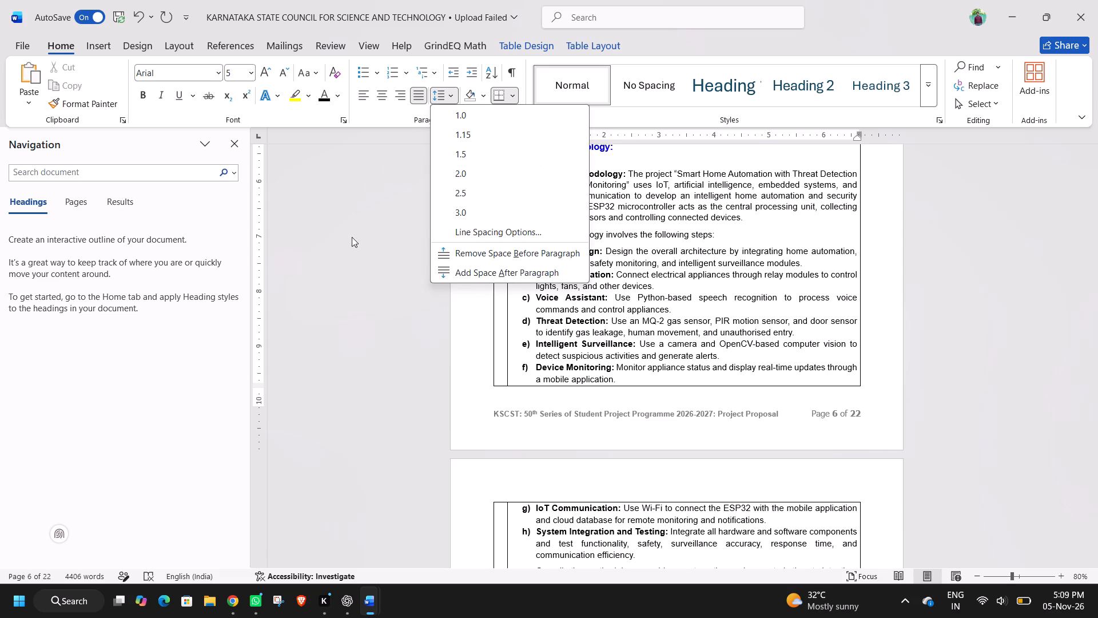
pyautogui.moveTo(352, 237); pyautogui.dragTo(440, 252)
pyautogui.click(440, 252)
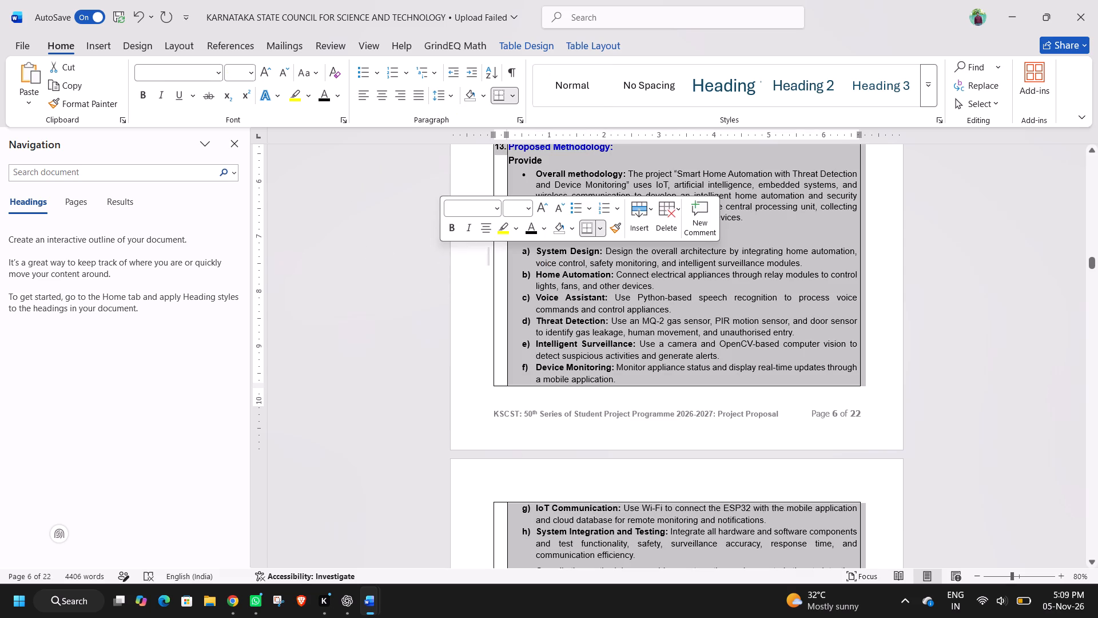
pyautogui.click(643, 268)
pyautogui.click(594, 228)
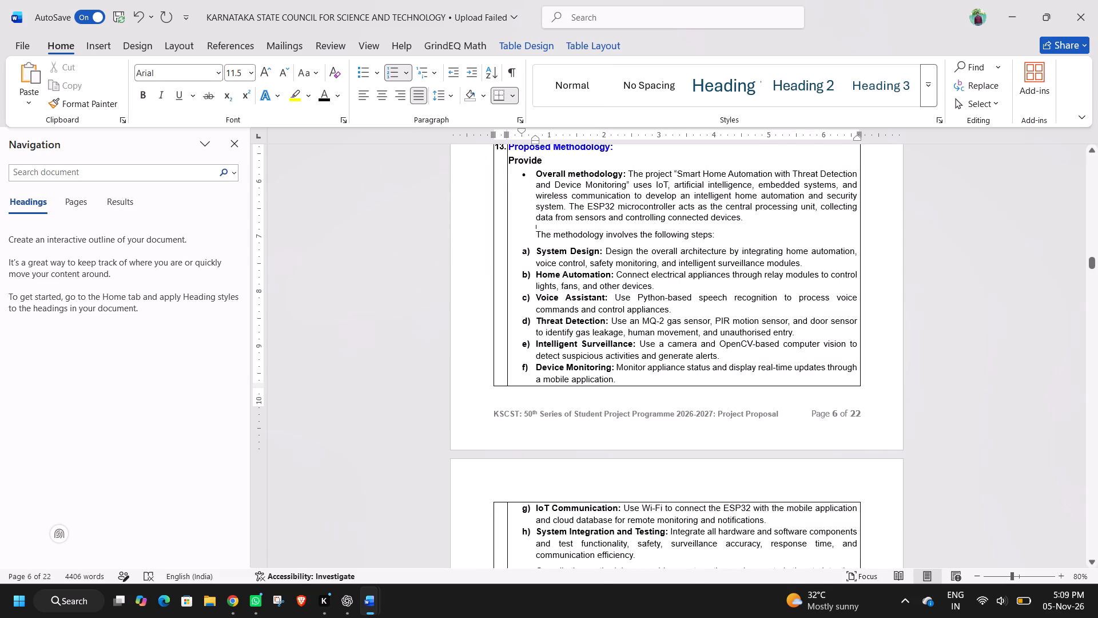
pyautogui.click(451, 100)
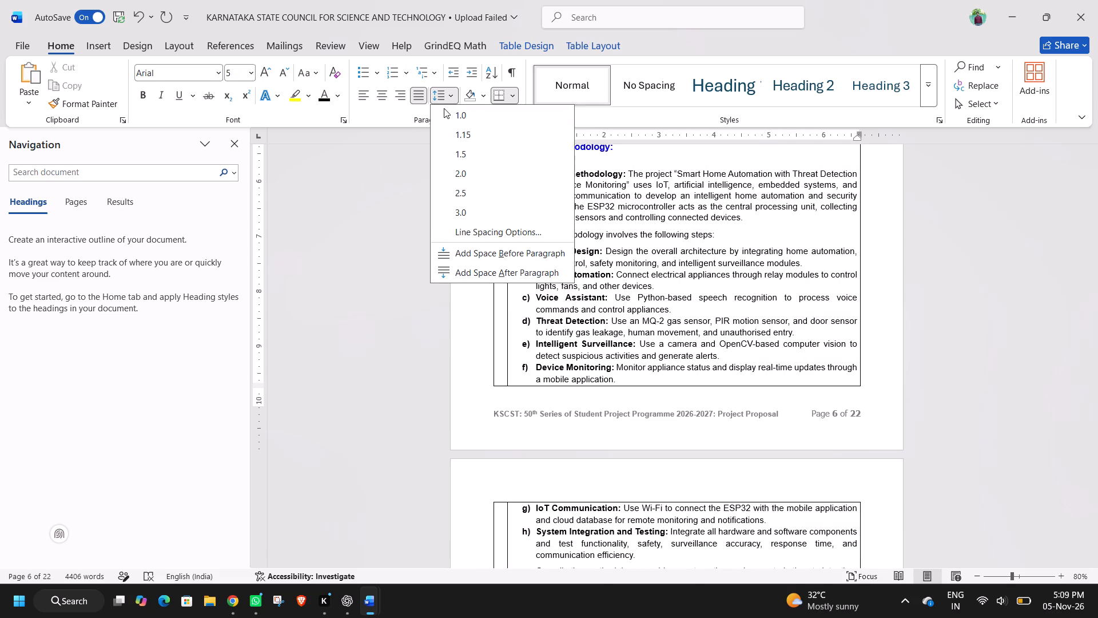
pyautogui.moveTo(687, 210); pyautogui.dragTo(684, 217)
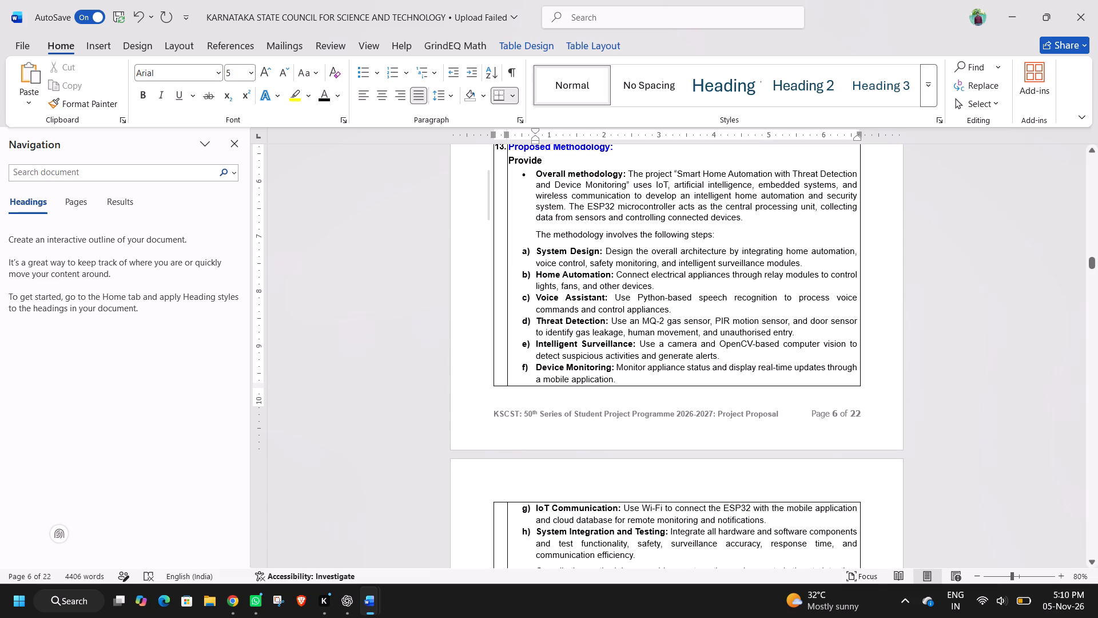
# Remove the space after the "Overall methodology" bullet paragraph.
pyautogui.click(684, 217)
pyautogui.moveTo(440, 87); pyautogui.dragTo(405, 270)
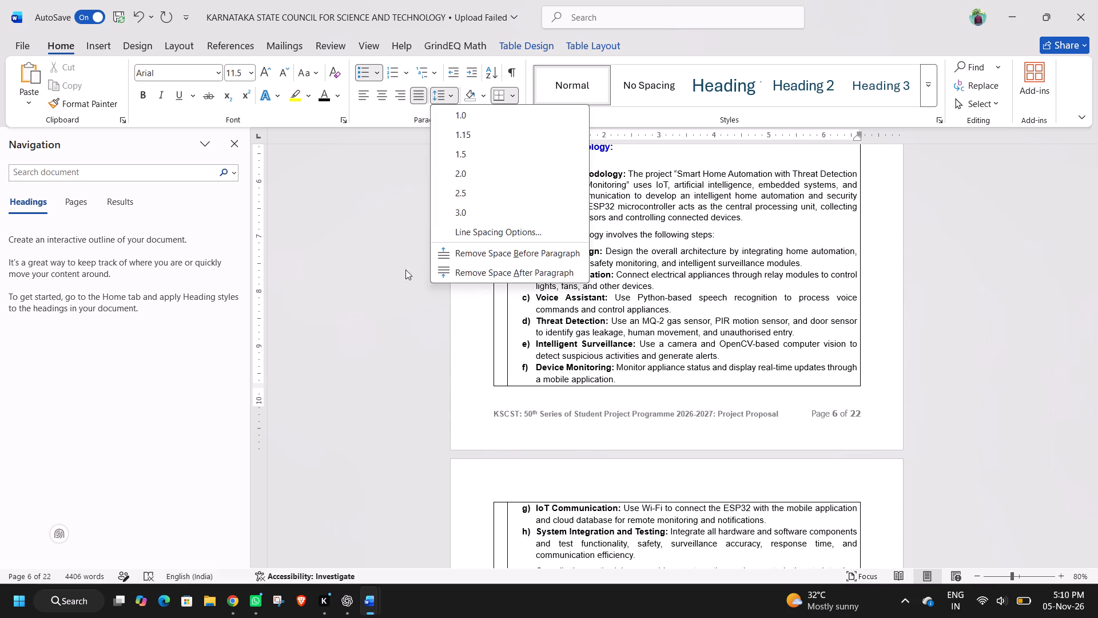
pyautogui.moveTo(405, 270); pyautogui.dragTo(455, 269)
pyautogui.click(455, 269)
pyautogui.click(635, 318)
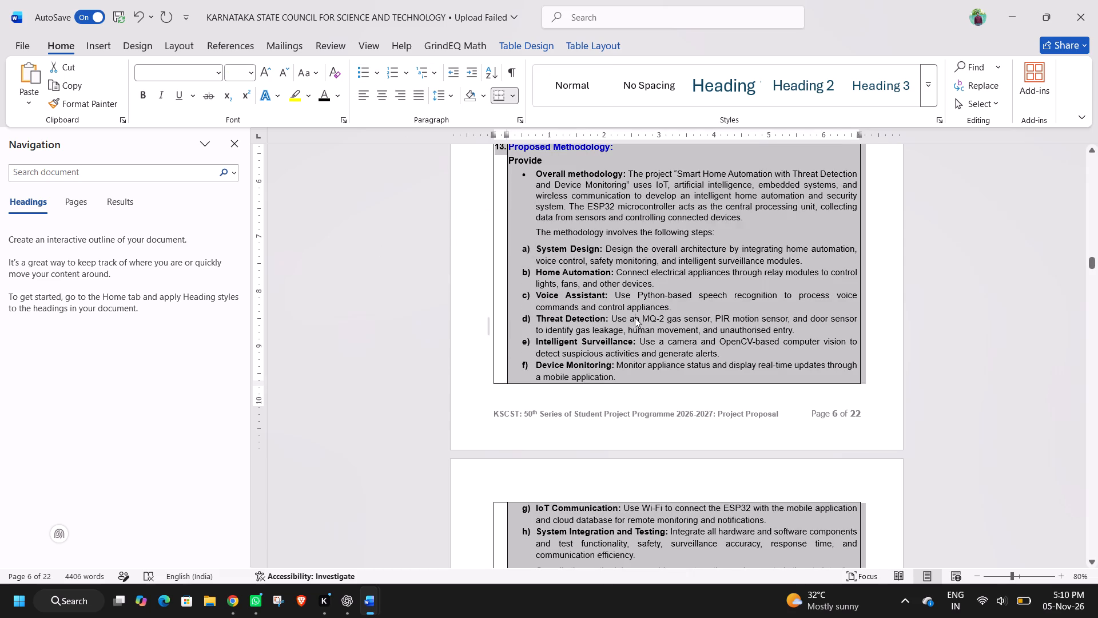
# Remove the space after the 5 pt blank line below item h), and after item h) itself.
pyautogui.scroll(-1, 641, 343)
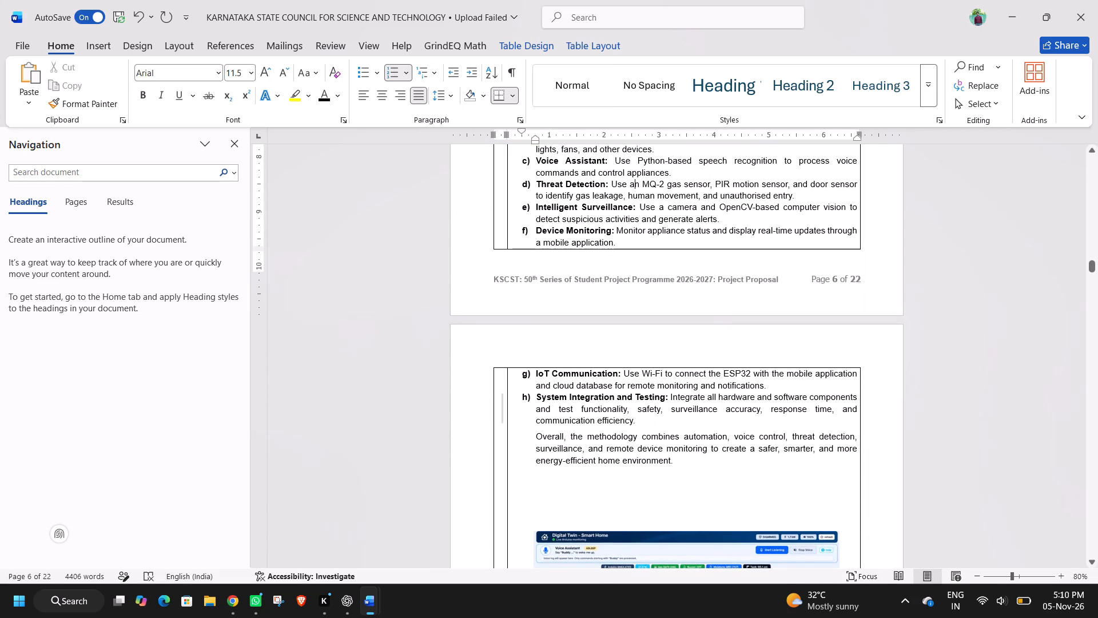
pyautogui.click(627, 431)
pyautogui.click(627, 430)
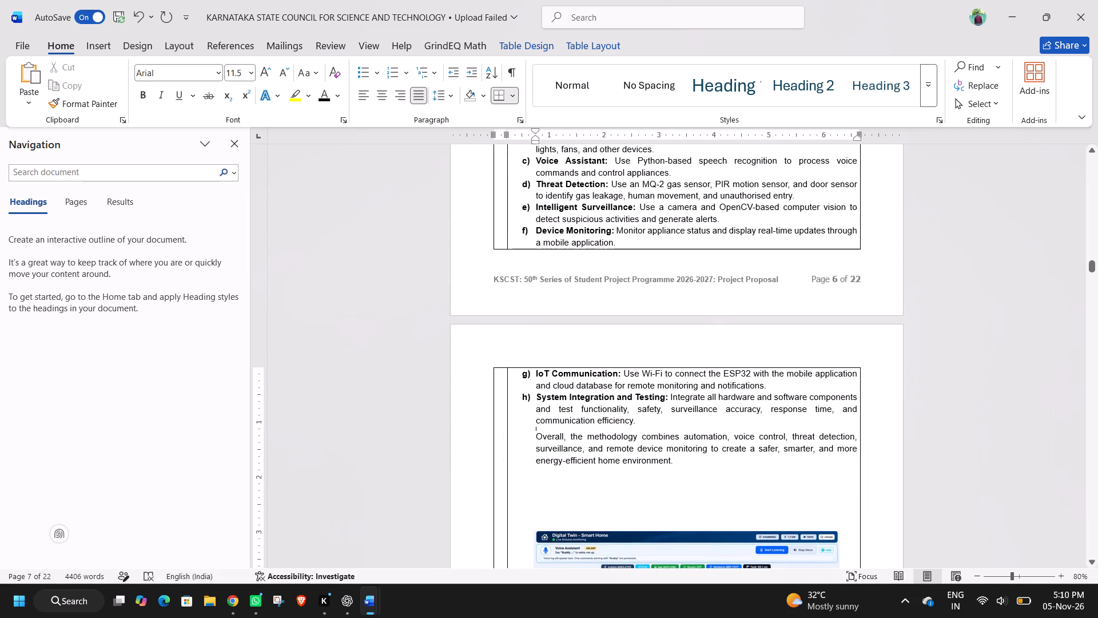
pyautogui.click(443, 98)
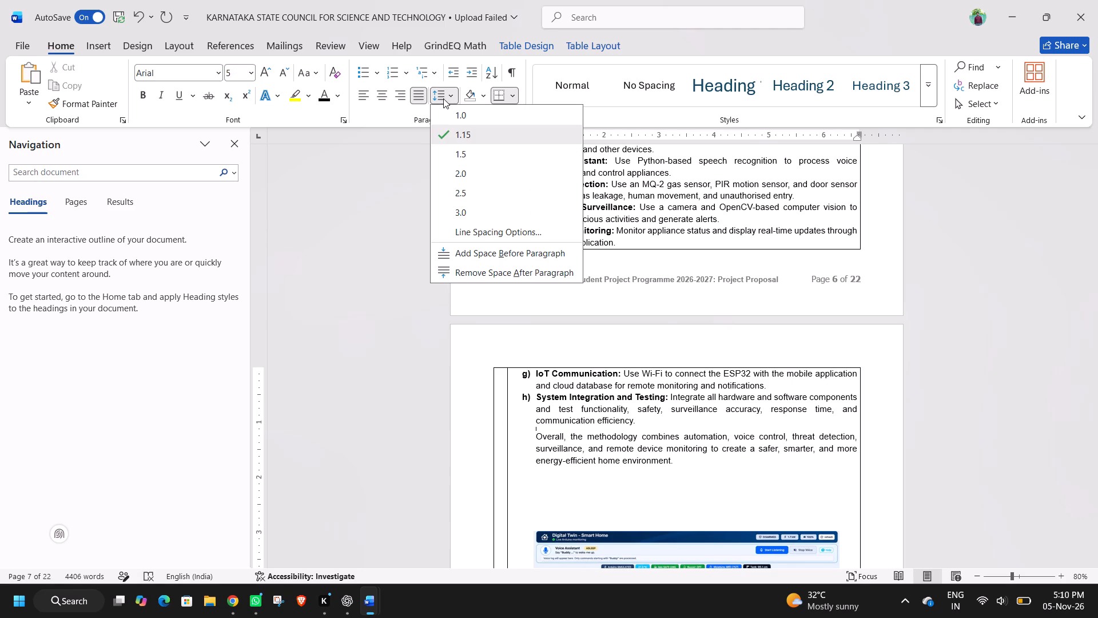
pyautogui.click(463, 272)
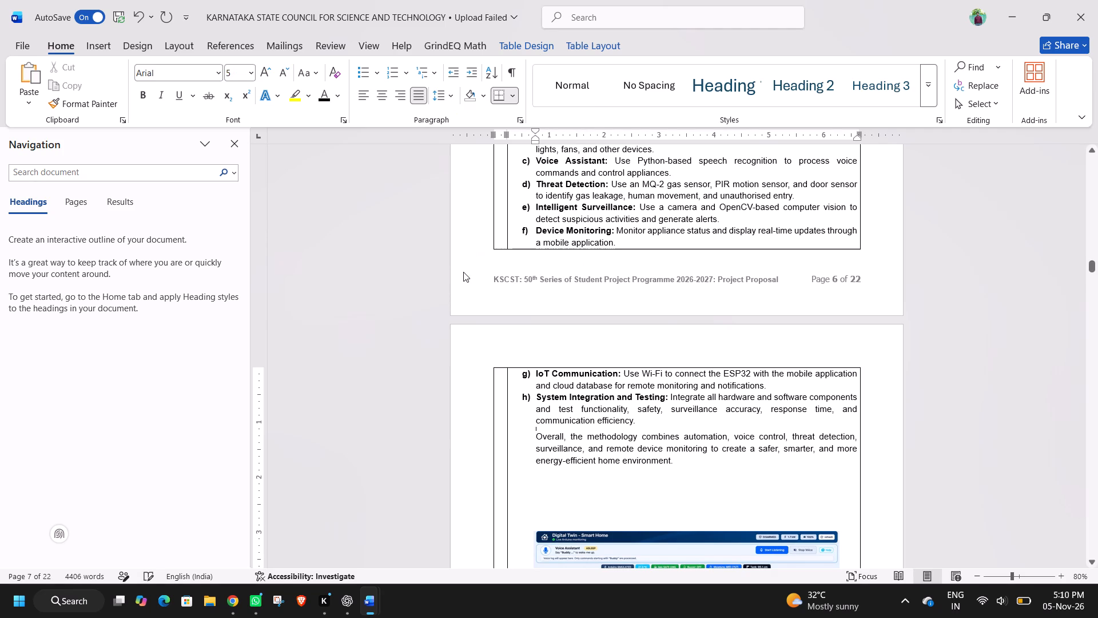
pyautogui.click(615, 423)
pyautogui.click(448, 93)
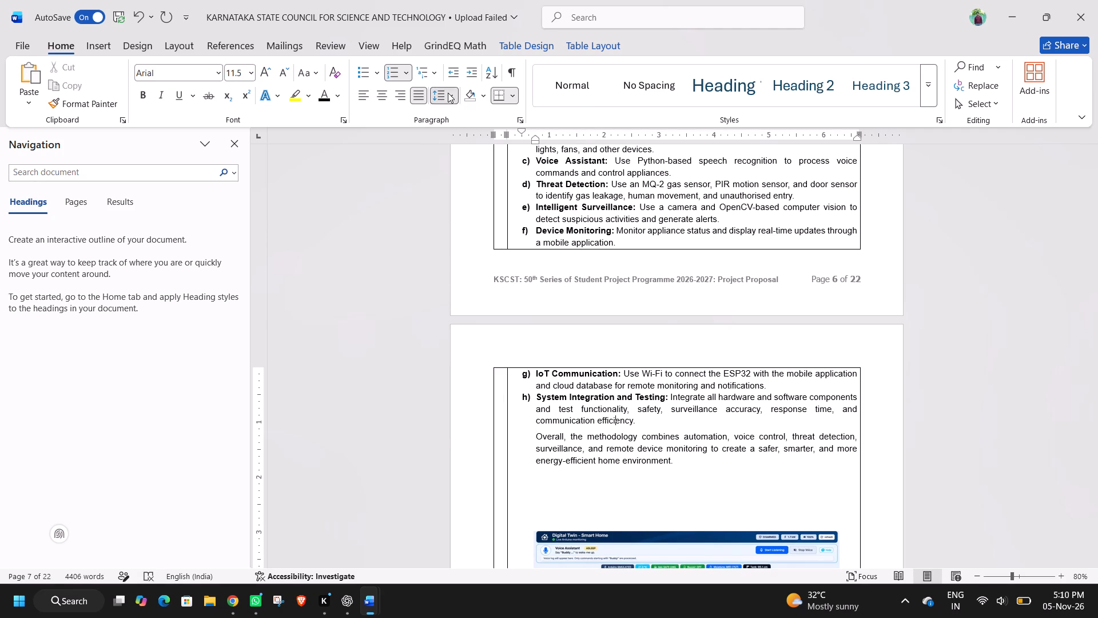
pyautogui.click(459, 277)
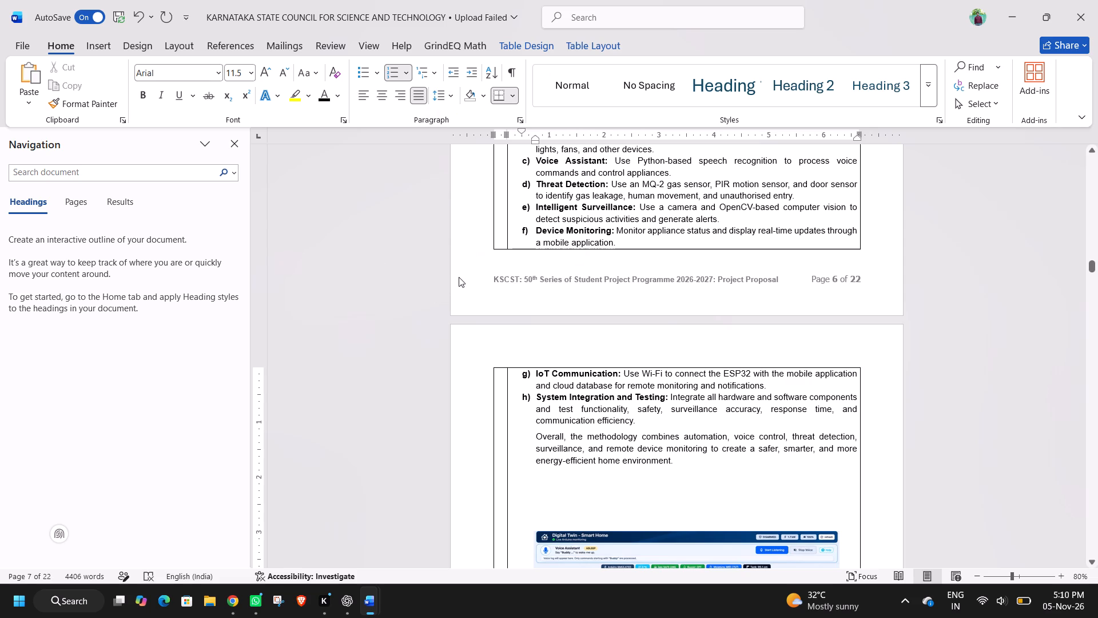
# Move the Digital Twin dashboard picture up to just below the paragraph starting "Overall, the methodology combines automation".
pyautogui.click(579, 512)
pyautogui.scroll(-1, 579, 512)
pyautogui.moveTo(660, 391); pyautogui.dragTo(661, 287)
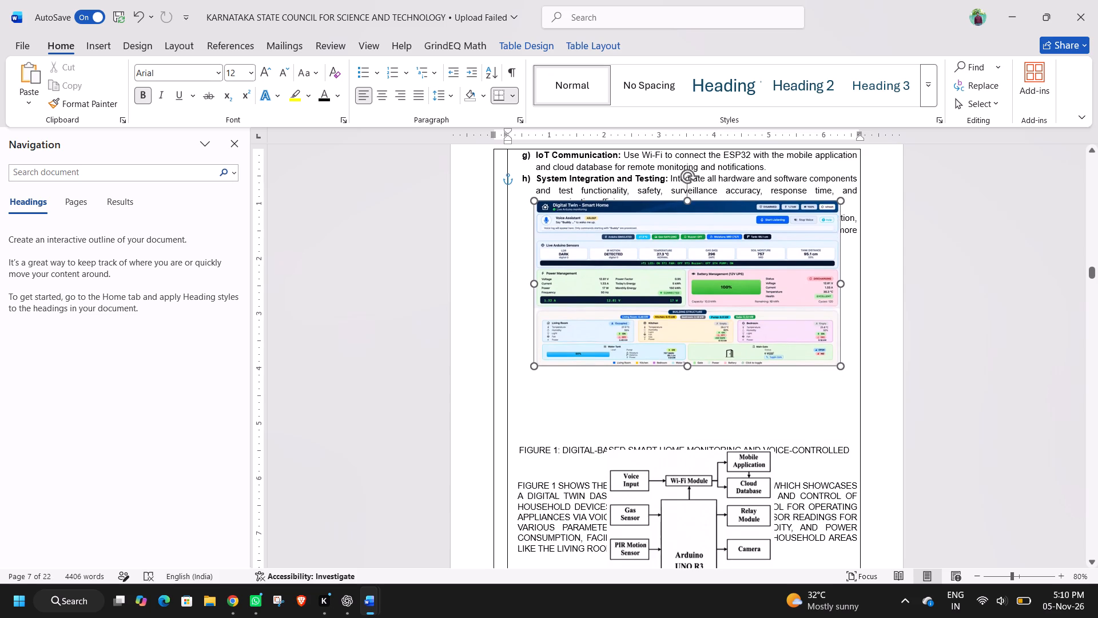
pyautogui.moveTo(661, 287); pyautogui.dragTo(660, 327)
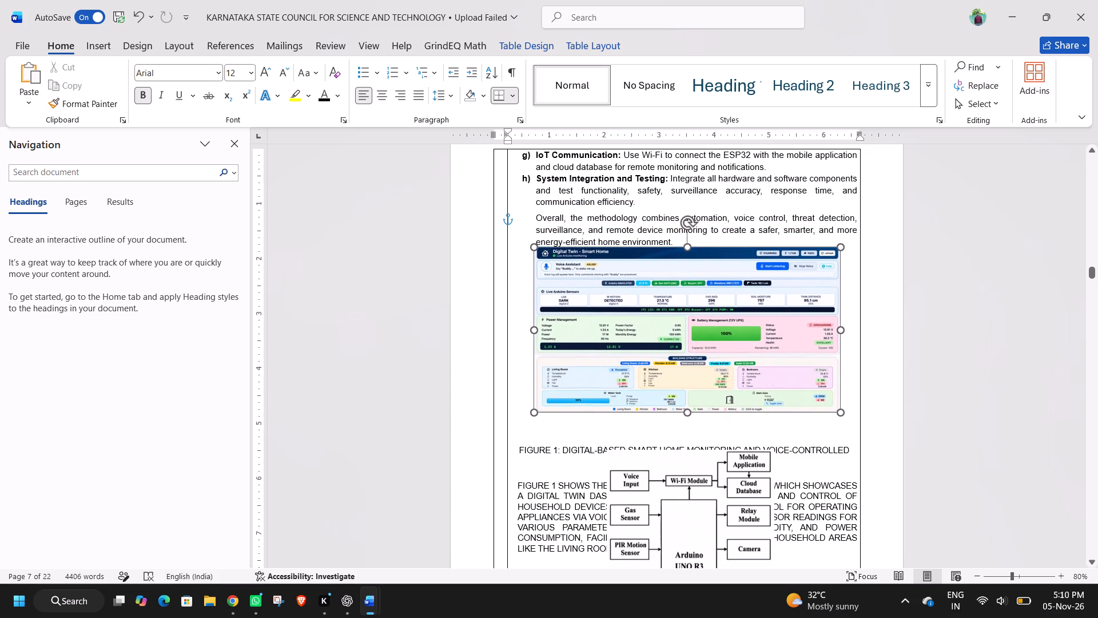
pyautogui.moveTo(660, 327); pyautogui.dragTo(659, 332)
# Move the block diagram picture down below the "Block Diagram" bullet heading, clear of the Figure 1 text.
pyautogui.scroll(-1, 658, 373)
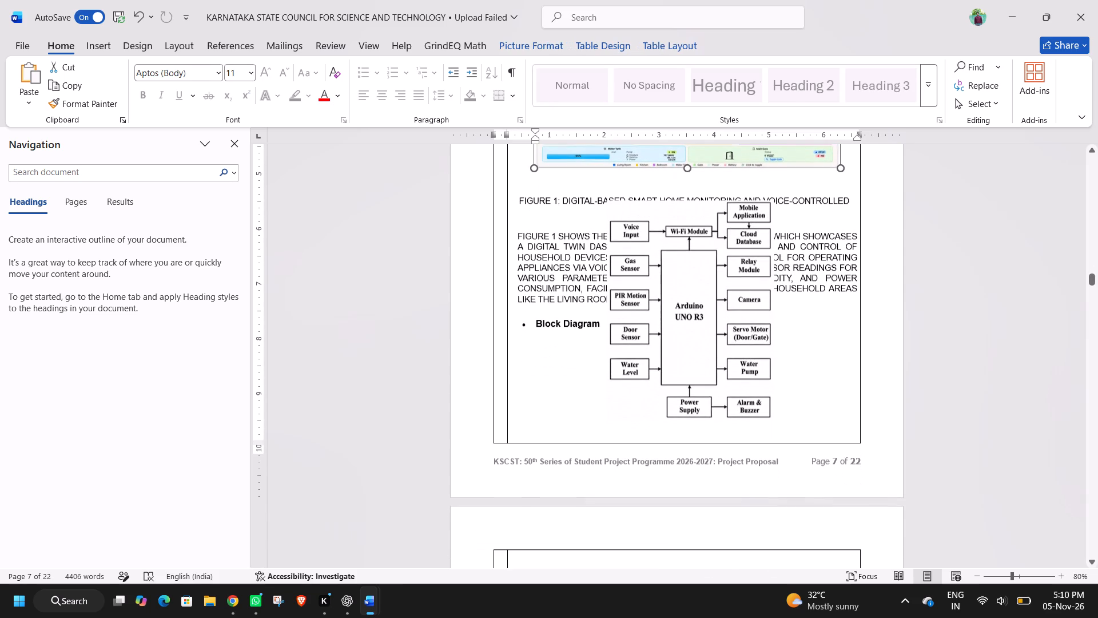
pyautogui.moveTo(696, 285); pyautogui.dragTo(706, 415)
# Set the width of the Digital Twin dashboard picture to 6 inches.
pyautogui.scroll(2, 675, 300)
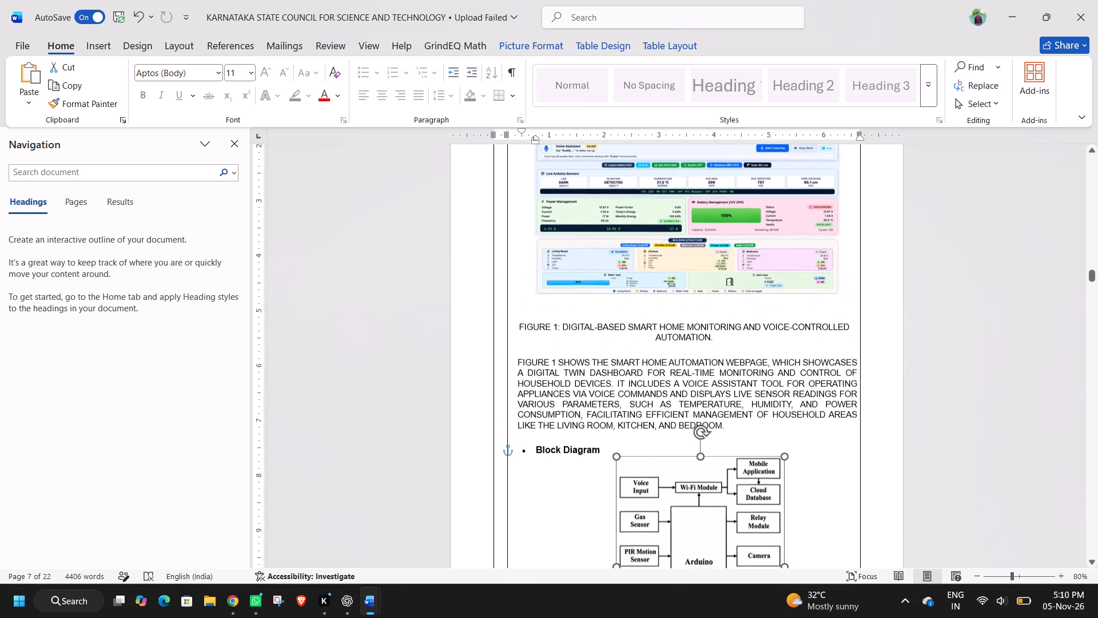
pyautogui.scroll(1, 675, 300)
pyautogui.doubleClick(675, 300)
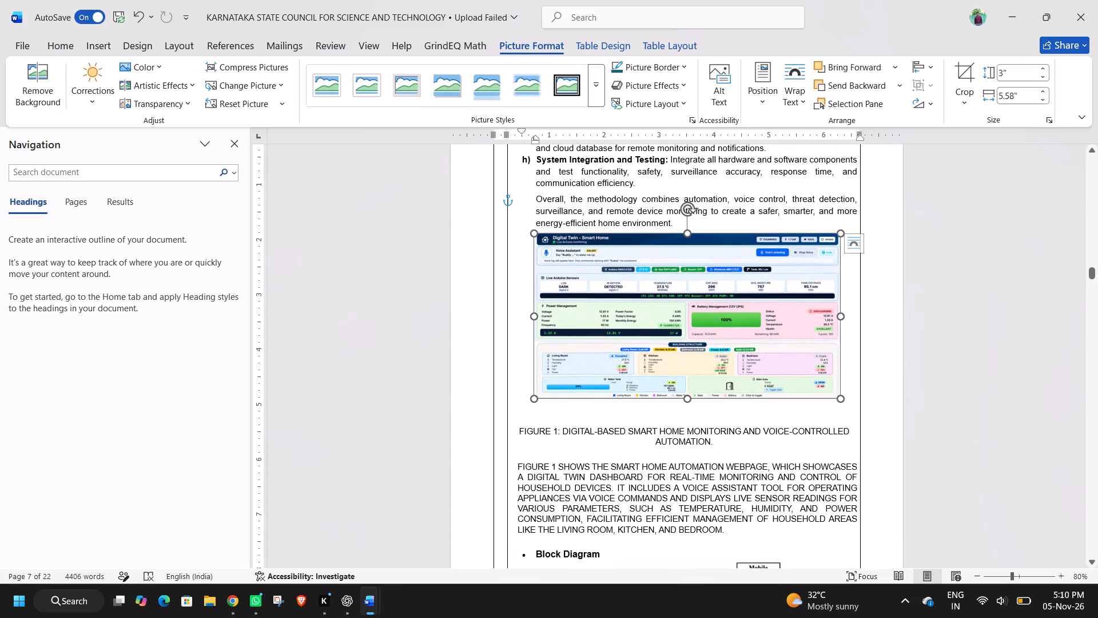
pyautogui.click(1017, 101)
pyautogui.press('6')
pyautogui.press('Return')
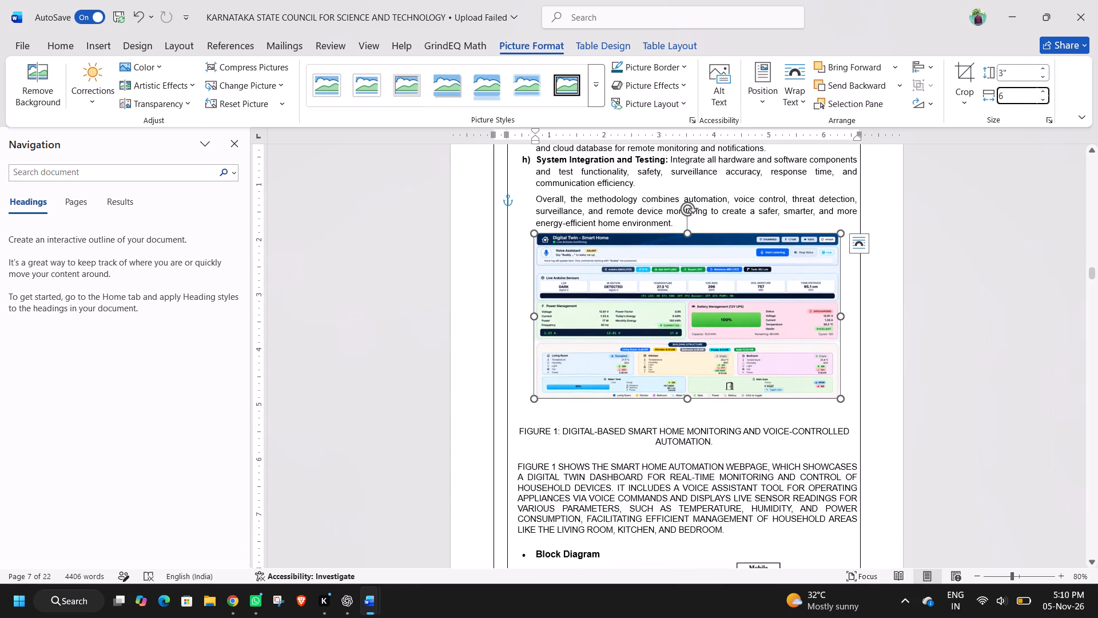
# Centre the dashboard picture in the gap between the "Overall, the methodology" paragraph and the Figure 1 caption.
pyautogui.moveTo(791, 306); pyautogui.dragTo(775, 314)
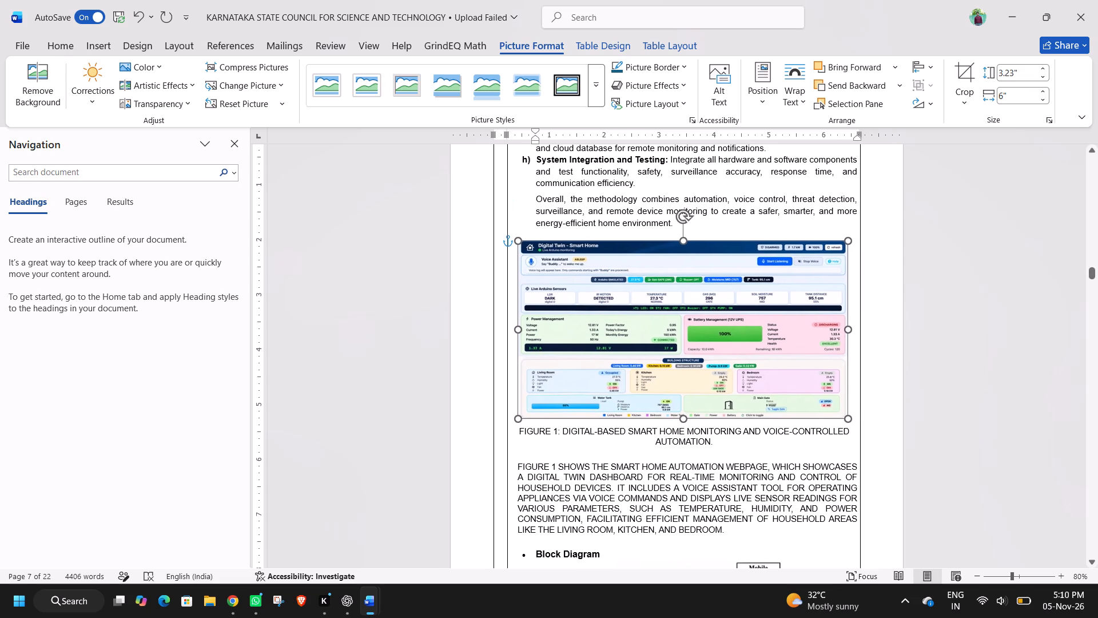
pyautogui.moveTo(775, 314); pyautogui.dragTo(774, 310)
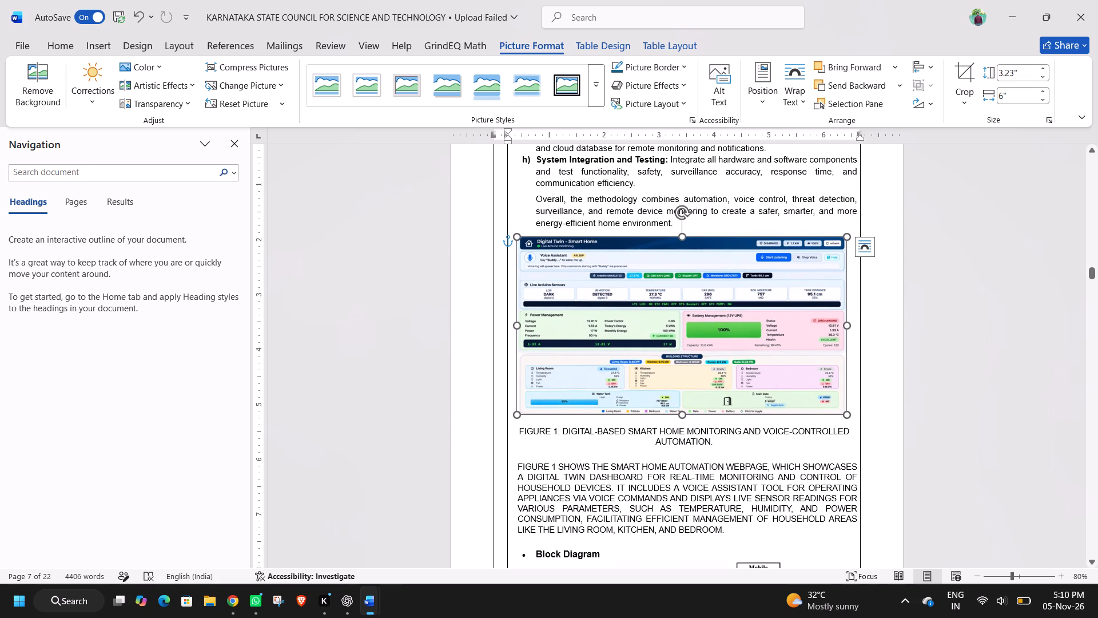
# Set the Figure 1 caption below the dashboard picture to 10 pt and change it to sentence case.
pyautogui.scroll(-1, 713, 402)
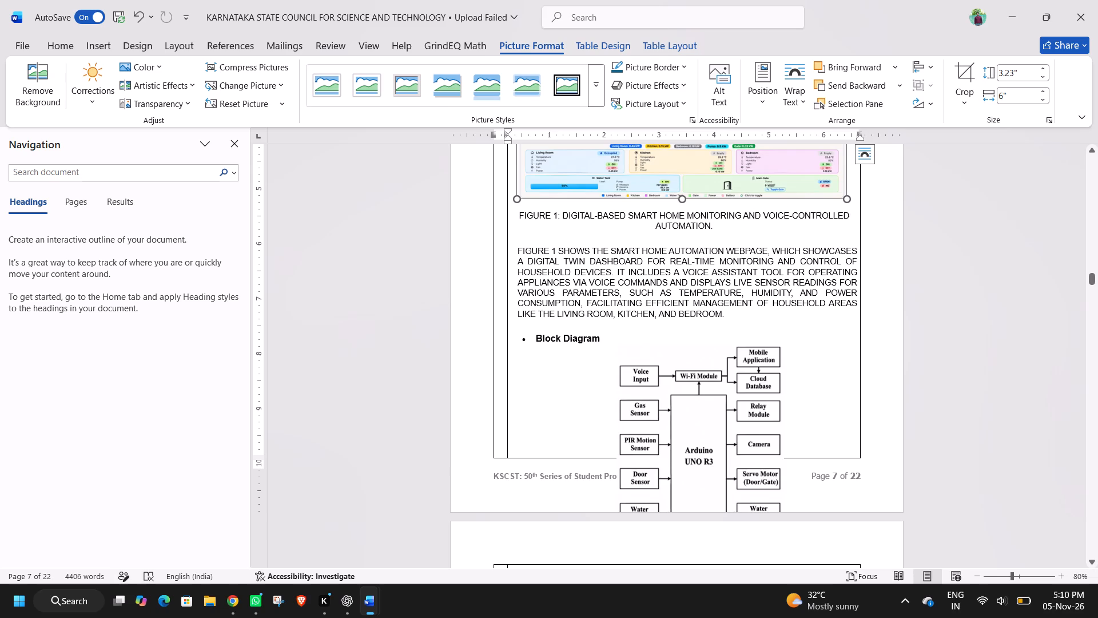
pyautogui.click(682, 386)
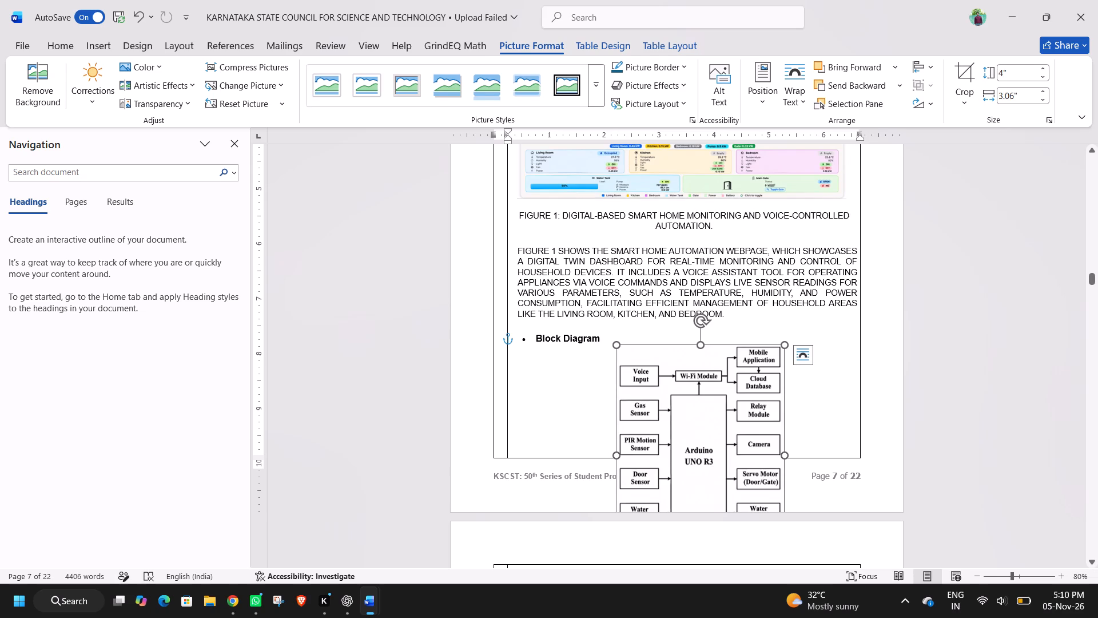
pyautogui.moveTo(730, 311); pyautogui.dragTo(629, 276)
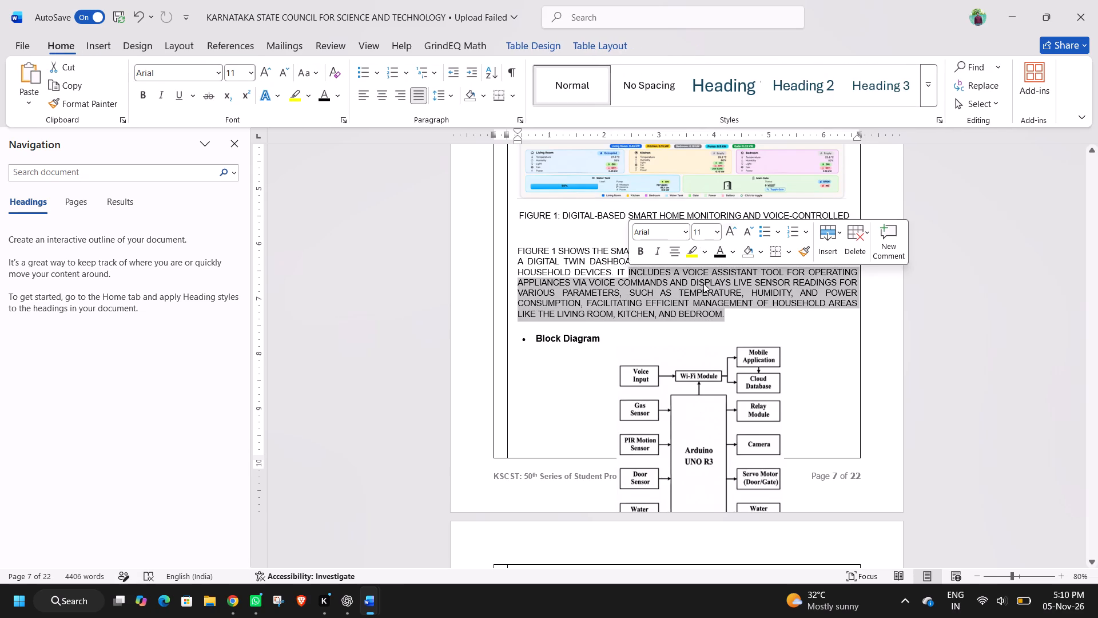
pyautogui.click(587, 314)
pyautogui.moveTo(713, 223); pyautogui.dragTo(637, 223)
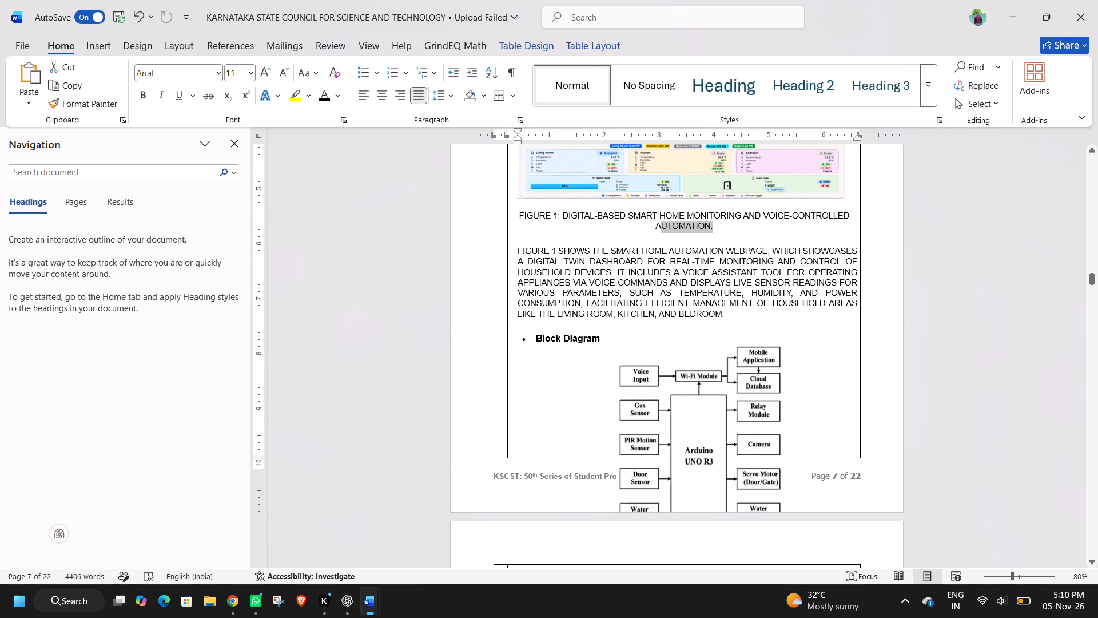
pyautogui.moveTo(637, 223); pyautogui.dragTo(527, 217)
pyautogui.click(600, 175)
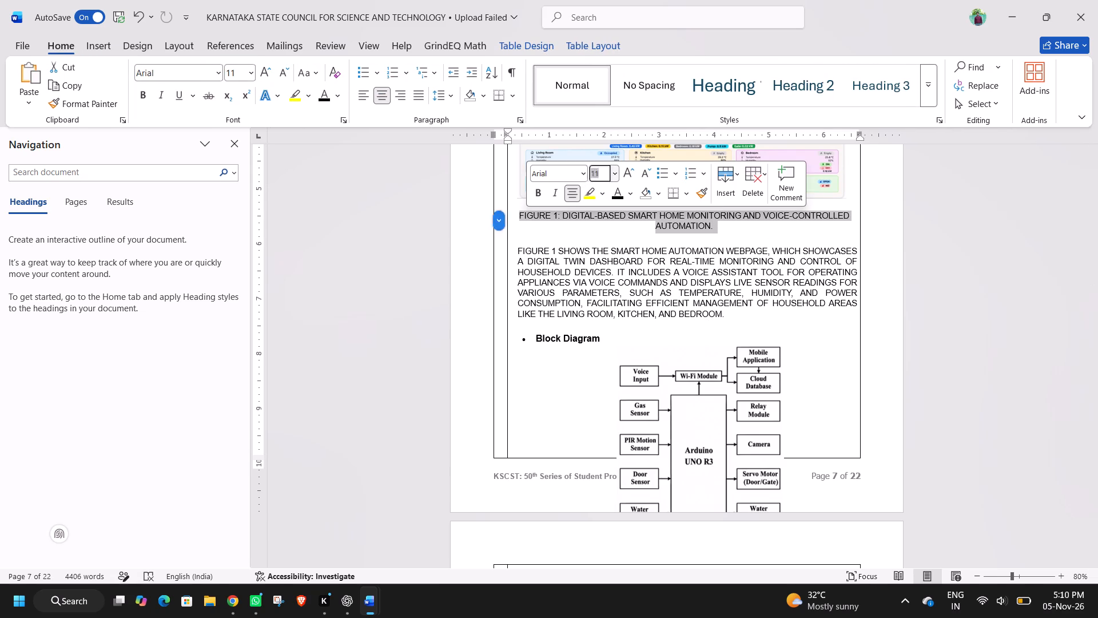
pyautogui.write('10')
pyautogui.press('Return')
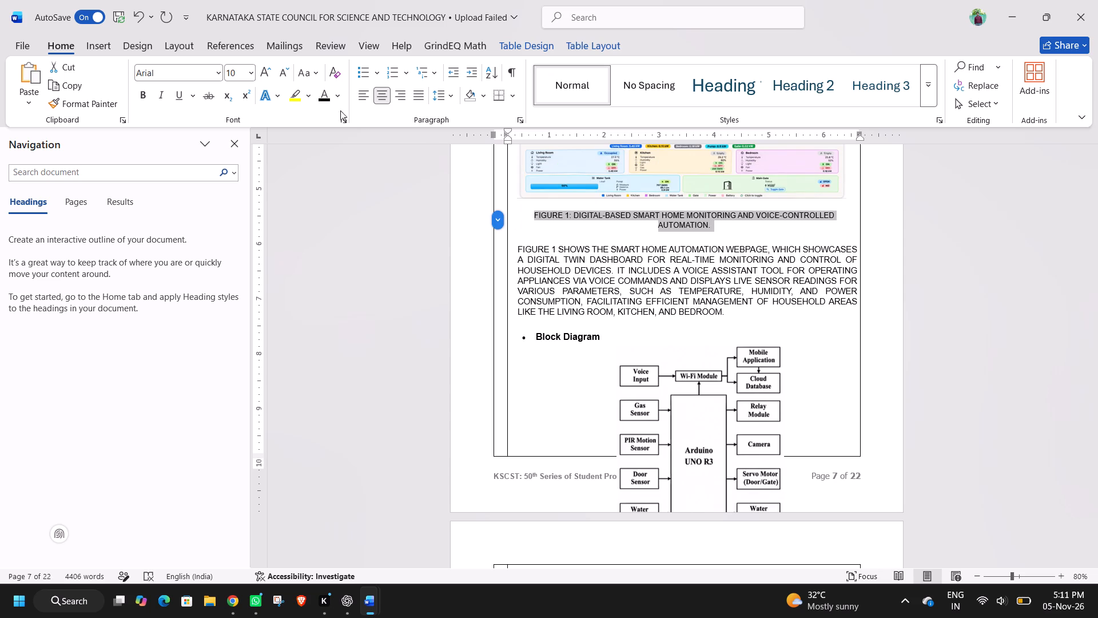
pyautogui.moveTo(317, 73); pyautogui.dragTo(327, 97)
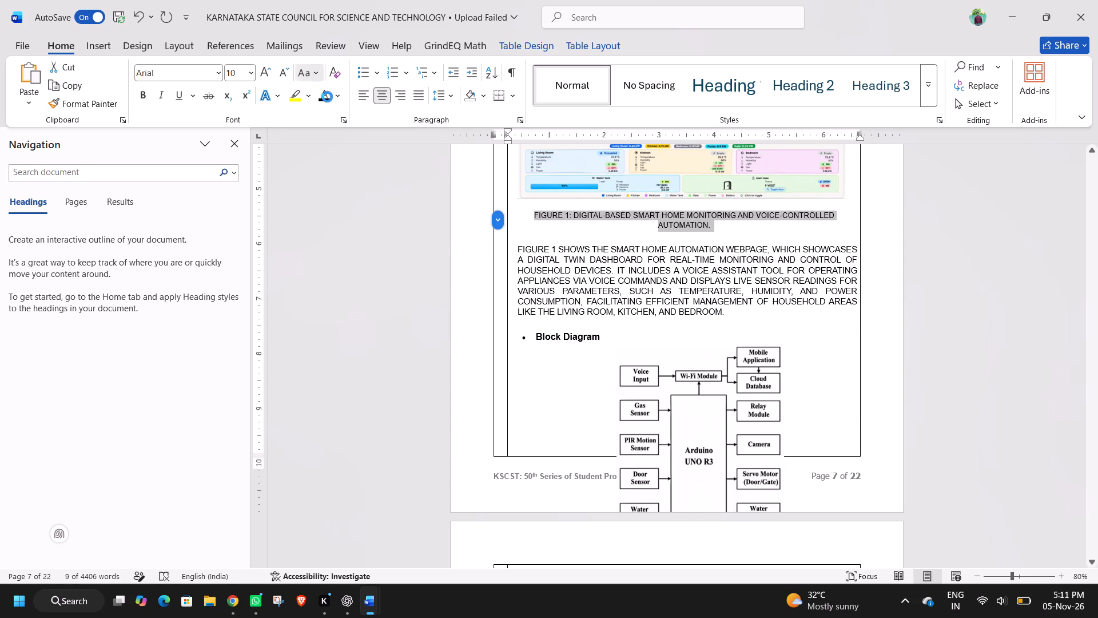
pyautogui.click(327, 97)
pyautogui.click(588, 213)
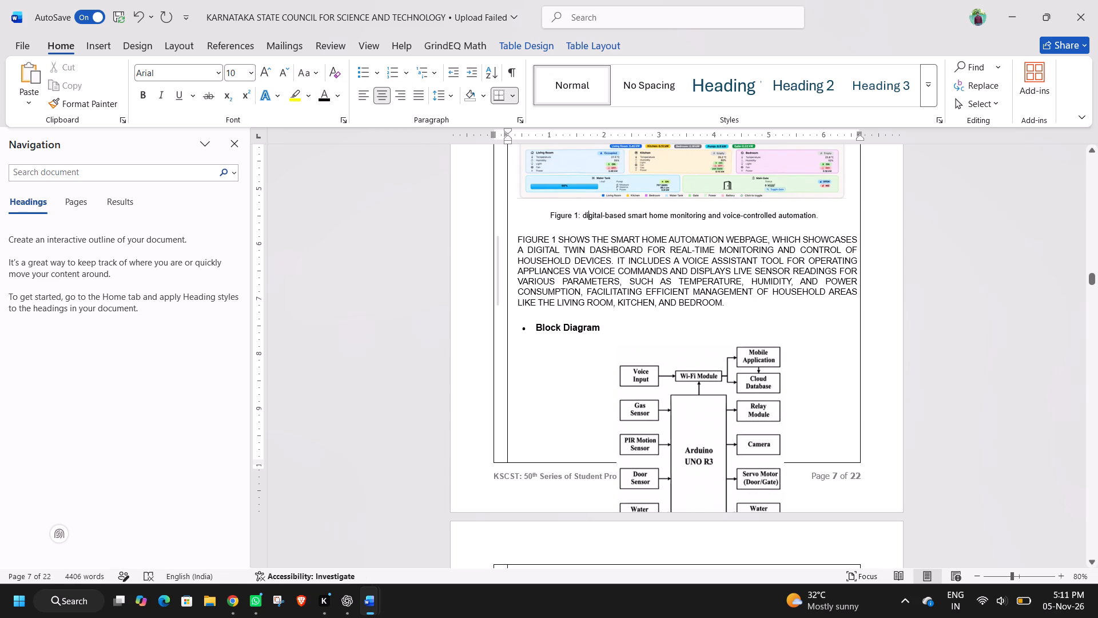
# Set the "Figure 1 shows the smart home automation webpage" paragraph to 11.5 pt and change it to sentence case.
pyautogui.moveTo(729, 303); pyautogui.dragTo(537, 237)
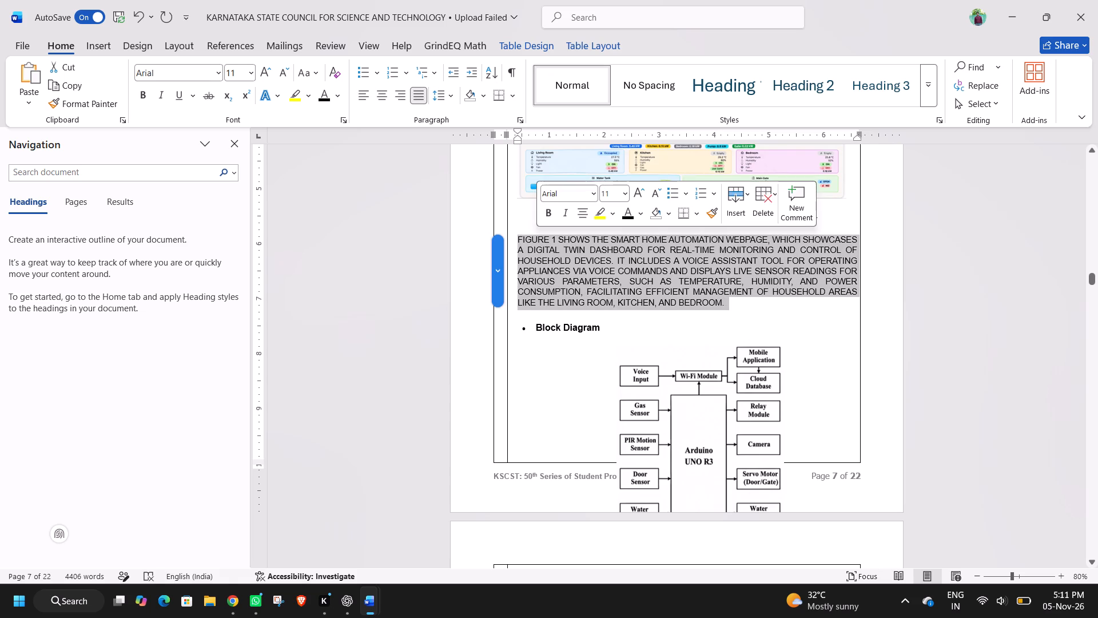
pyautogui.click(240, 76)
pyautogui.write('11.5')
pyautogui.press('Return')
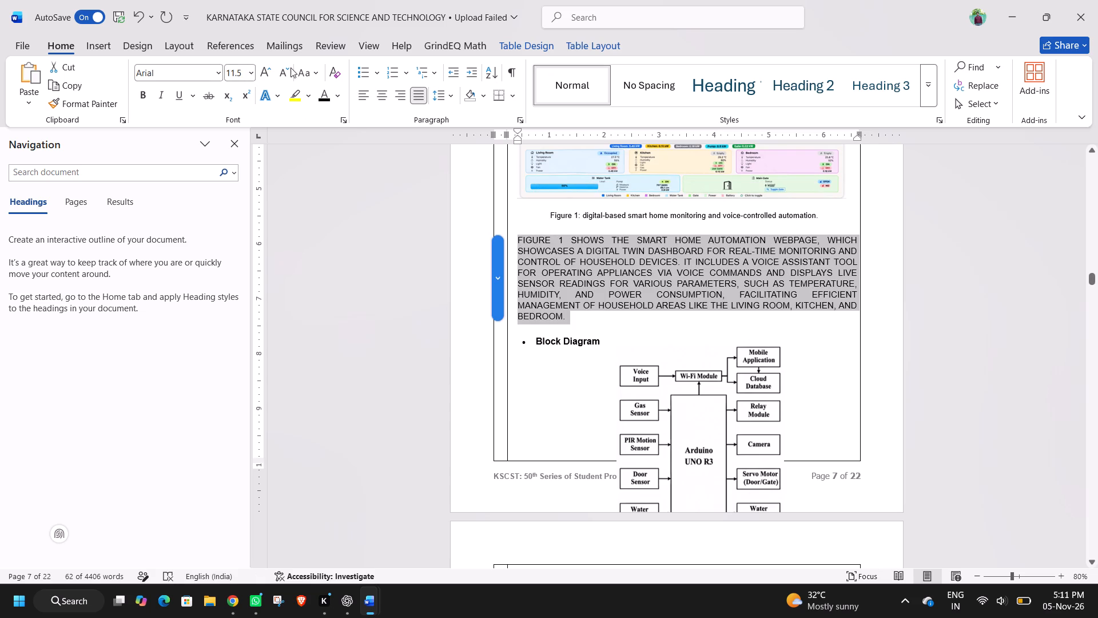
pyautogui.click(303, 71)
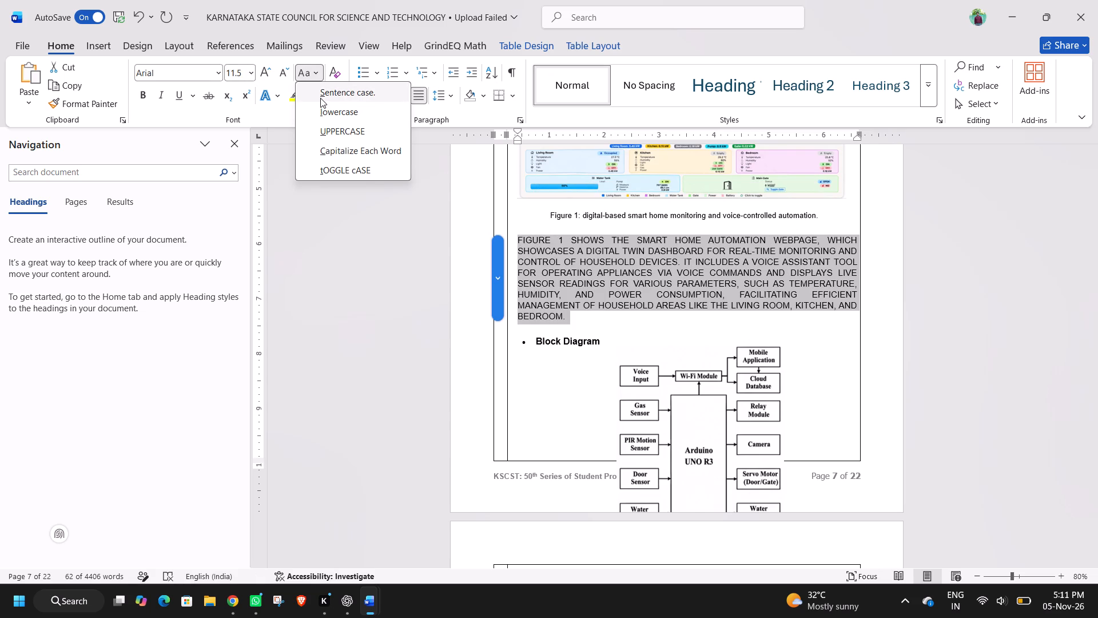
pyautogui.click(320, 98)
pyautogui.click(627, 266)
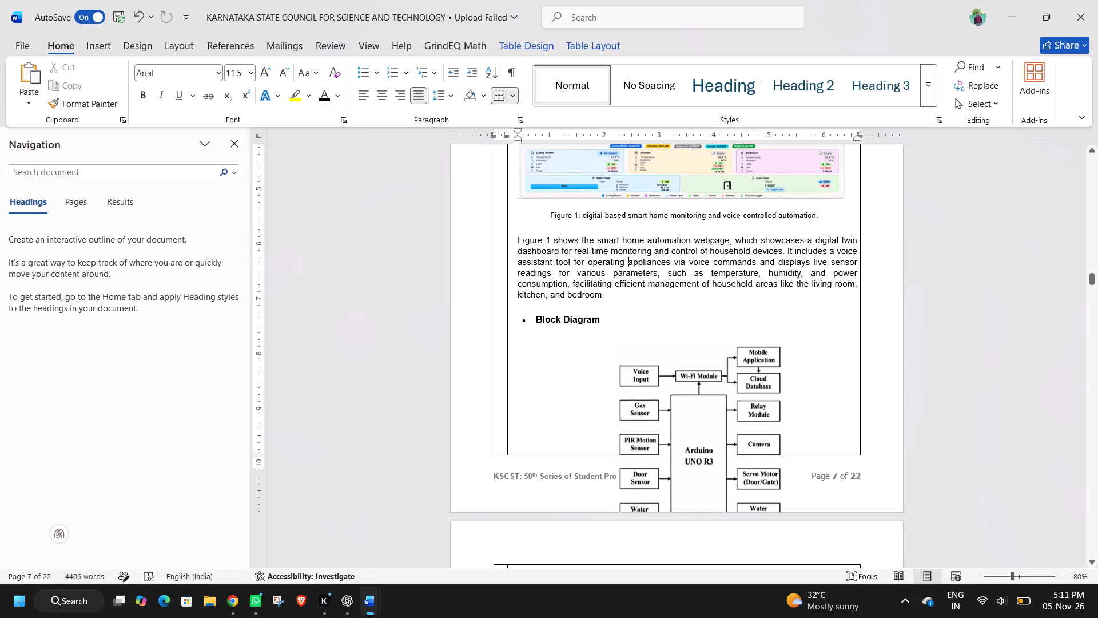
# Delete the paragraph starting "Overall, the methodology combines automation" above the dashboard picture.
pyautogui.click(918, 441)
pyautogui.scroll(3, 715, 344)
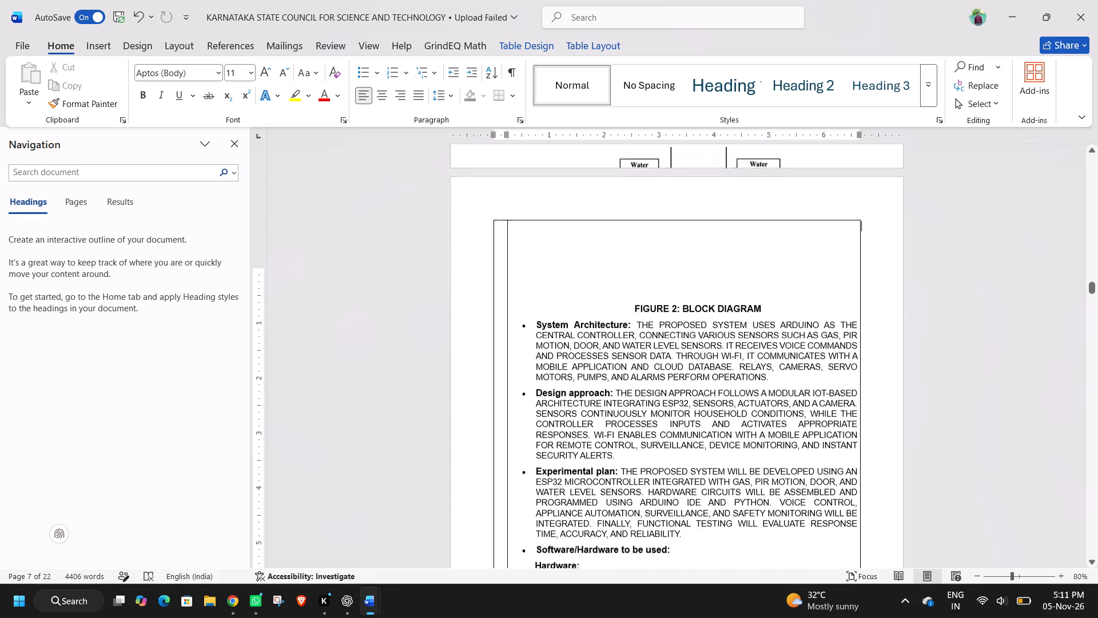
pyautogui.scroll(3, 715, 344)
pyautogui.scroll(-4, 715, 344)
pyautogui.scroll(1, 715, 344)
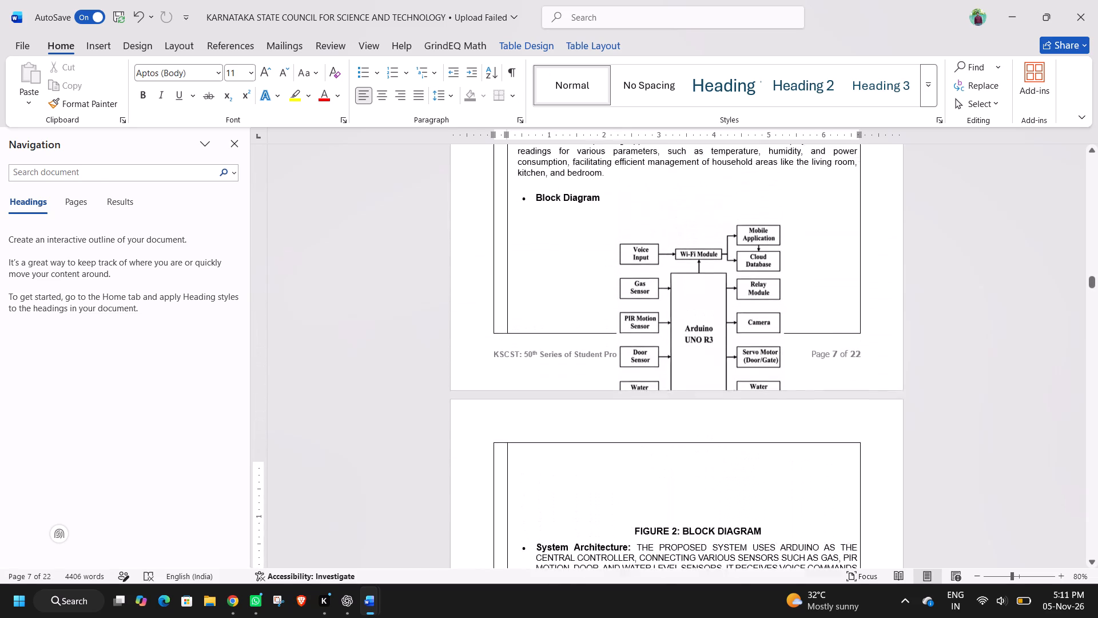
pyautogui.scroll(3, 715, 344)
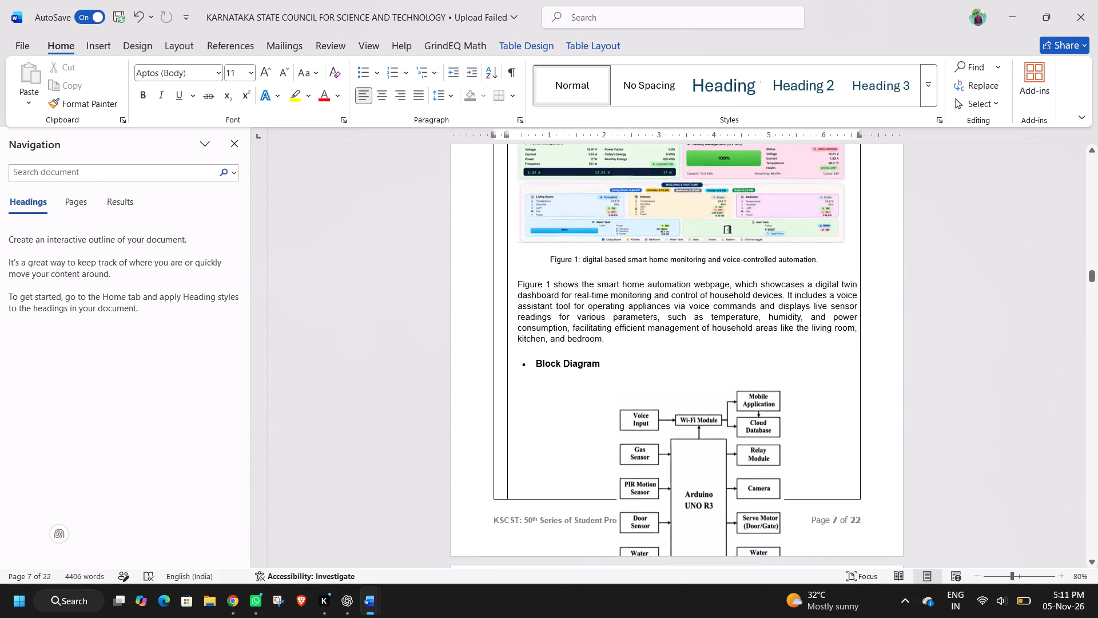
pyautogui.scroll(3, 715, 344)
pyautogui.scroll(-1, 715, 344)
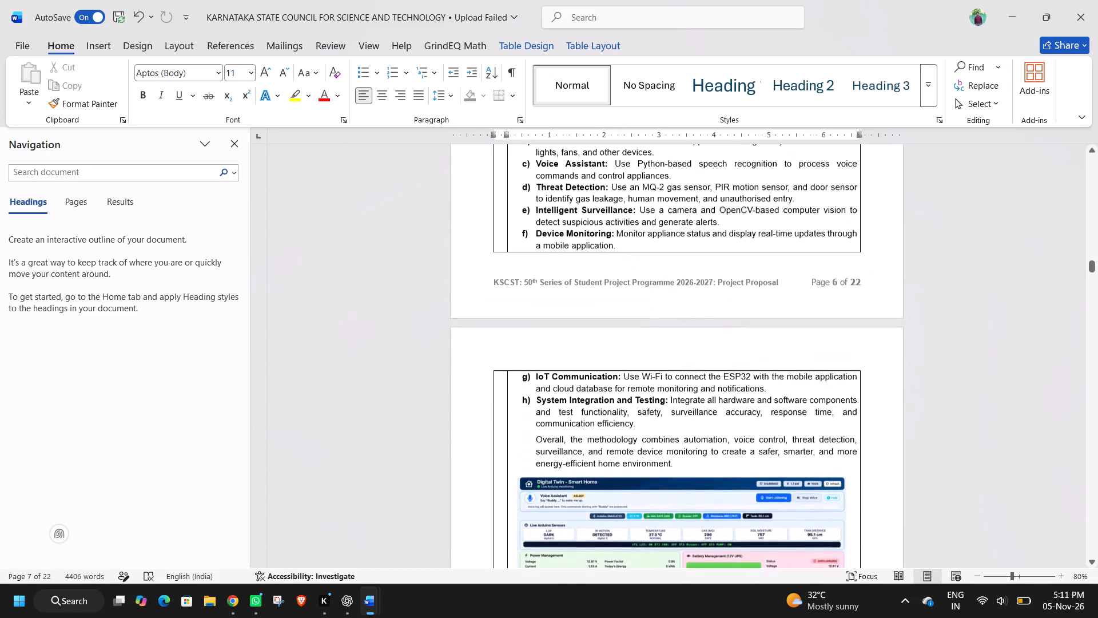
pyautogui.scroll(-1, 715, 344)
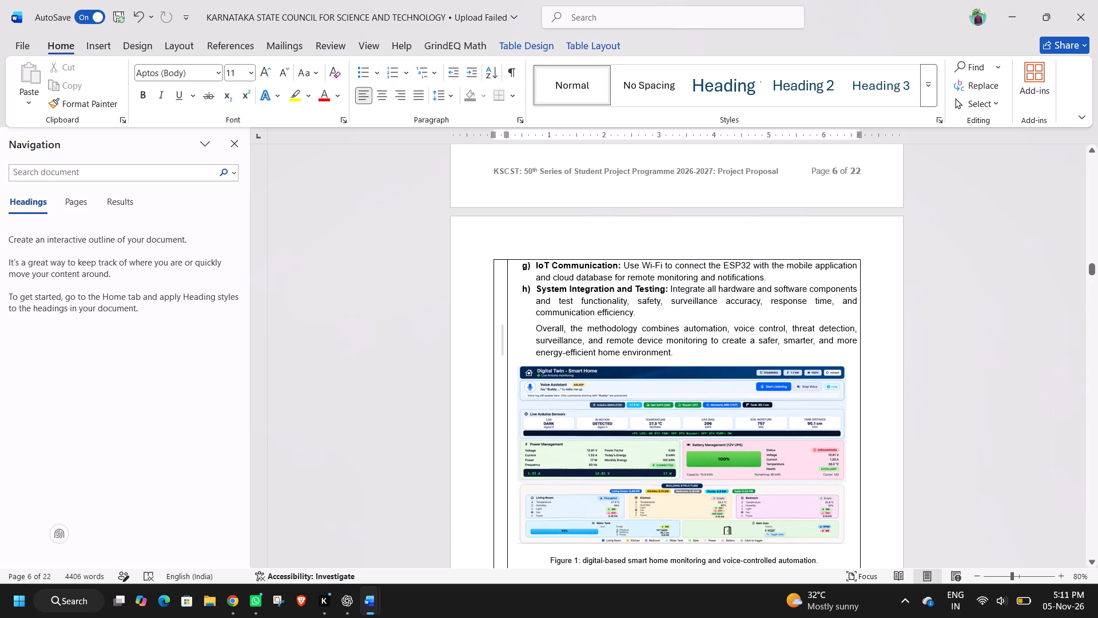
pyautogui.moveTo(675, 350); pyautogui.dragTo(543, 330)
pyautogui.press('BackSpace')
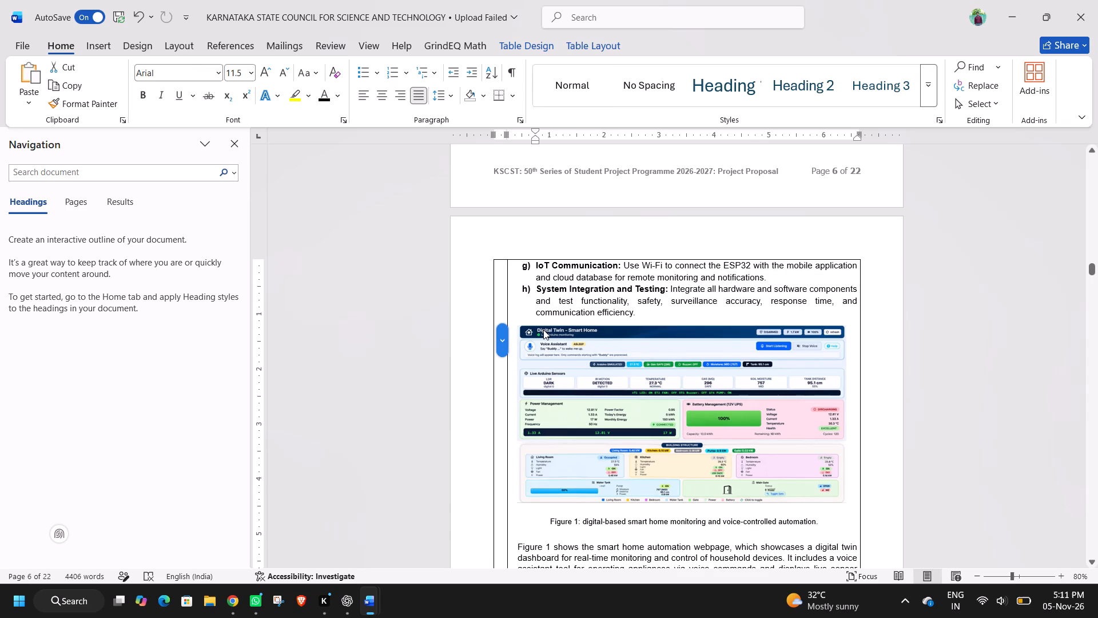
# Nudge the dashboard picture up slightly, closer to the "System Integration and Testing" item.
pyautogui.scroll(-1, 543, 330)
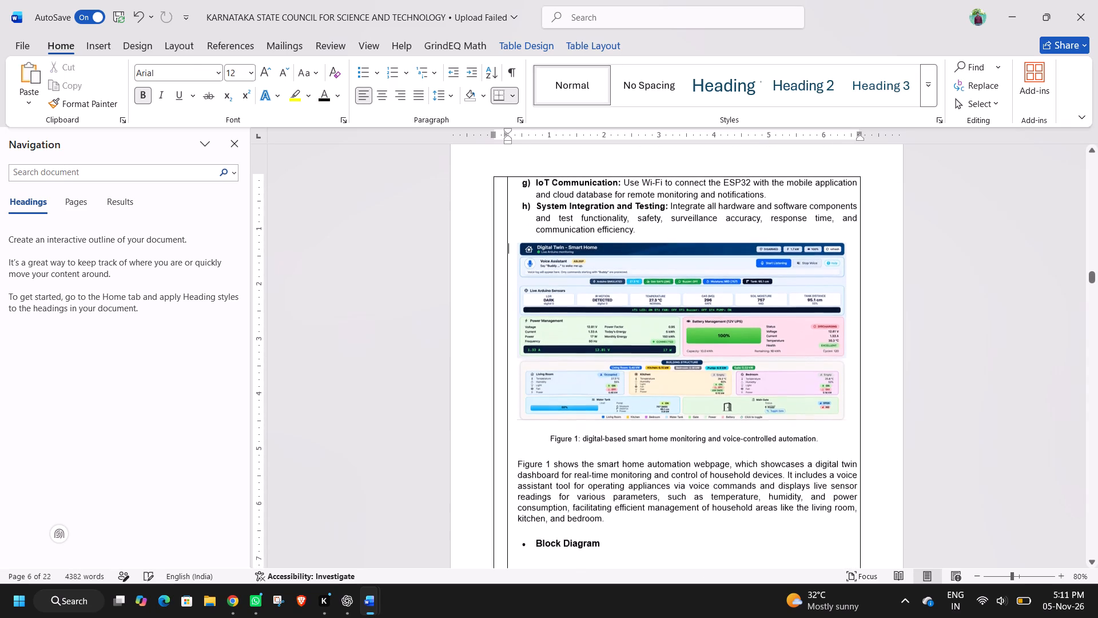
pyautogui.scroll(-1, 543, 330)
pyautogui.moveTo(595, 300); pyautogui.dragTo(595, 295)
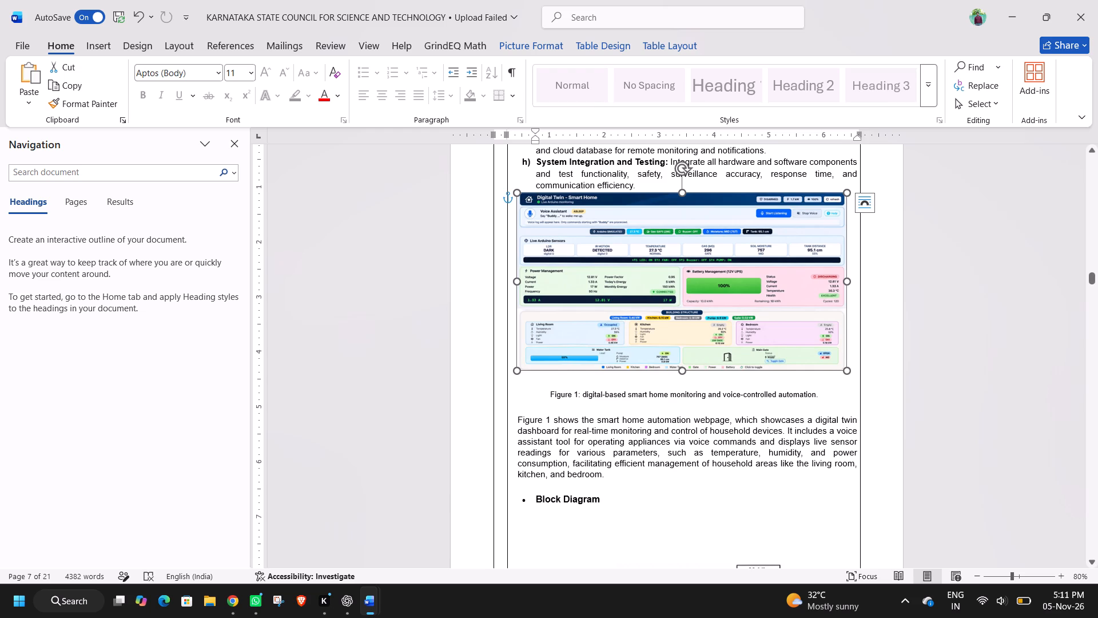
# Delete the blank line between the dashboard picture and the Figure 1 caption.
pyautogui.click(585, 386)
pyautogui.press('Delete')
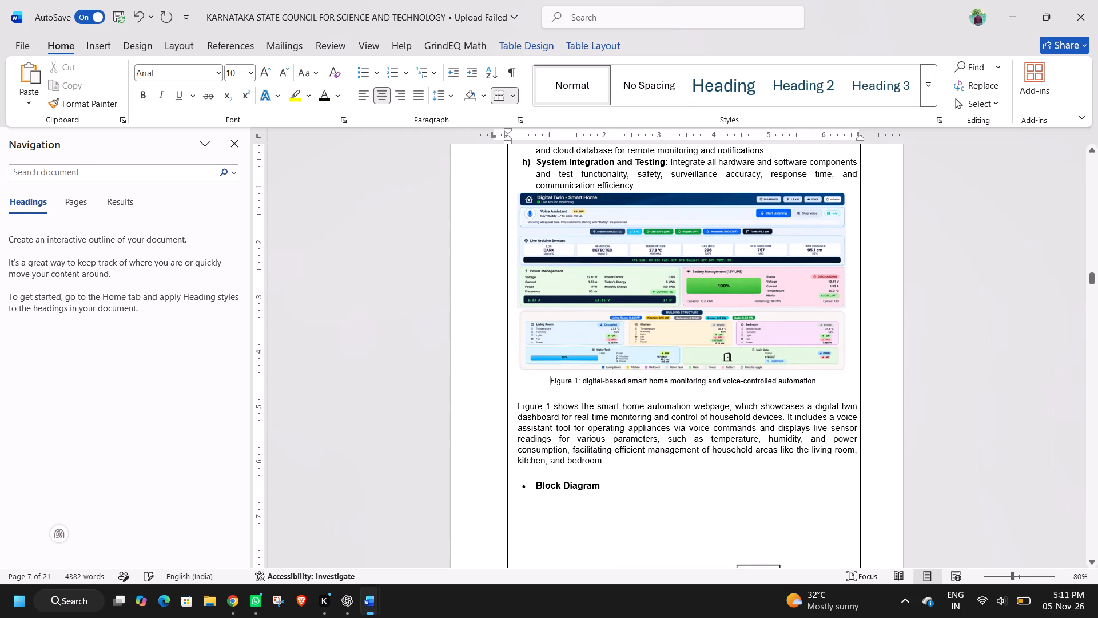
# Remove the space before the blank line below the Figure 1 caption and set that line's font size to 5.
pyautogui.click(578, 391)
pyautogui.click(449, 99)
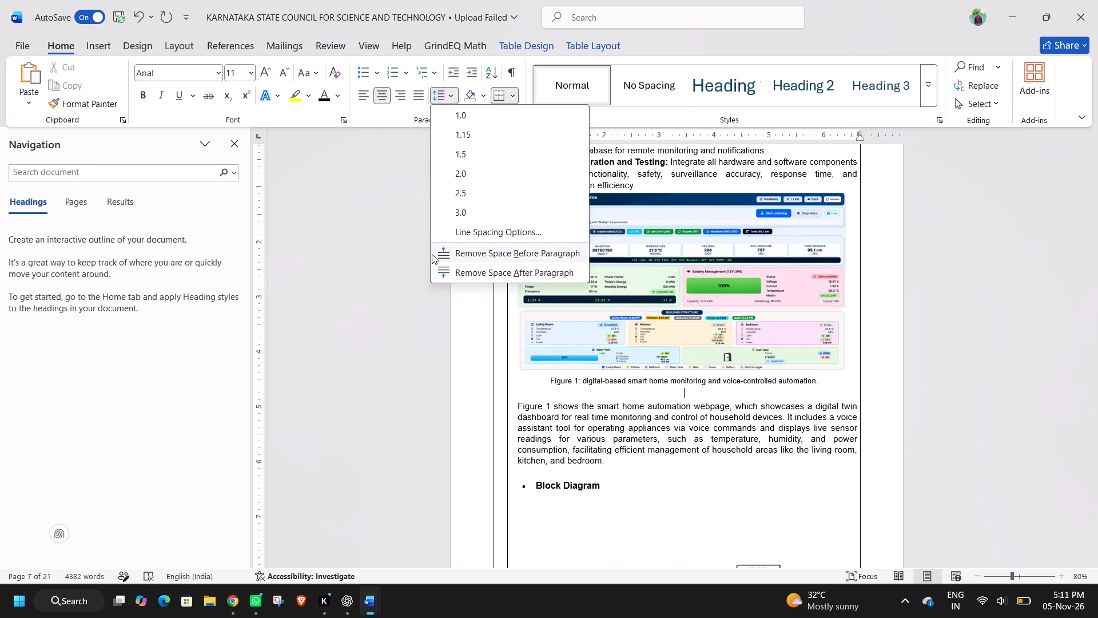
pyautogui.click(432, 254)
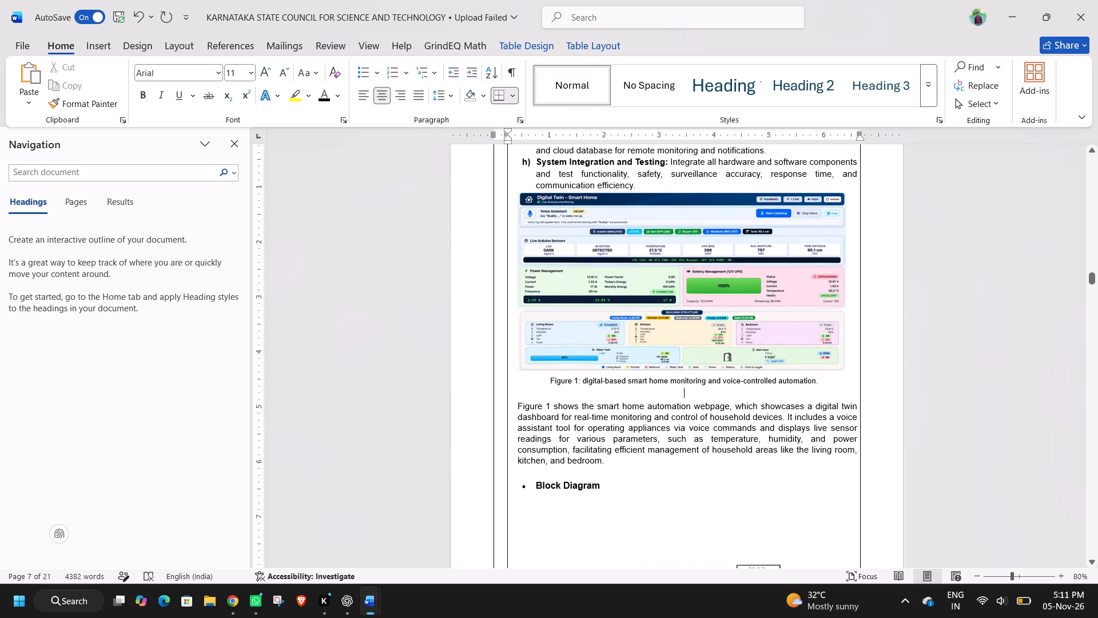
pyautogui.click(241, 72)
pyautogui.press('5')
pyautogui.press('Return')
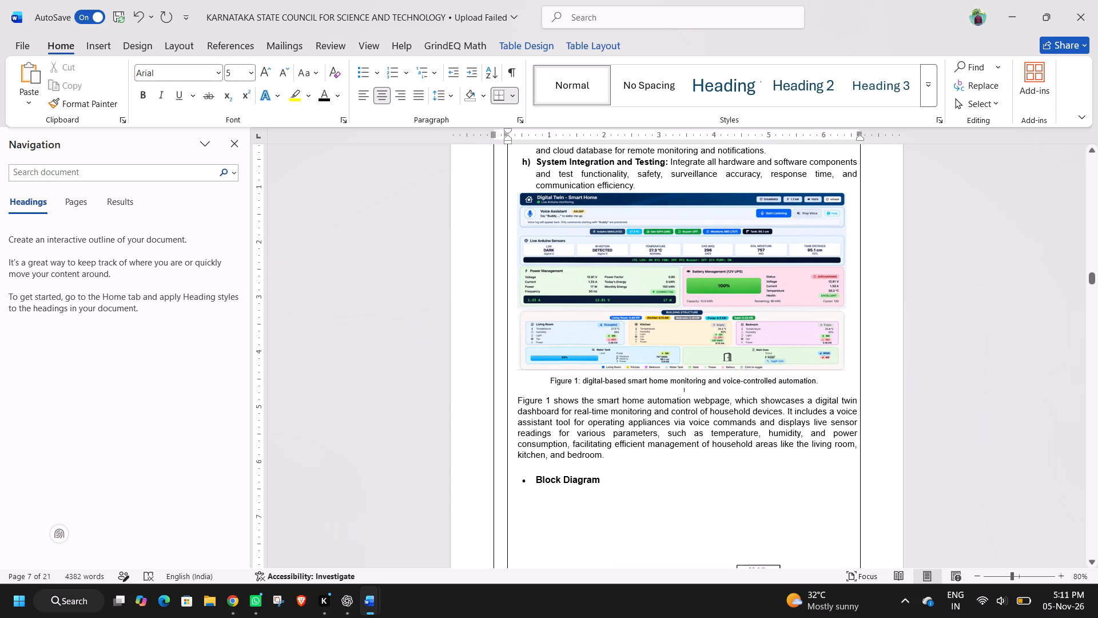
# Remove the space before the "Figure 1 shows the smart home automation webpage" paragraph.
pyautogui.press('Down')
pyautogui.click(439, 96)
pyautogui.click(438, 256)
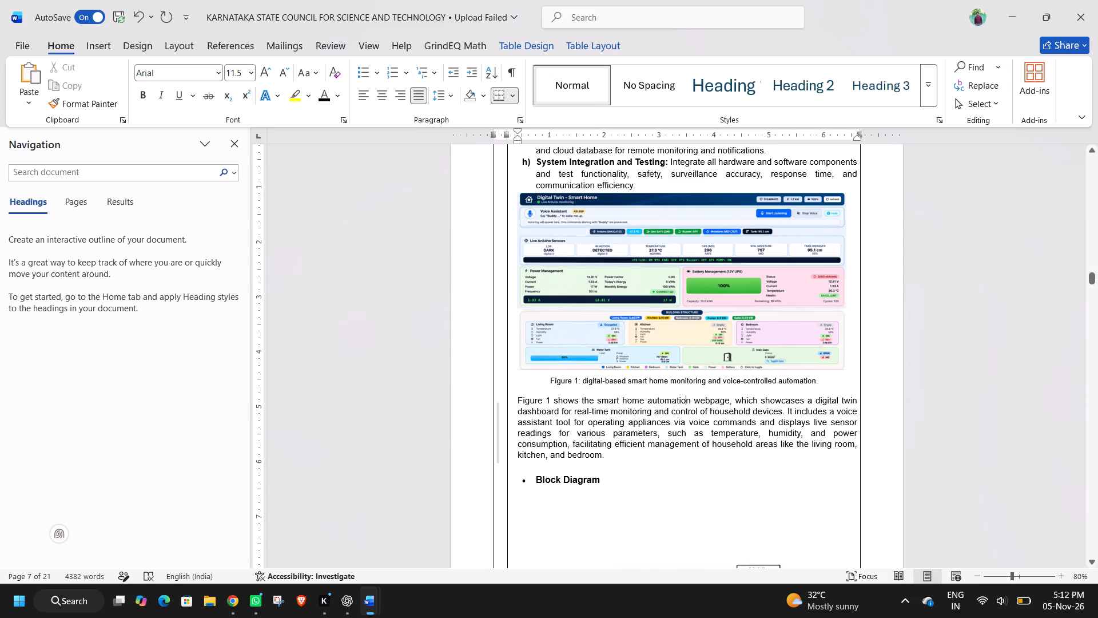
# Remove the paragraph spacing both after and before the Figure 1 caption.
pyautogui.press('Up')
pyautogui.press('Up')
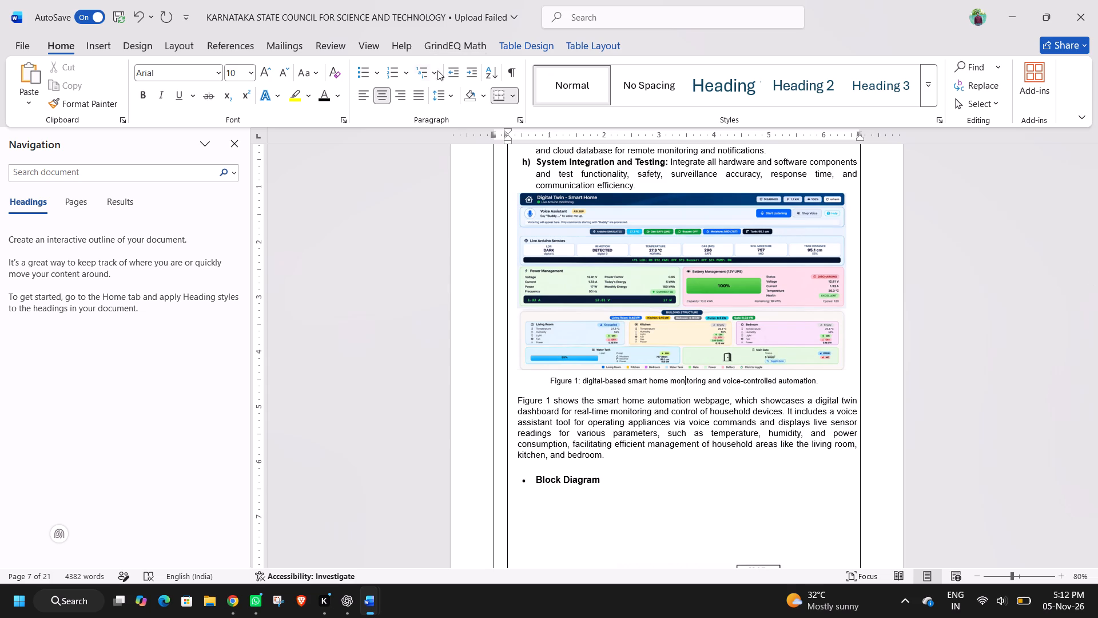
pyautogui.click(440, 90)
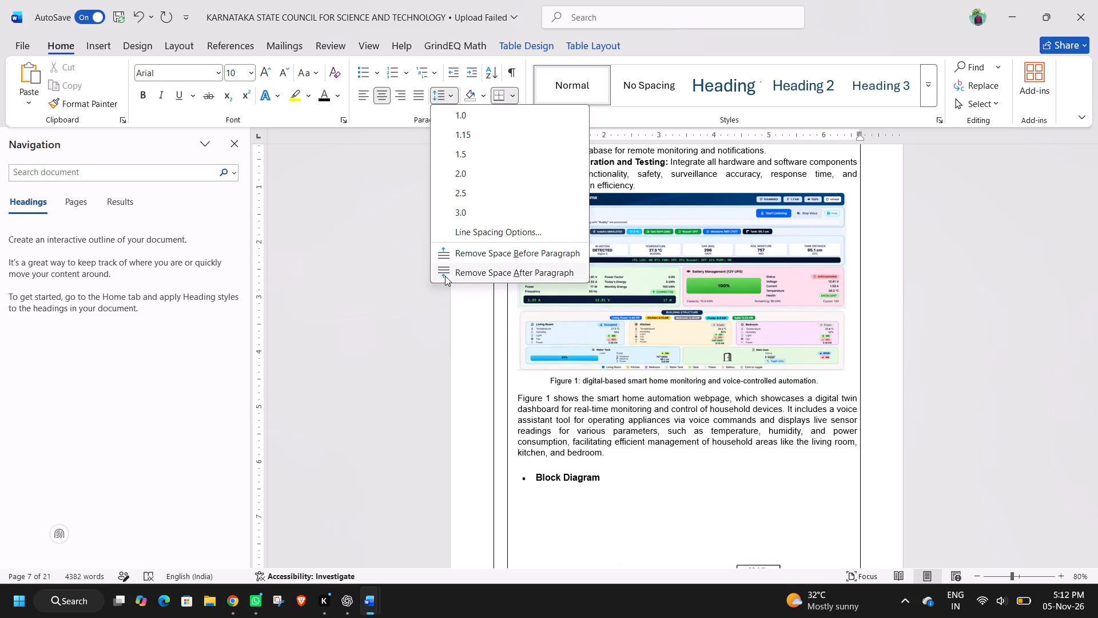
pyautogui.click(445, 276)
pyautogui.click(441, 101)
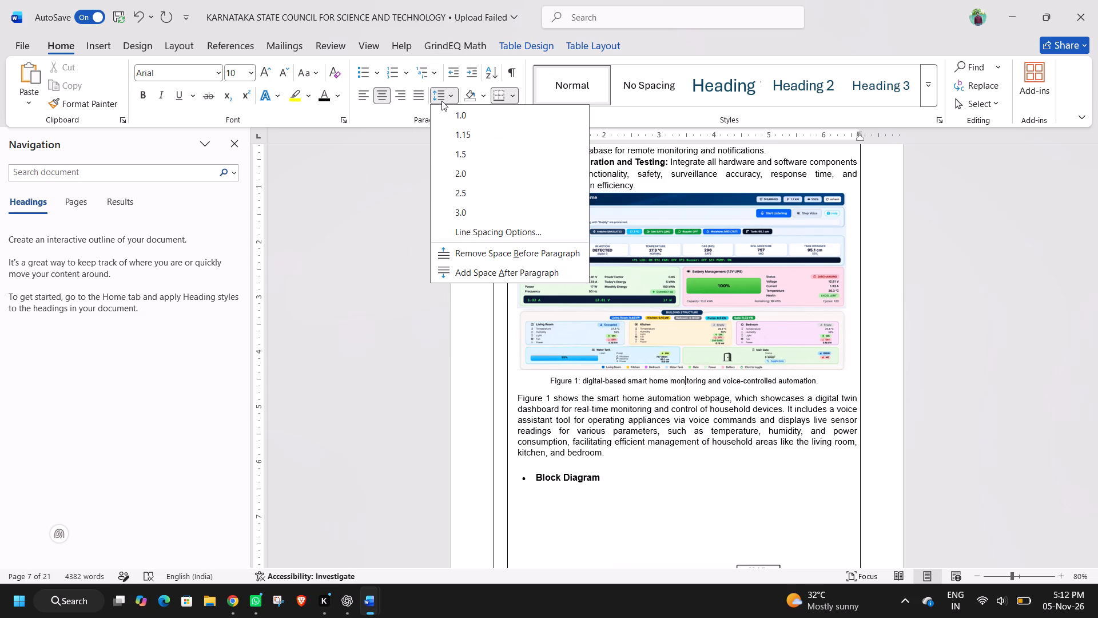
pyautogui.click(445, 253)
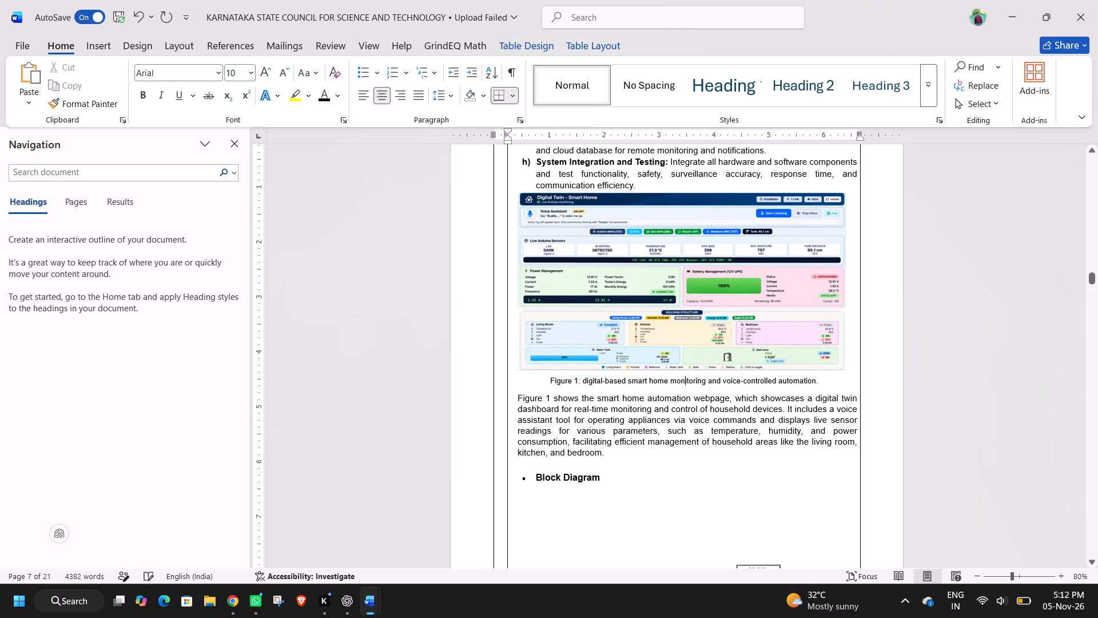
# Remove the space after the "Figure 1 shows the smart home automation webpage" paragraph.
pyautogui.press('Down')
pyautogui.press('Down')
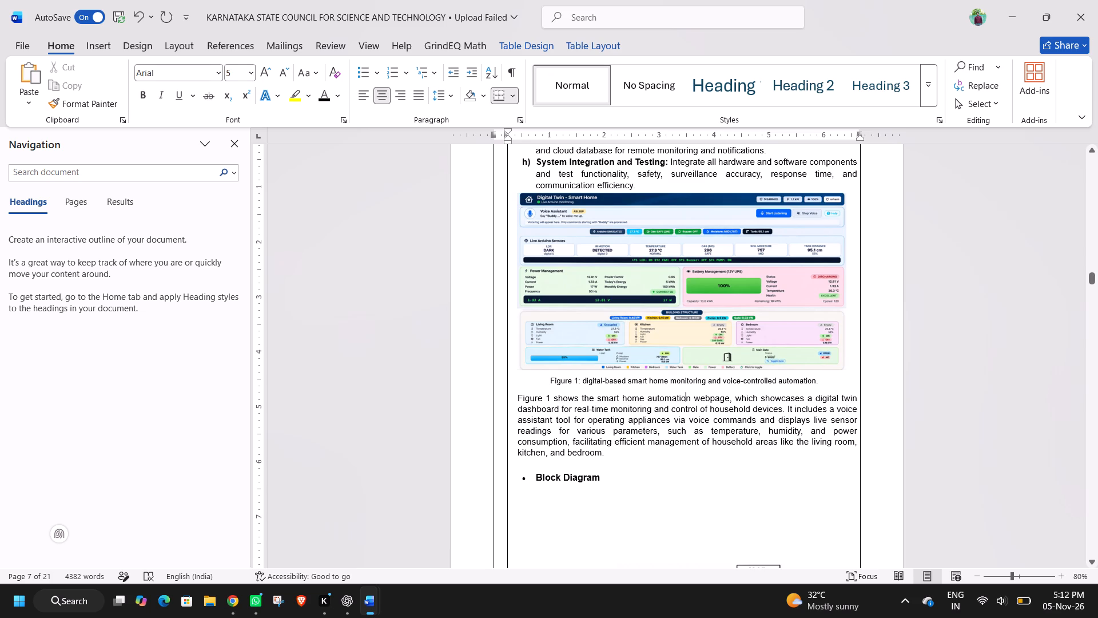
pyautogui.click(452, 92)
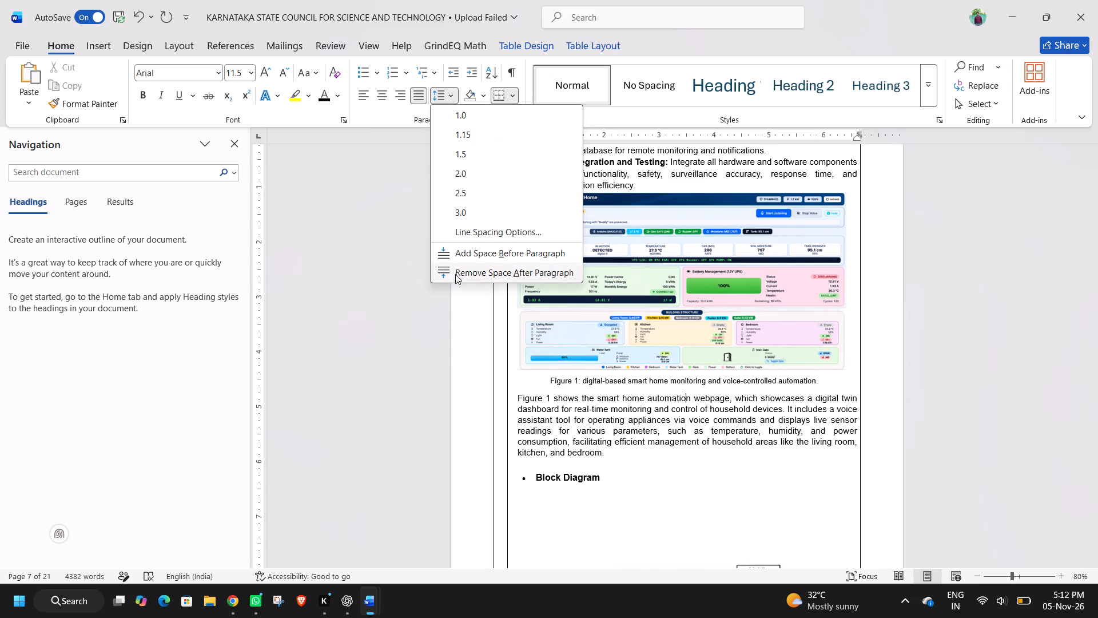
pyautogui.click(455, 274)
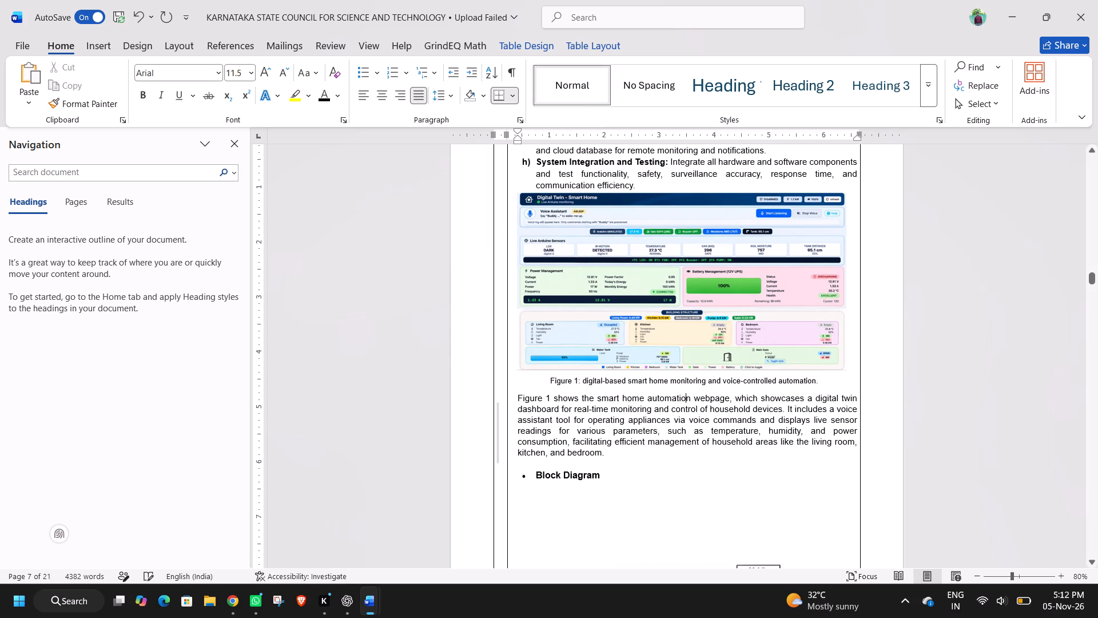
# Remove the space after the blank line below the Figure 1 caption.
pyautogui.press('Up')
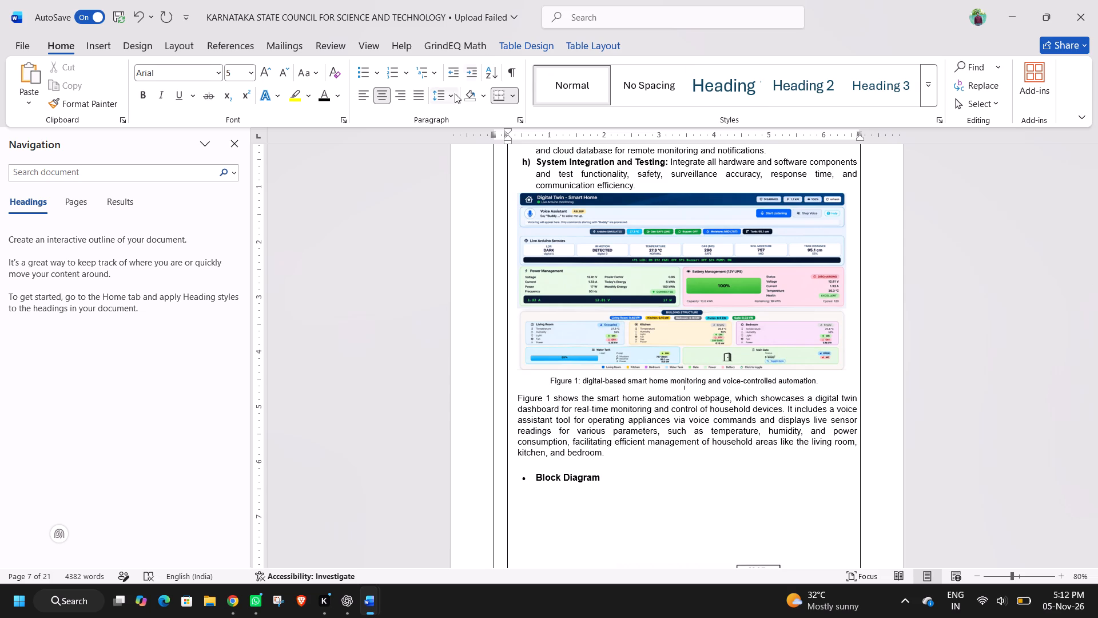
pyautogui.click(448, 96)
pyautogui.click(448, 268)
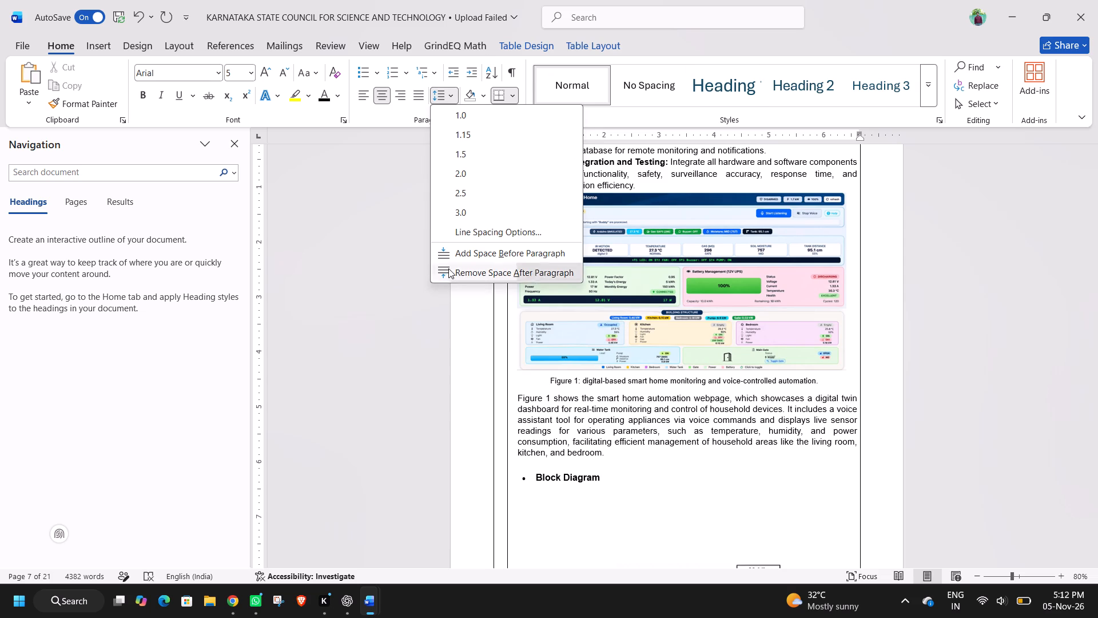
# Move the block diagram picture up beside the Block Diagram heading on page 7 and set its height to 3 inches.
pyautogui.scroll(-2, 564, 440)
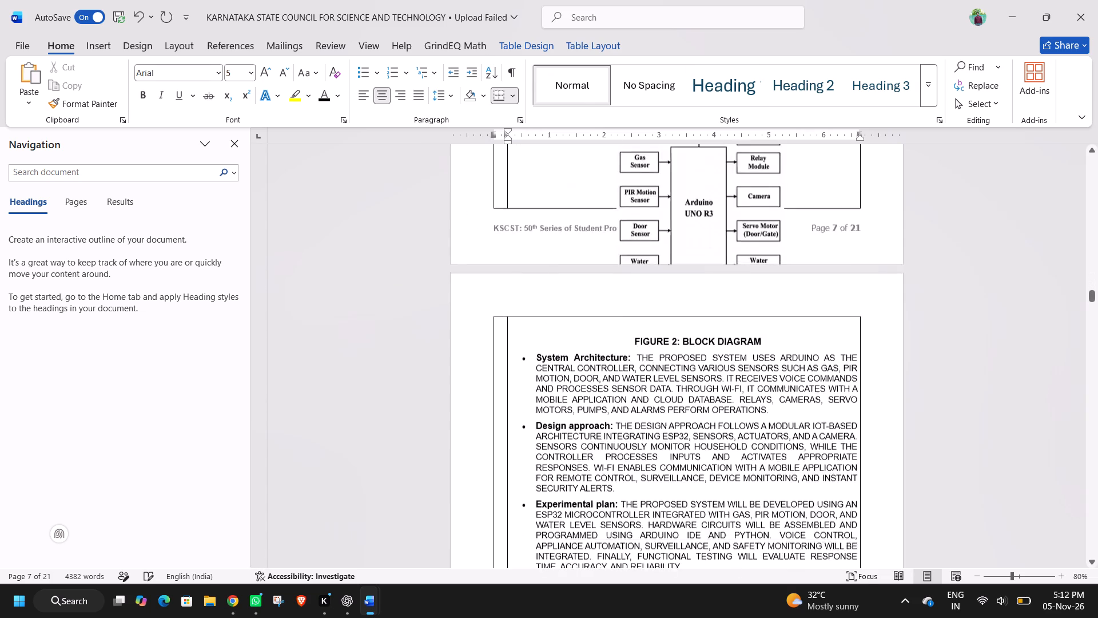
pyautogui.scroll(5, 564, 440)
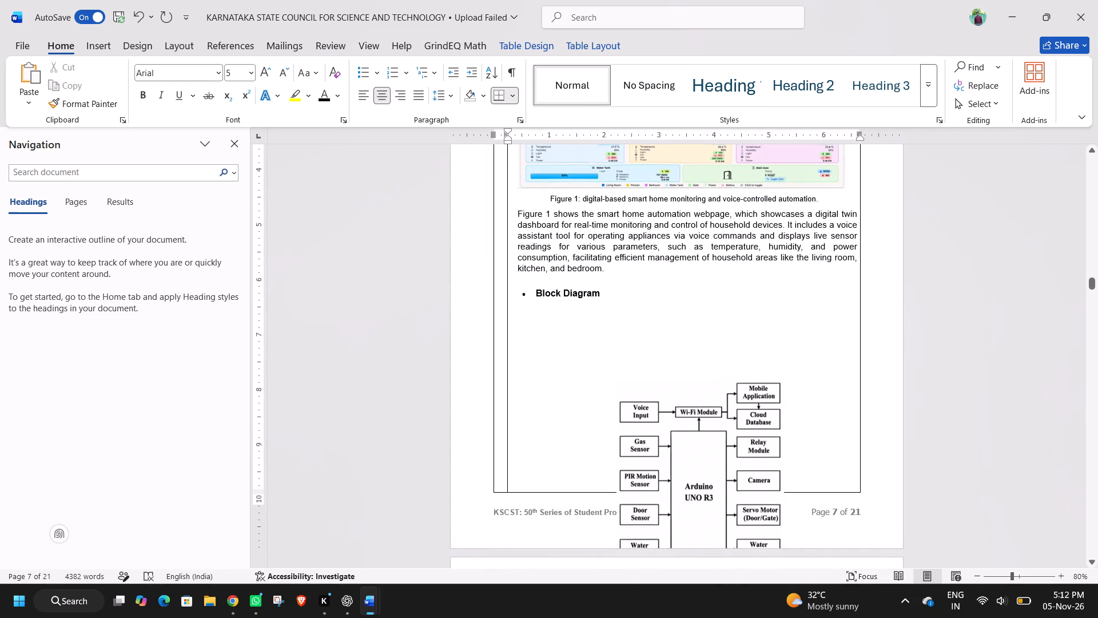
pyautogui.moveTo(703, 482); pyautogui.dragTo(701, 367)
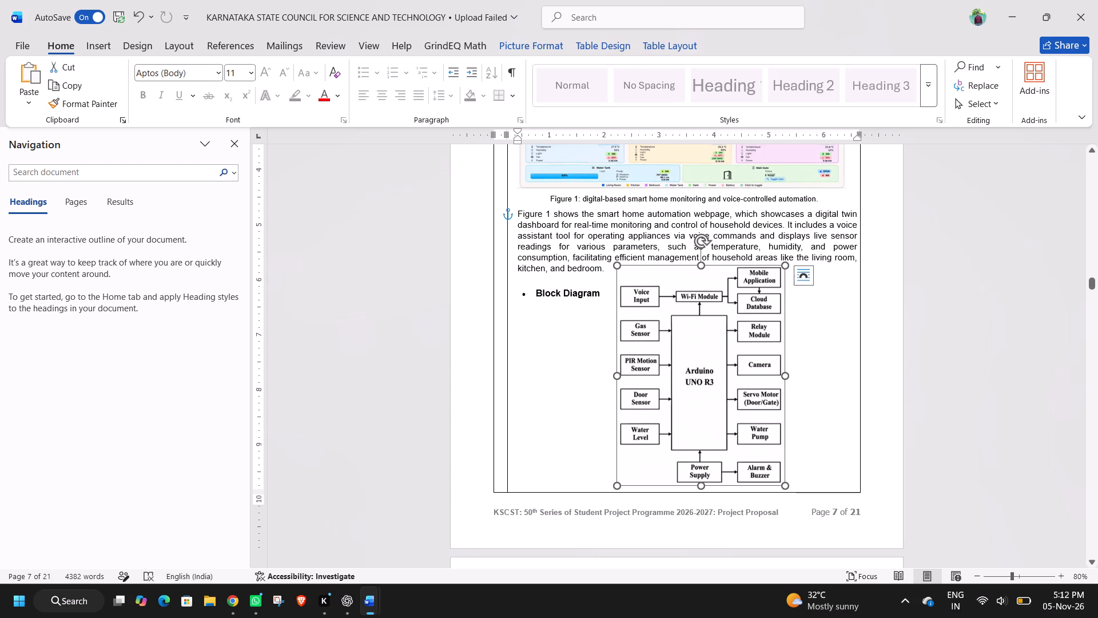
pyautogui.doubleClick(701, 367)
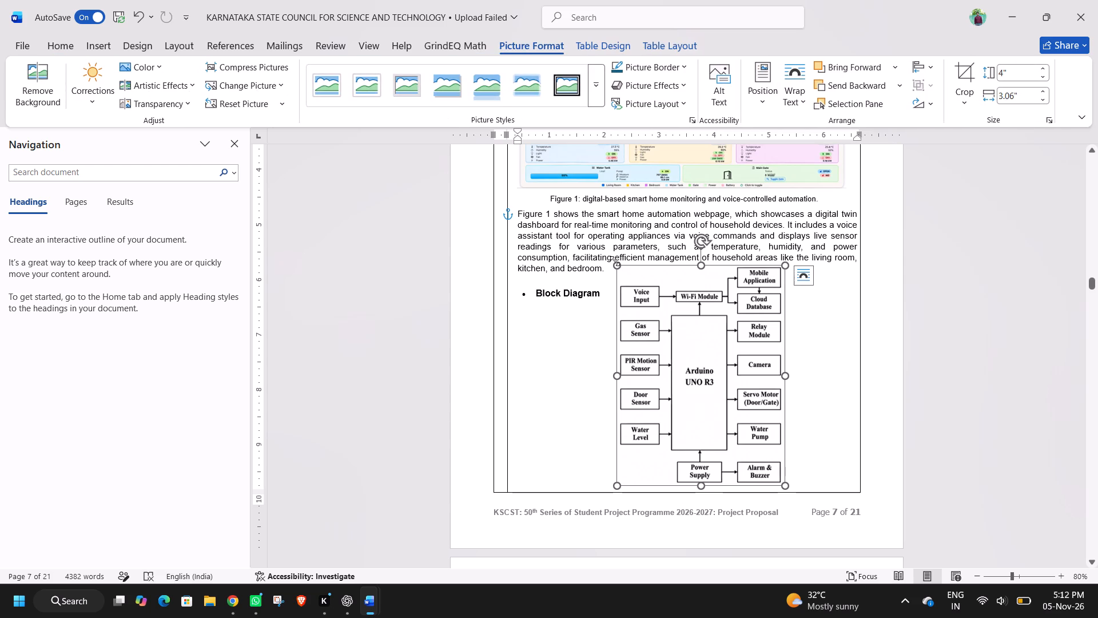
pyautogui.click(1017, 72)
pyautogui.press('3')
pyautogui.press('Return')
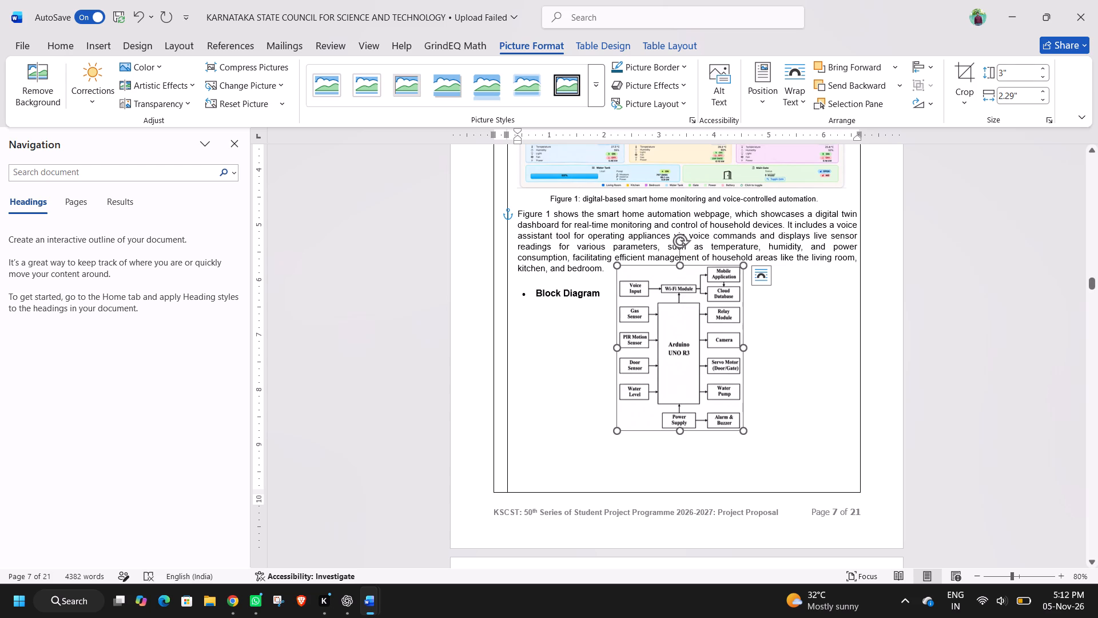
pyautogui.moveTo(721, 342); pyautogui.dragTo(723, 371)
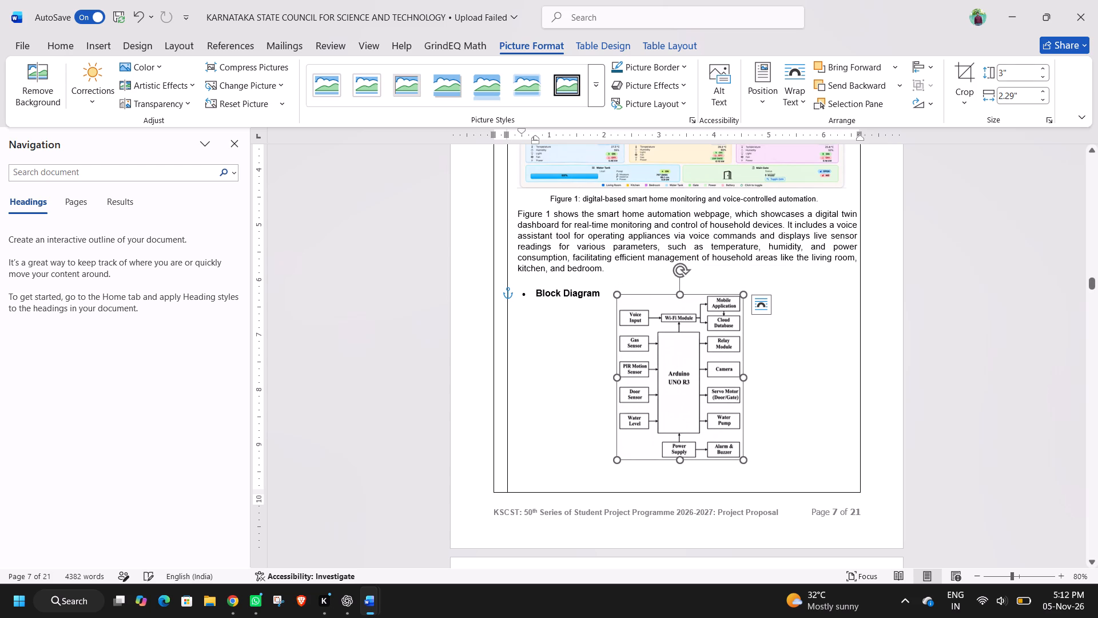
# Delete the surplus blank lines between the block diagram picture and the Figure 2 caption.
pyautogui.click(602, 477)
pyautogui.press('Delete')
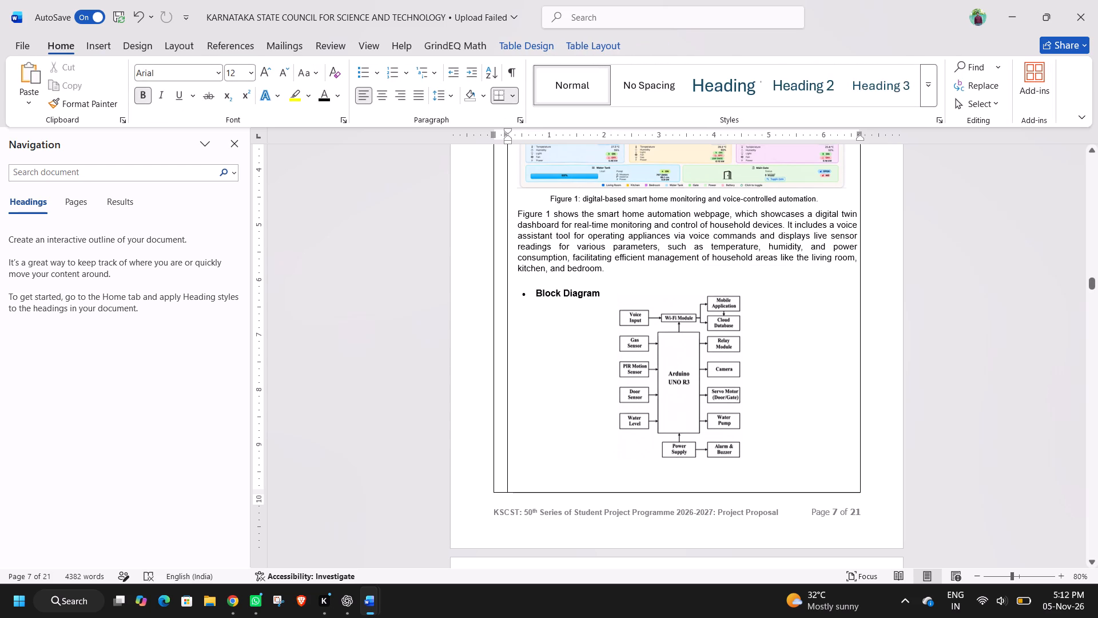
pyautogui.press('Delete')
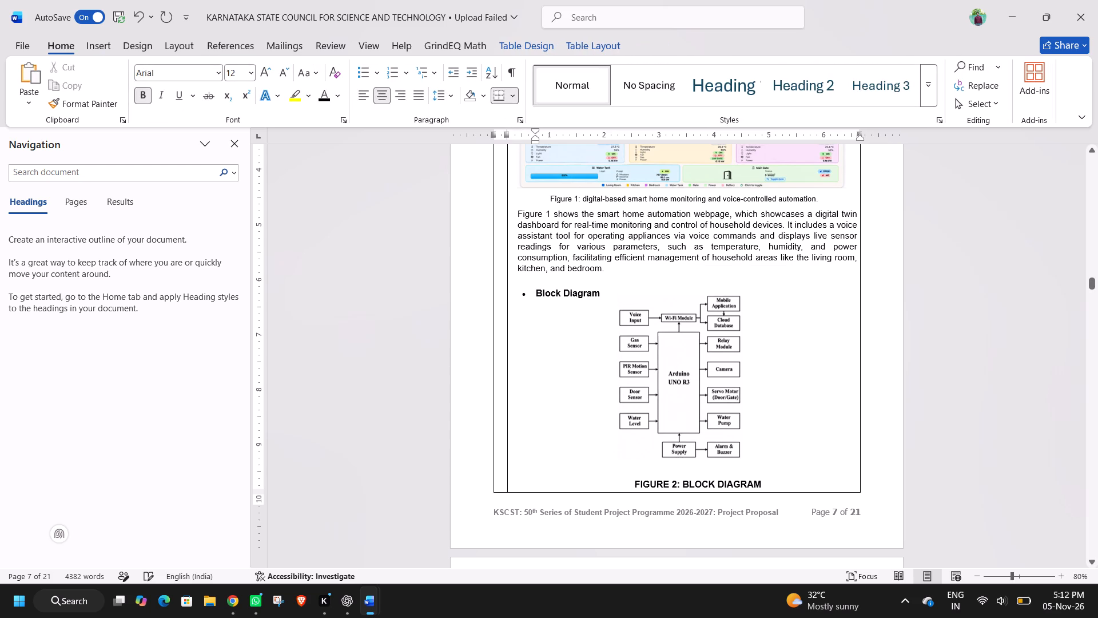
# Set the Figure 2 caption's font size to 10 and remove its bold formatting.
pyautogui.moveTo(767, 481); pyautogui.dragTo(635, 475)
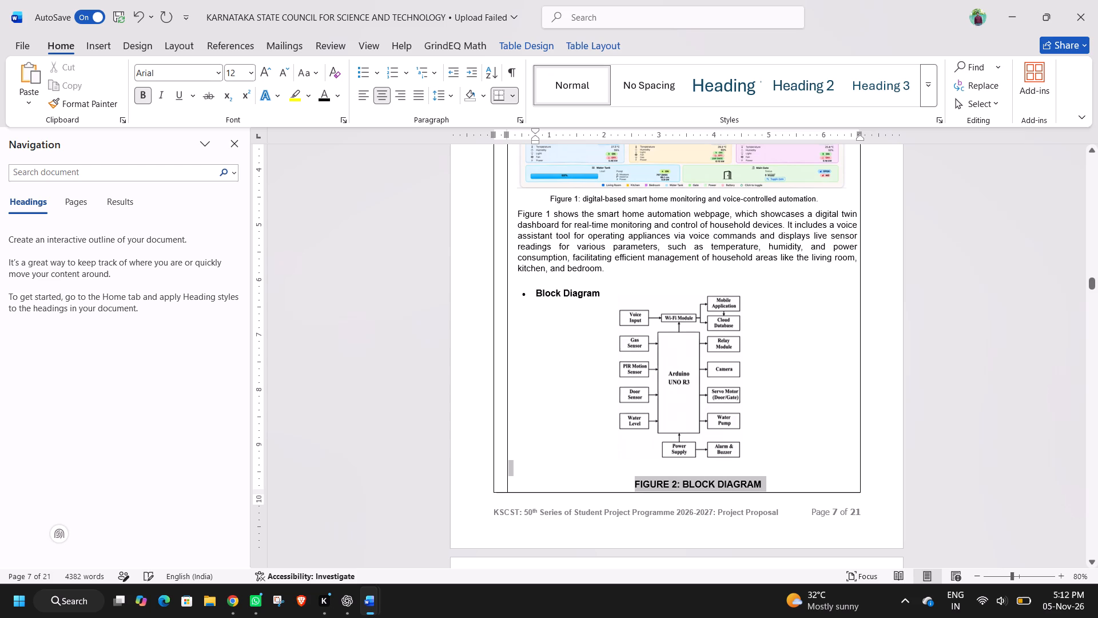
pyautogui.moveTo(635, 475); pyautogui.dragTo(635, 474)
pyautogui.click(711, 433)
pyautogui.write('10')
pyautogui.press('Return')
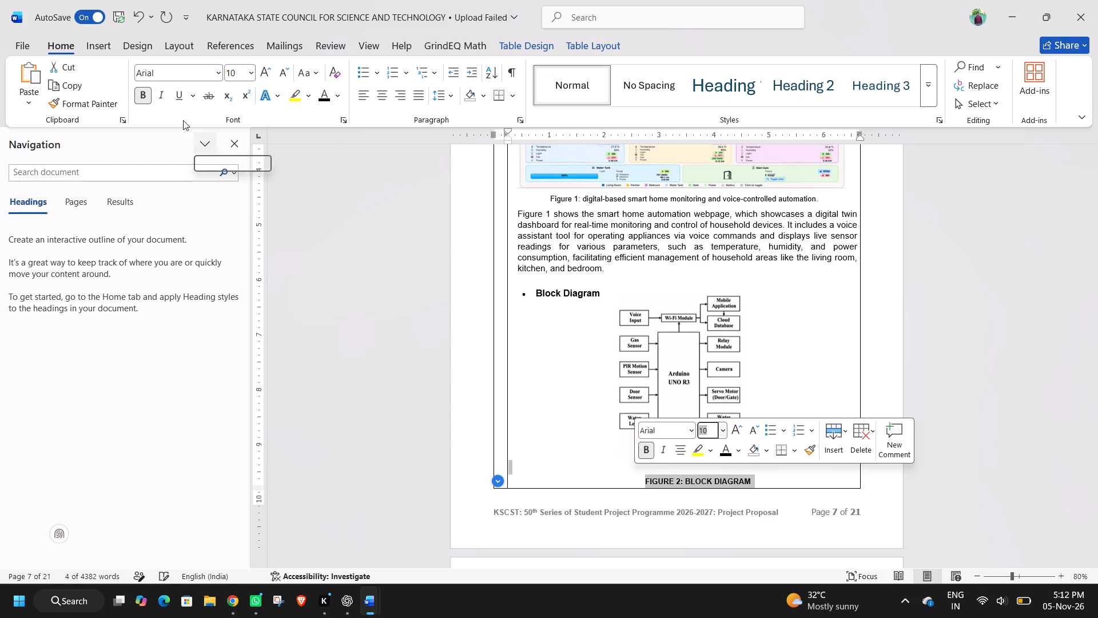
pyautogui.click(144, 98)
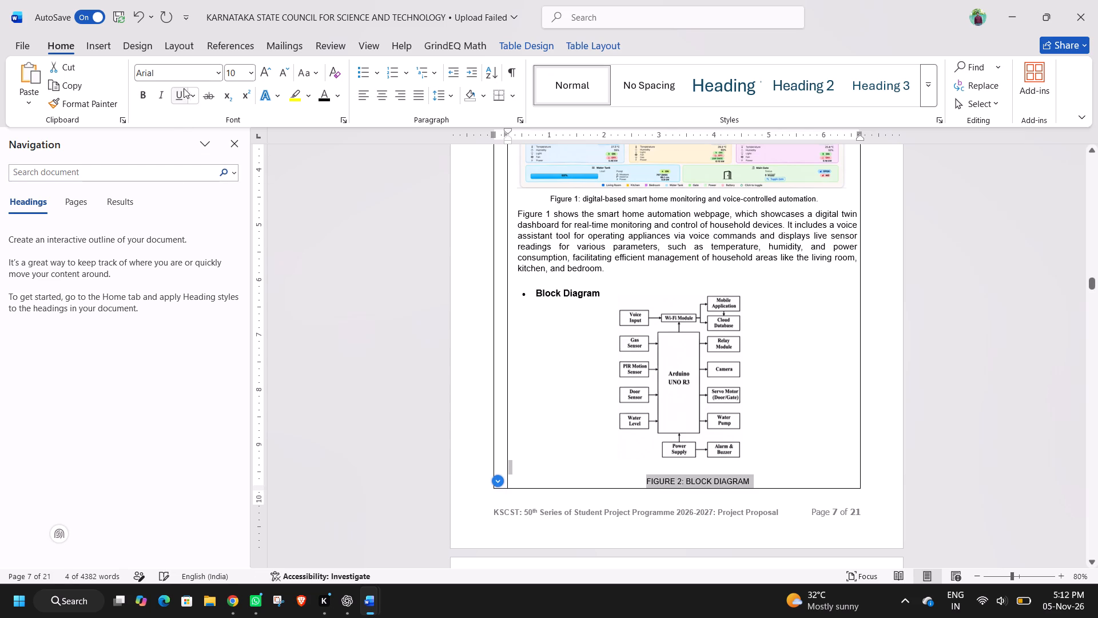
# Change the Figure 2 caption from uppercase to sentence case.
pyautogui.click(309, 77)
pyautogui.click(325, 85)
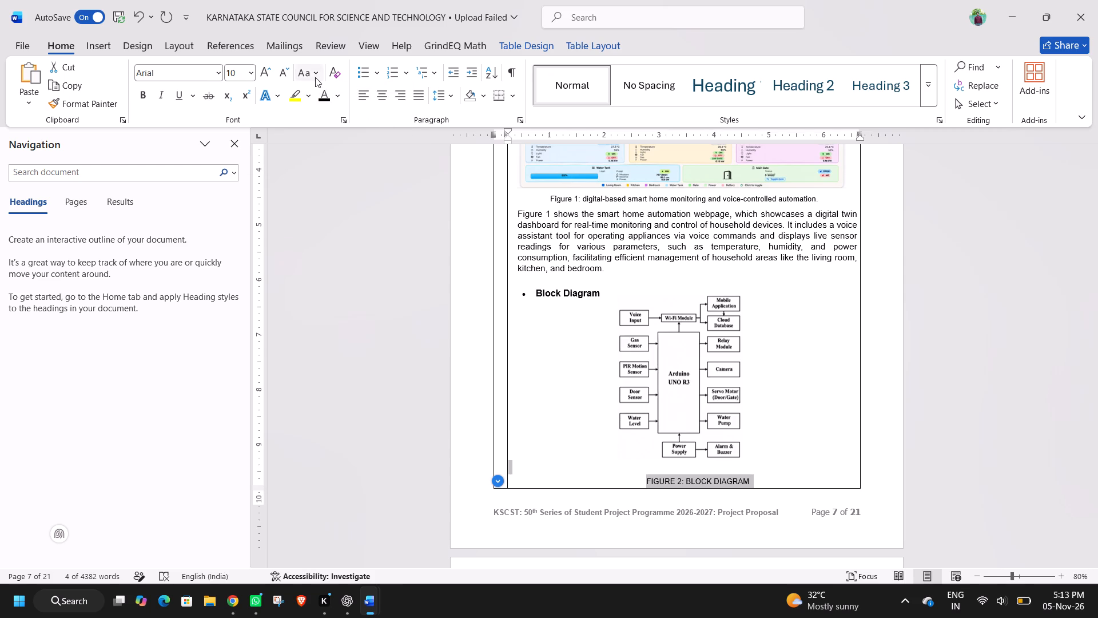
pyautogui.click(311, 72)
pyautogui.click(312, 86)
pyautogui.click(760, 462)
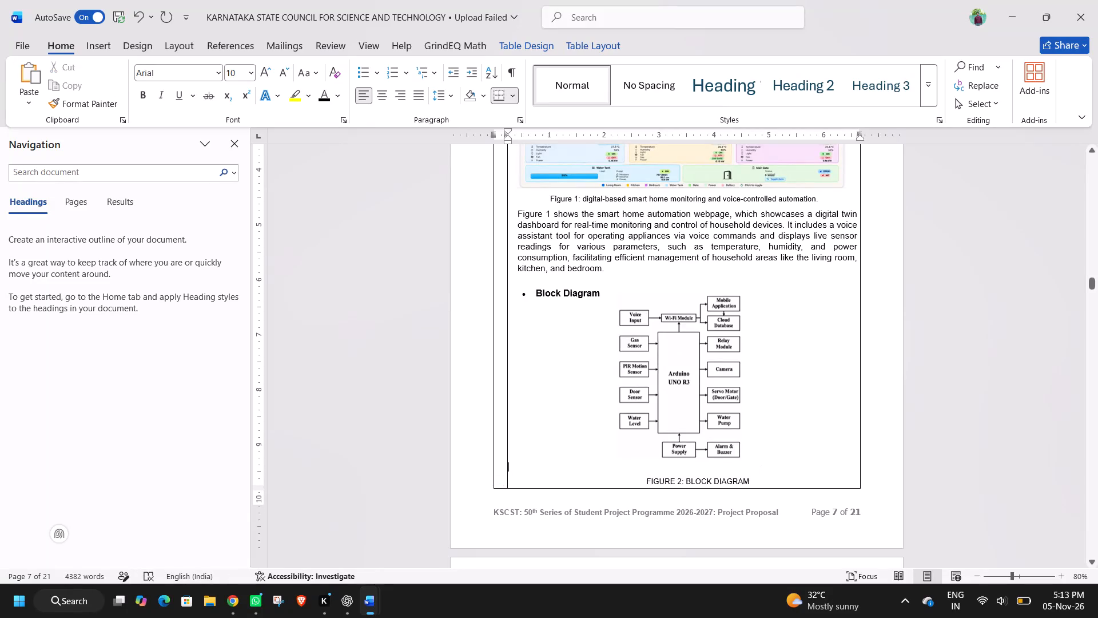
pyautogui.moveTo(762, 481); pyautogui.dragTo(659, 484)
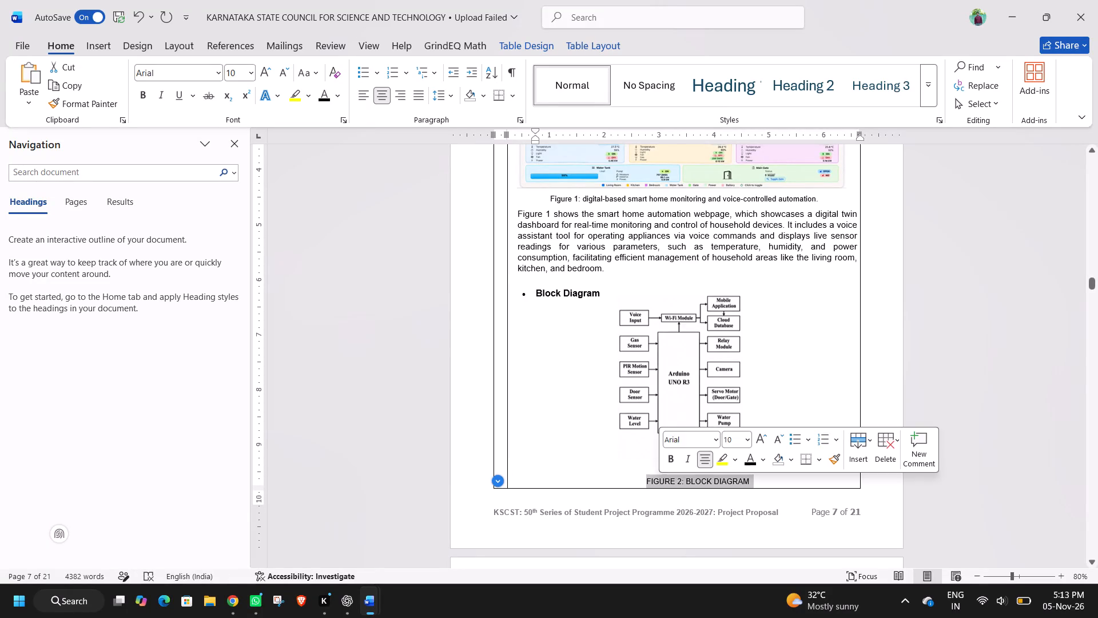
pyautogui.click(310, 76)
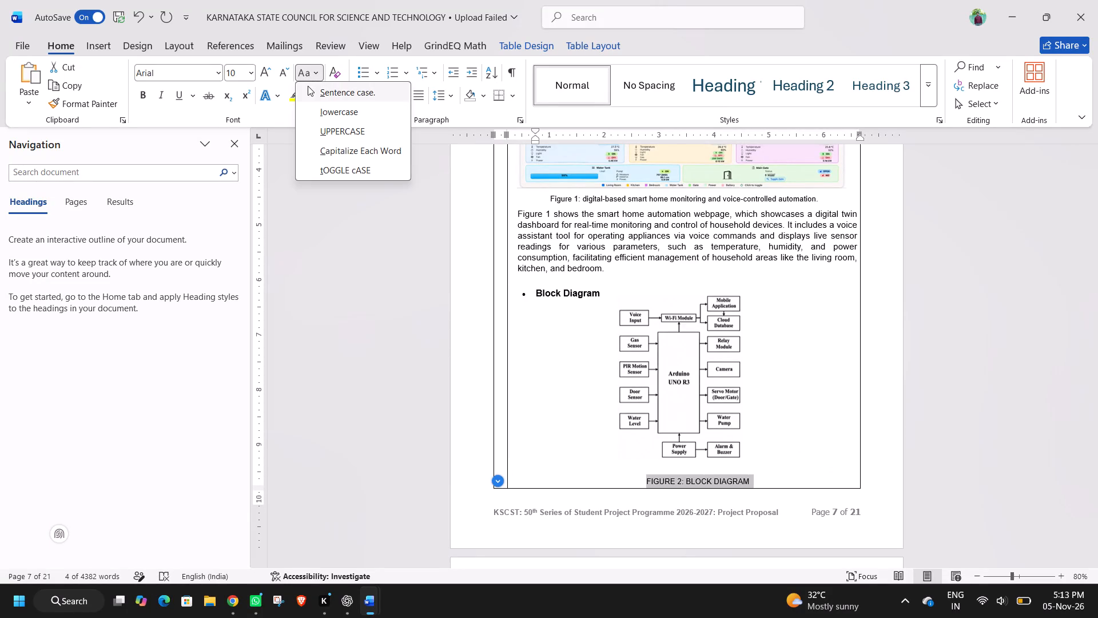
pyautogui.click(314, 90)
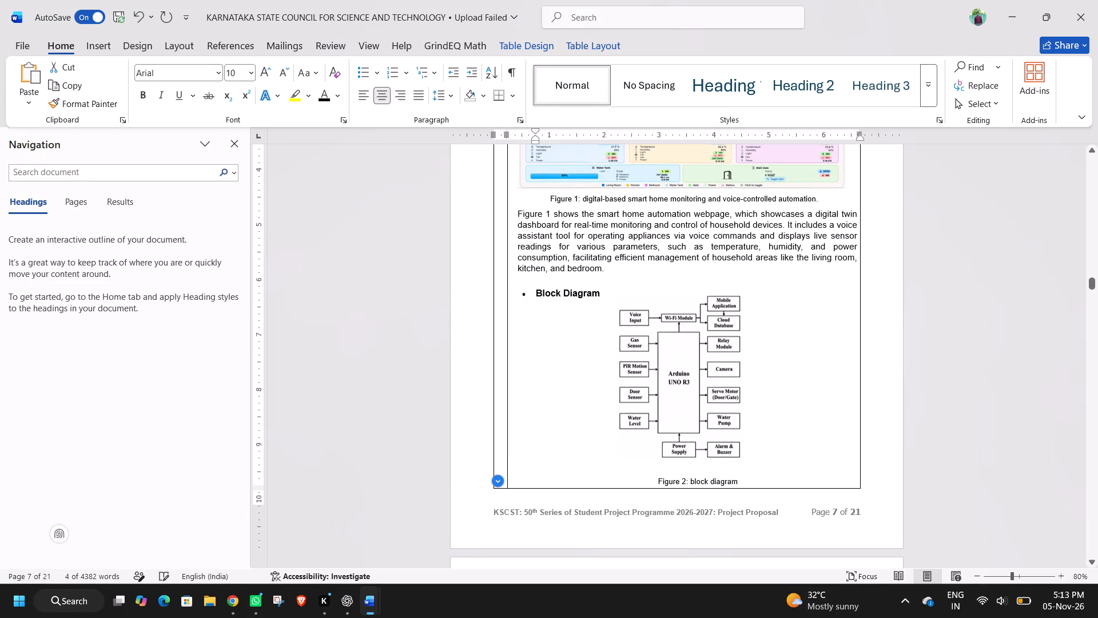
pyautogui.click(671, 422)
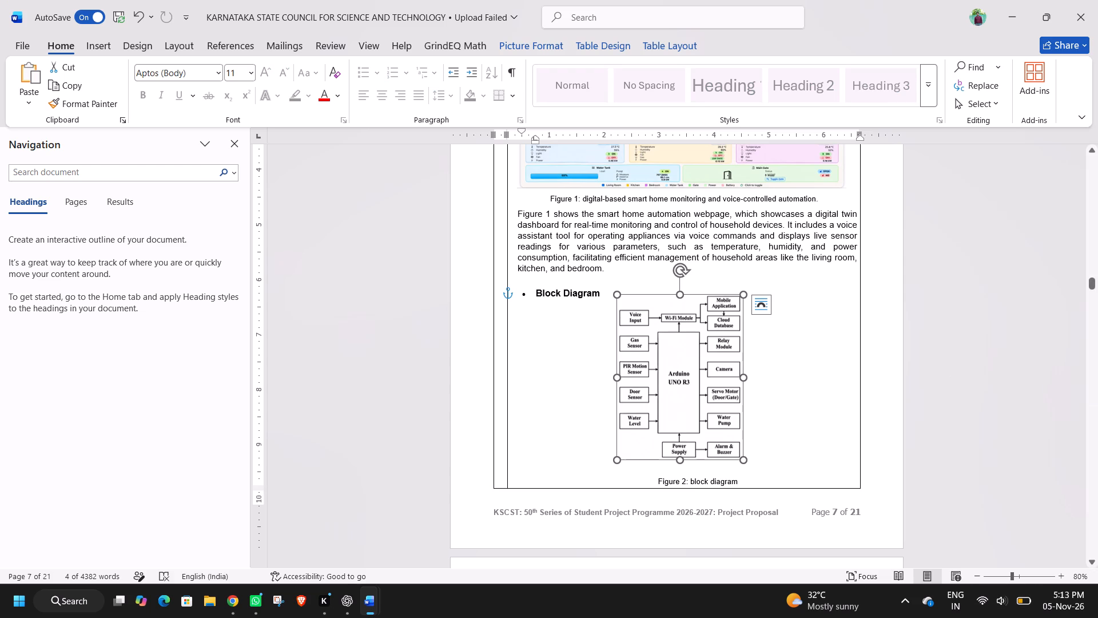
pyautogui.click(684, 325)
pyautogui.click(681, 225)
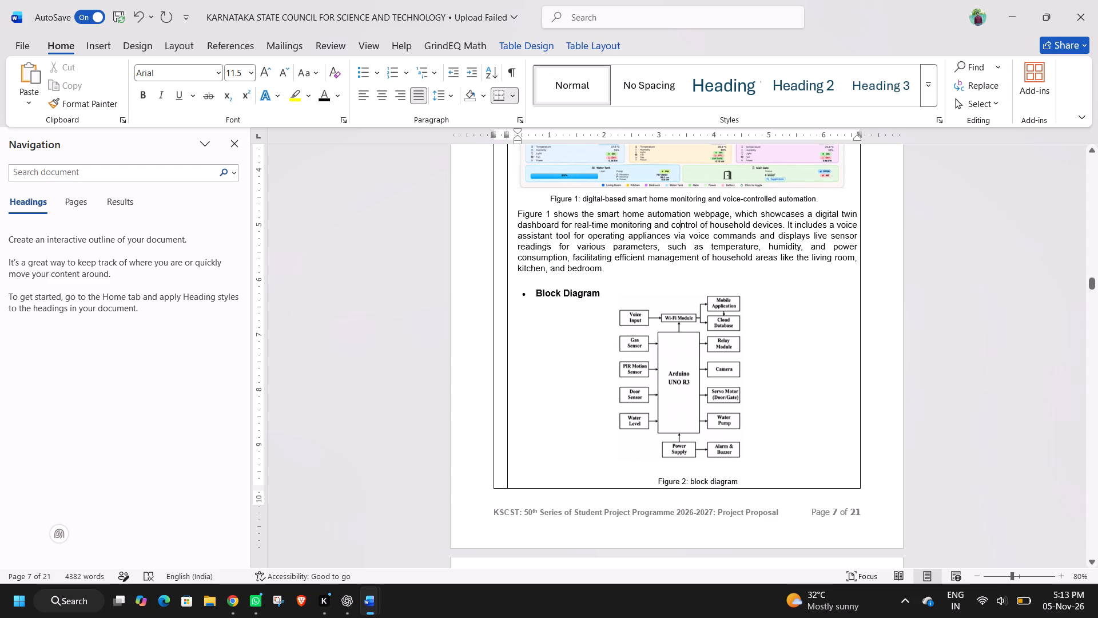
# Open the Grammarly settings window to view its customization options, and close it.
pyautogui.click(910, 603)
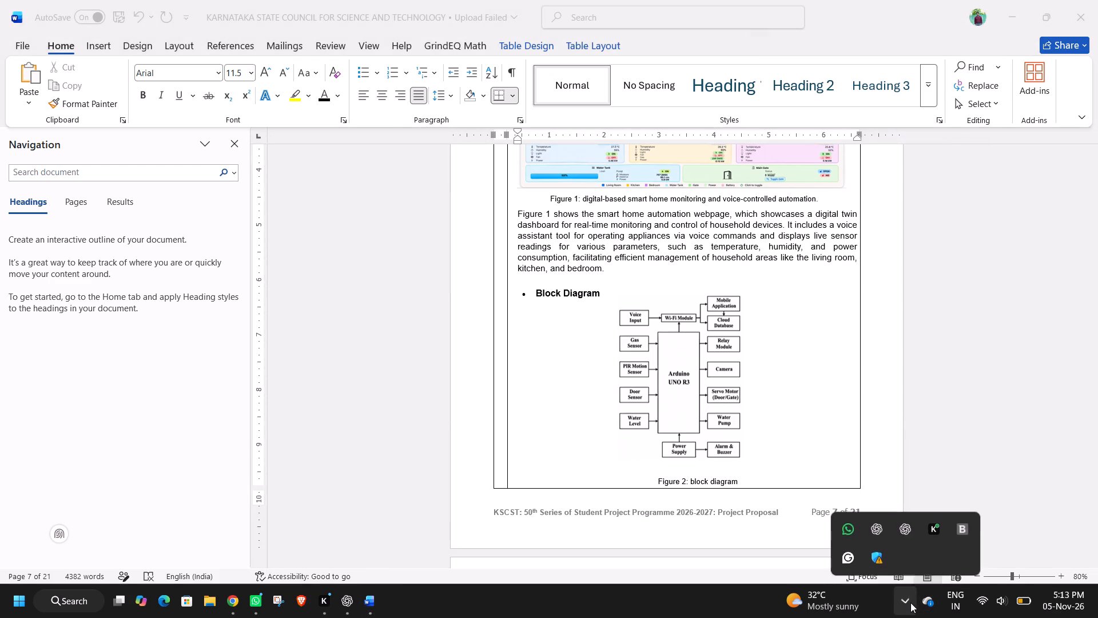
pyautogui.click(846, 555)
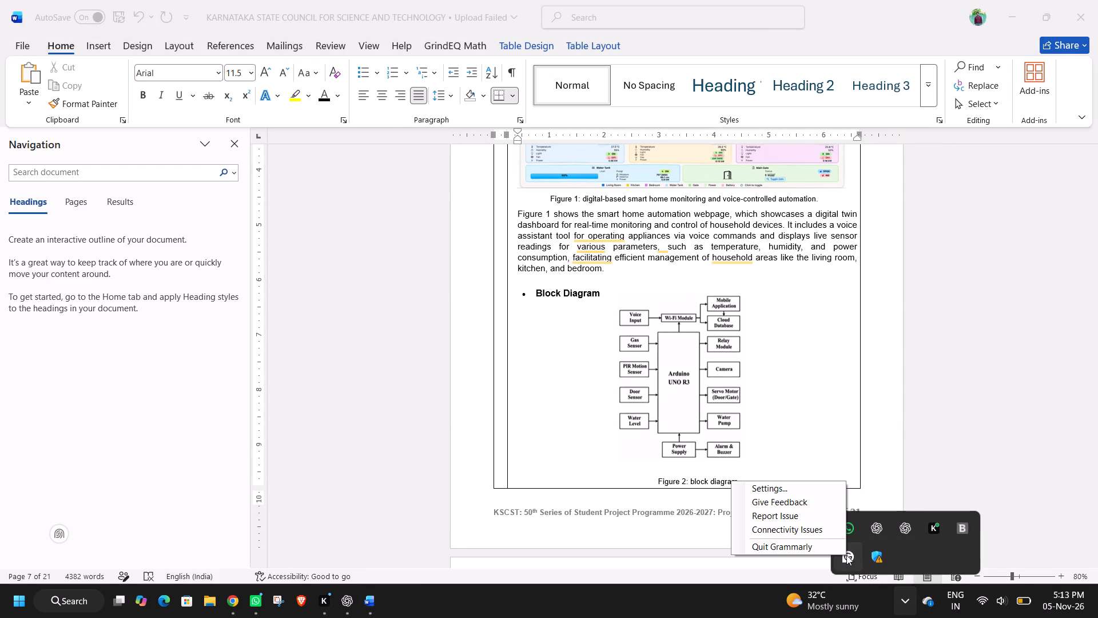
pyautogui.doubleClick(846, 555)
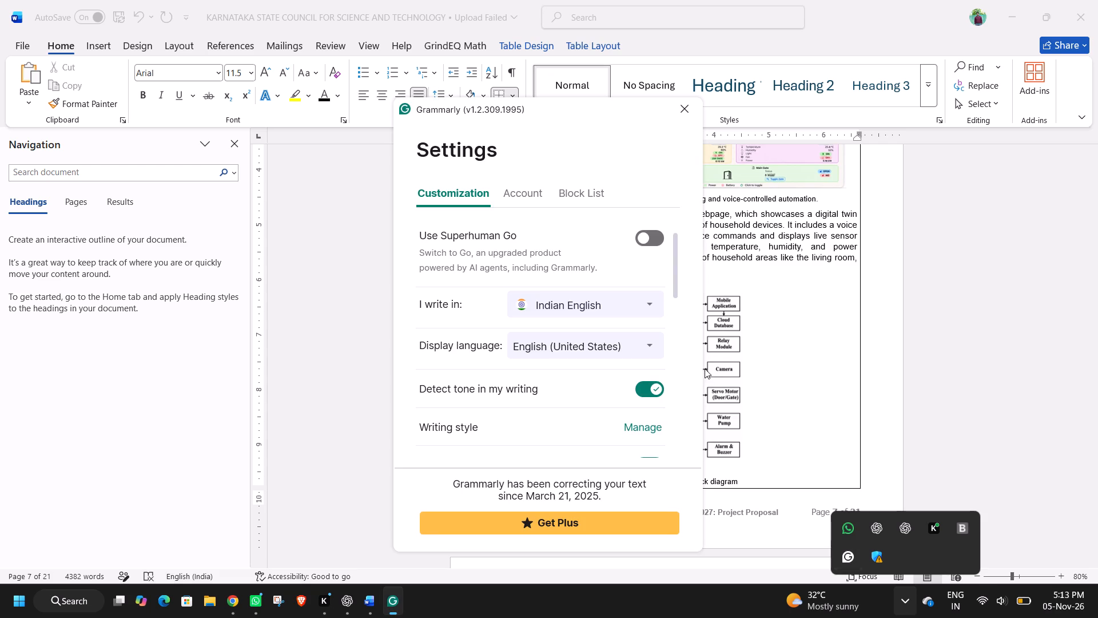
pyautogui.click(687, 104)
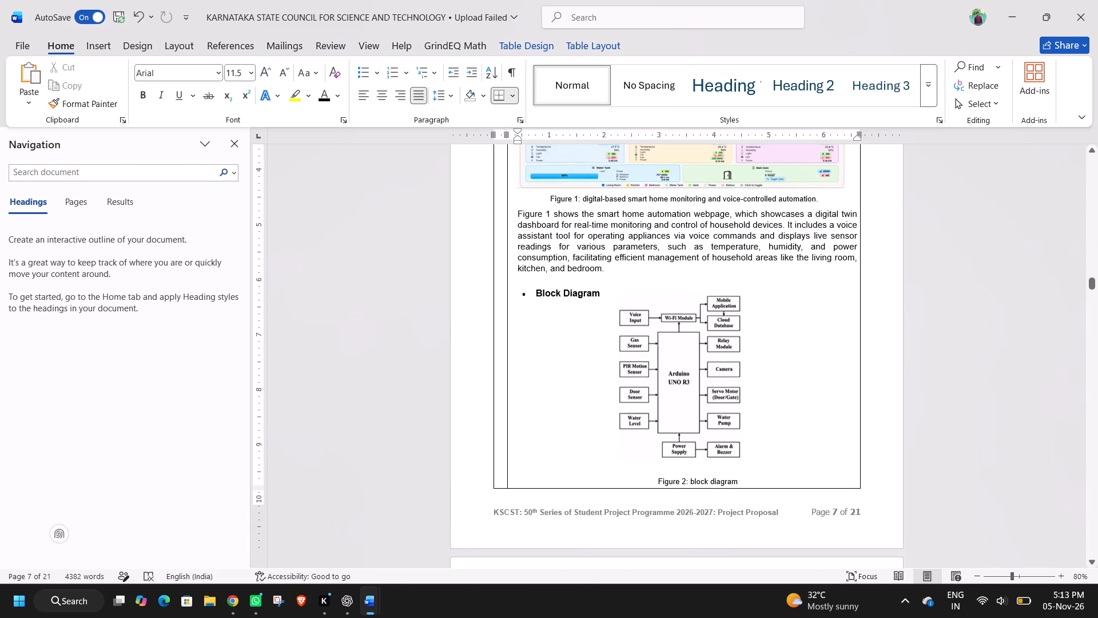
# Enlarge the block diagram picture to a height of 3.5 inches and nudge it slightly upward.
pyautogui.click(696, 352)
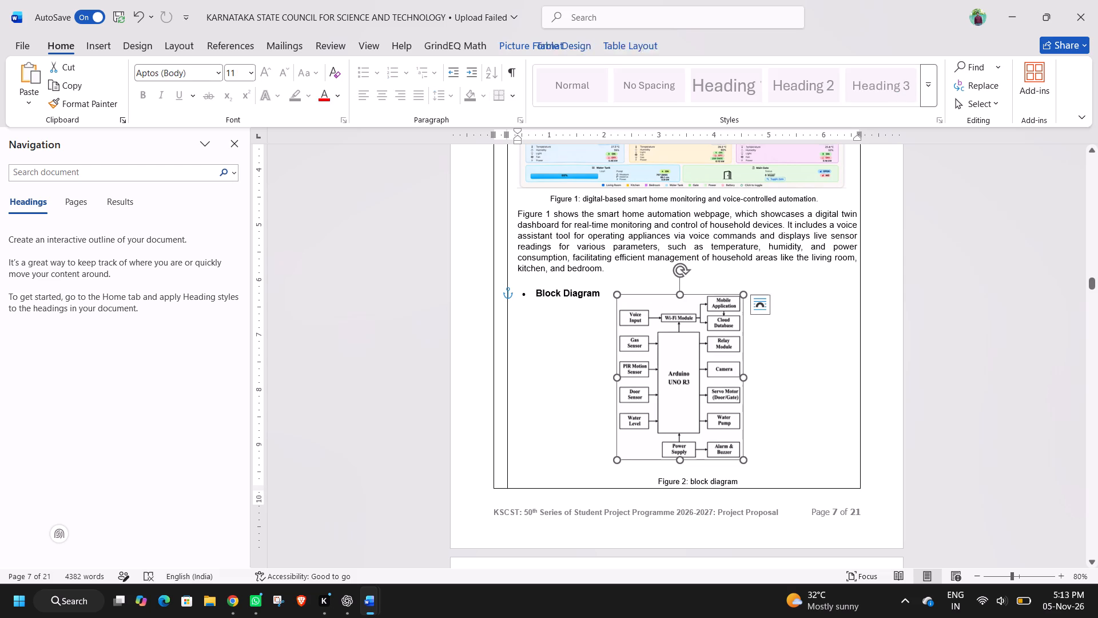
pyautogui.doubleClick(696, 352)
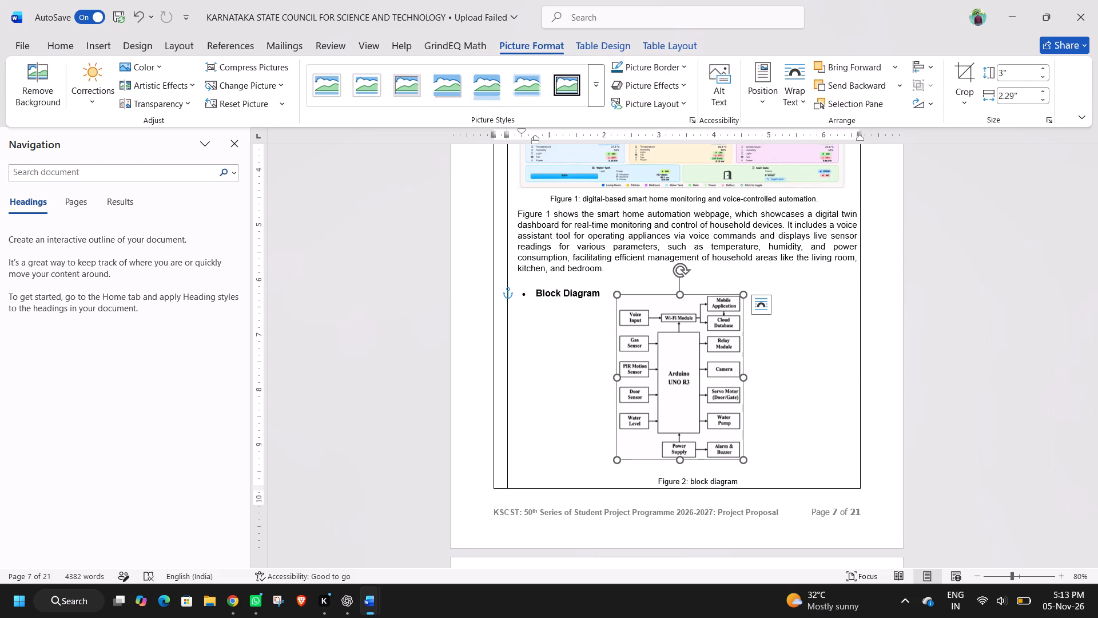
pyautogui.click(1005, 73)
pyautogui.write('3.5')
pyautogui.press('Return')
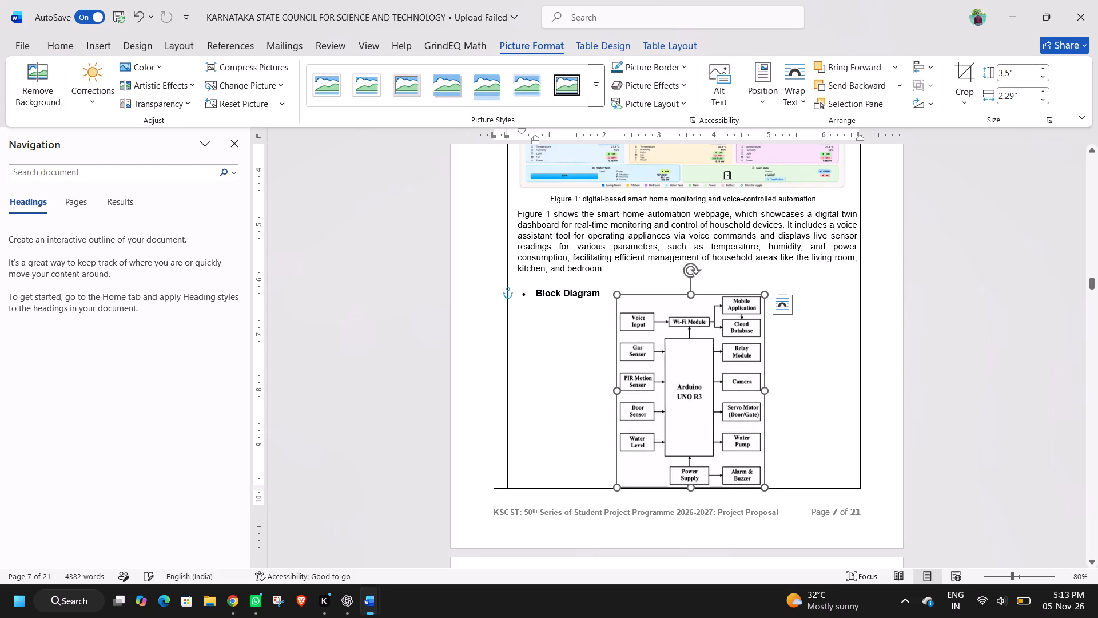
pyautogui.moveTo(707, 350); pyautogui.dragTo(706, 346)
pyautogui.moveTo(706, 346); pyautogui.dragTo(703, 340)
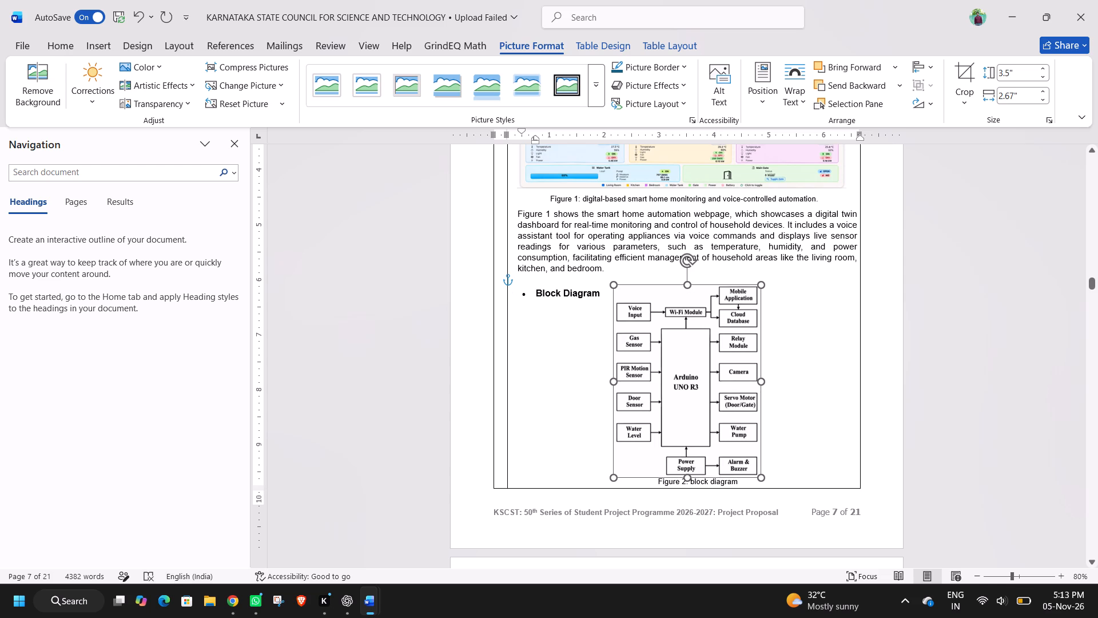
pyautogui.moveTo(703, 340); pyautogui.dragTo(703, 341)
# Set the block diagram picture's height to 3.25 inches and fit it between the Block Diagram heading and the Figure 2 caption.
pyautogui.click(1021, 76)
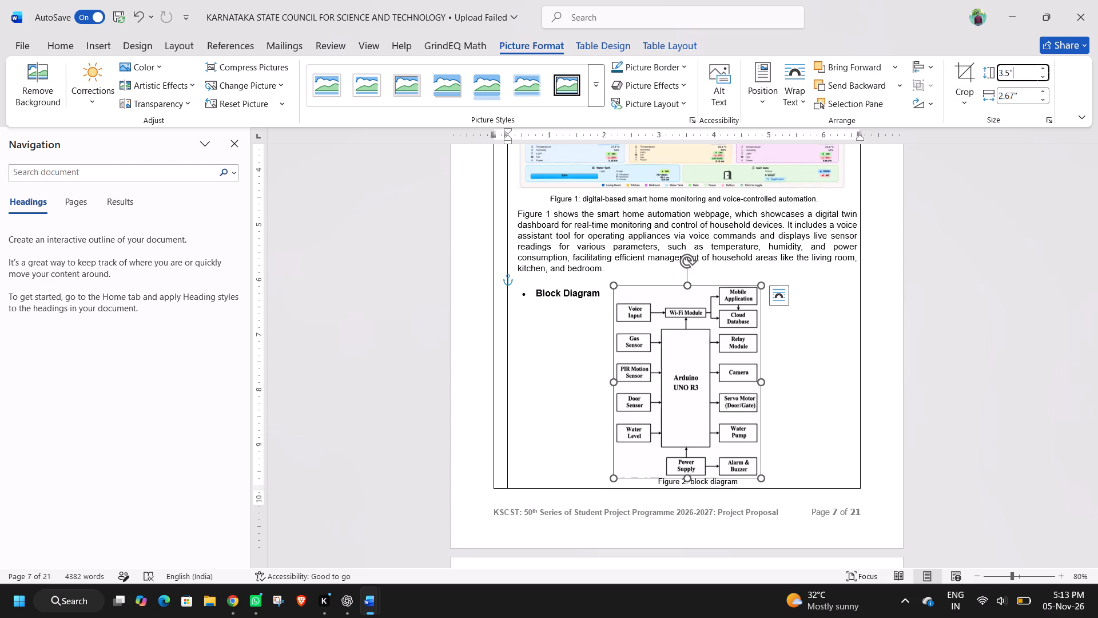
pyautogui.write('3.25')
pyautogui.press('Return')
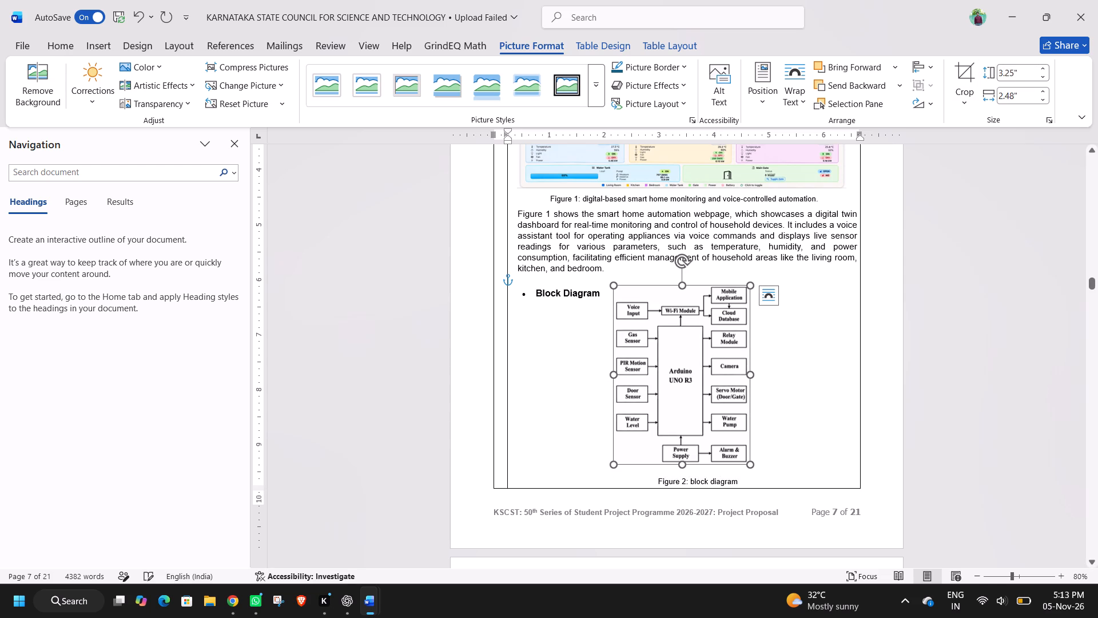
pyautogui.moveTo(650, 381); pyautogui.dragTo(653, 393)
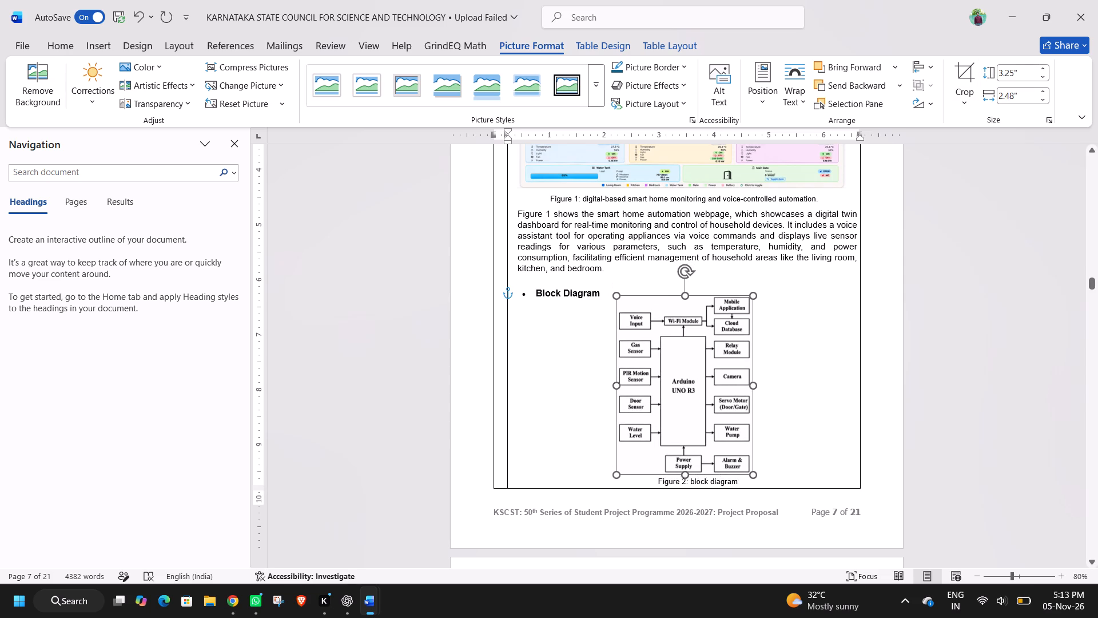
pyautogui.moveTo(653, 393); pyautogui.dragTo(658, 390)
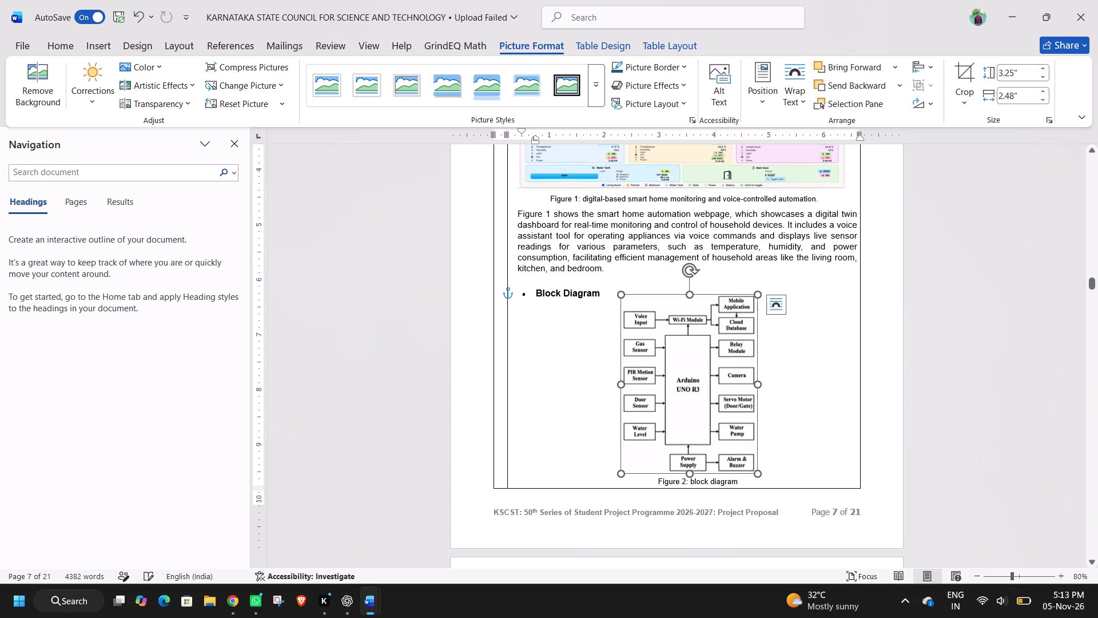
pyautogui.click(781, 408)
pyautogui.scroll(1, 741, 369)
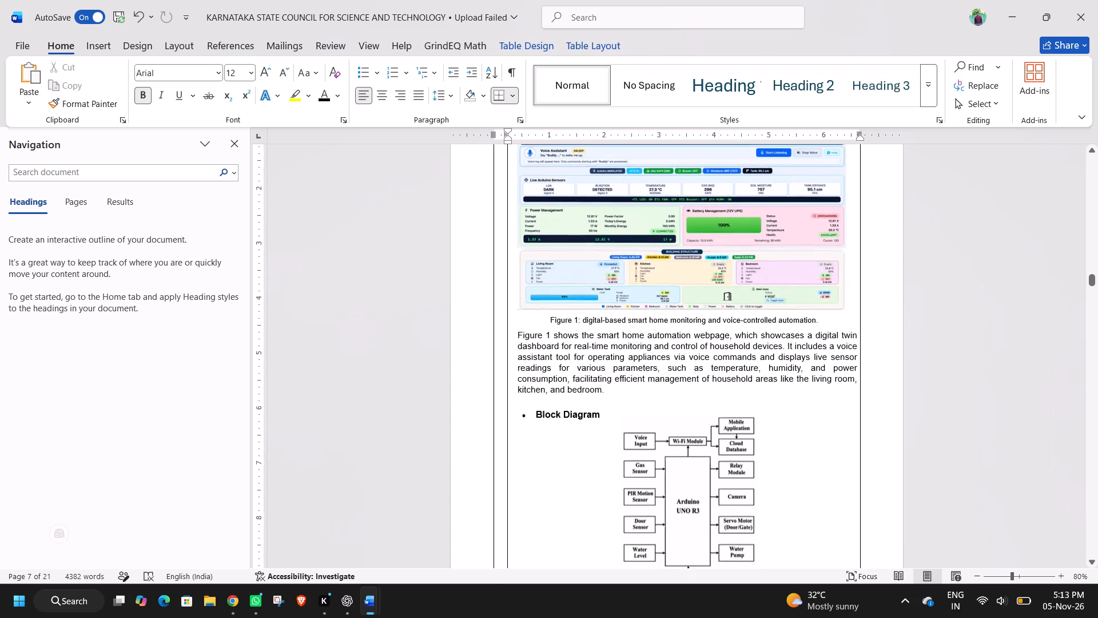
# Capitalize "Digital-based" in the Figure 1 caption and dismiss the rewrite suggestion for the paragraph below it.
pyautogui.scroll(1, 741, 369)
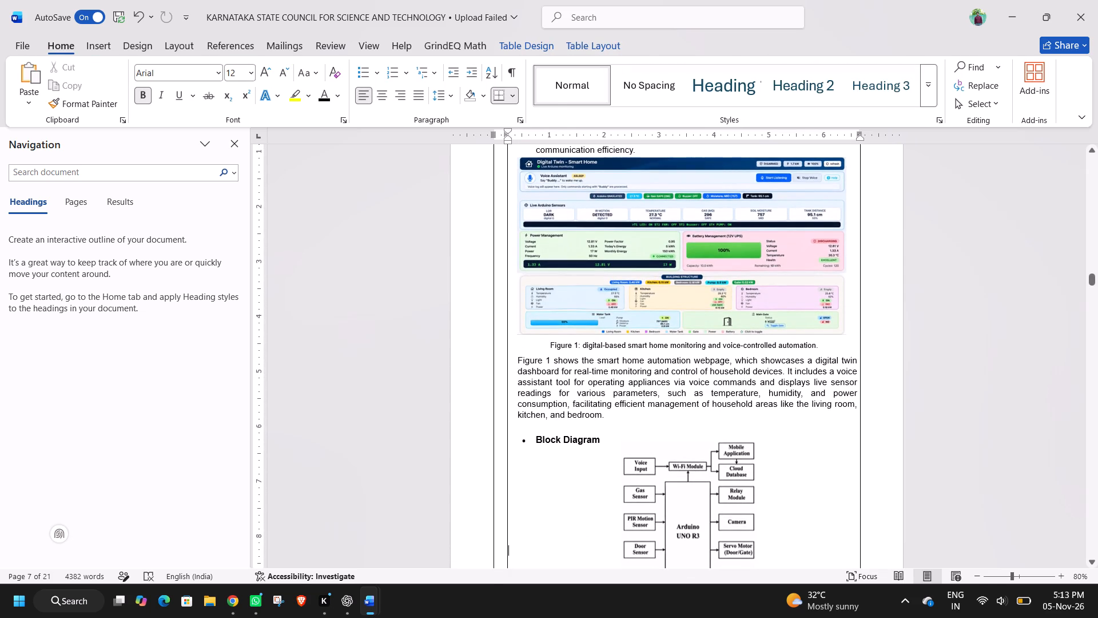
pyautogui.scroll(1, 704, 292)
pyautogui.scroll(-1, 704, 292)
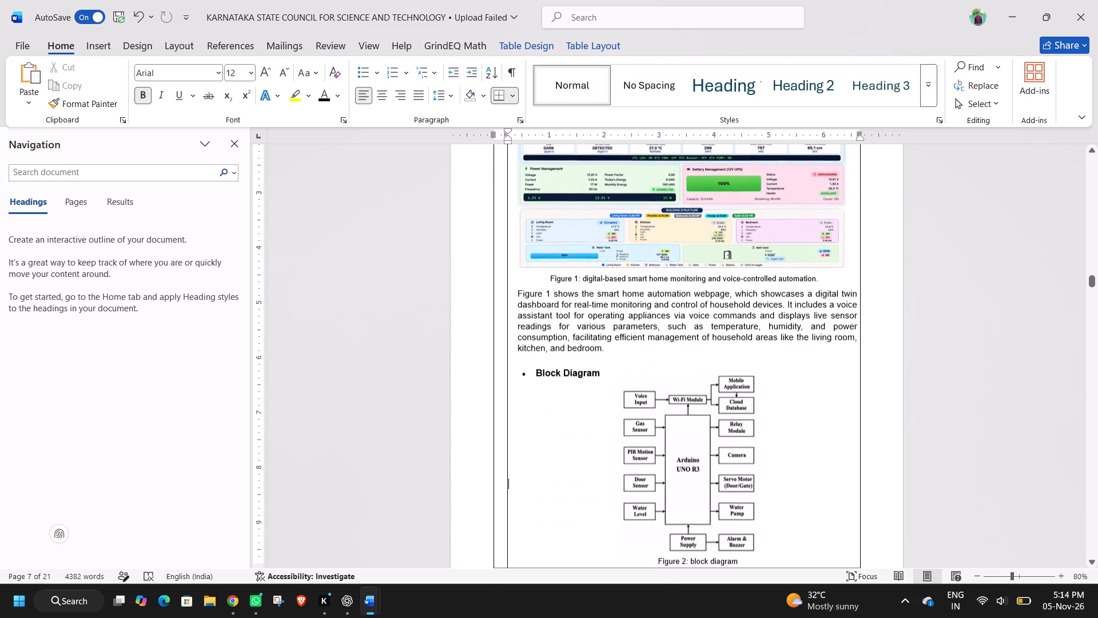
pyautogui.scroll(1, 699, 181)
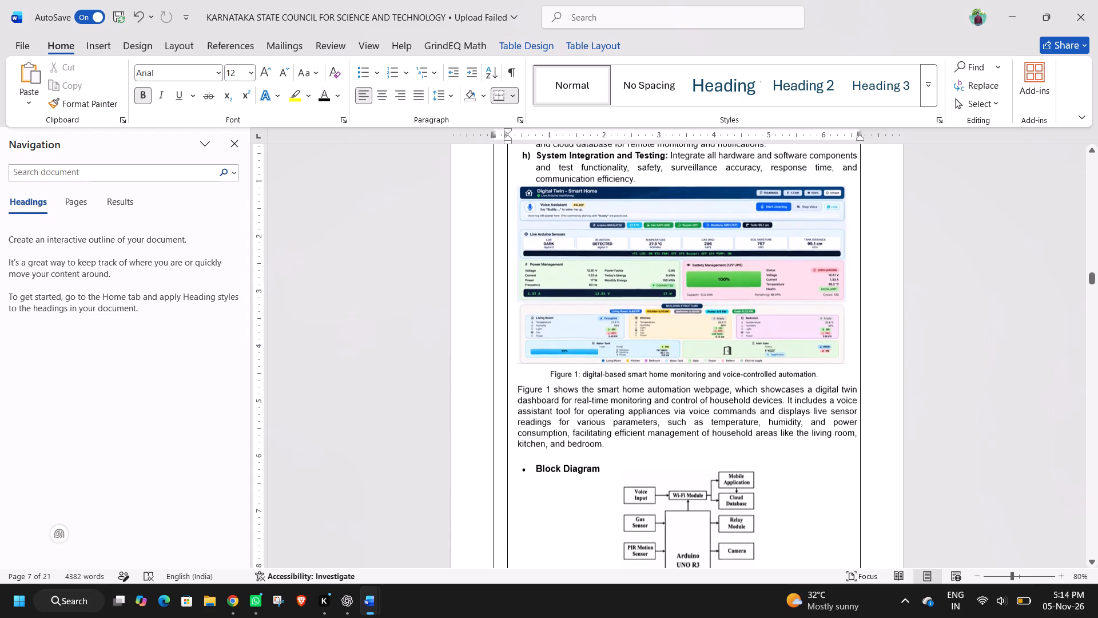
pyautogui.click(679, 256)
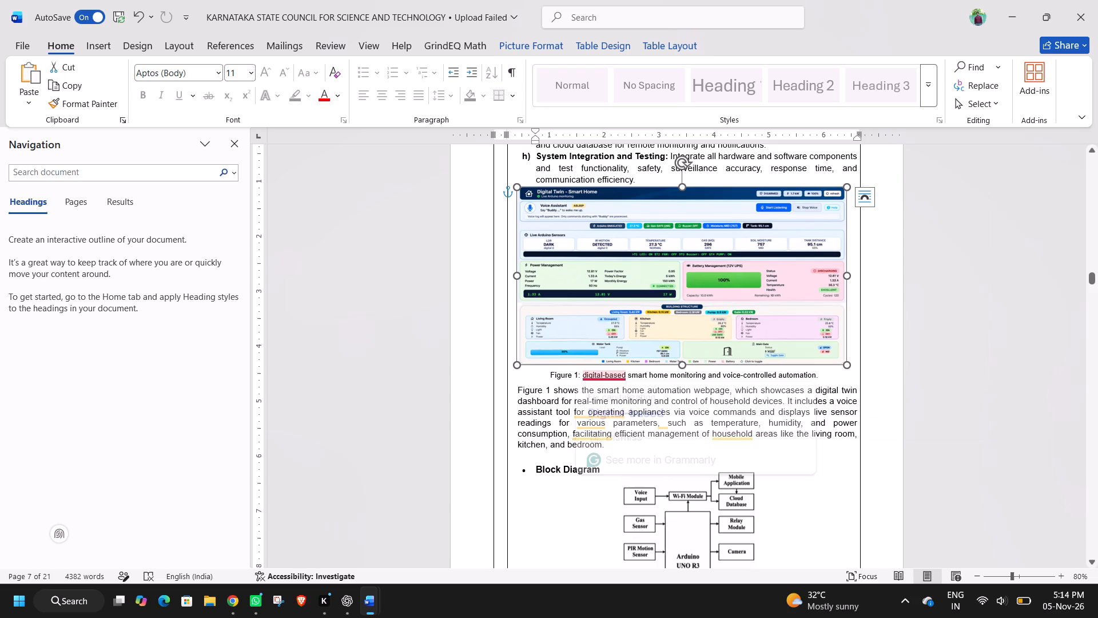
pyautogui.click(624, 404)
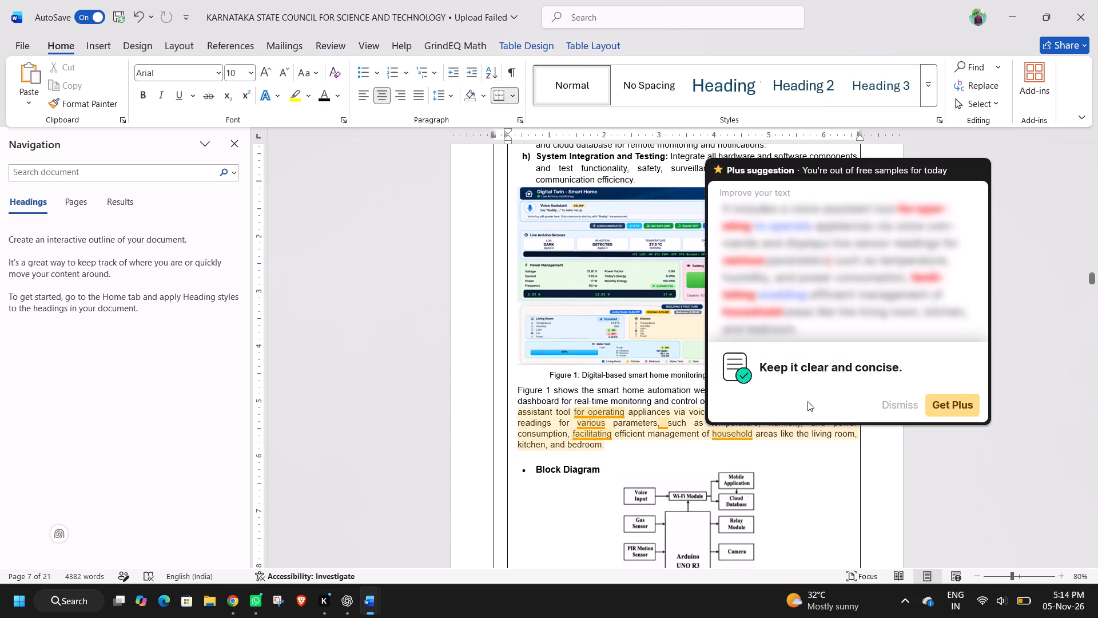
pyautogui.click(890, 407)
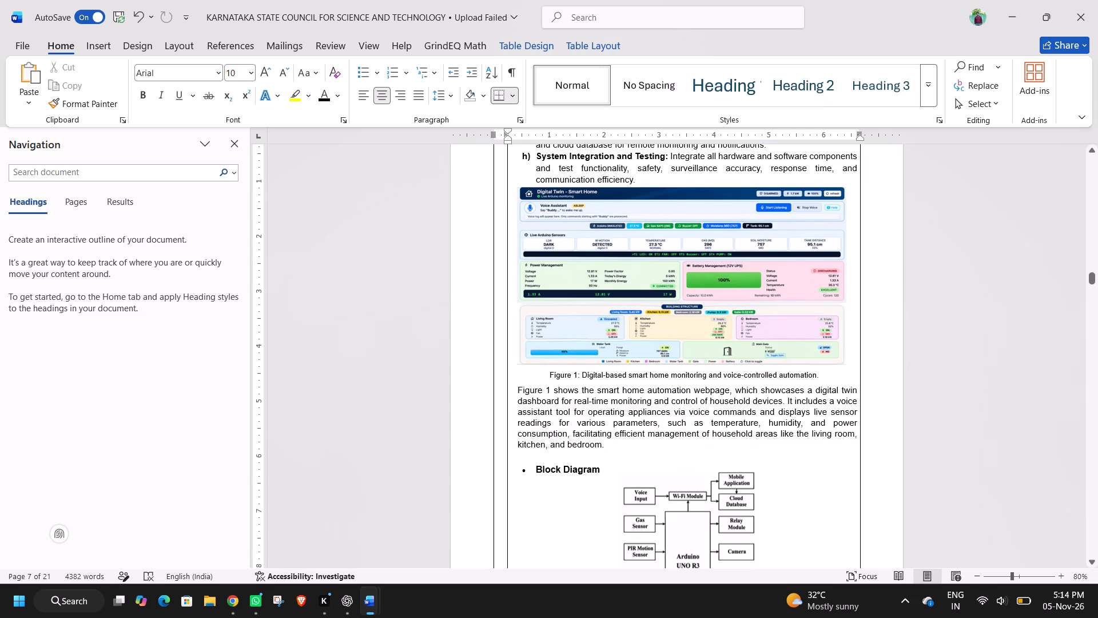
# Capitalize "Block" in the Figure 2 caption.
pyautogui.scroll(-1, 718, 434)
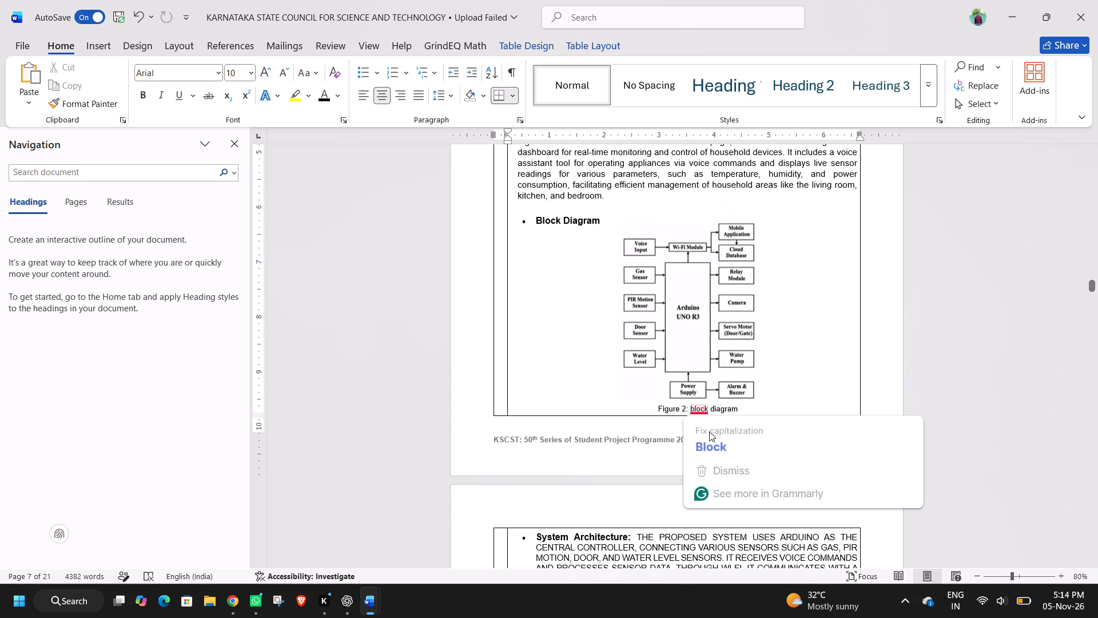
pyautogui.click(709, 433)
# Convert the uppercase System Architecture text to sentence case, and capitalize "The" at its start and the name "Arduino".
pyautogui.scroll(1, 682, 369)
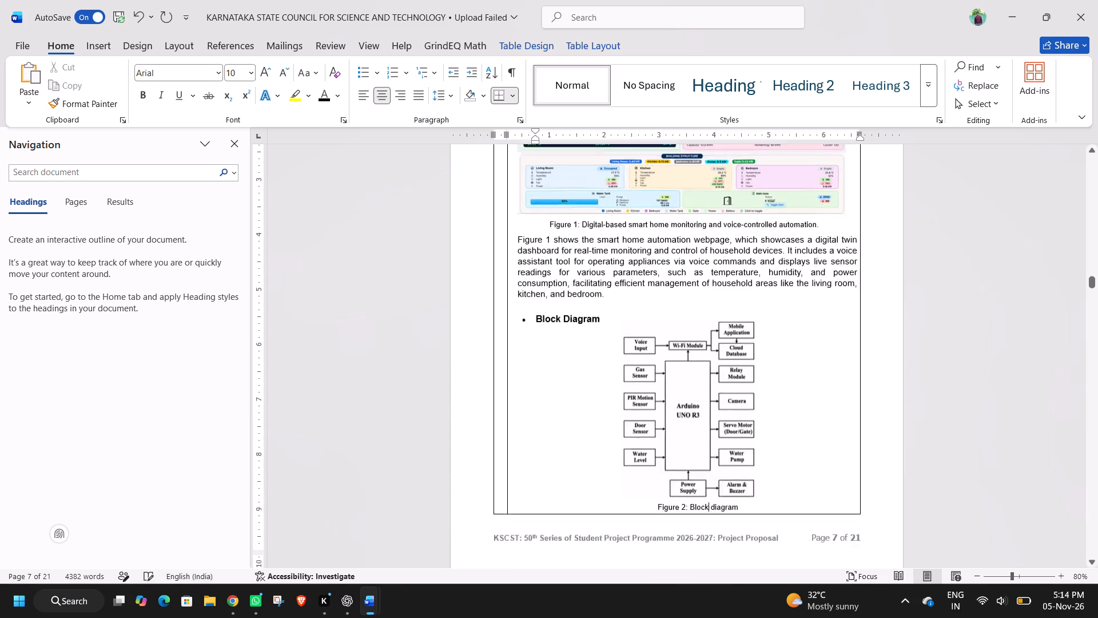
pyautogui.scroll(2, 682, 369)
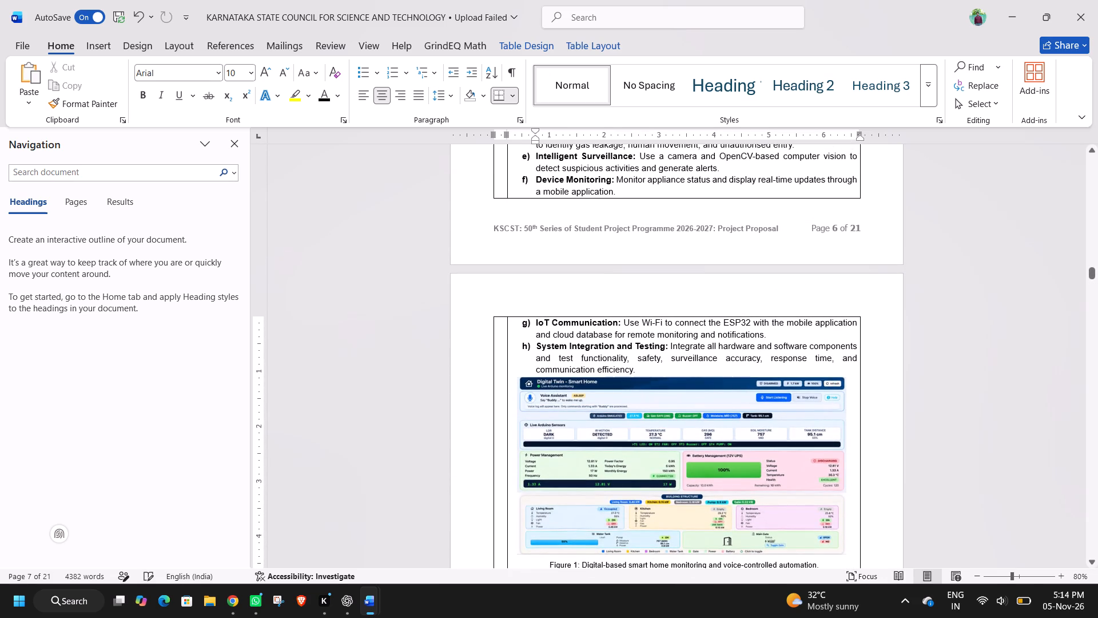
pyautogui.scroll(3, 682, 369)
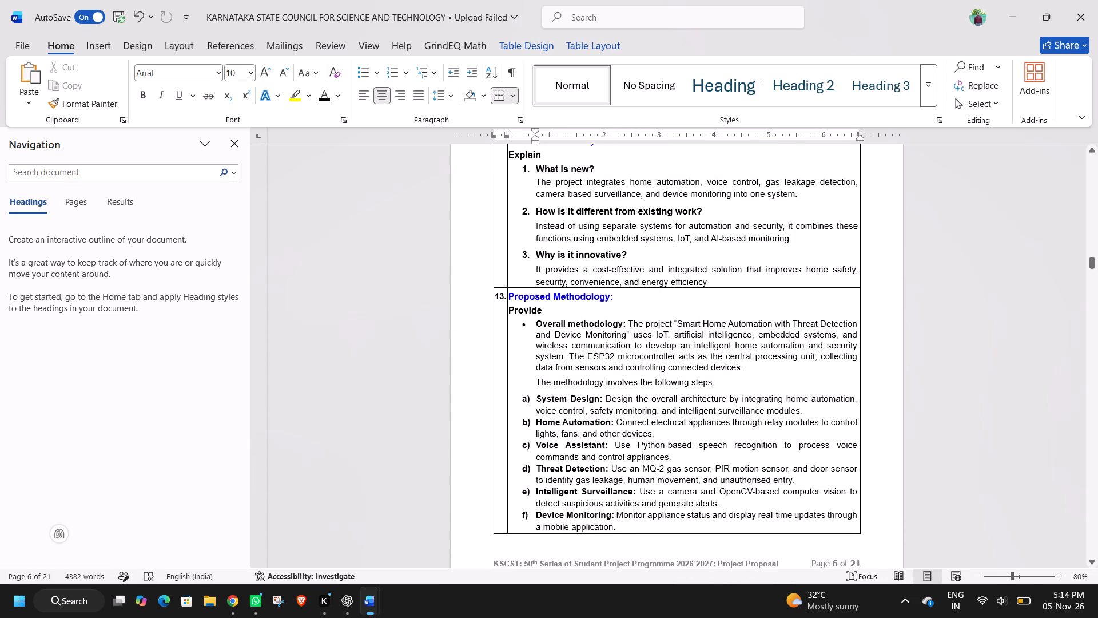
pyautogui.scroll(-4, 682, 369)
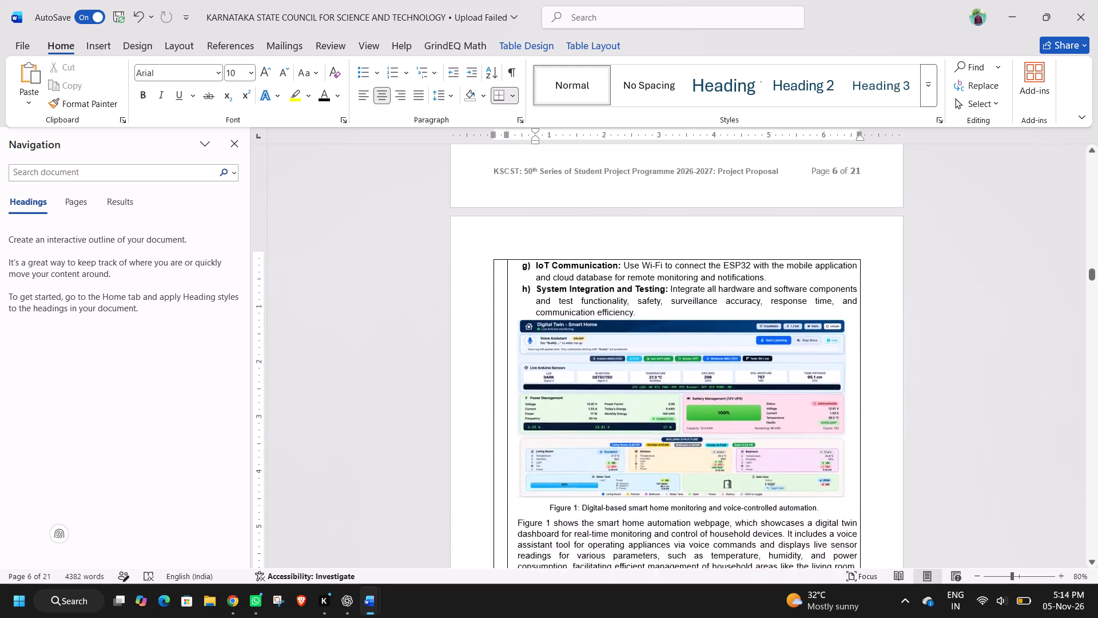
pyautogui.scroll(-4, 682, 369)
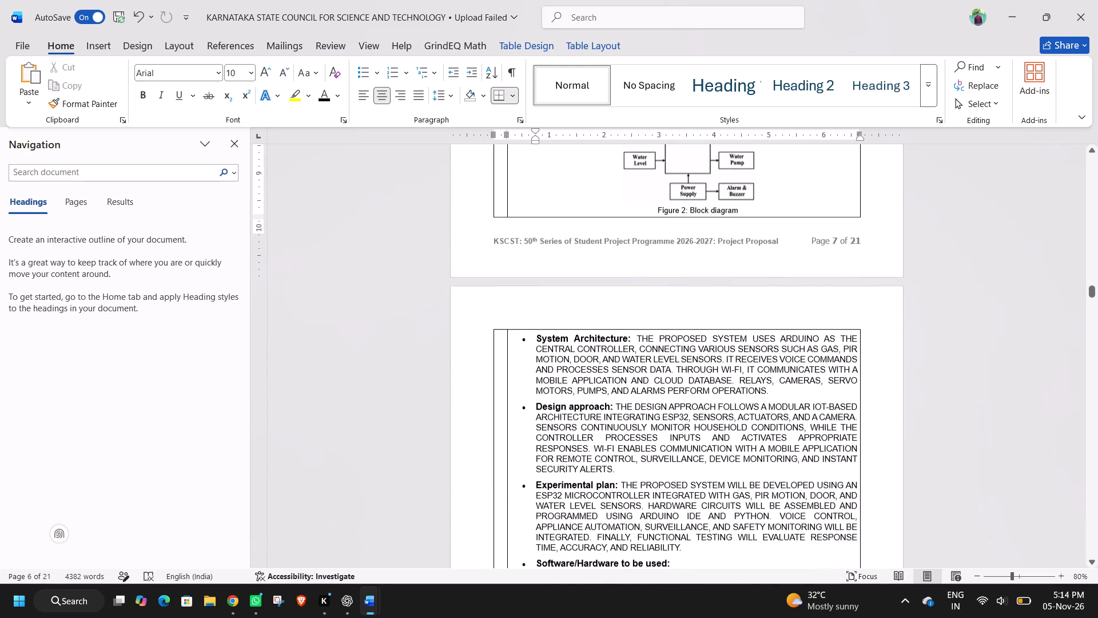
pyautogui.moveTo(637, 338); pyautogui.dragTo(781, 395)
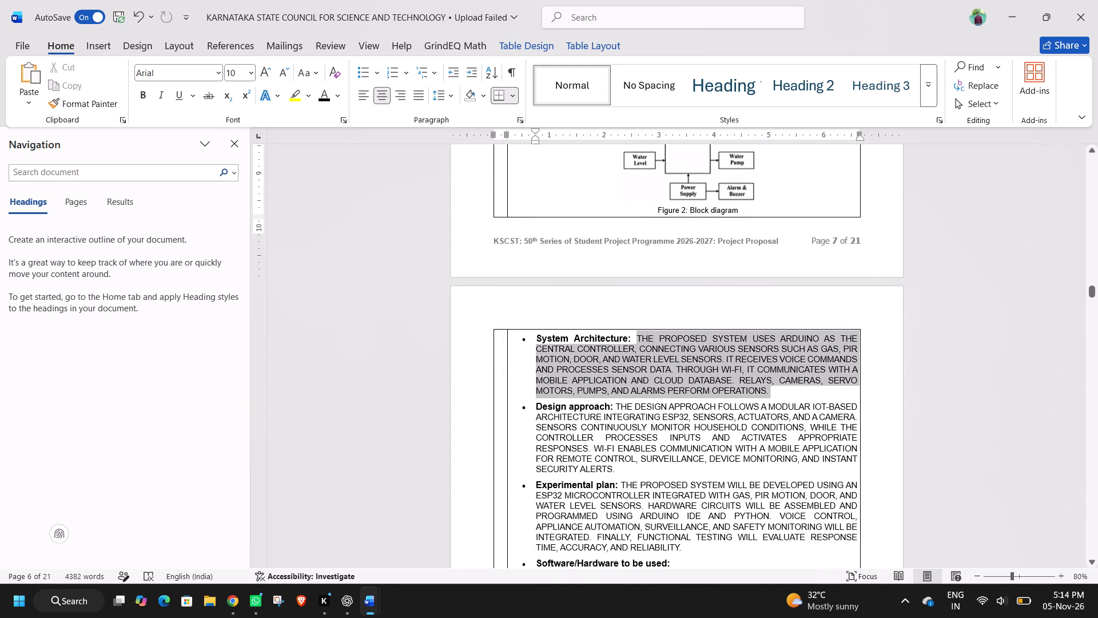
pyautogui.moveTo(781, 395); pyautogui.dragTo(781, 393)
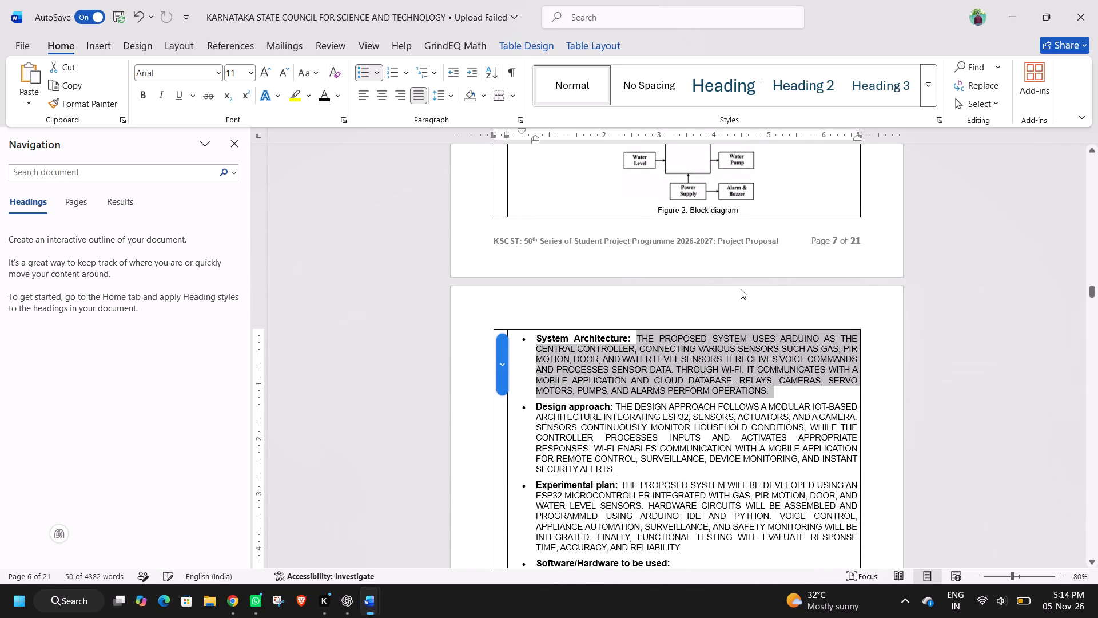
pyautogui.moveTo(301, 72); pyautogui.dragTo(301, 78)
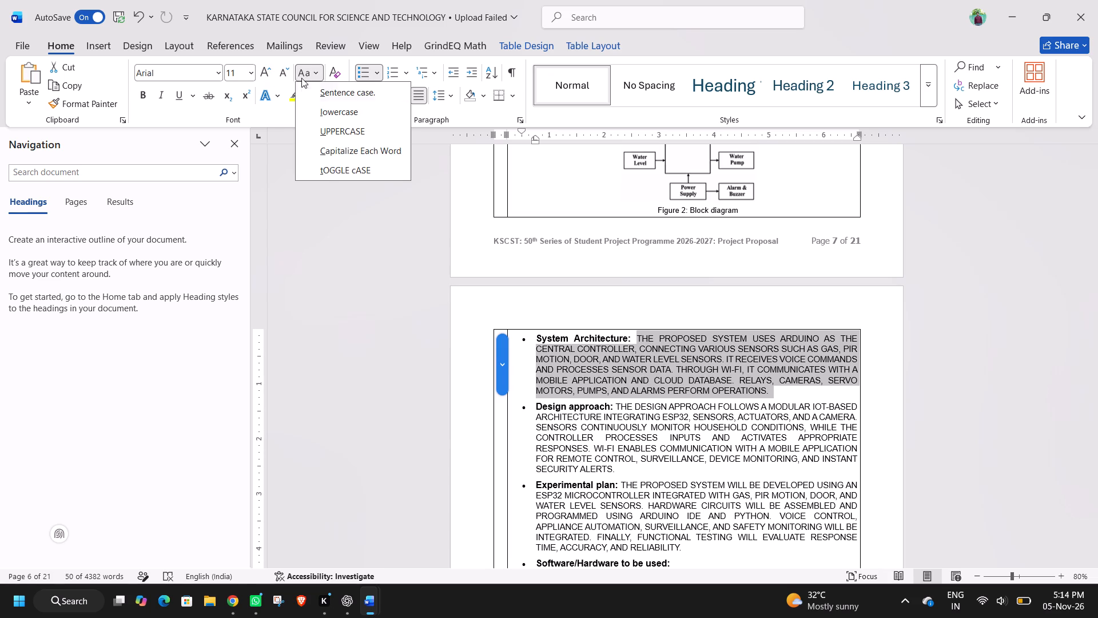
pyautogui.moveTo(301, 78); pyautogui.dragTo(304, 99)
pyautogui.click(304, 99)
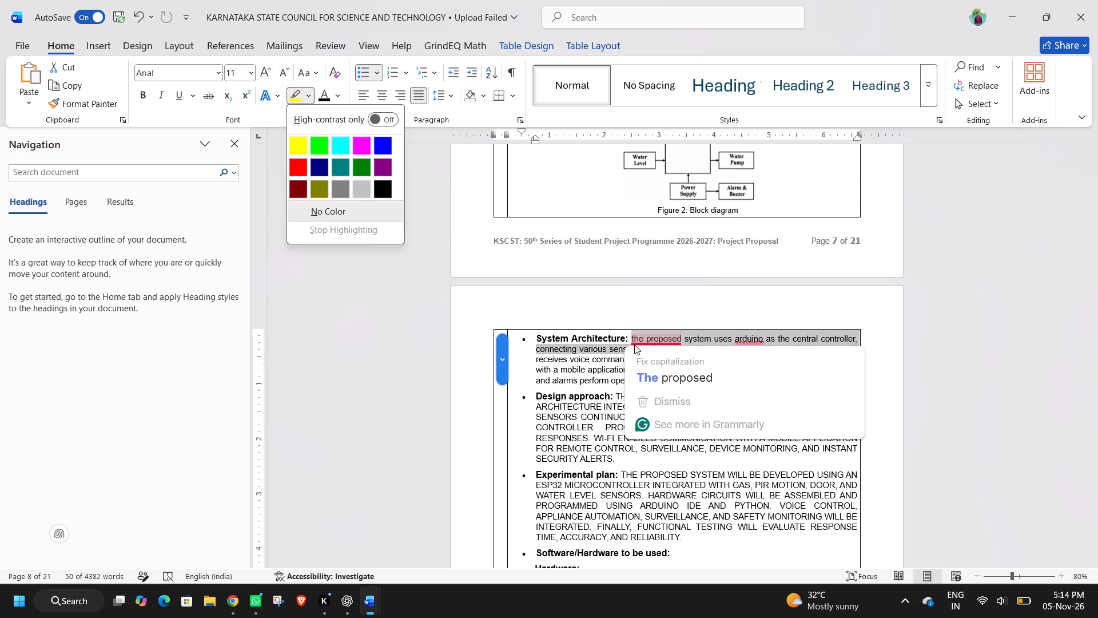
pyautogui.click(644, 366)
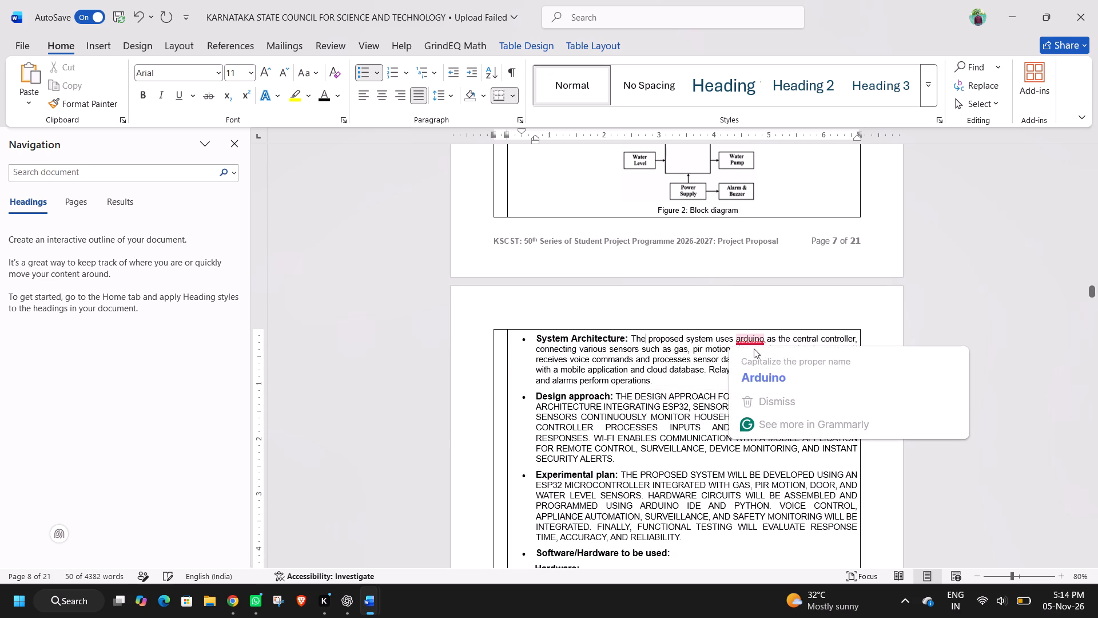
pyautogui.click(758, 366)
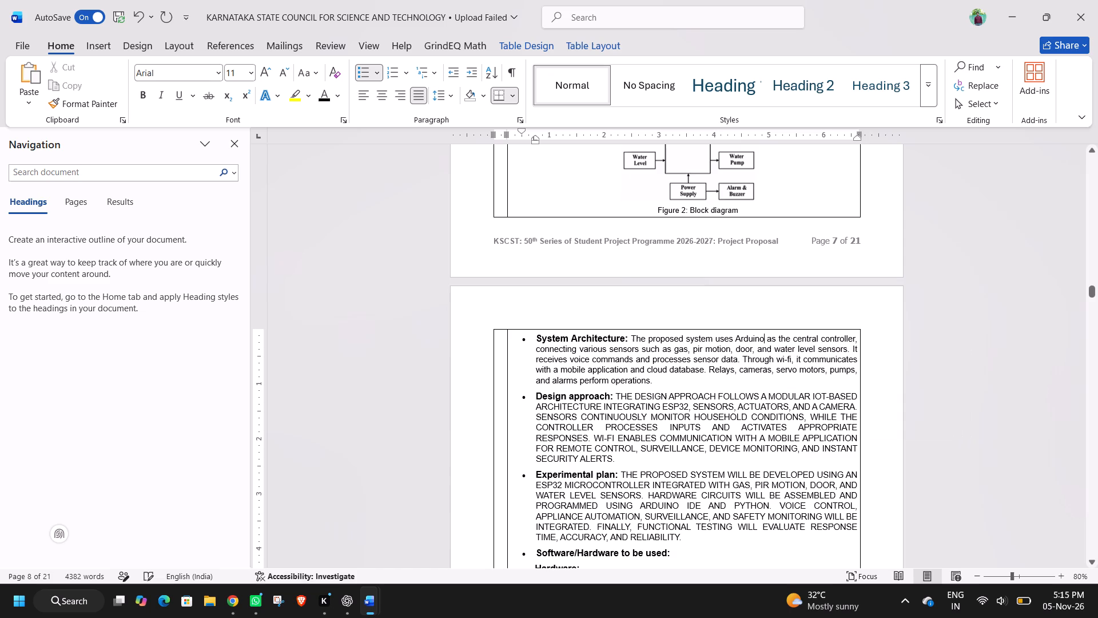
# Set the Design approach text to 11.5 pt and convert it from uppercase to sentence case.
pyautogui.moveTo(615, 395); pyautogui.dragTo(631, 455)
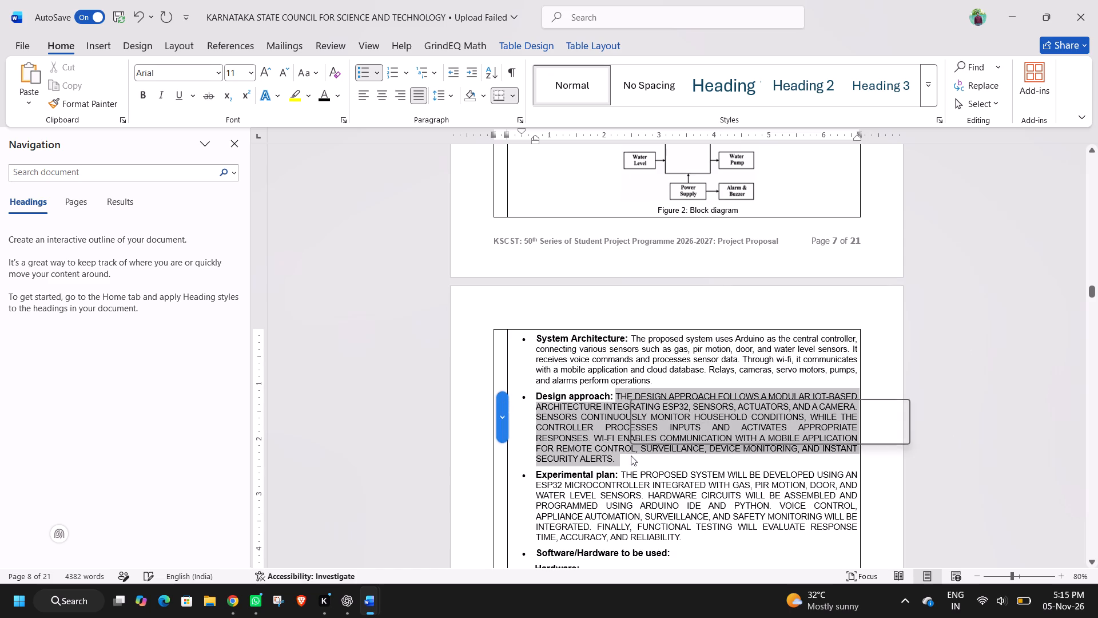
pyautogui.click(699, 411)
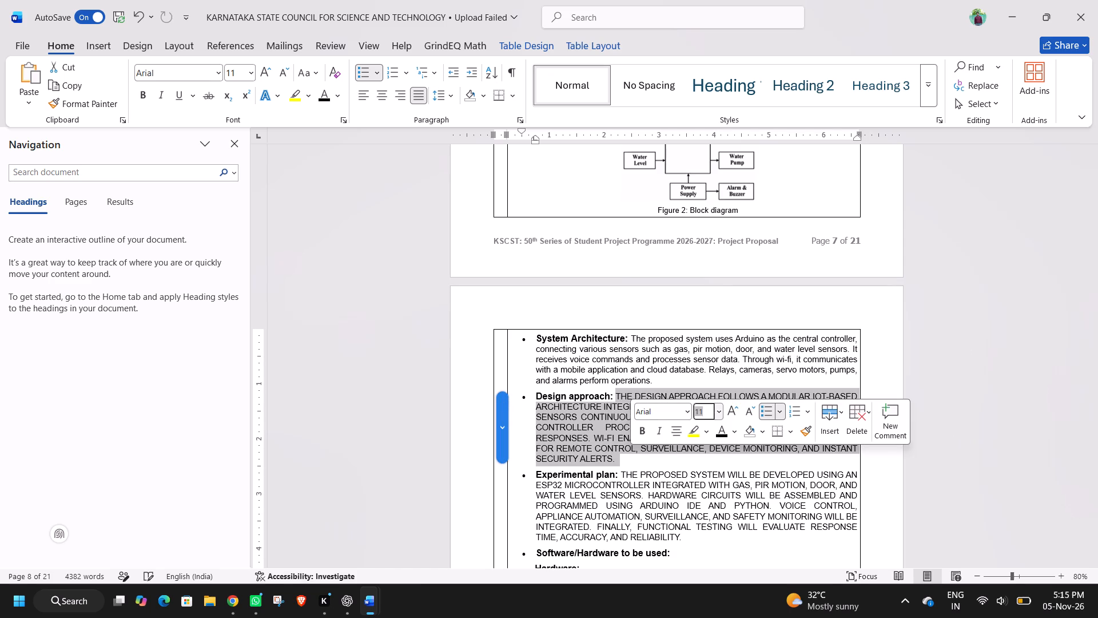
pyautogui.write('1.')
pyautogui.press('BackSpace')
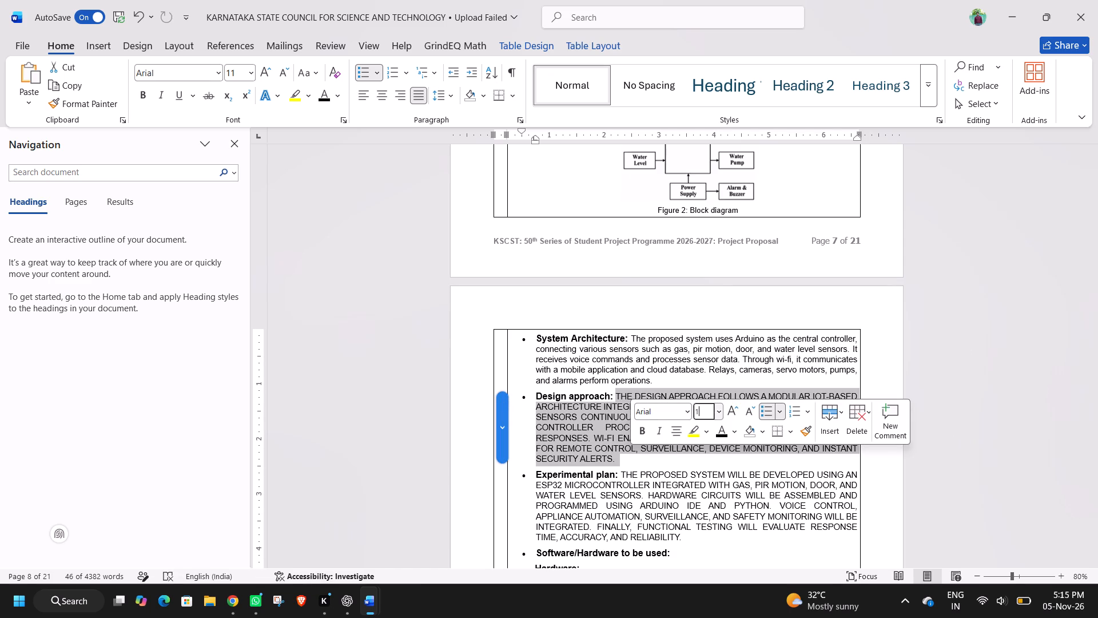
pyautogui.write('1.5')
pyautogui.press('Return')
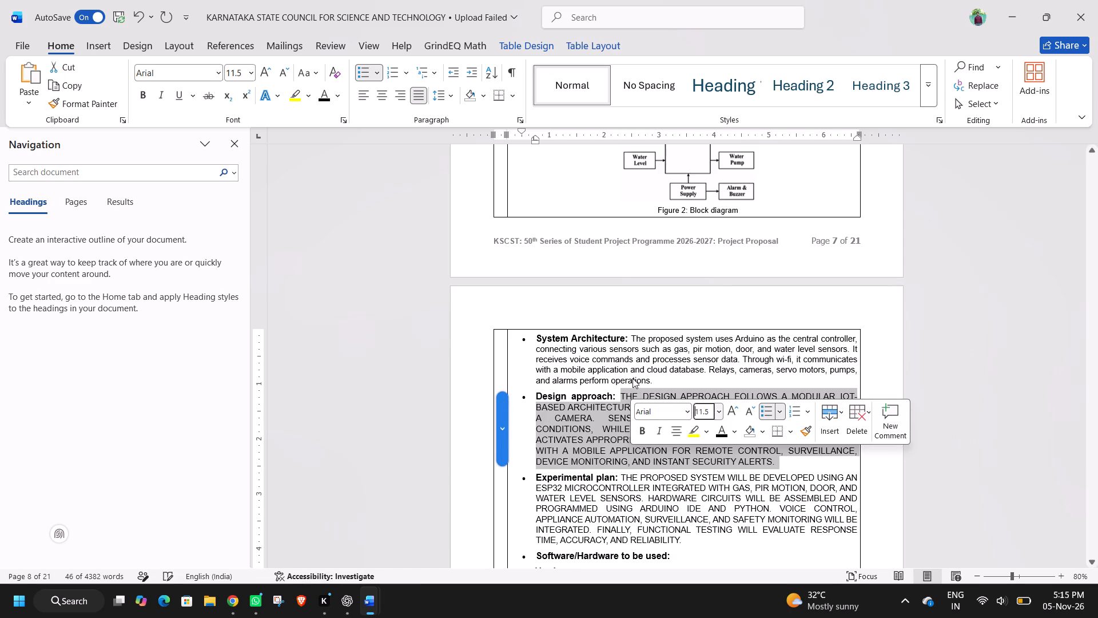
pyautogui.moveTo(300, 72); pyautogui.dragTo(323, 96)
pyautogui.click(323, 96)
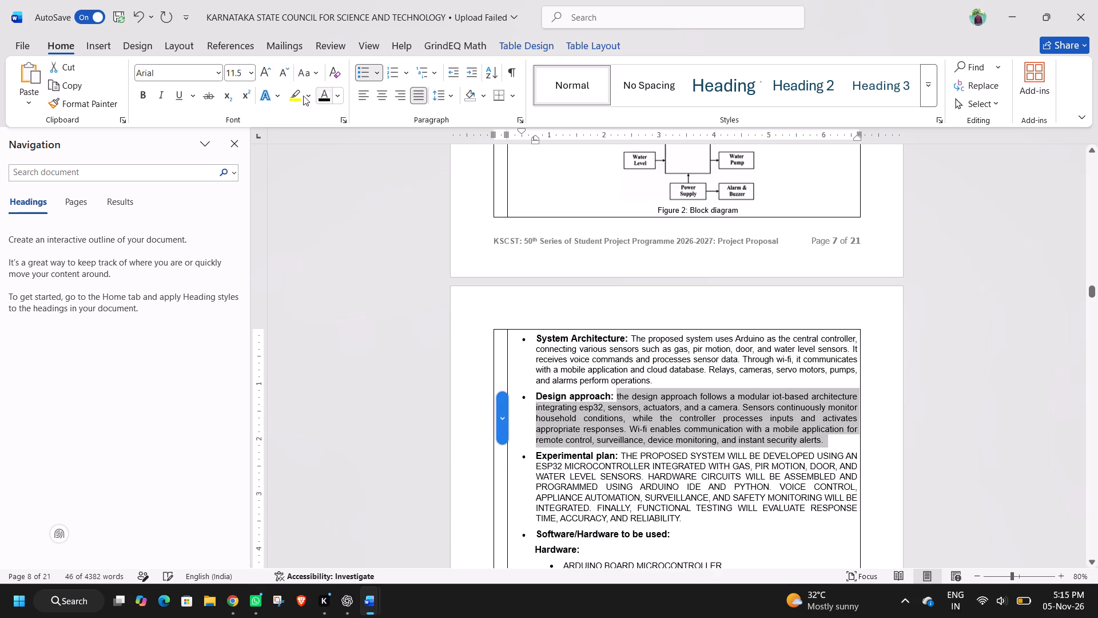
pyautogui.click(709, 427)
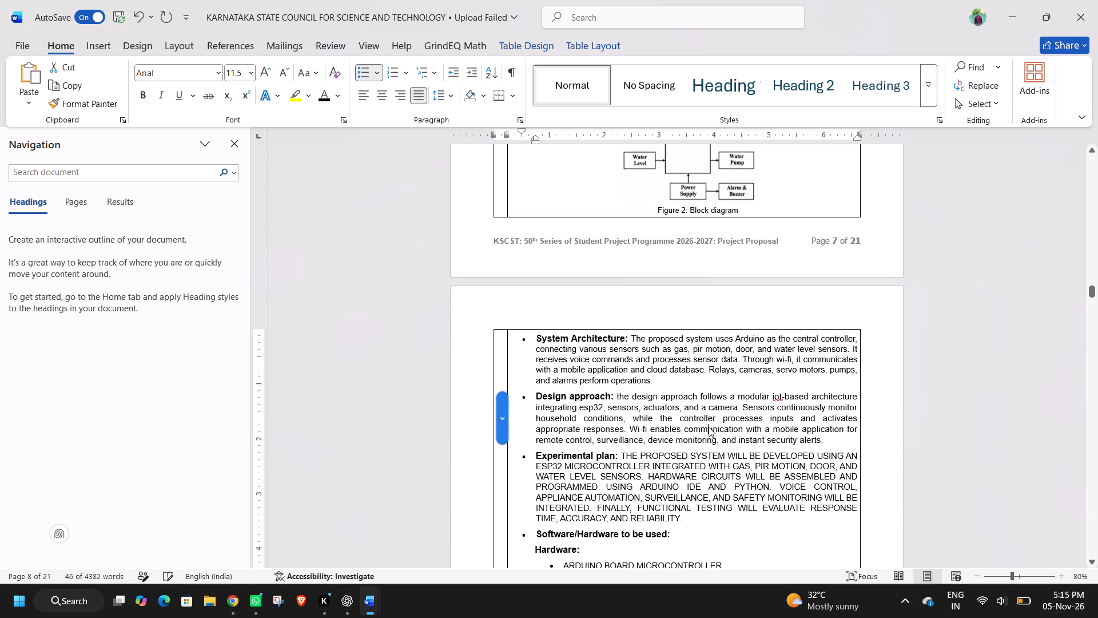
# Set the System Architecture body text to 11.5 pt.
pyautogui.click(655, 380)
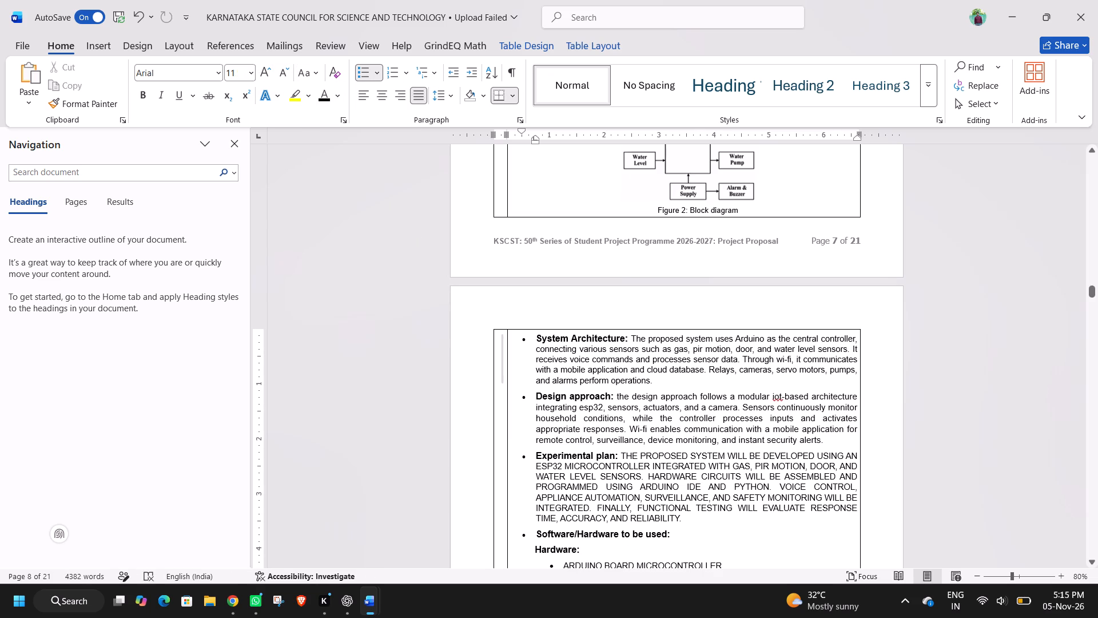
pyautogui.moveTo(655, 380); pyautogui.dragTo(634, 340)
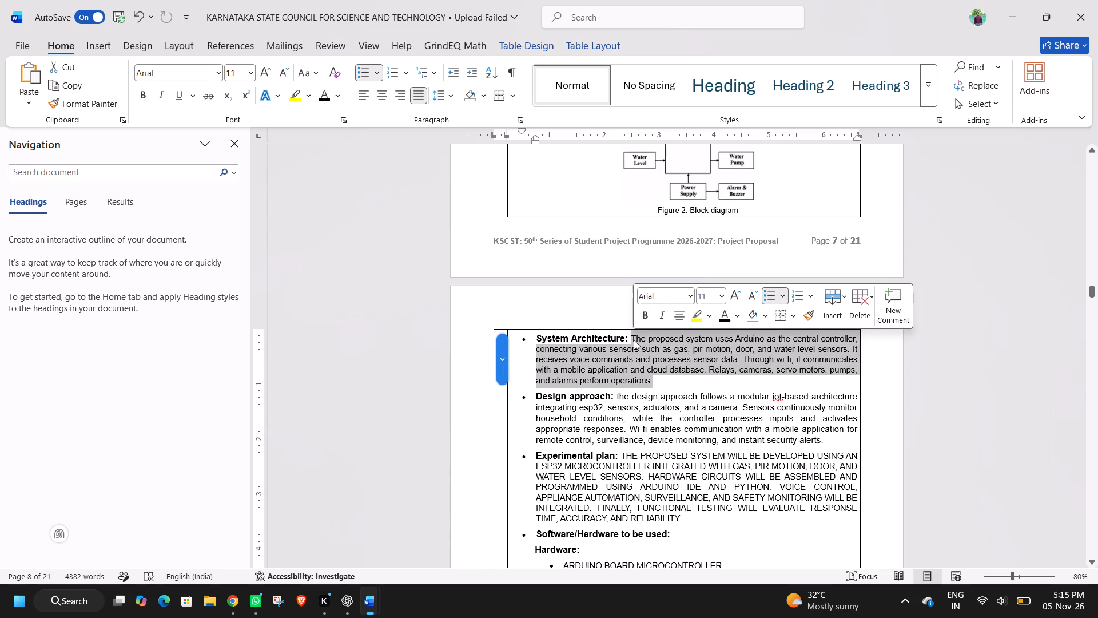
pyautogui.click(704, 295)
pyautogui.write('11.5')
pyautogui.press('Return')
pyautogui.click(726, 437)
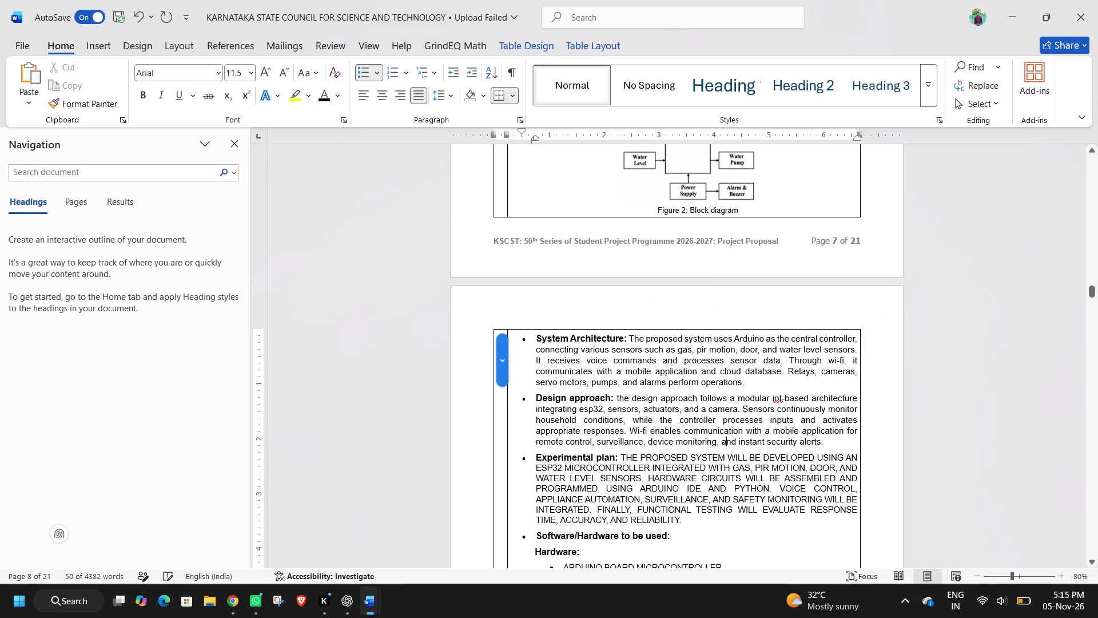
# Set the Experimental plan text to 11.5 pt and convert it from uppercase to sentence case.
pyautogui.moveTo(621, 455); pyautogui.dragTo(703, 519)
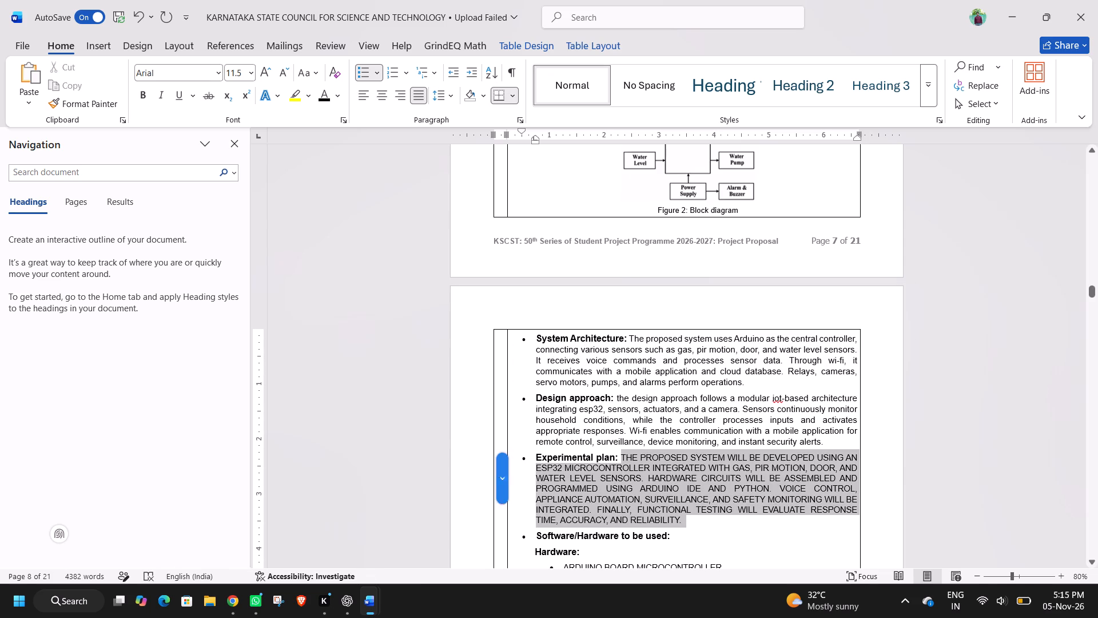
pyautogui.moveTo(703, 519); pyautogui.dragTo(703, 520)
pyautogui.click(775, 474)
pyautogui.write('11.5')
pyautogui.press('Return')
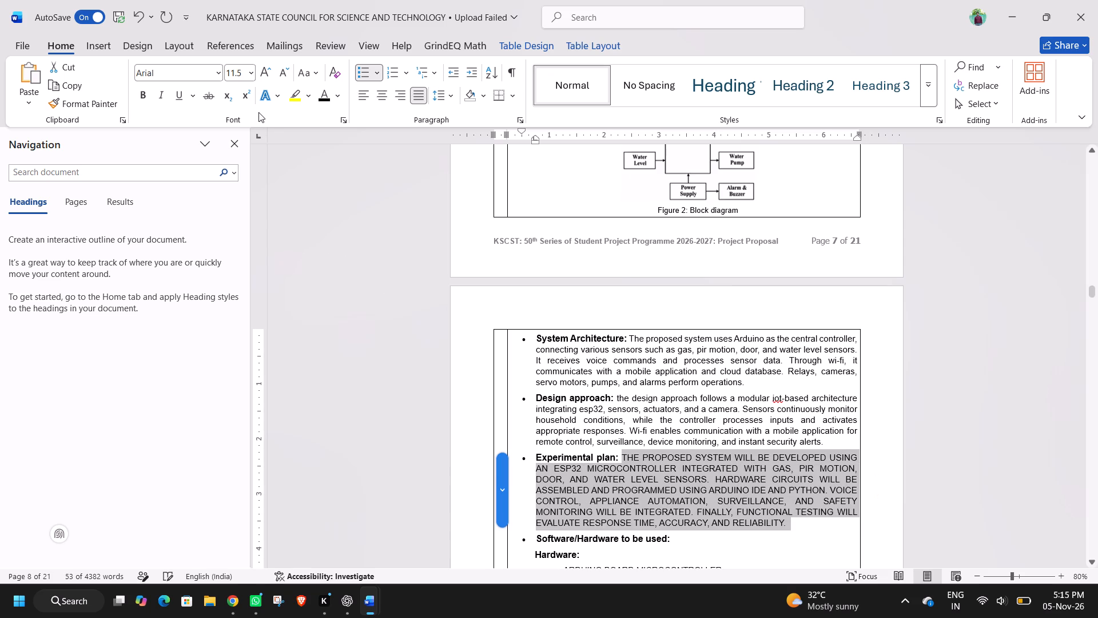
pyautogui.click(319, 69)
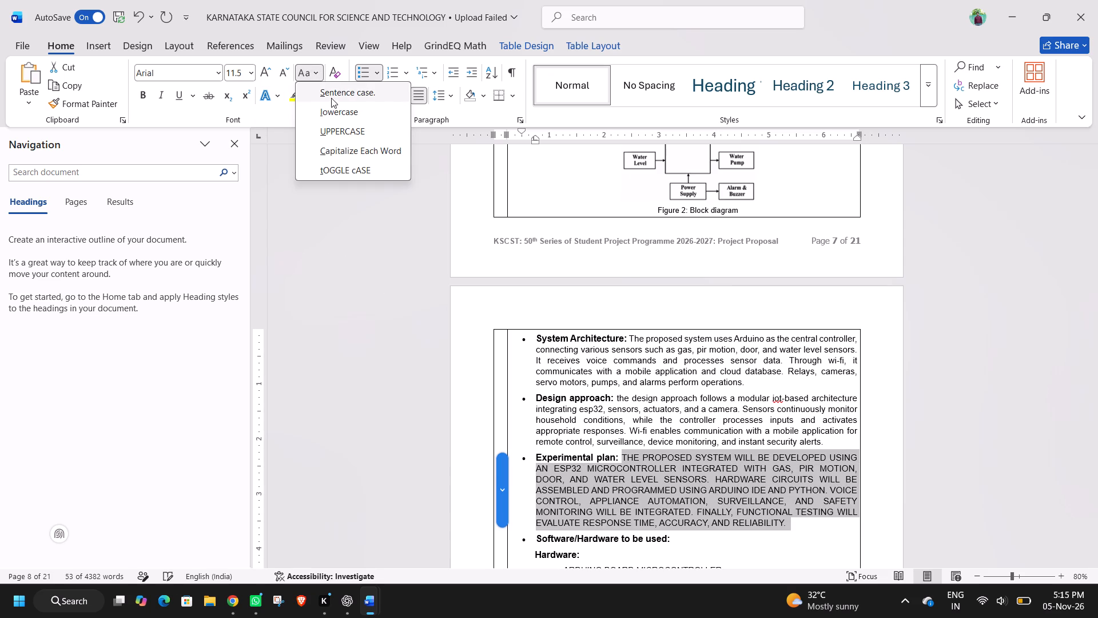
pyautogui.click(331, 98)
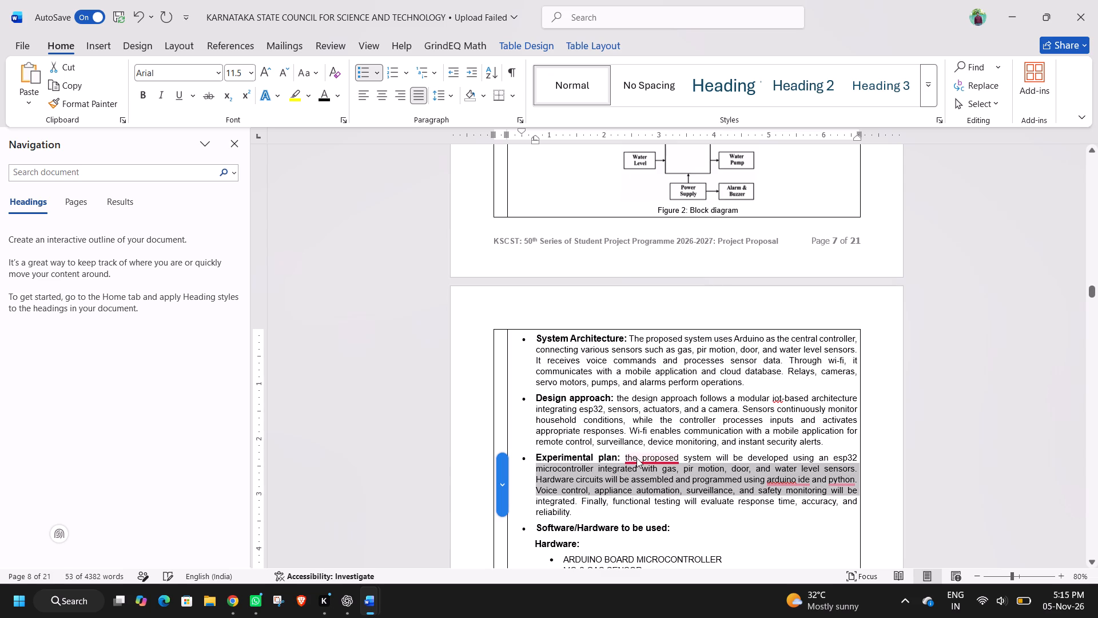
# Correct the capitalization in the Experimental plan text to "The", "Arduino IDE", "ESP32" and "Python".
pyautogui.click(663, 482)
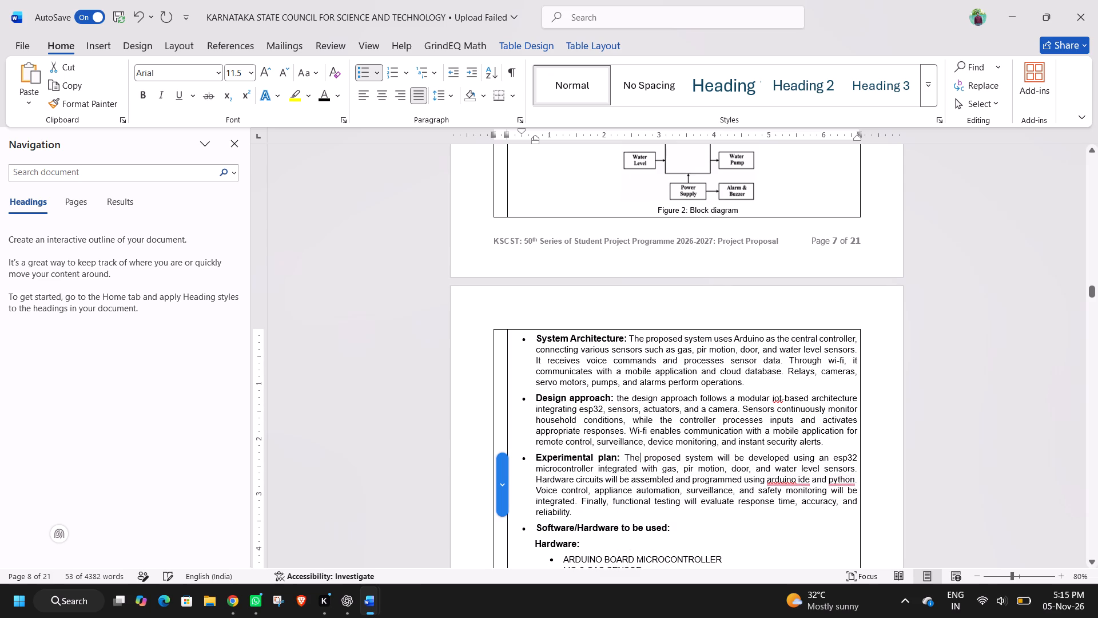
pyautogui.click(796, 501)
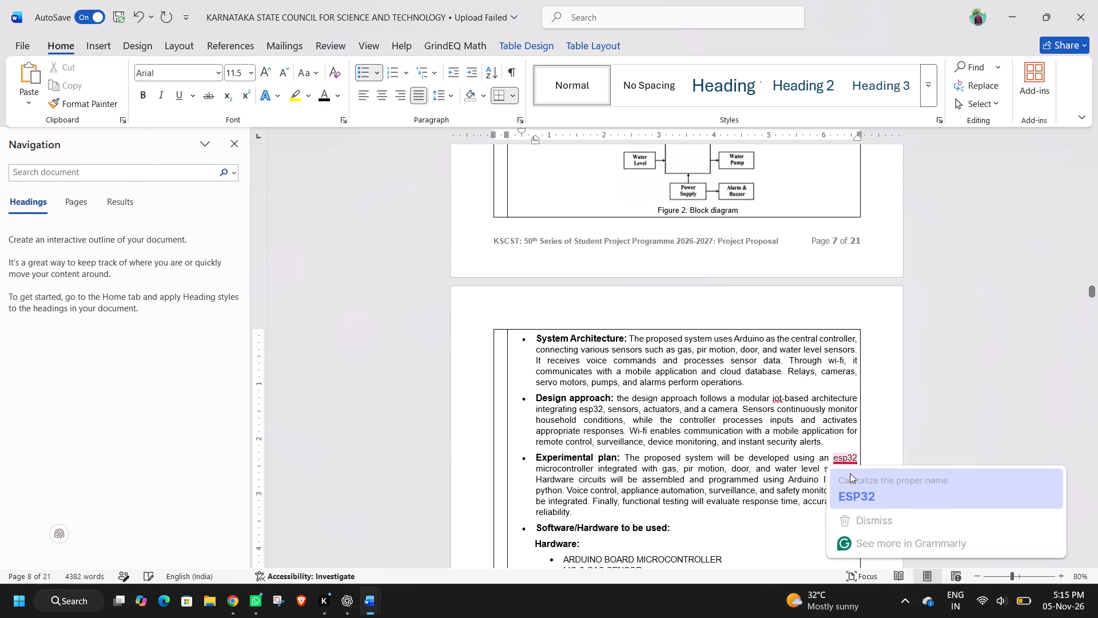
pyautogui.click(850, 477)
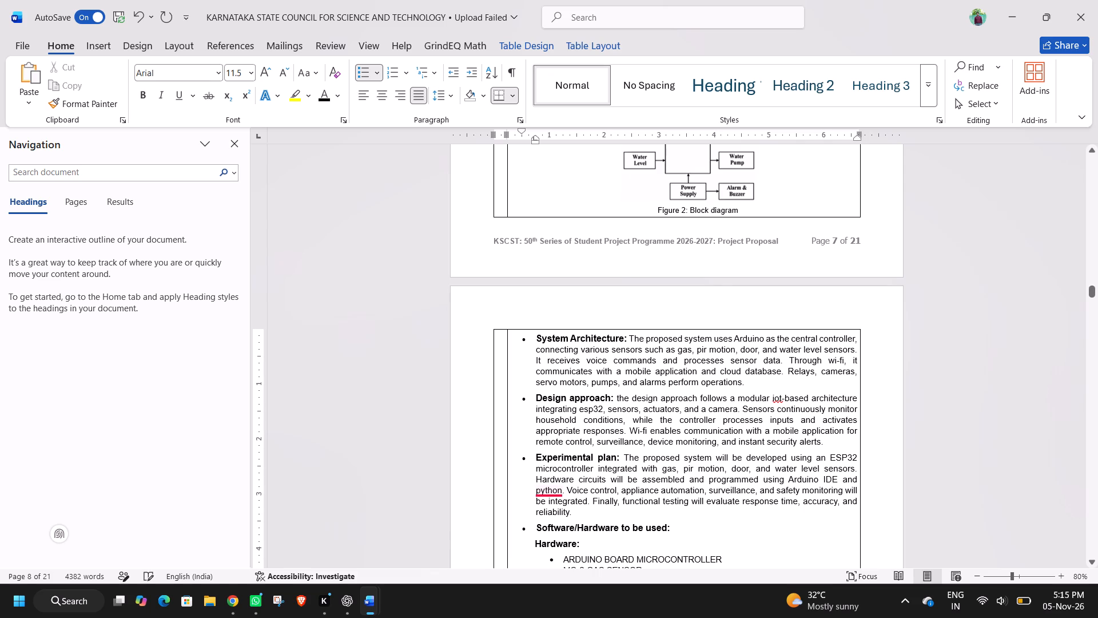
pyautogui.click(581, 410)
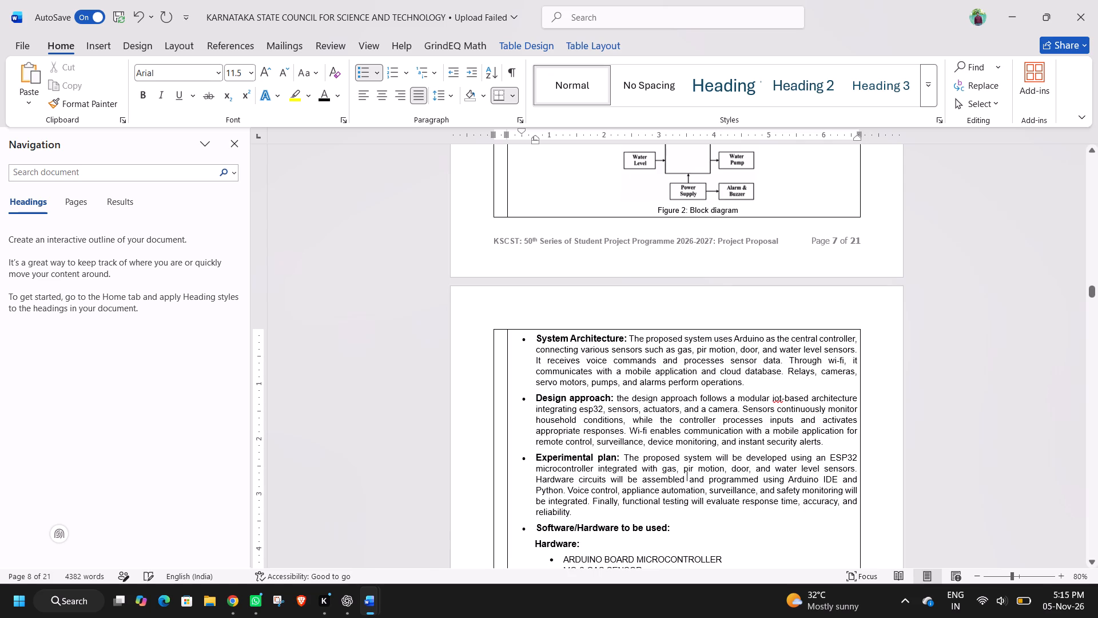
# In the Hardware list, remove the comma after "ULTRASONIC SENSOR" and split that item from "IR SENSOR" onto its own bullet.
pyautogui.scroll(-2, 610, 463)
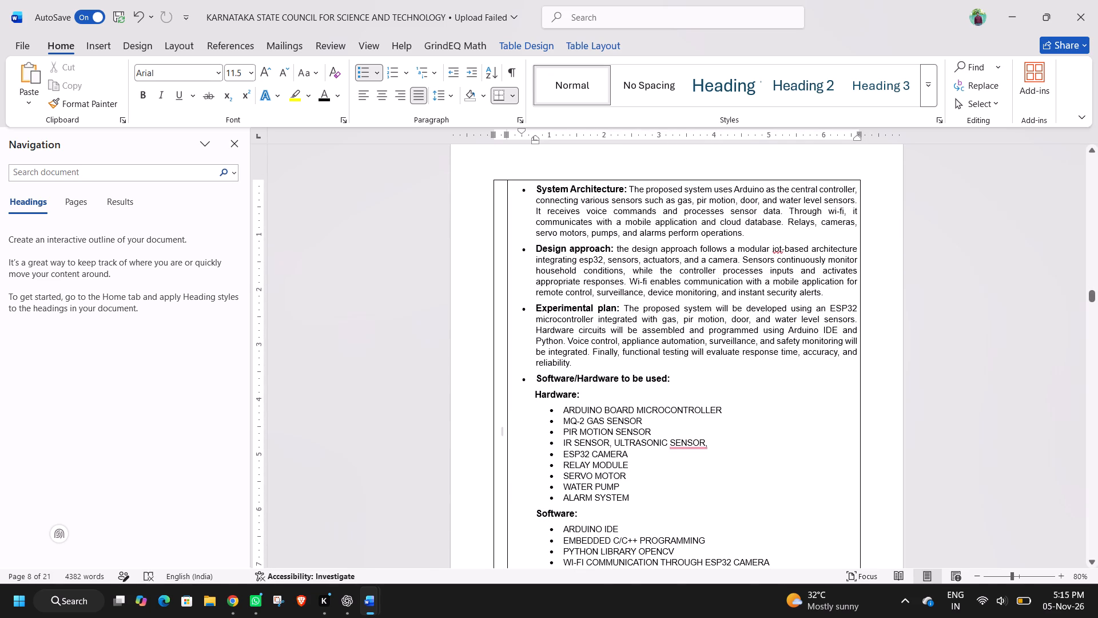
pyautogui.click(703, 476)
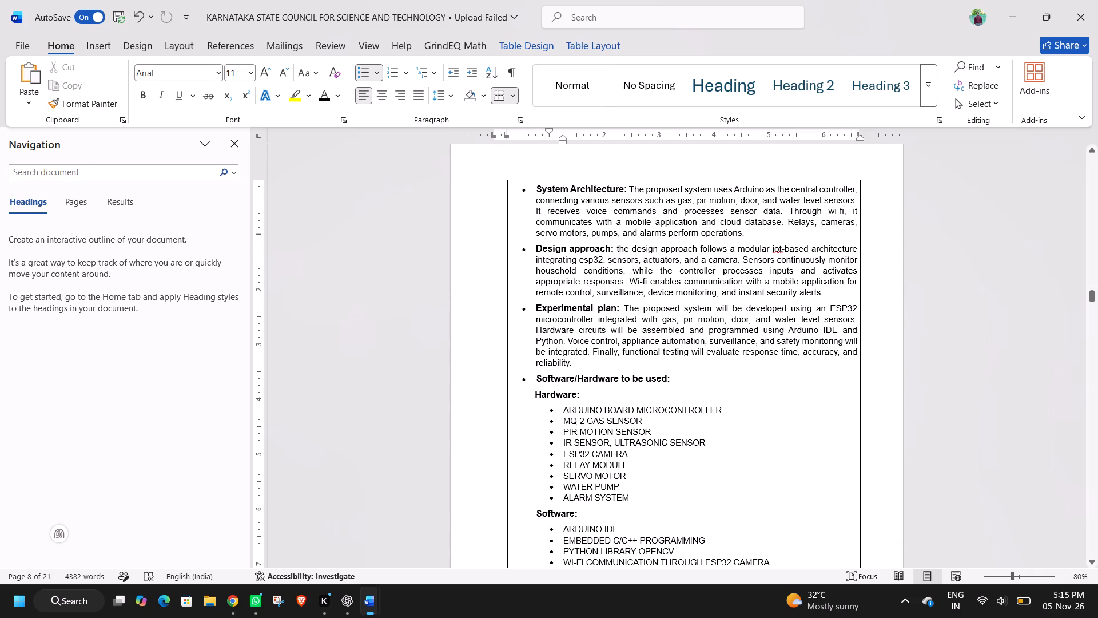
pyautogui.click(614, 444)
pyautogui.press('Return')
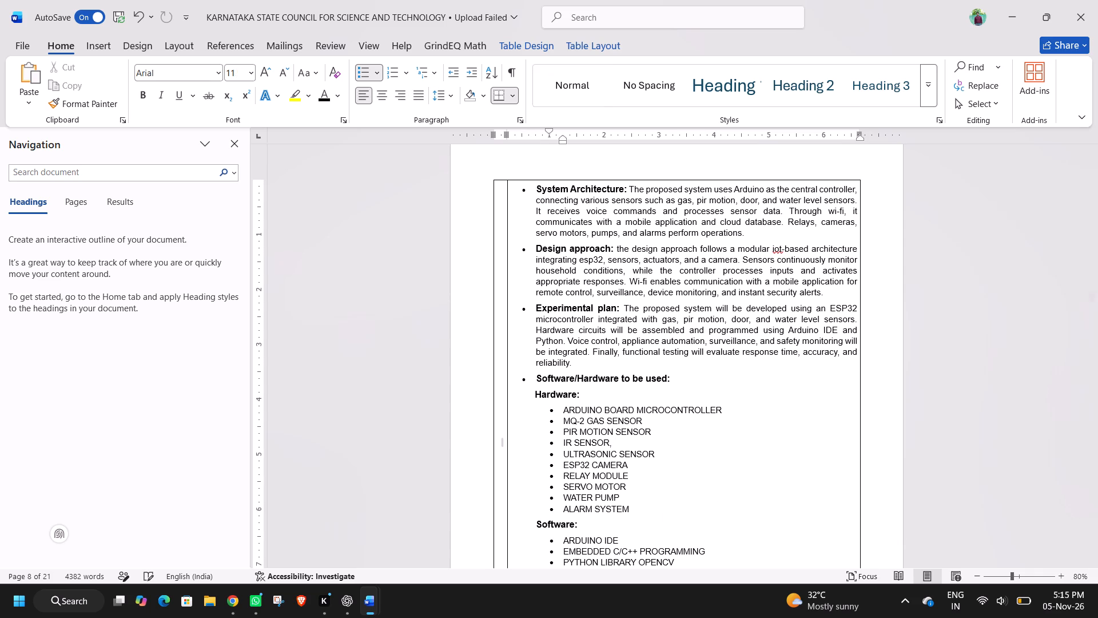
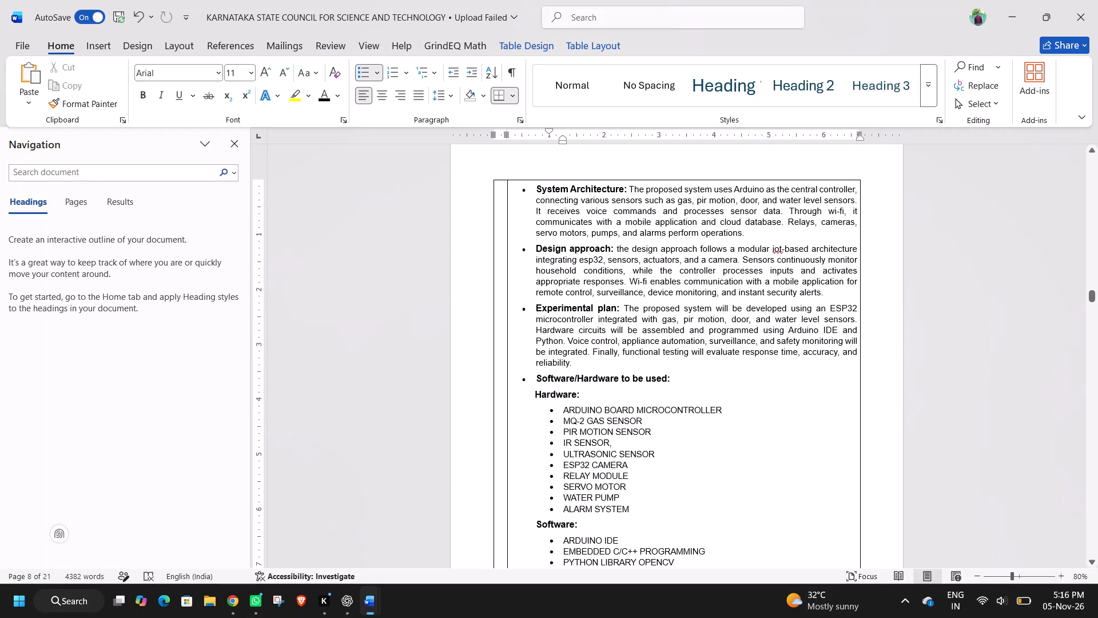
# Set the Hardware list items to 11.5 pt and convert them from uppercase to sentence case.
pyautogui.moveTo(636, 513); pyautogui.dragTo(567, 413)
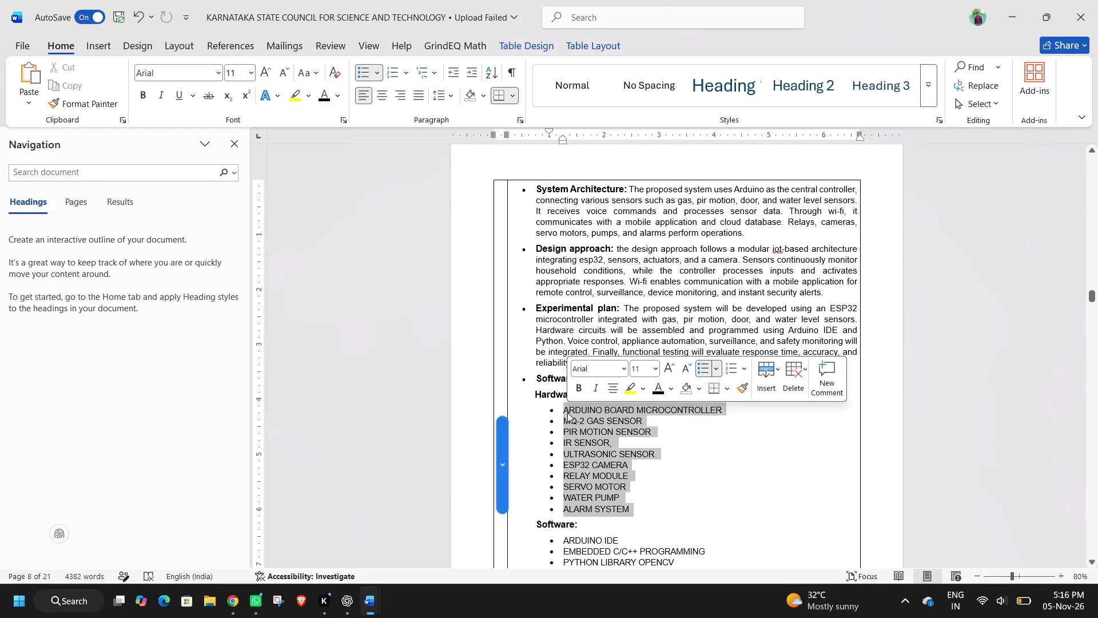
pyautogui.click(645, 367)
pyautogui.write('11.5')
pyautogui.press('Return')
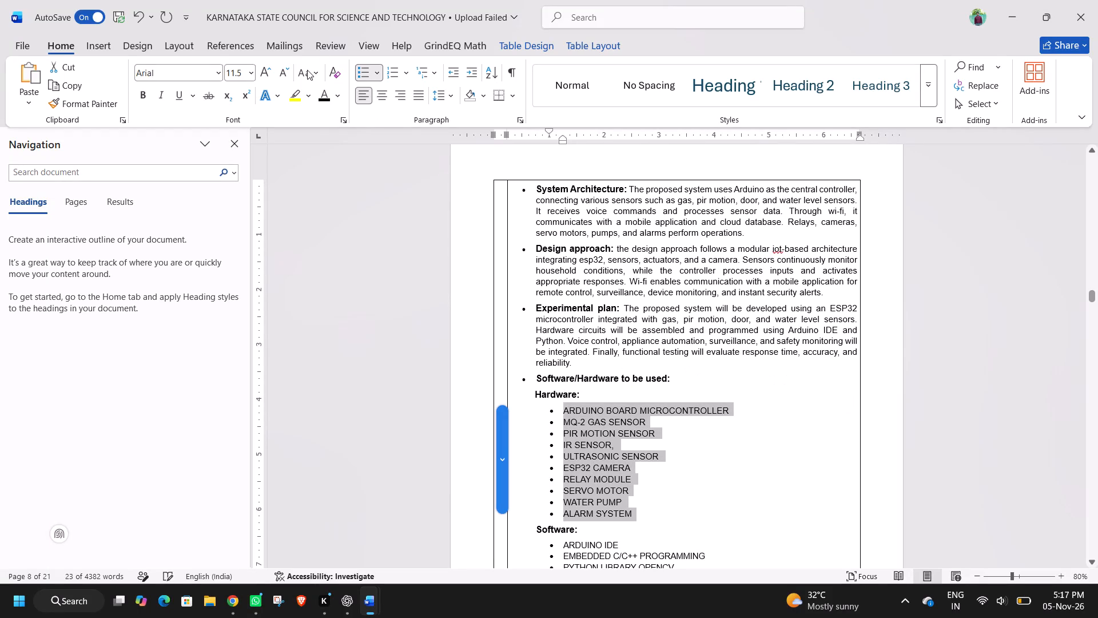
pyautogui.click(313, 76)
pyautogui.click(319, 90)
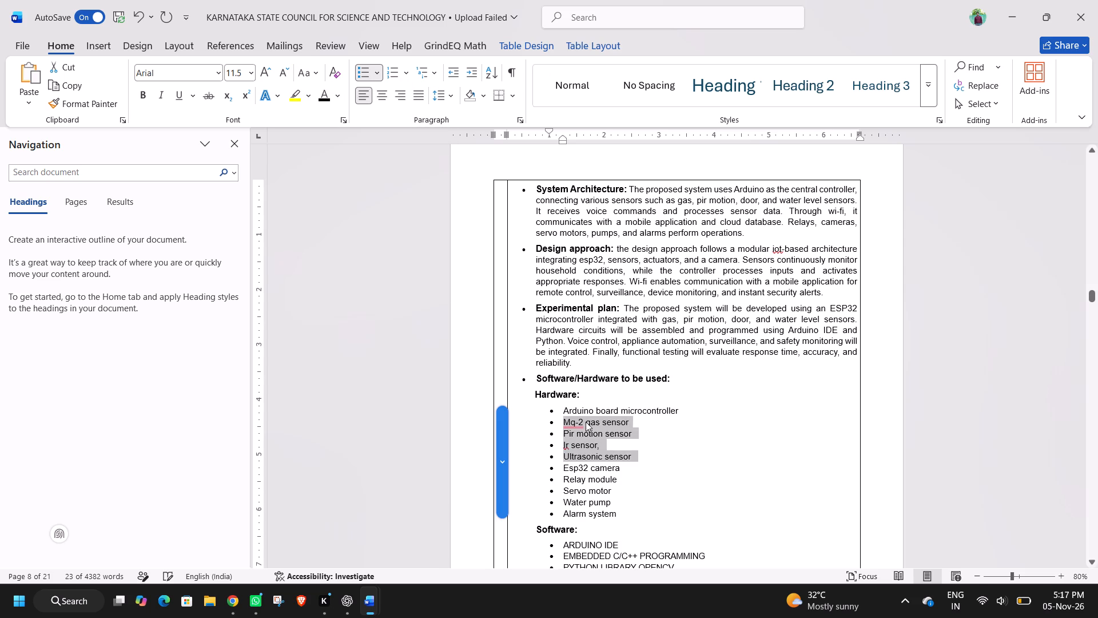
pyautogui.click(588, 438)
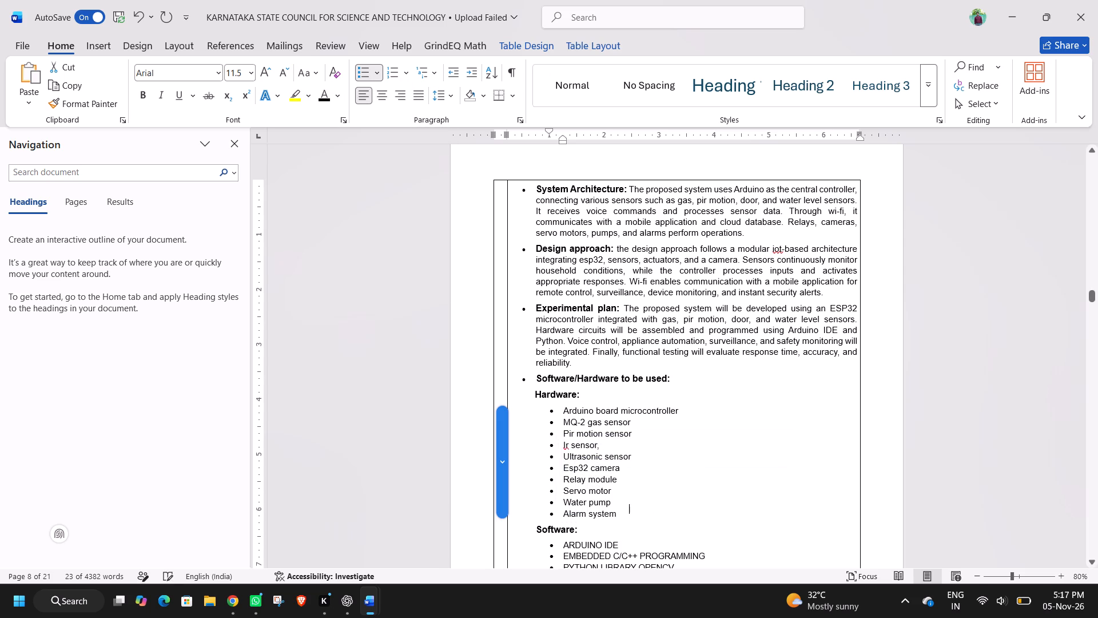
# Convert the Software list items from uppercase to sentence case and set them to 11.5 pt.
pyautogui.scroll(-1, 614, 419)
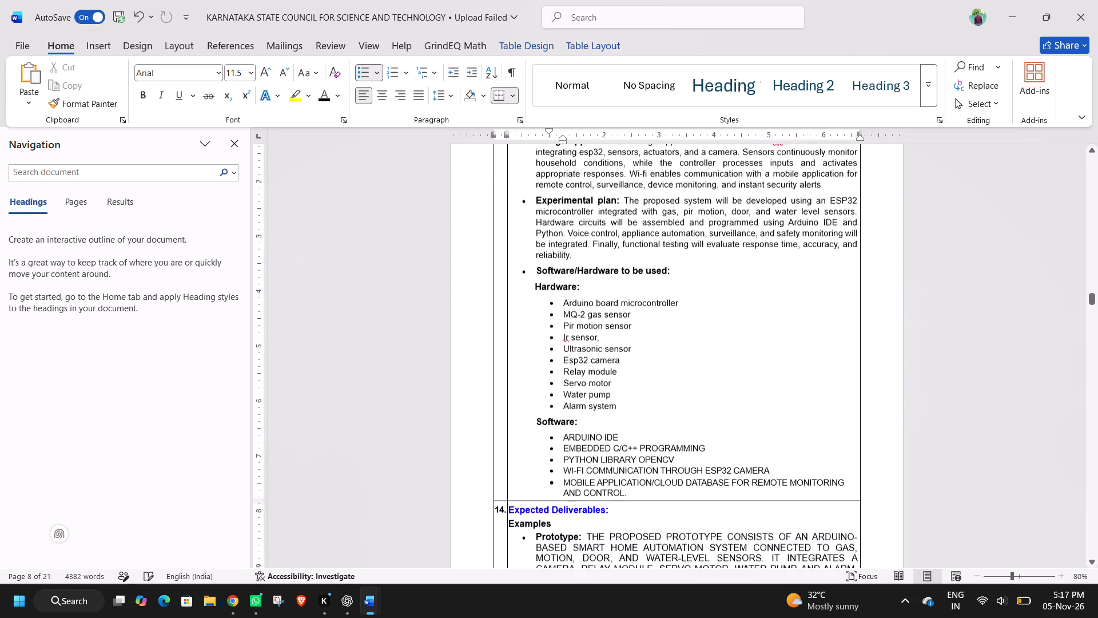
pyautogui.scroll(-2, 614, 419)
pyautogui.scroll(1, 636, 337)
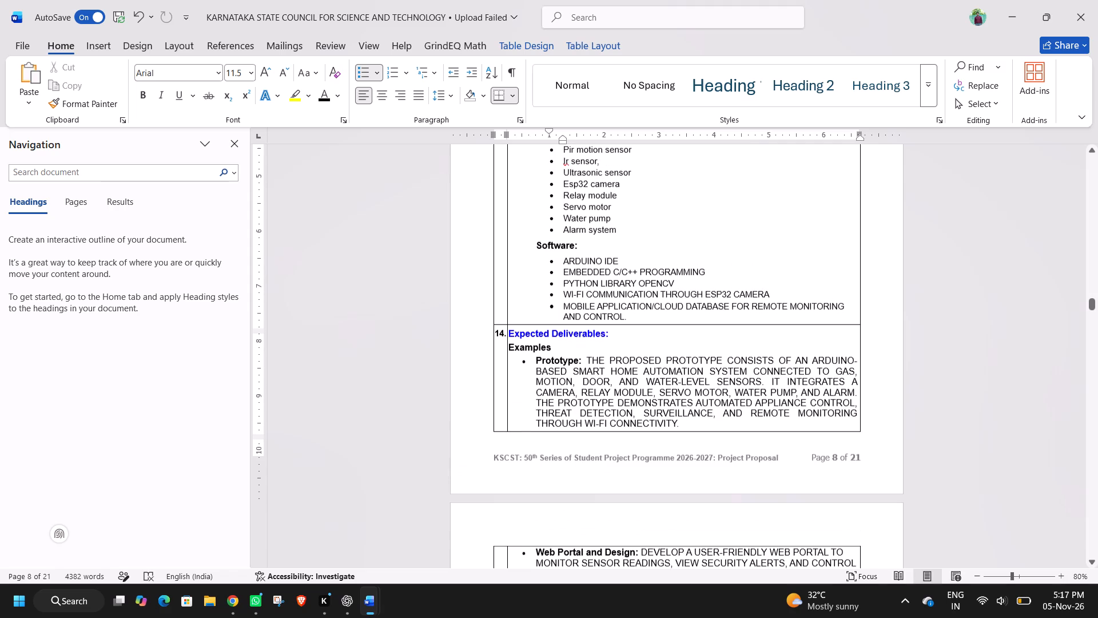
pyautogui.scroll(1, 636, 337)
pyautogui.moveTo(626, 323); pyautogui.dragTo(579, 272)
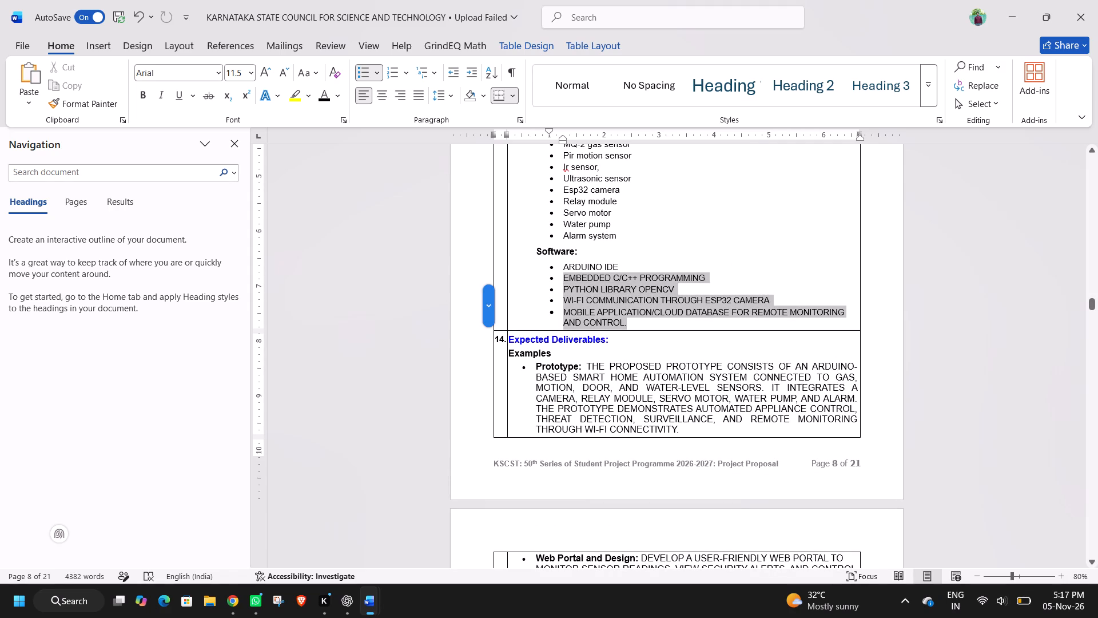
pyautogui.moveTo(579, 272); pyautogui.dragTo(577, 272)
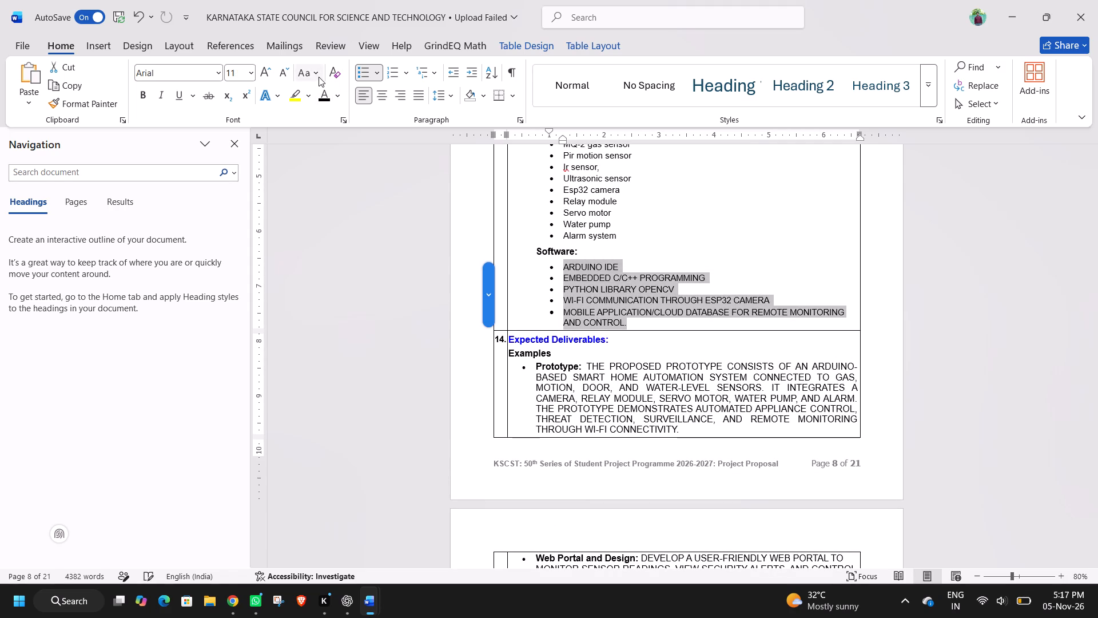
pyautogui.moveTo(319, 77); pyautogui.dragTo(324, 97)
pyautogui.click(324, 97)
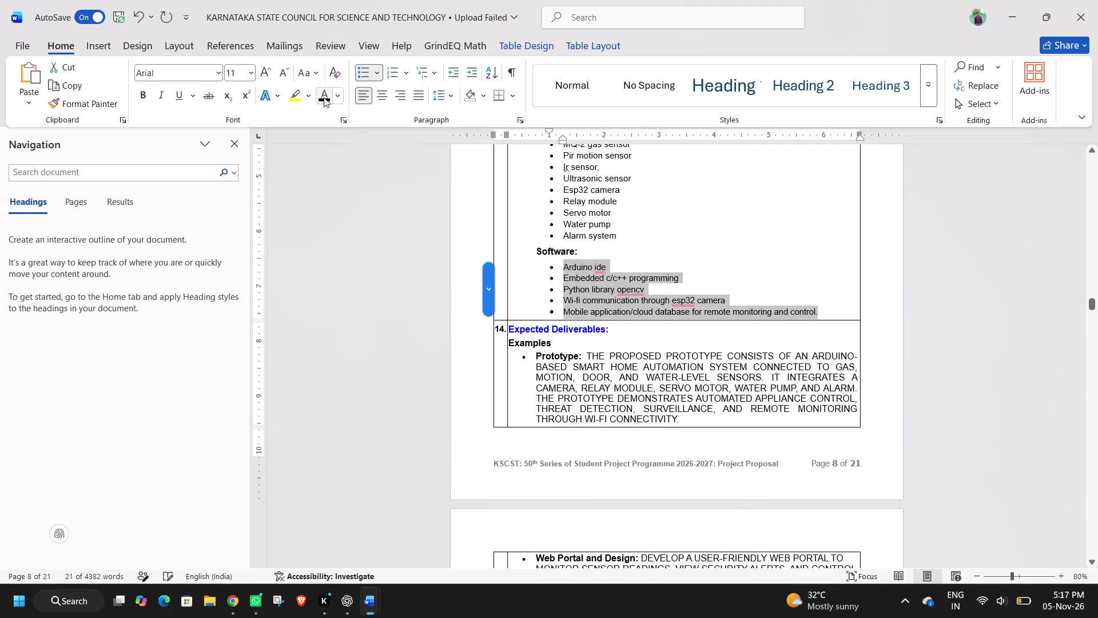
pyautogui.click(238, 76)
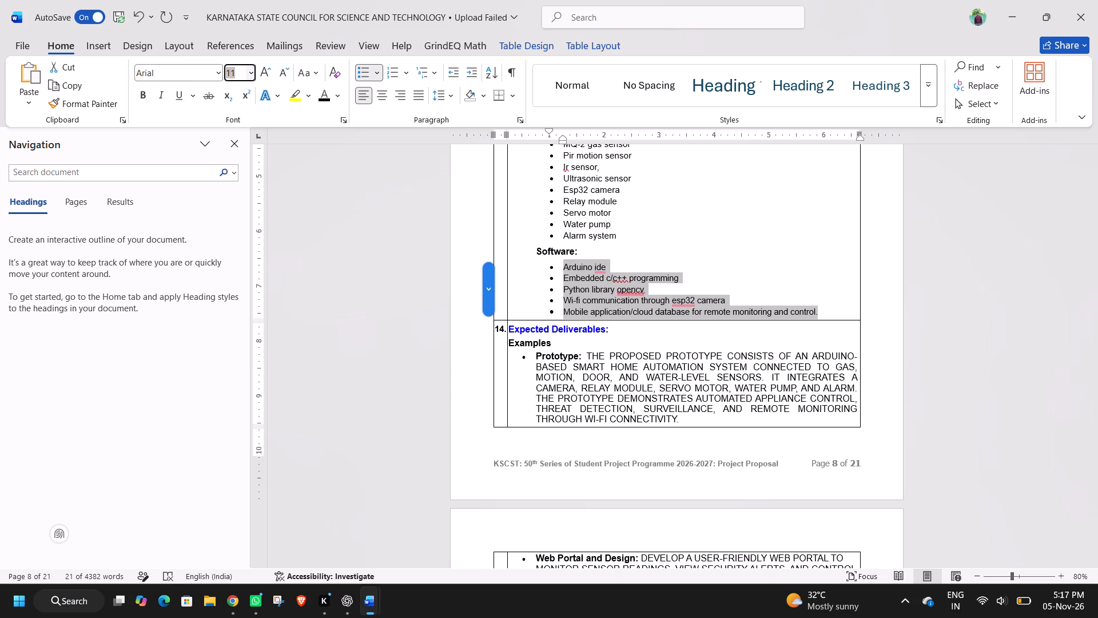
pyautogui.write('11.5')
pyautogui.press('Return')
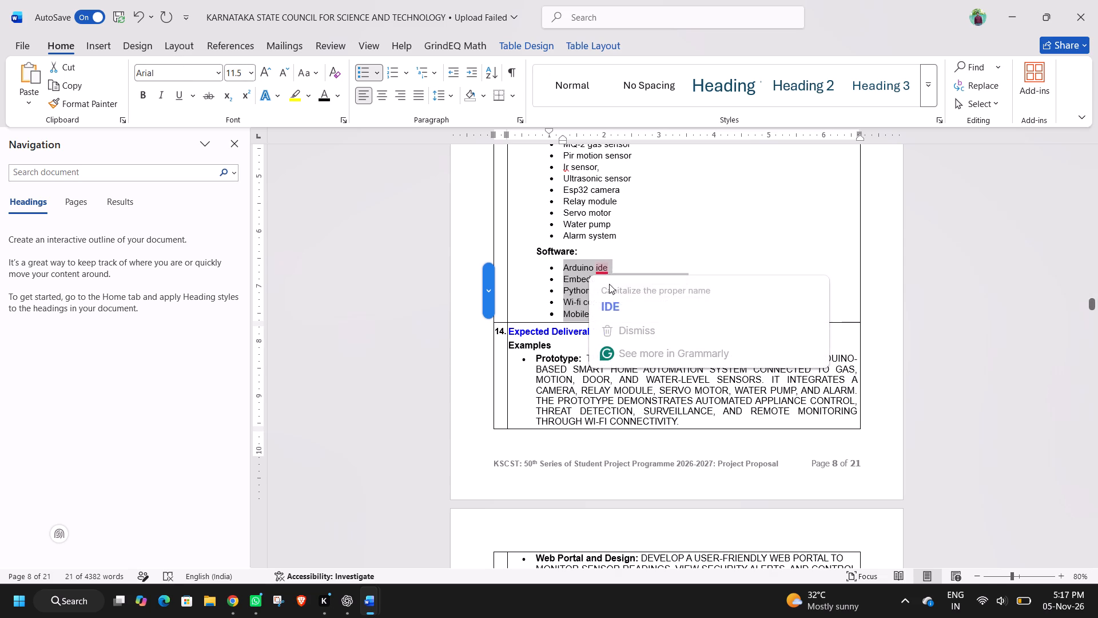
# Correct the capitalization in the Software list to "IDE", "OpenCV" and "ESP32".
pyautogui.click(611, 287)
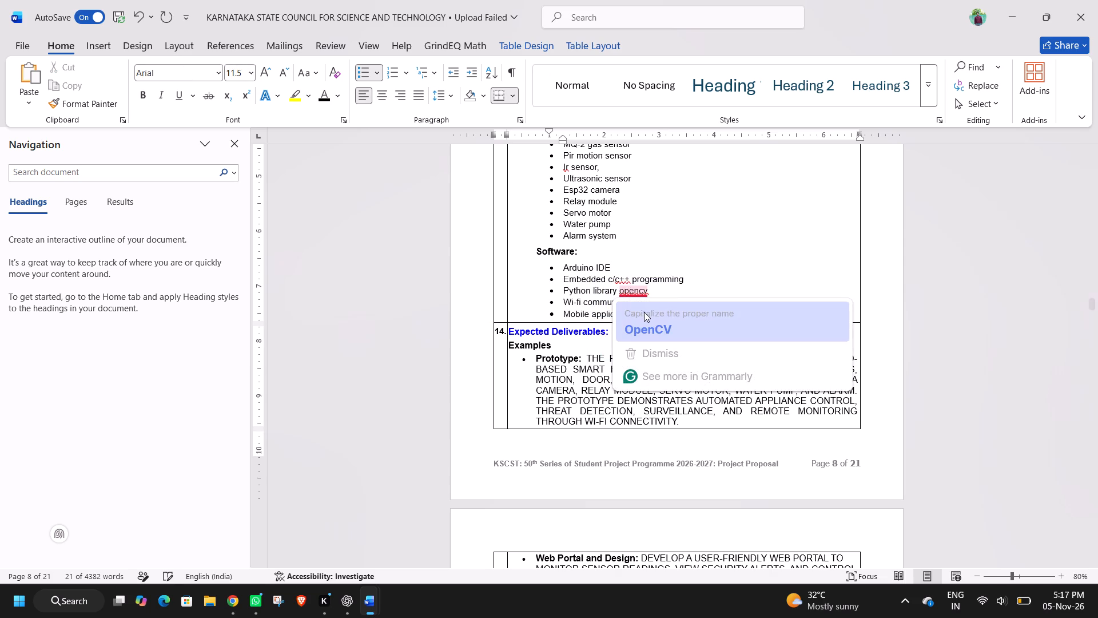
pyautogui.click(644, 312)
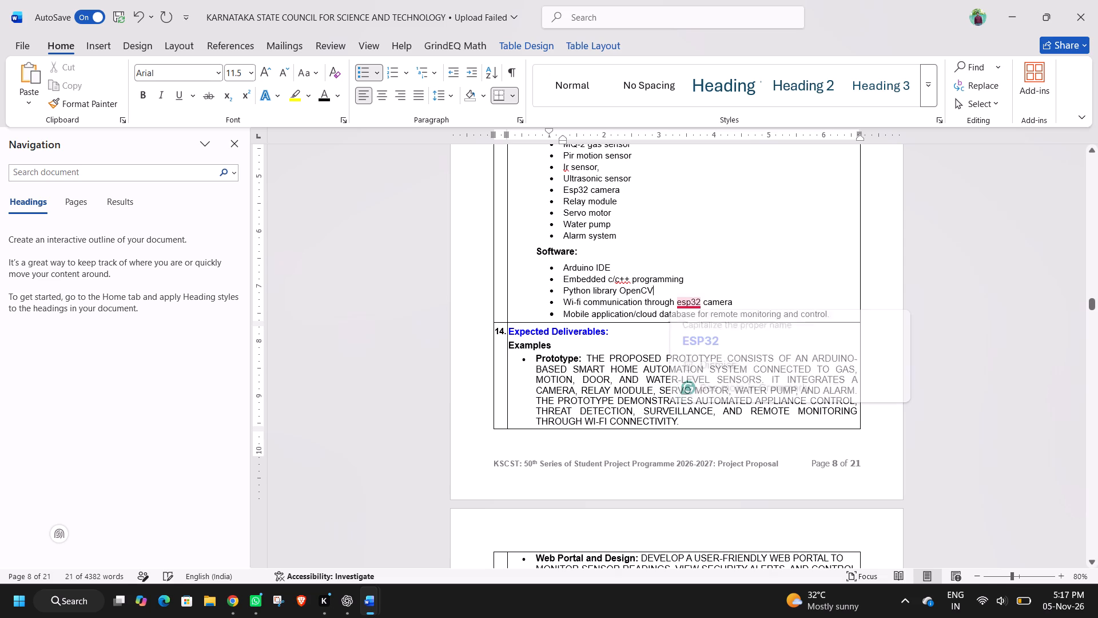
pyautogui.click(694, 328)
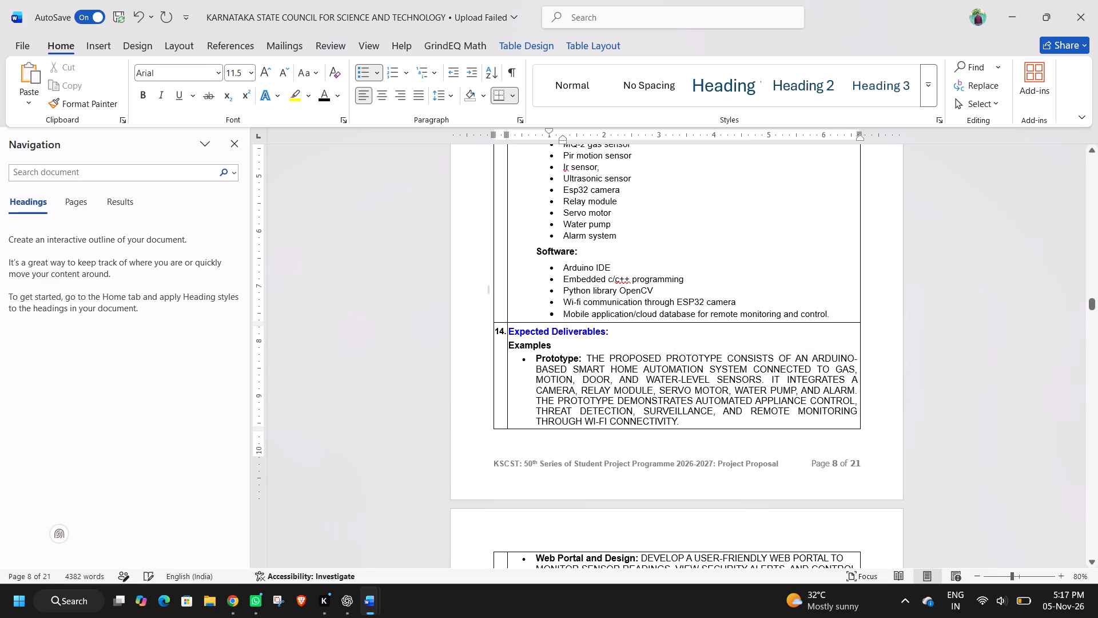
# In the Software list, capitalize the language names in the embedded programming item so it reads "Embedded C/C++ programming".
pyautogui.click(623, 281)
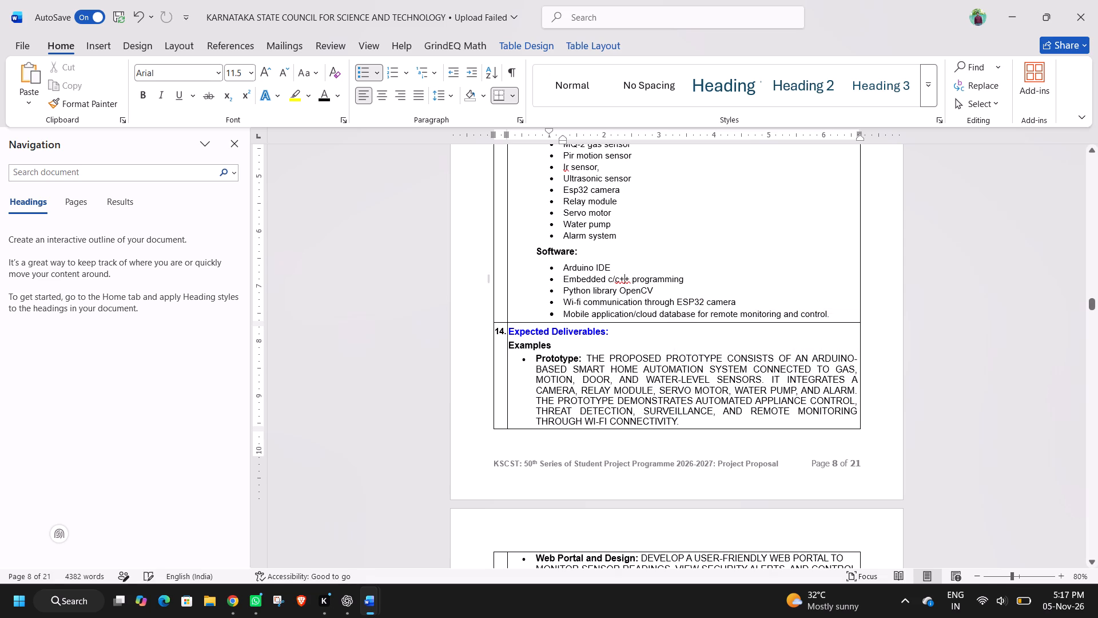
pyautogui.click(622, 281)
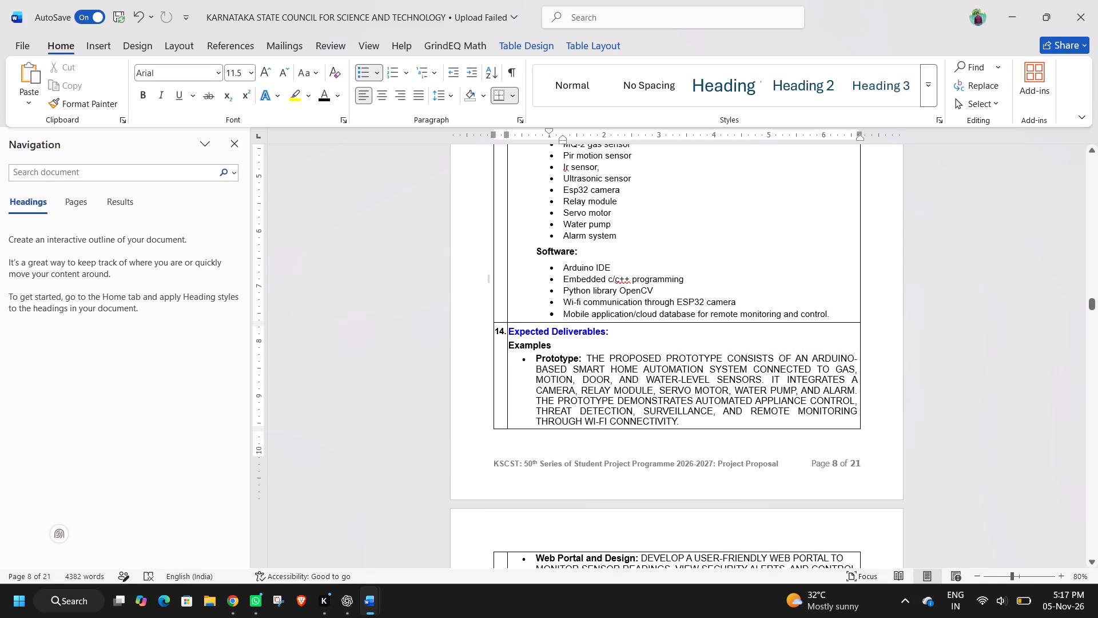
pyautogui.rightClick(622, 281)
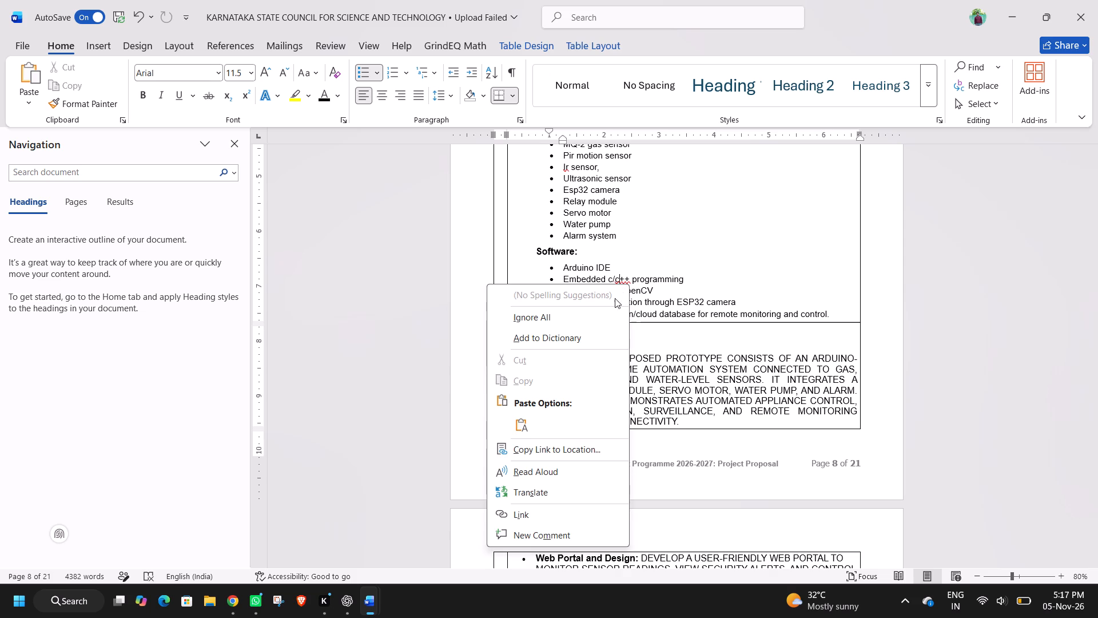
pyautogui.click(603, 316)
pyautogui.press('Left')
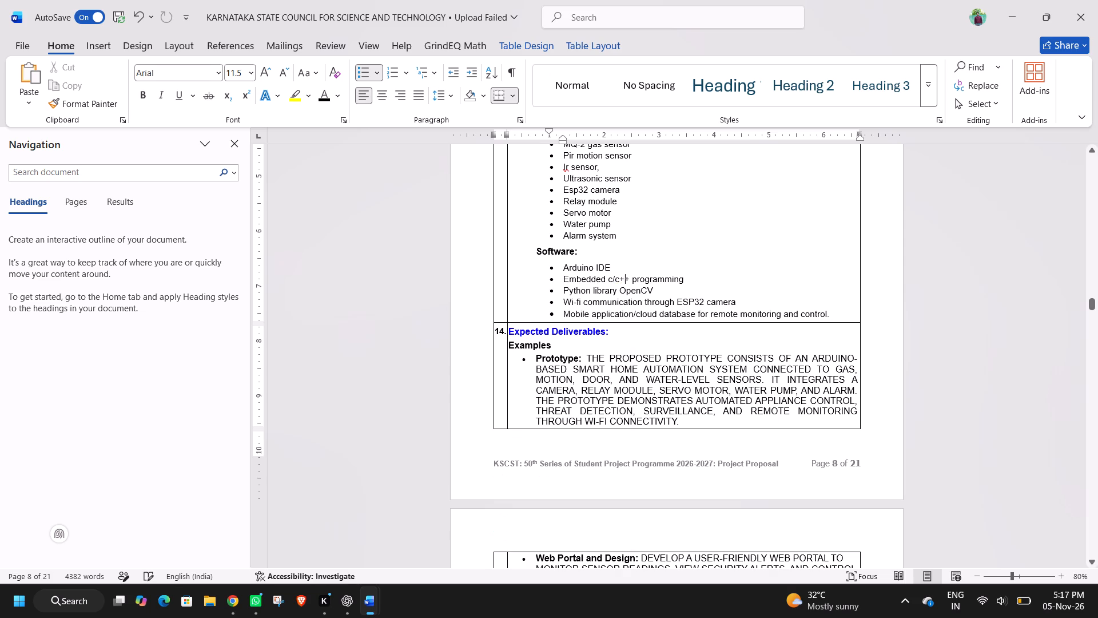
pyautogui.press('Left')
pyautogui.press('BackSpace')
pyautogui.hotkey('shift', 'c')
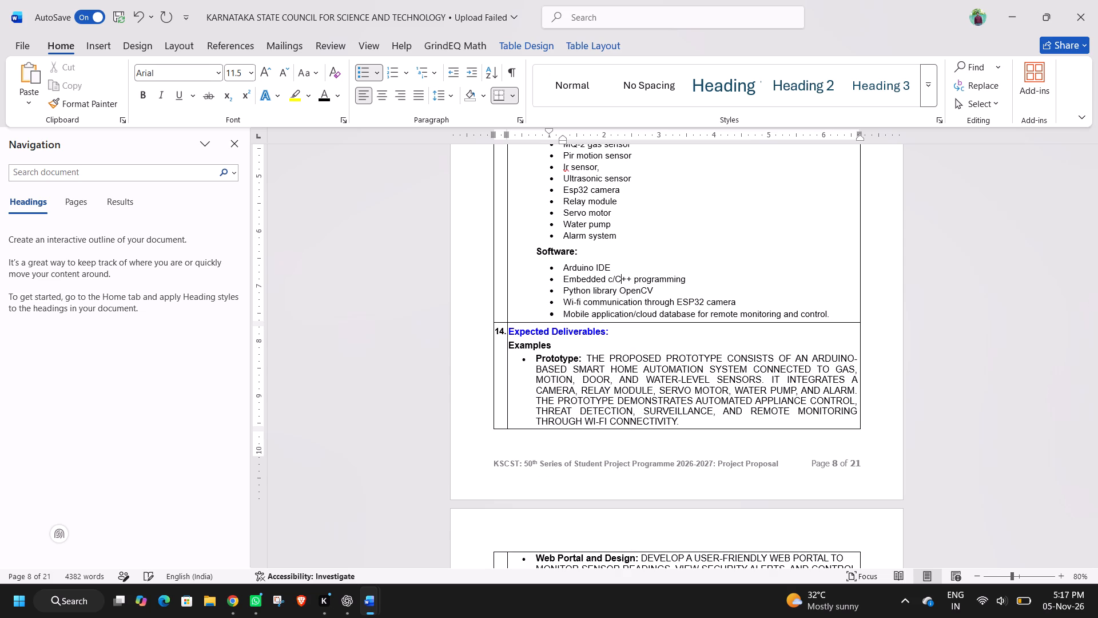
pyautogui.press('Left')
pyautogui.press('Left')
pyautogui.press('BackSpace')
pyautogui.hotkey('shift', 'c')
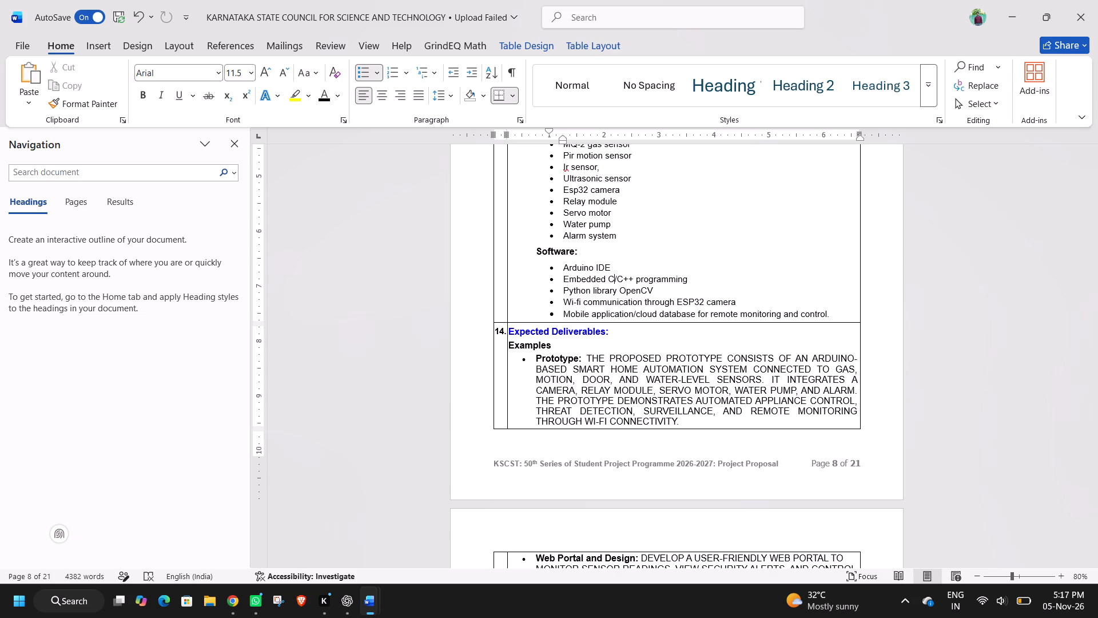
# Set the Prototype text under Expected Deliverables to 11.5 pt and convert it to sentence case.
pyautogui.scroll(-1, 603, 313)
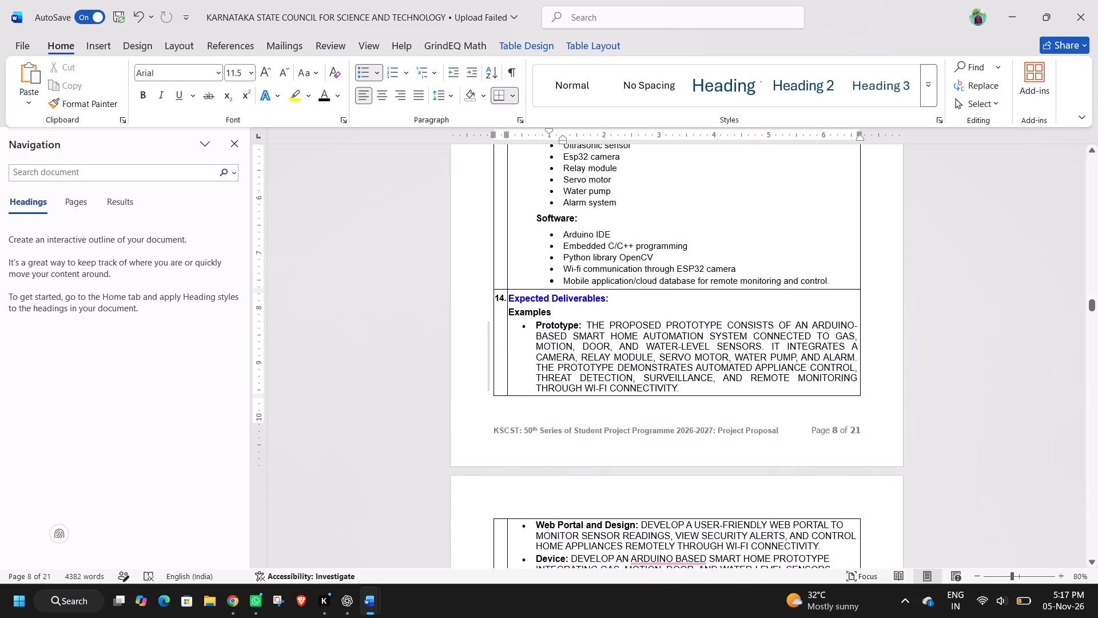
pyautogui.moveTo(587, 325); pyautogui.dragTo(689, 389)
pyautogui.click(757, 346)
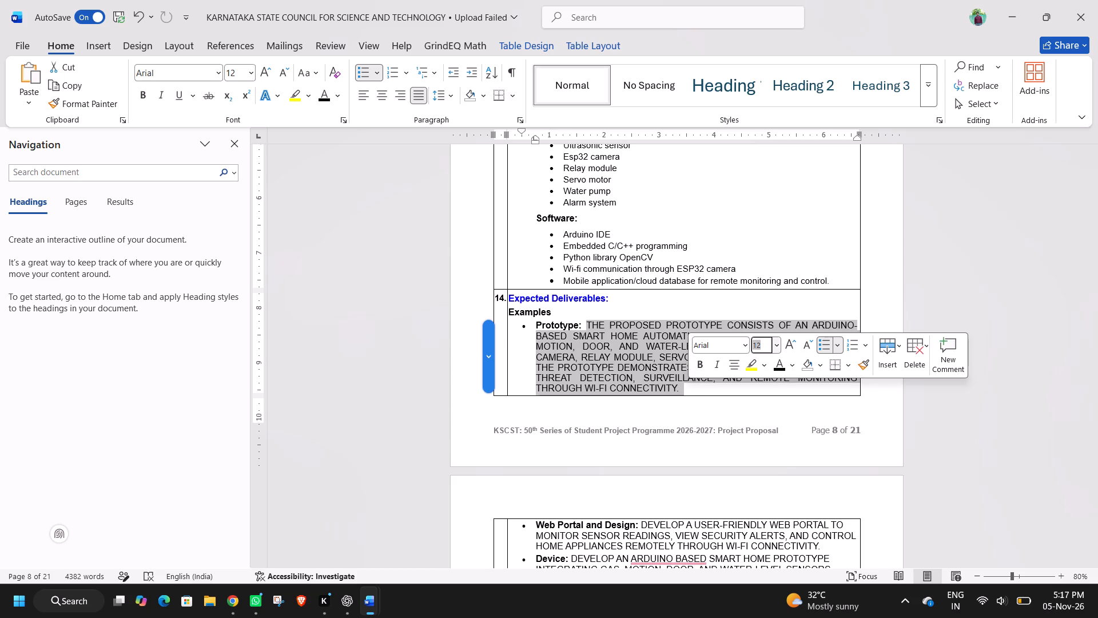
pyautogui.write('11.5')
pyautogui.press('Return')
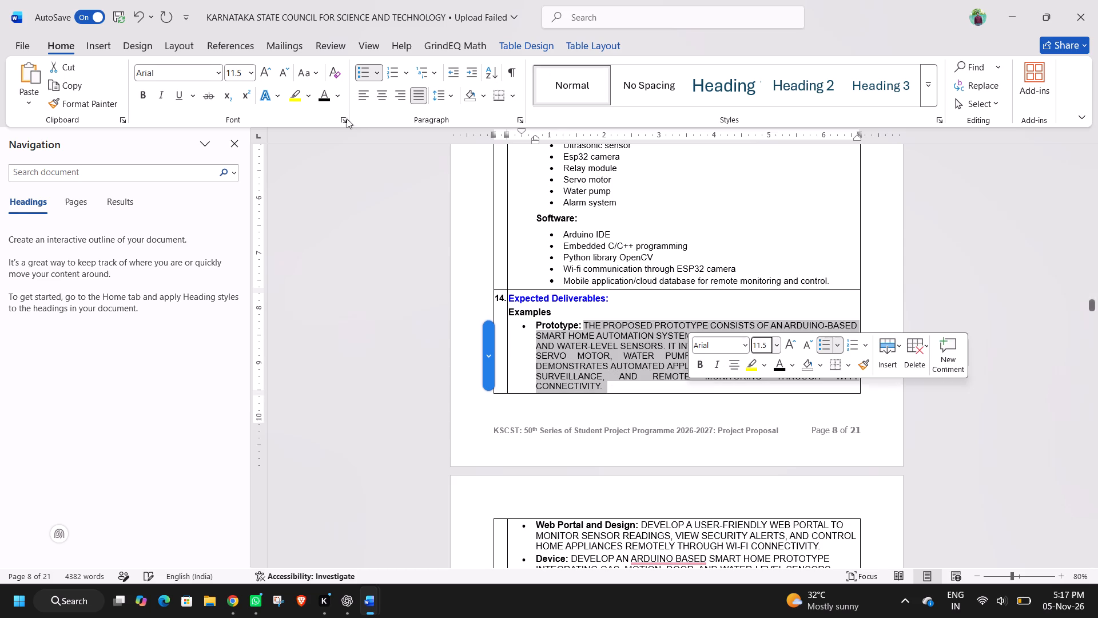
pyautogui.click(299, 69)
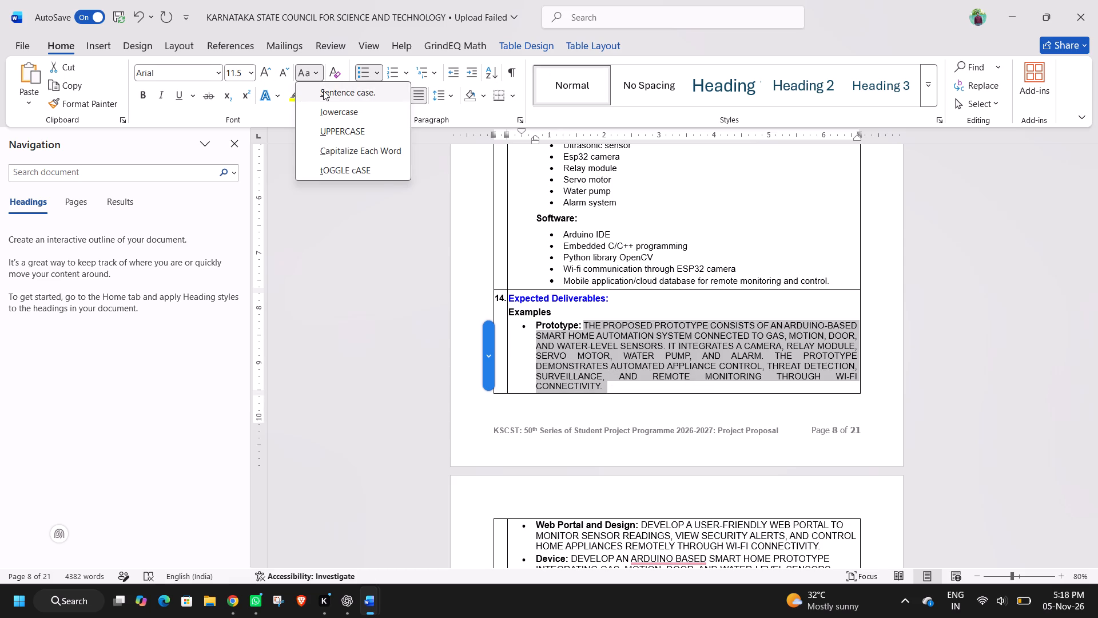
pyautogui.click(323, 90)
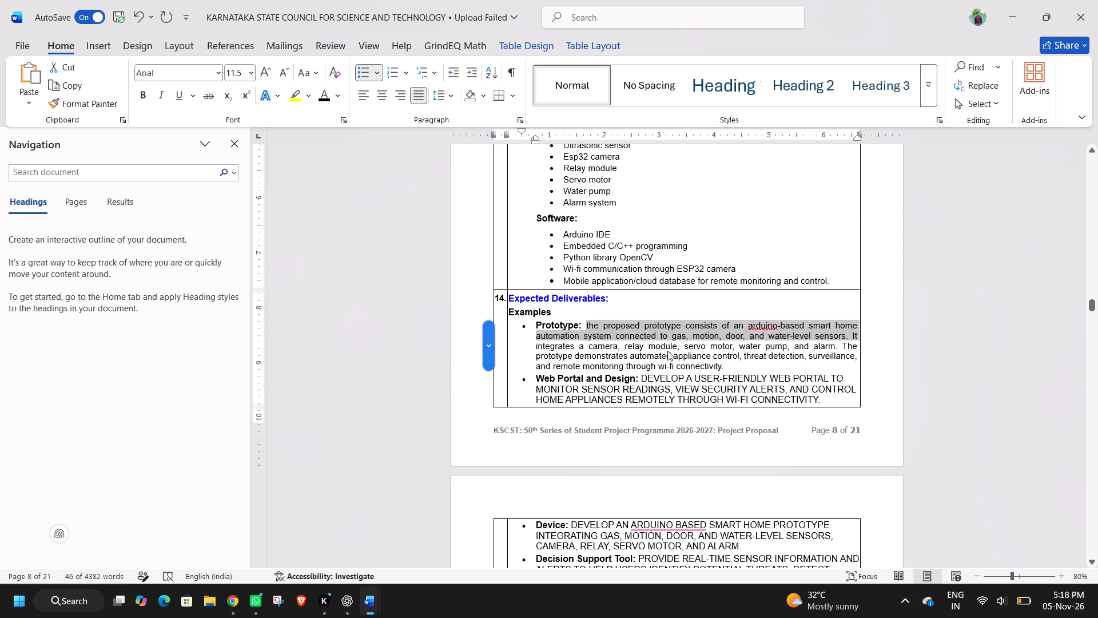
pyautogui.click(729, 372)
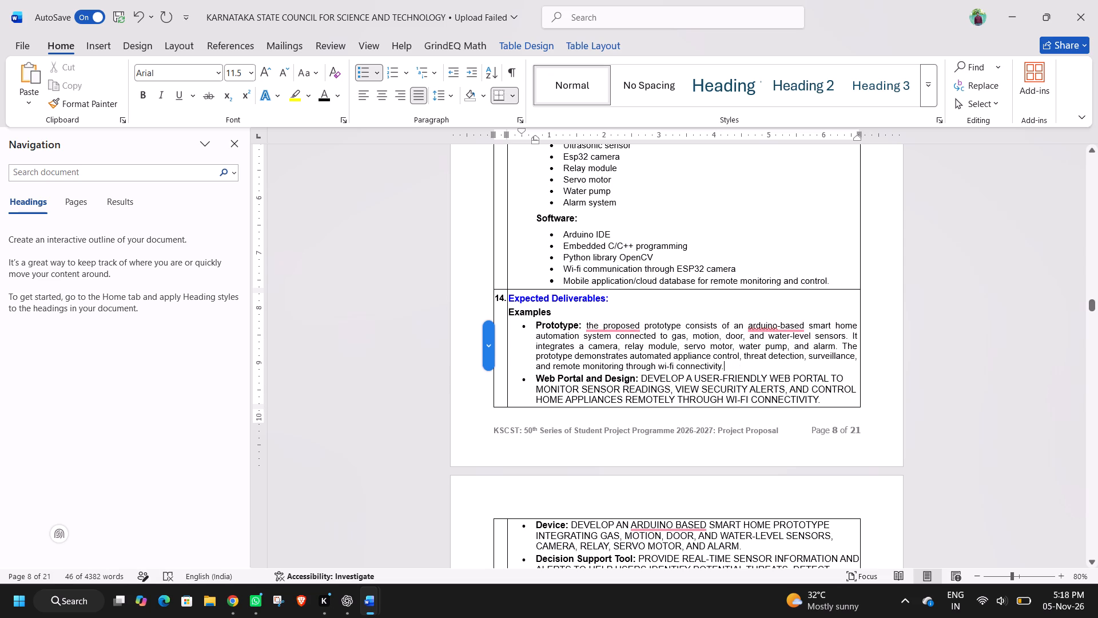
# Set the Web Portal and Design text to 11.5 pt, justify it and convert it to sentence case.
pyautogui.moveTo(643, 381); pyautogui.dragTo(678, 393)
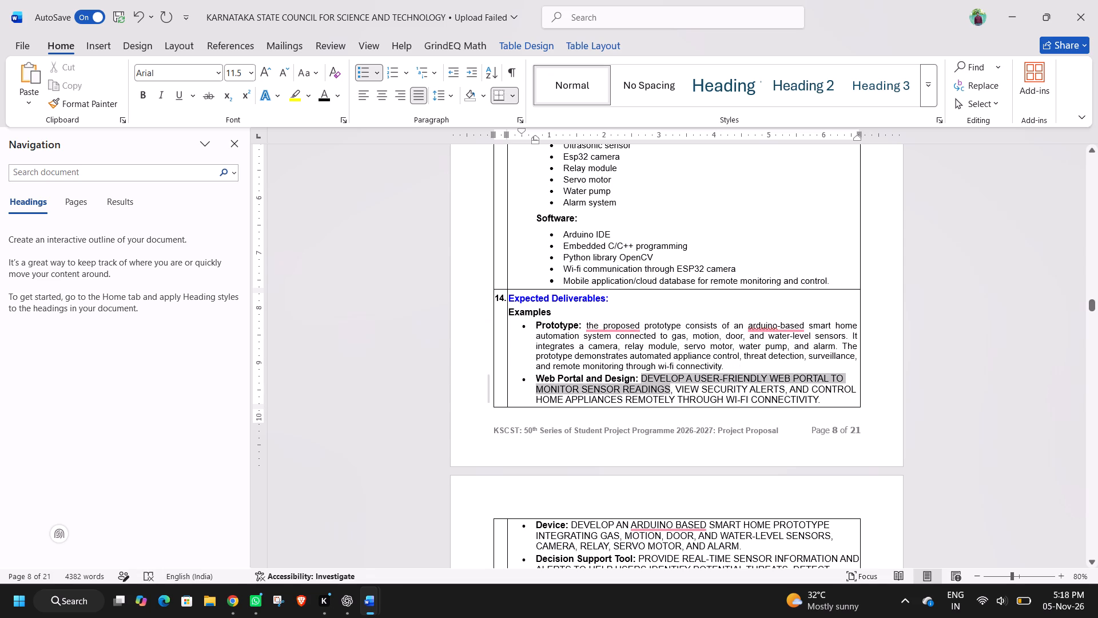
pyautogui.moveTo(678, 393); pyautogui.dragTo(821, 398)
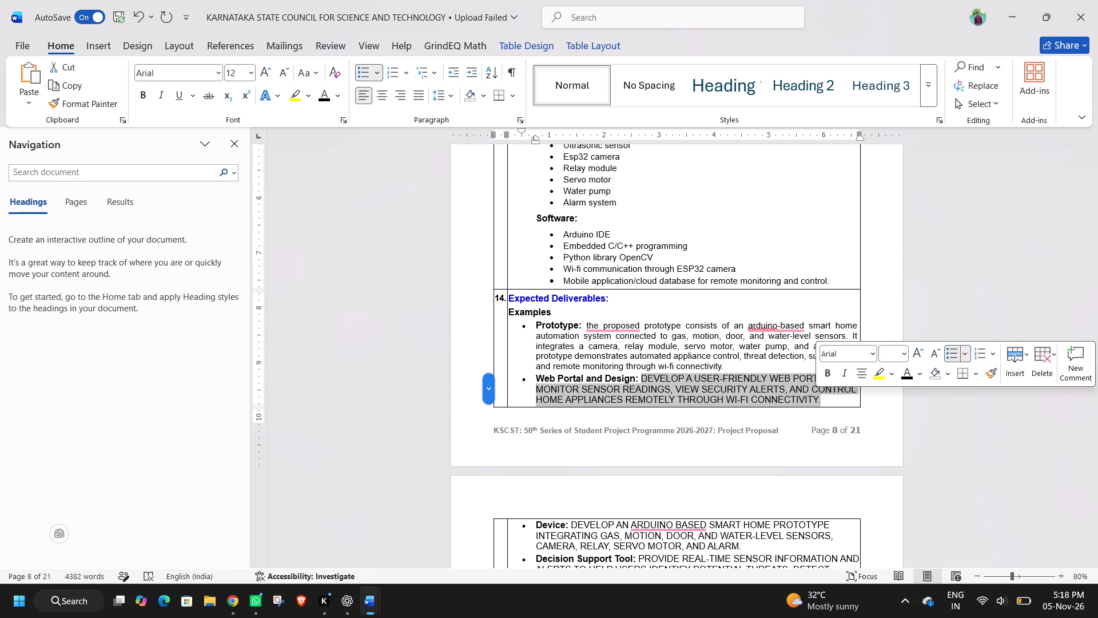
pyautogui.click(888, 355)
pyautogui.write('11.5')
pyautogui.press('Return')
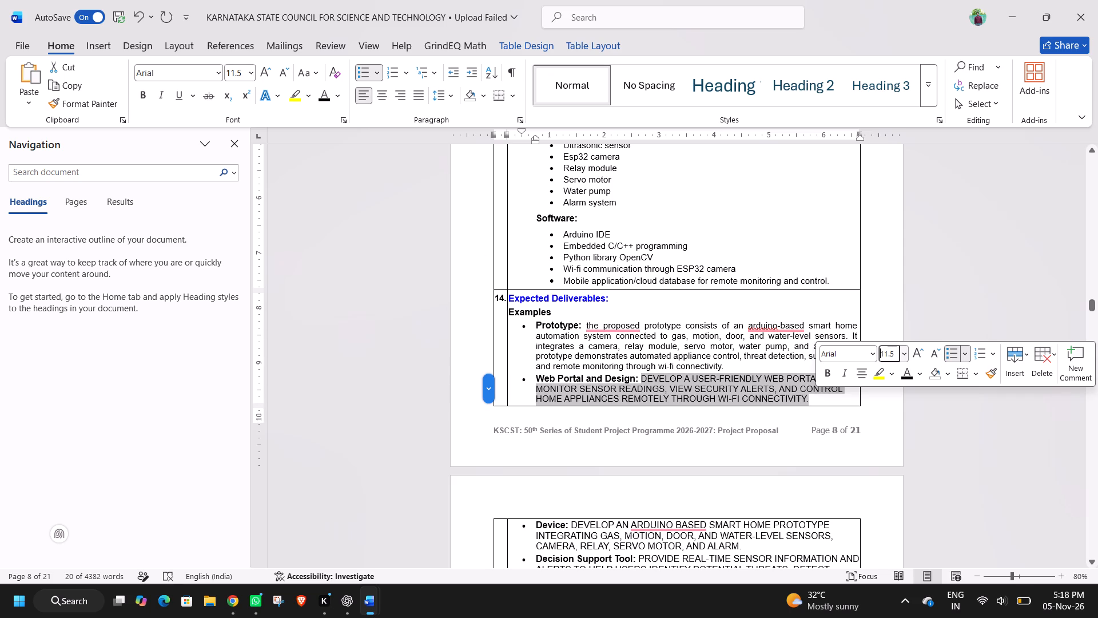
pyautogui.click(418, 97)
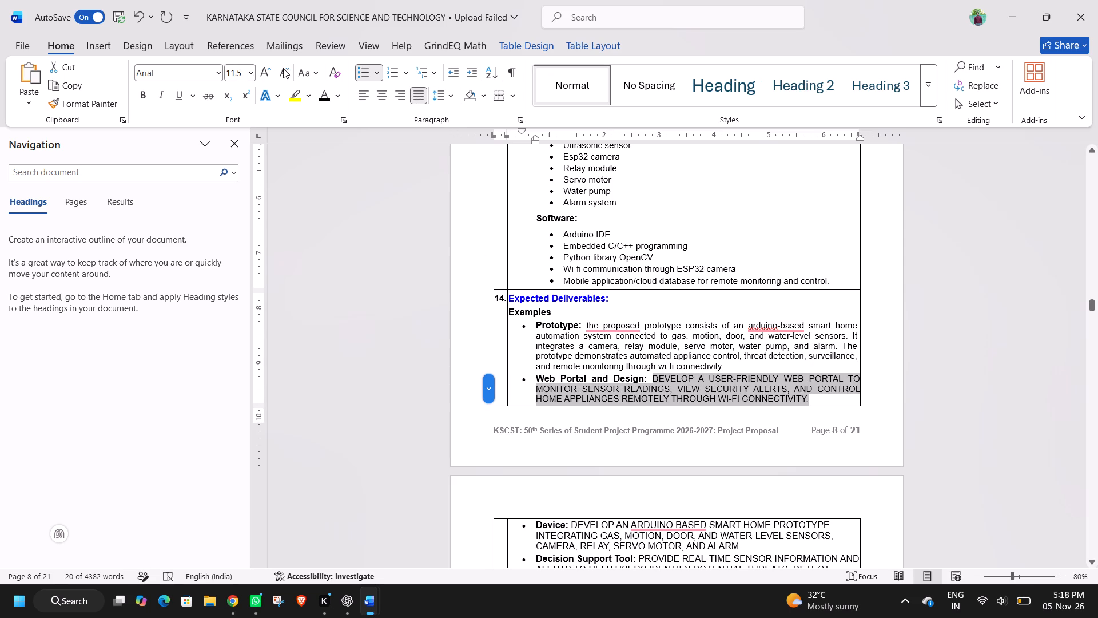
pyautogui.click(305, 72)
pyautogui.click(315, 93)
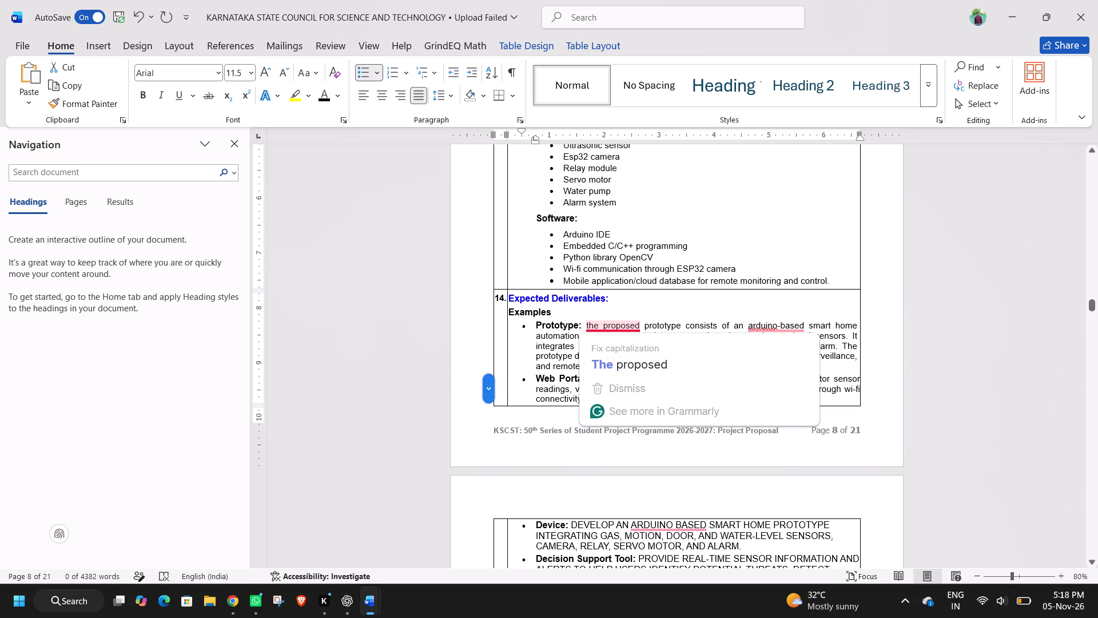
# Correct the capitalization to "The" and "Arduino-based" in the Prototype text and "Develop" in the Web Portal and Design text.
pyautogui.click(630, 354)
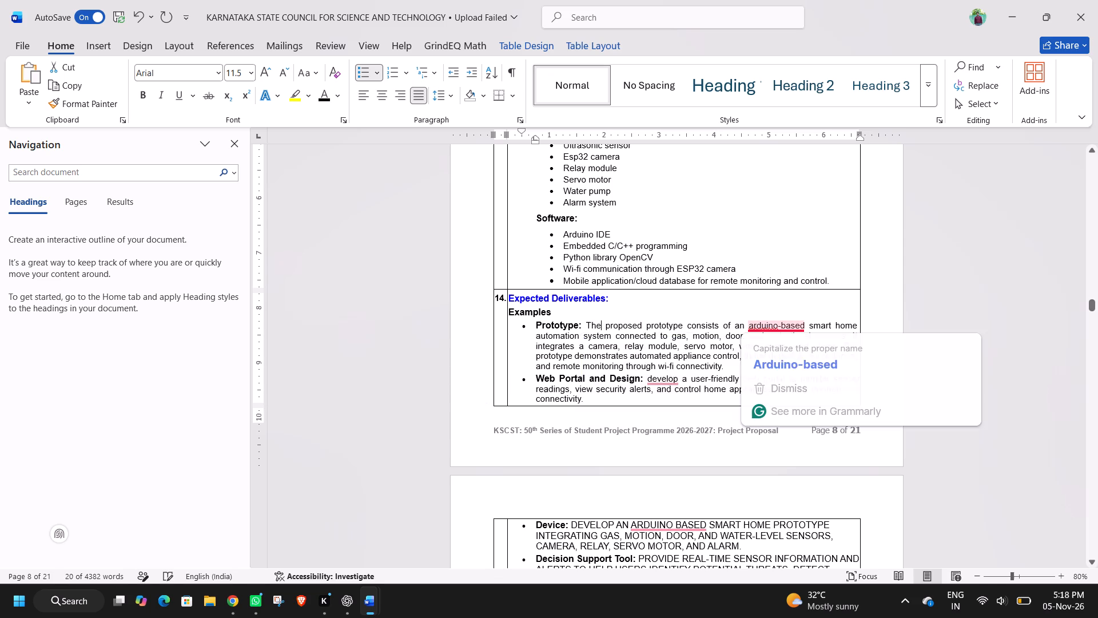
pyautogui.click(784, 358)
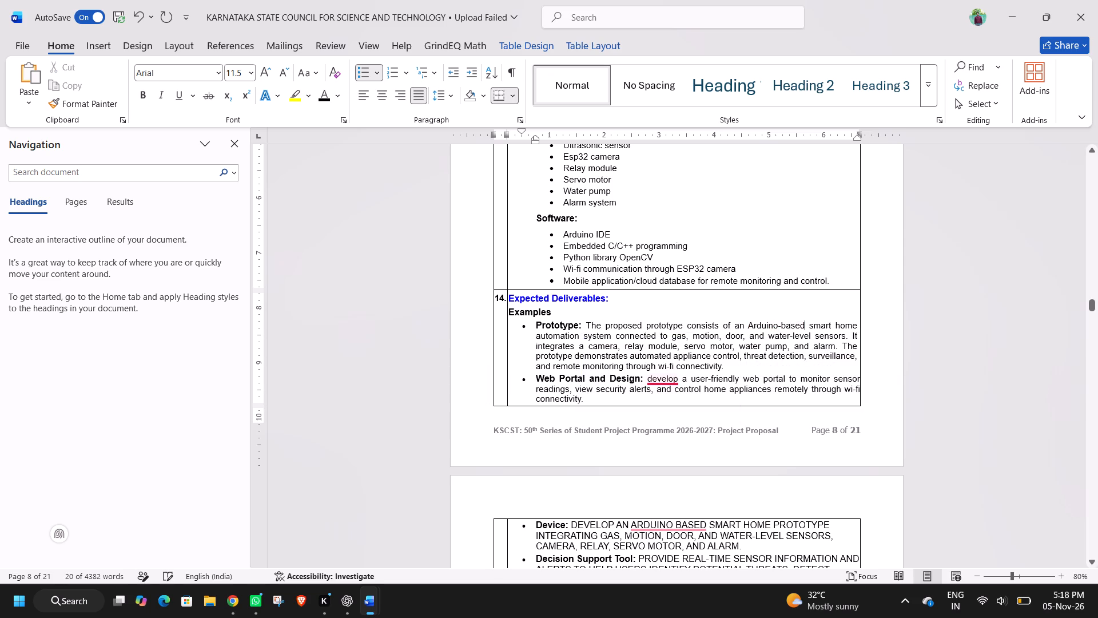
pyautogui.click(665, 400)
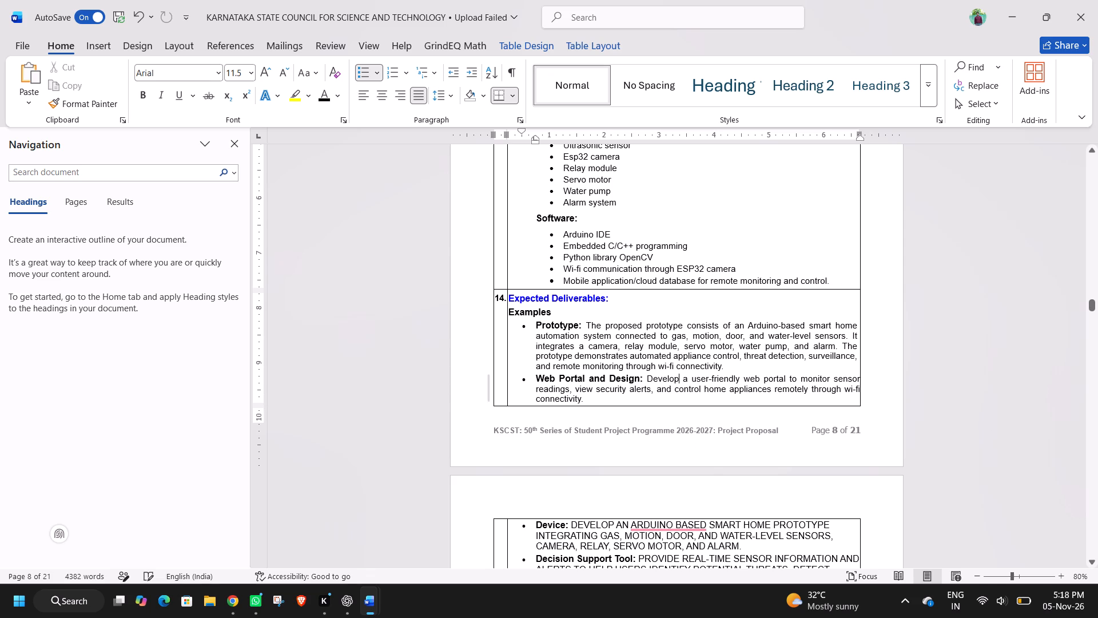
# Pull in the right indent of the Web Portal and Design paragraph slightly to align with the Prototype paragraph.
pyautogui.moveTo(582, 399); pyautogui.dragTo(645, 374)
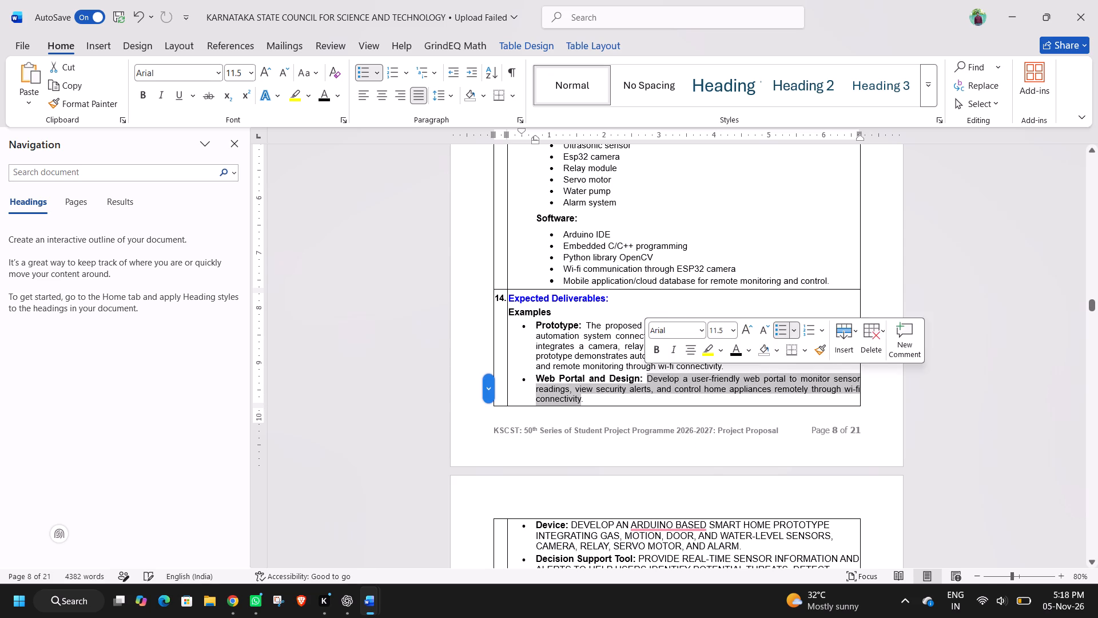
pyautogui.click(860, 140)
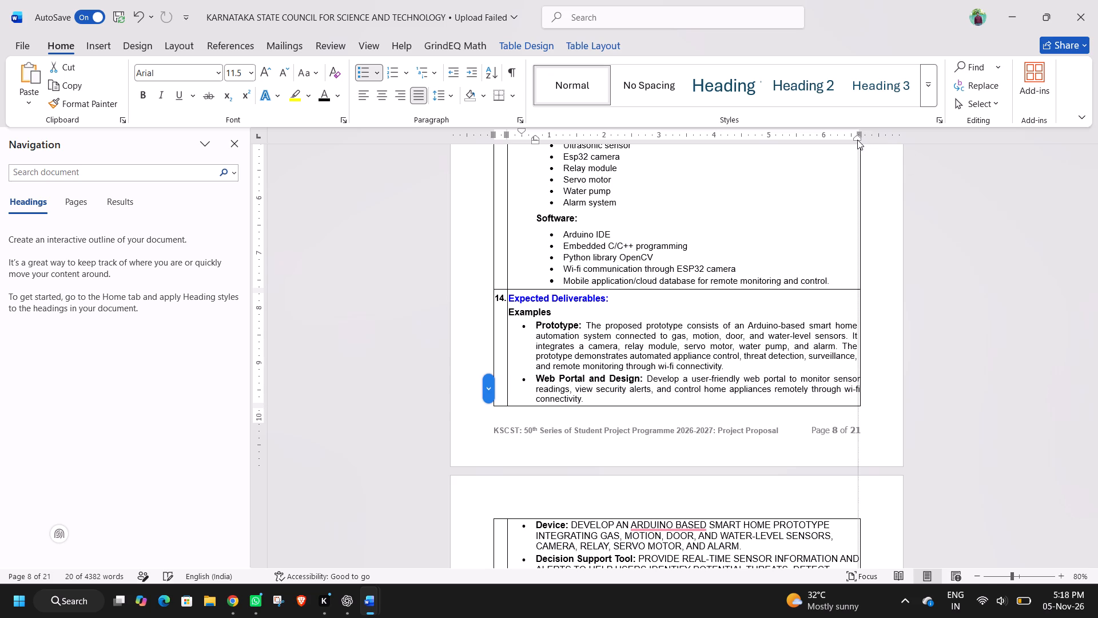
# Justify the Device, Decision Support Tool and Standard Operating Procedure paragraphs under Expected Deliverables.
pyautogui.scroll(-1, 797, 350)
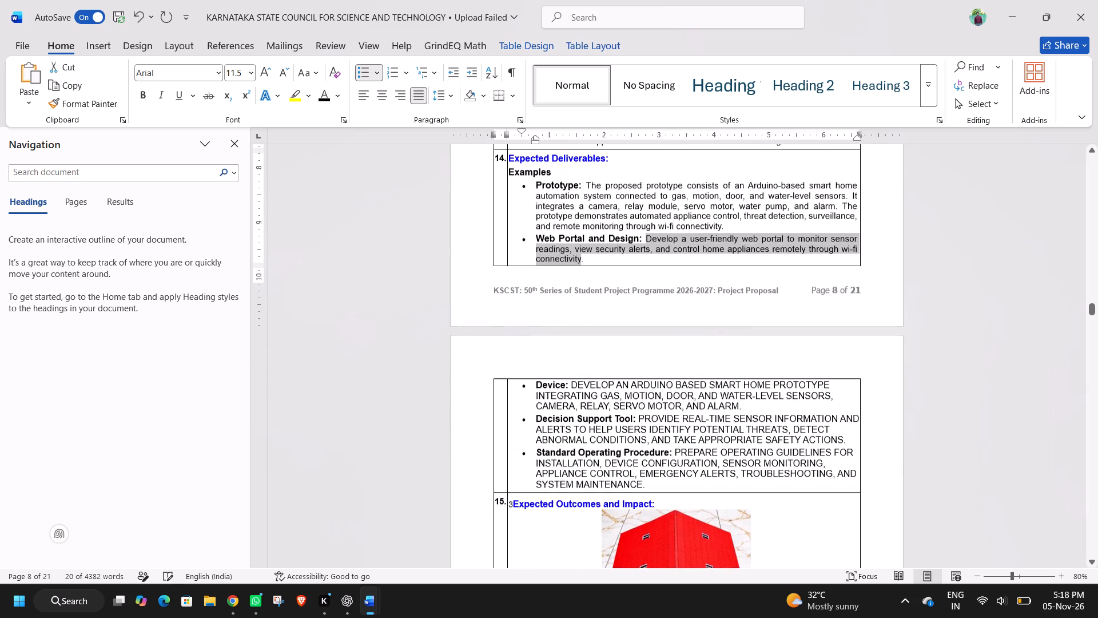
pyautogui.moveTo(755, 408); pyautogui.dragTo(622, 396)
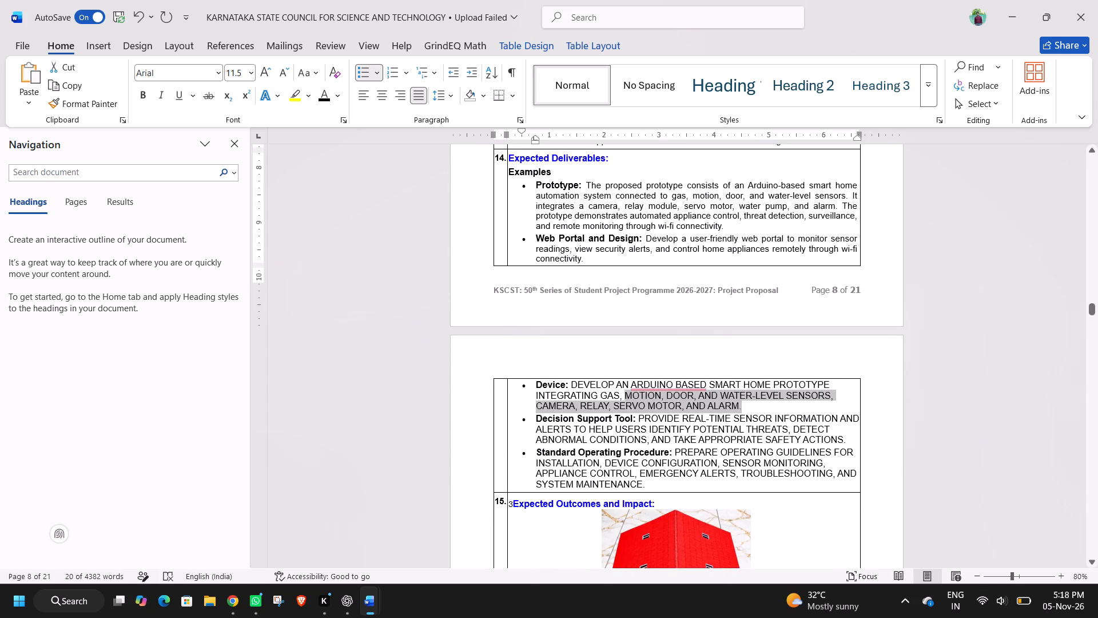
pyautogui.moveTo(622, 396); pyautogui.dragTo(579, 386)
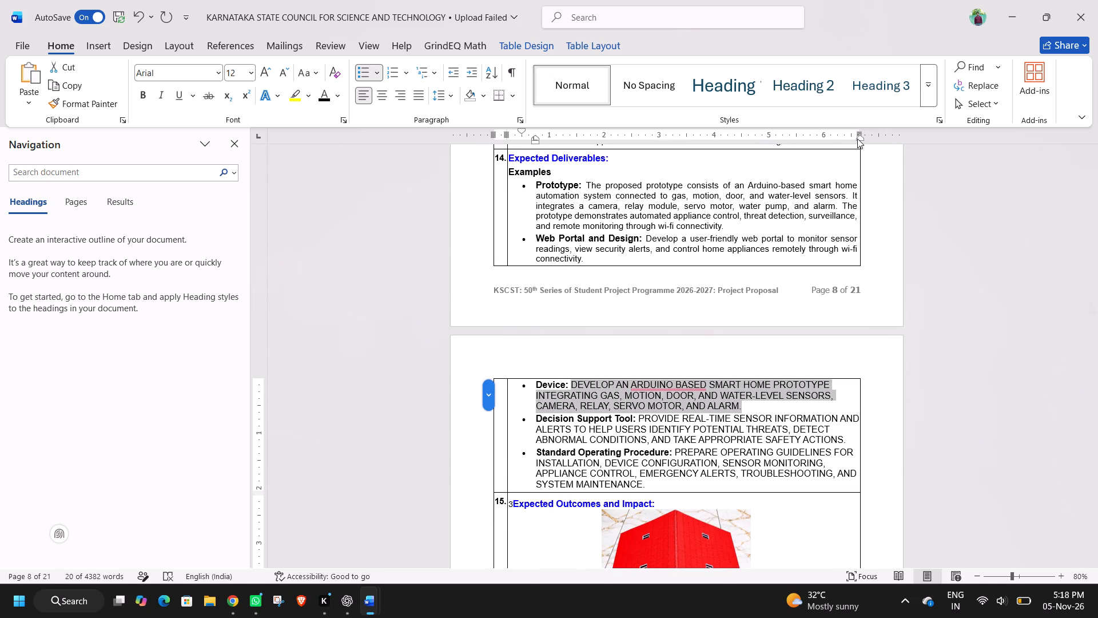
pyautogui.click(858, 138)
pyautogui.click(421, 96)
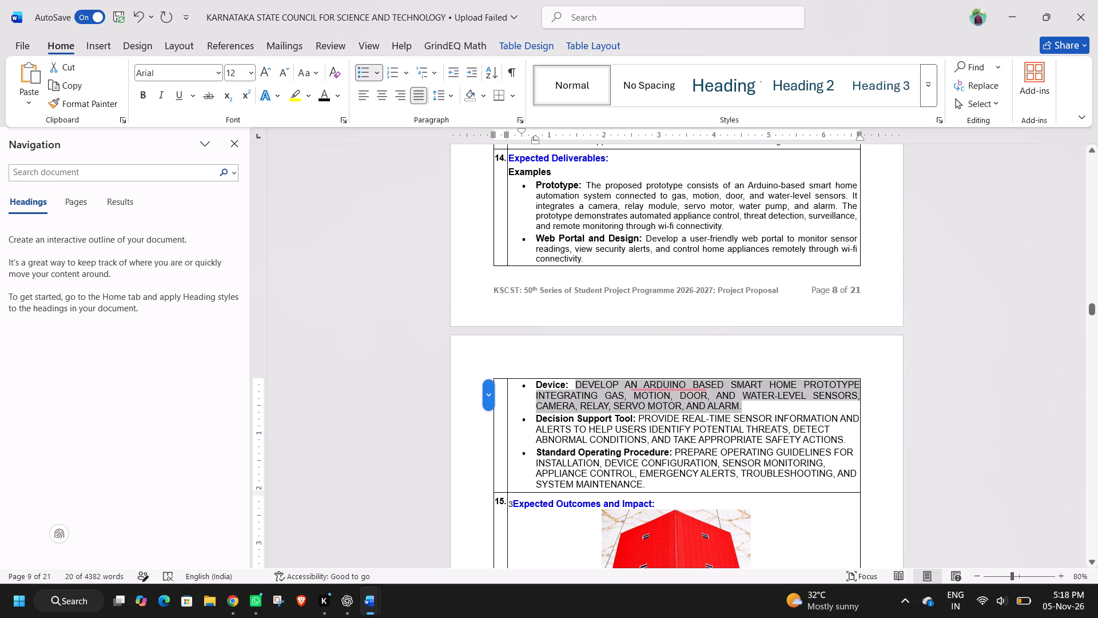
pyautogui.moveTo(655, 484); pyautogui.dragTo(583, 403)
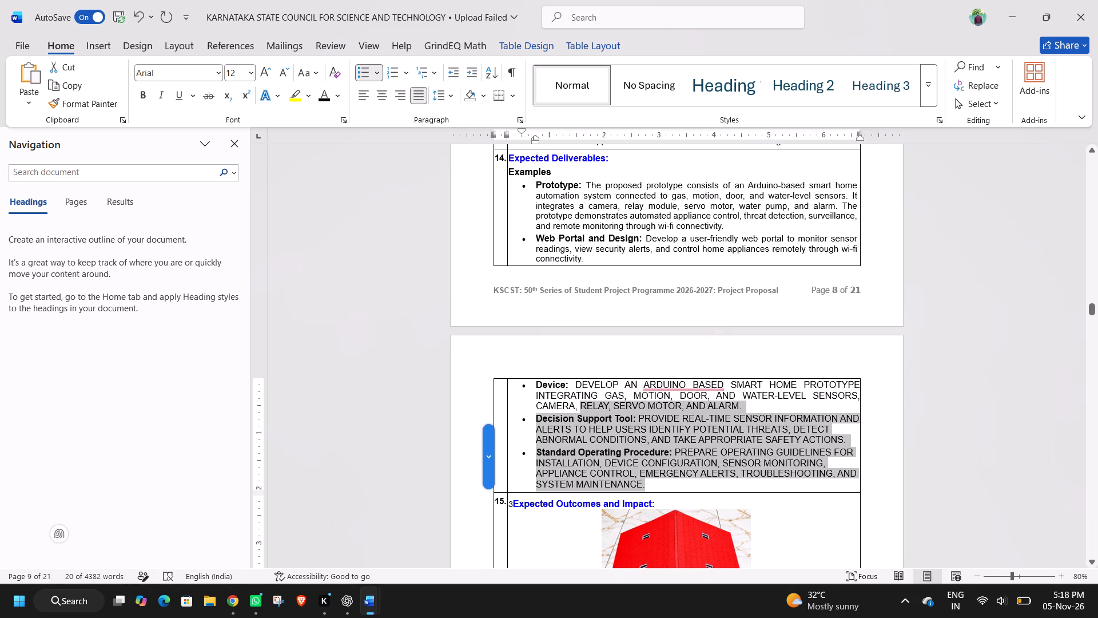
pyautogui.moveTo(583, 403); pyautogui.dragTo(577, 389)
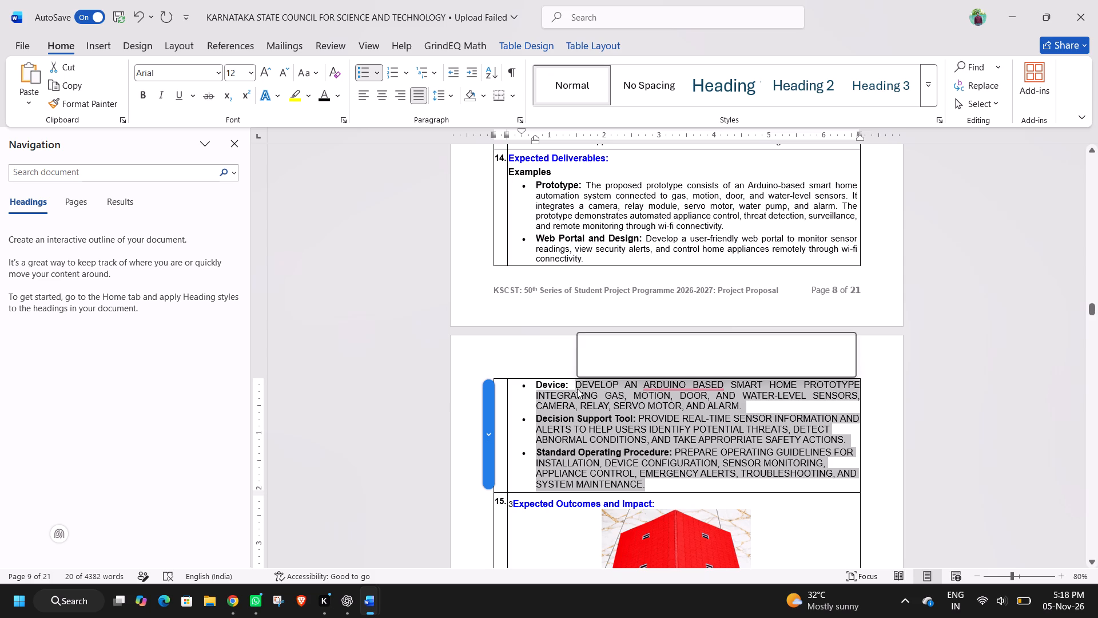
pyautogui.click(419, 98)
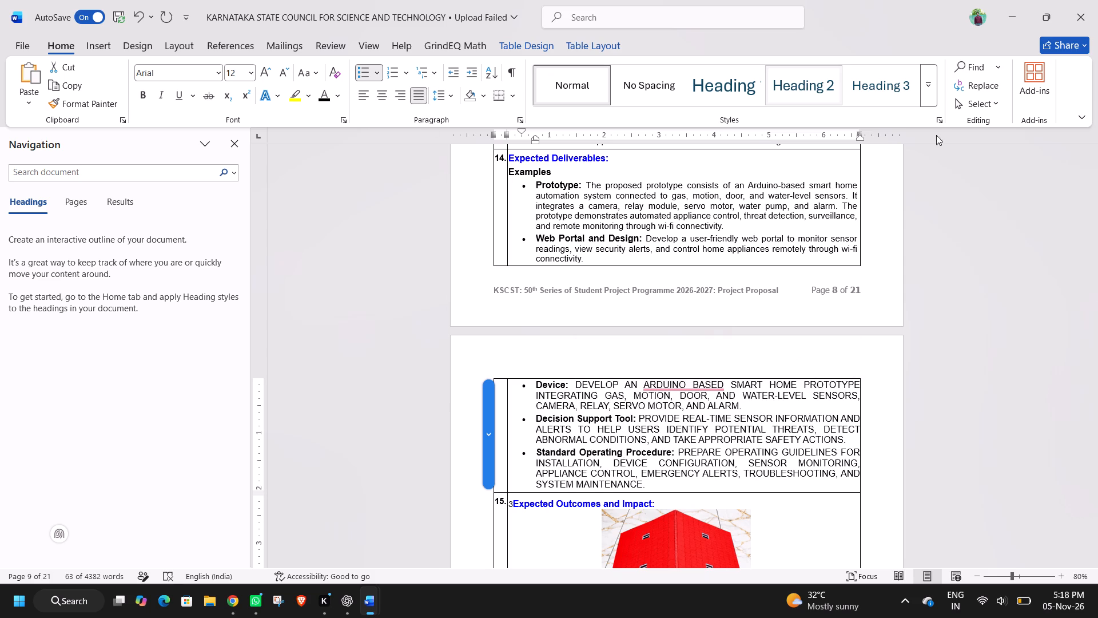
# Pull in the right indent of the Device, Decision Support Tool and Standard Operating Procedure paragraphs slightly to align with the bullets above.
pyautogui.click(860, 138)
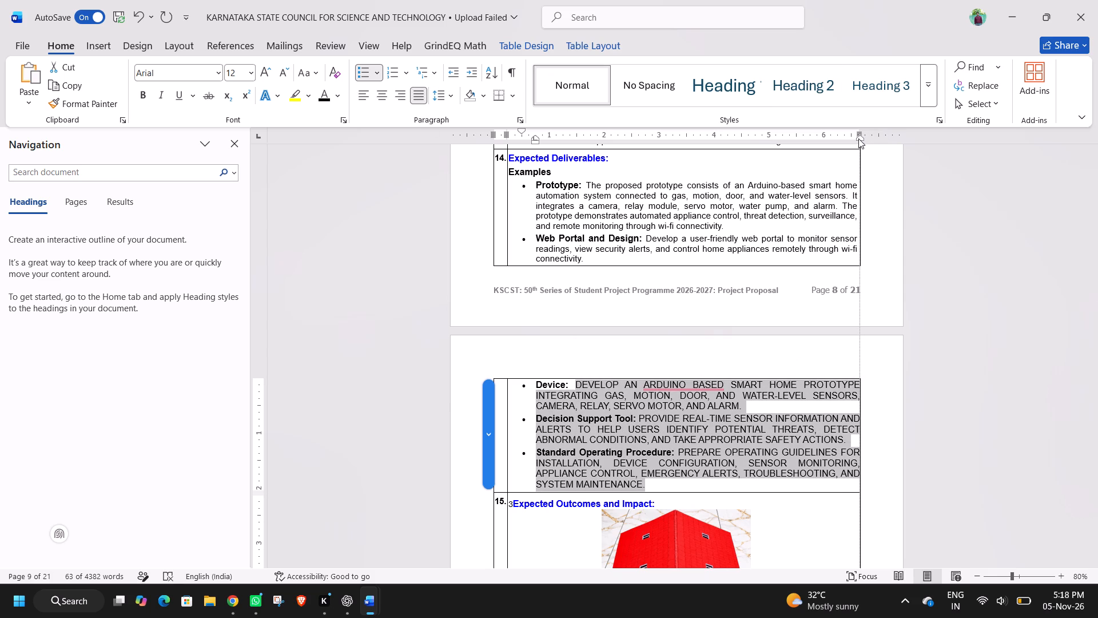
pyautogui.click(625, 403)
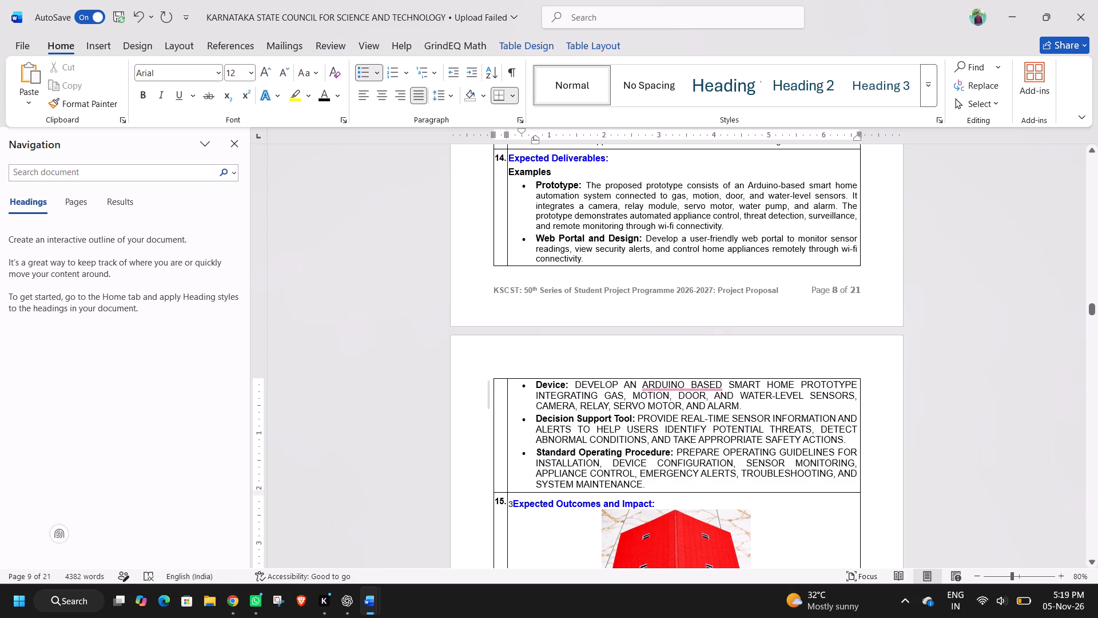
# Convert the Device description to sentence case and set it to 11.5 pt, leaving out its bold label.
pyautogui.moveTo(746, 406); pyautogui.dragTo(587, 387)
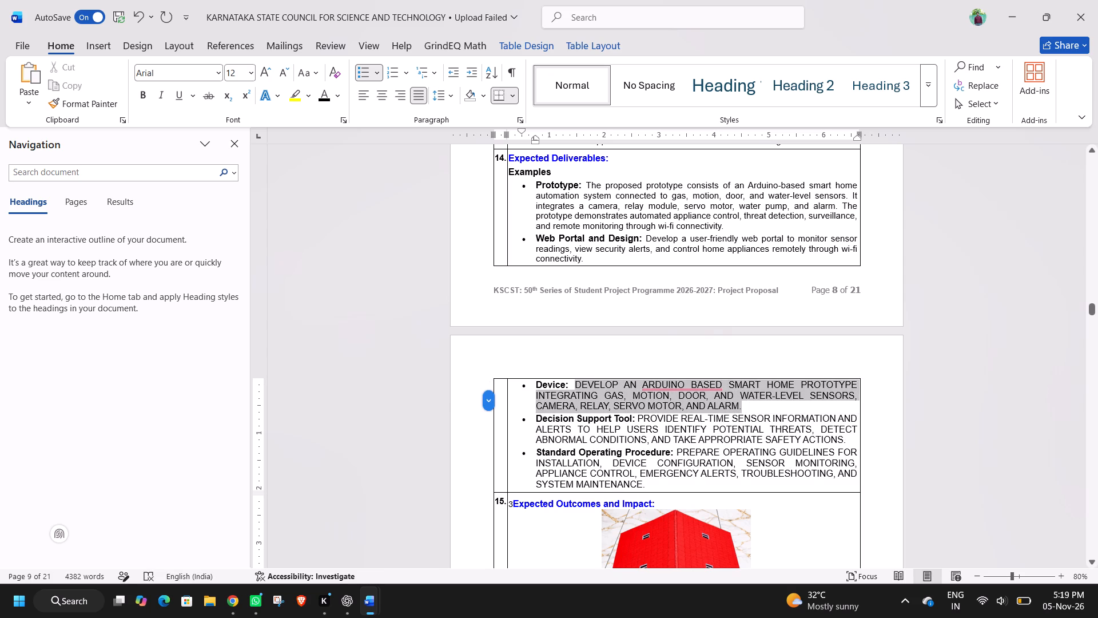
pyautogui.moveTo(587, 387); pyautogui.dragTo(587, 387)
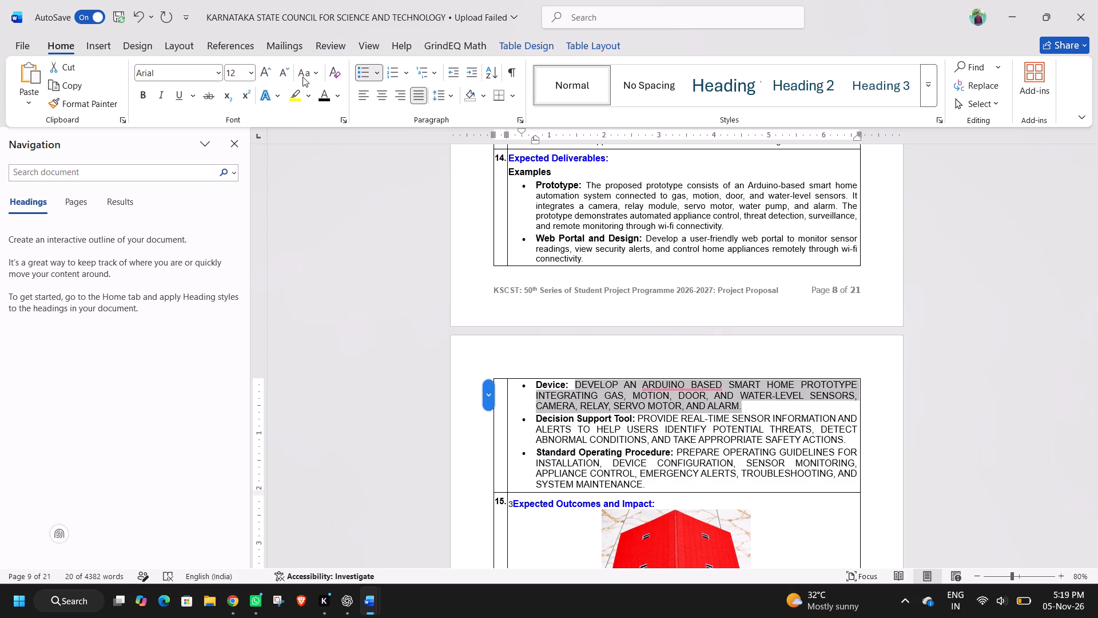
pyautogui.click(303, 77)
pyautogui.click(314, 94)
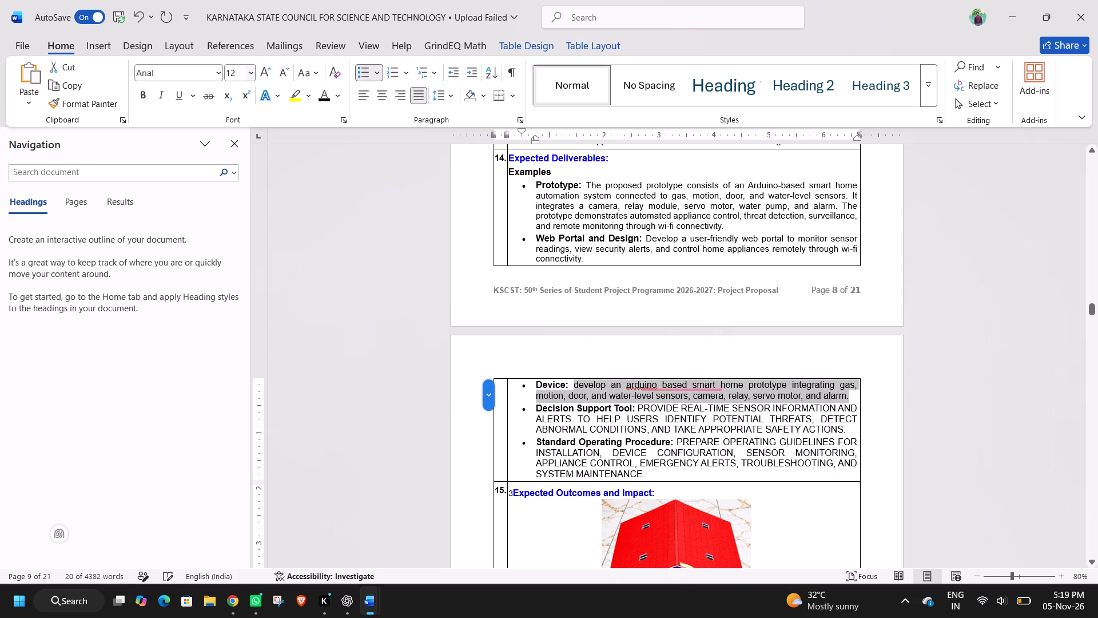
pyautogui.click(232, 72)
pyautogui.write('11.5')
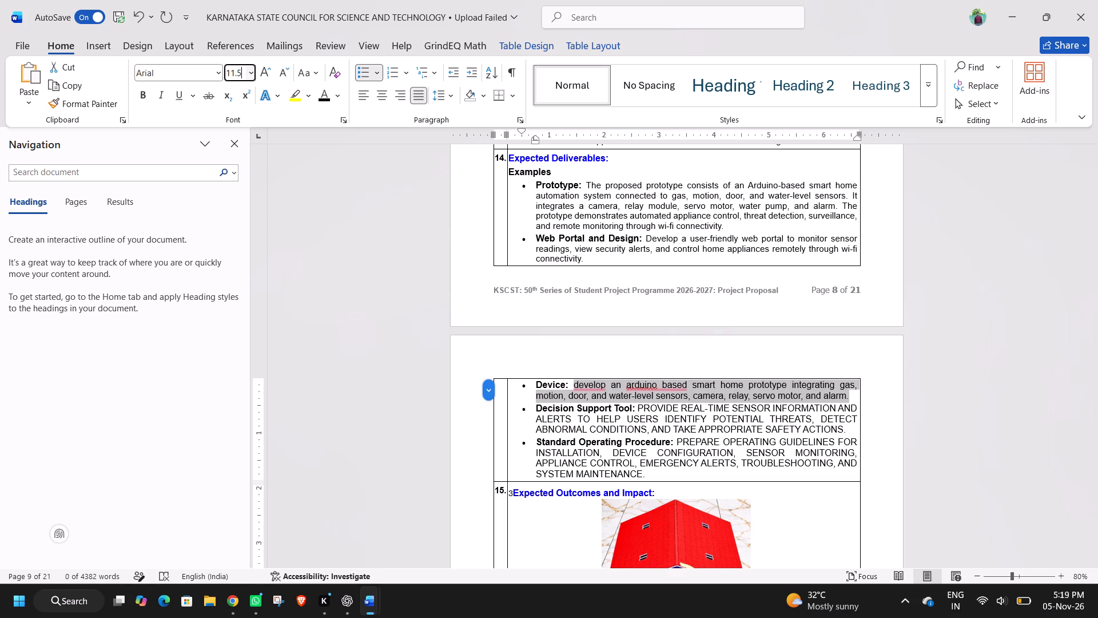
pyautogui.press('Return')
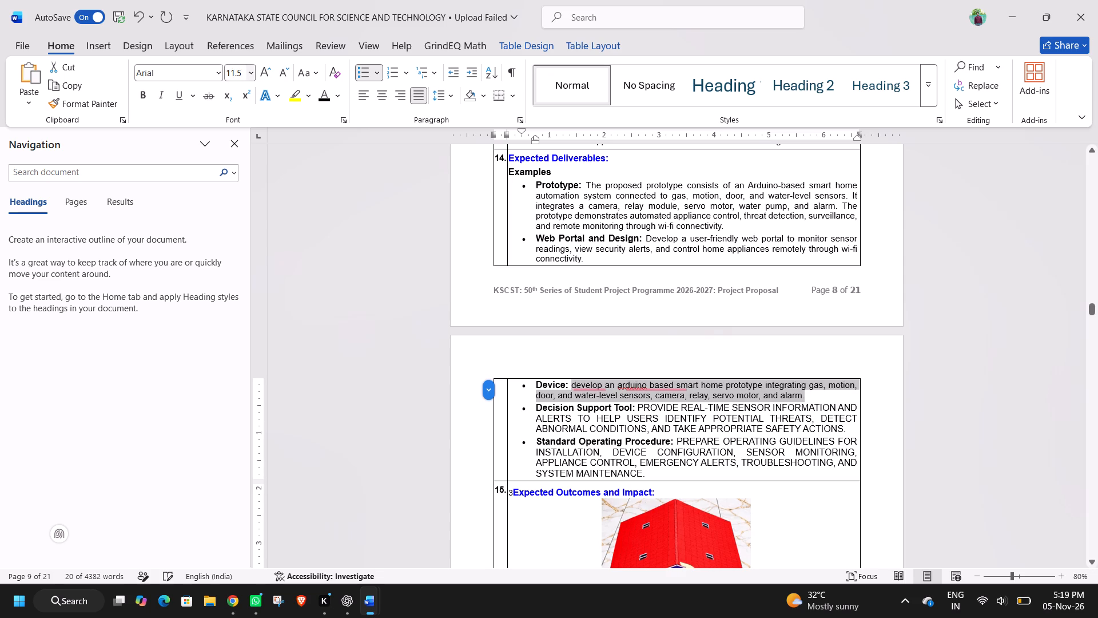
# Correct the capitalization and hyphenation to "Develop" and "Arduino-based" in the Device text.
pyautogui.click(610, 409)
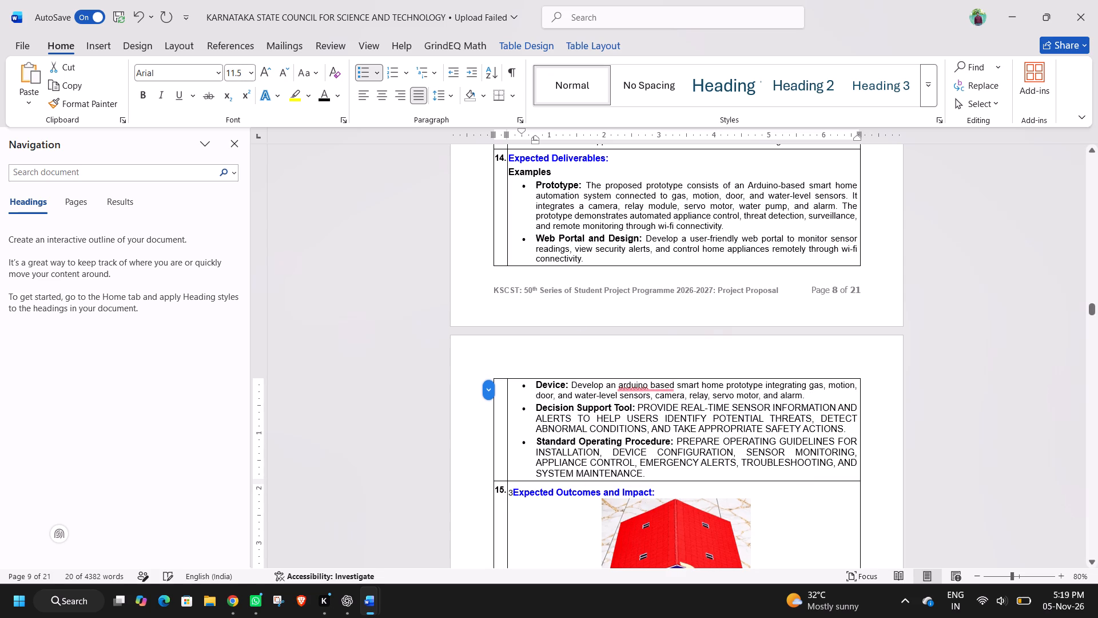
pyautogui.click(642, 416)
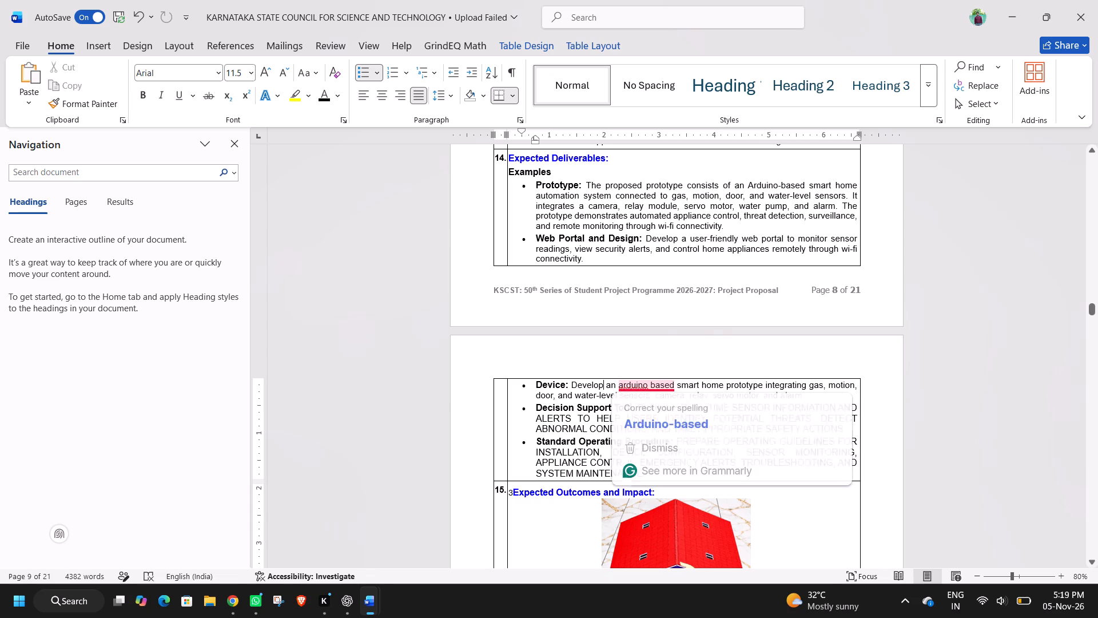
pyautogui.click(650, 417)
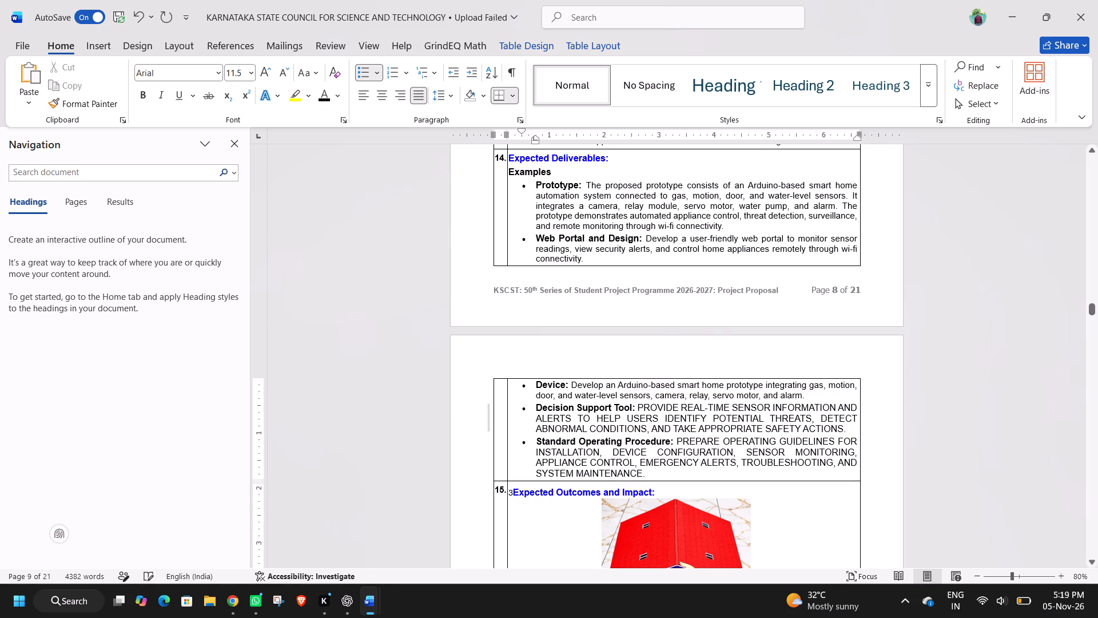
# Set the Decision Support Tool description to 11.5 pt sentence case, with "Provide" capitalized at its start.
pyautogui.moveTo(638, 408); pyautogui.dragTo(819, 425)
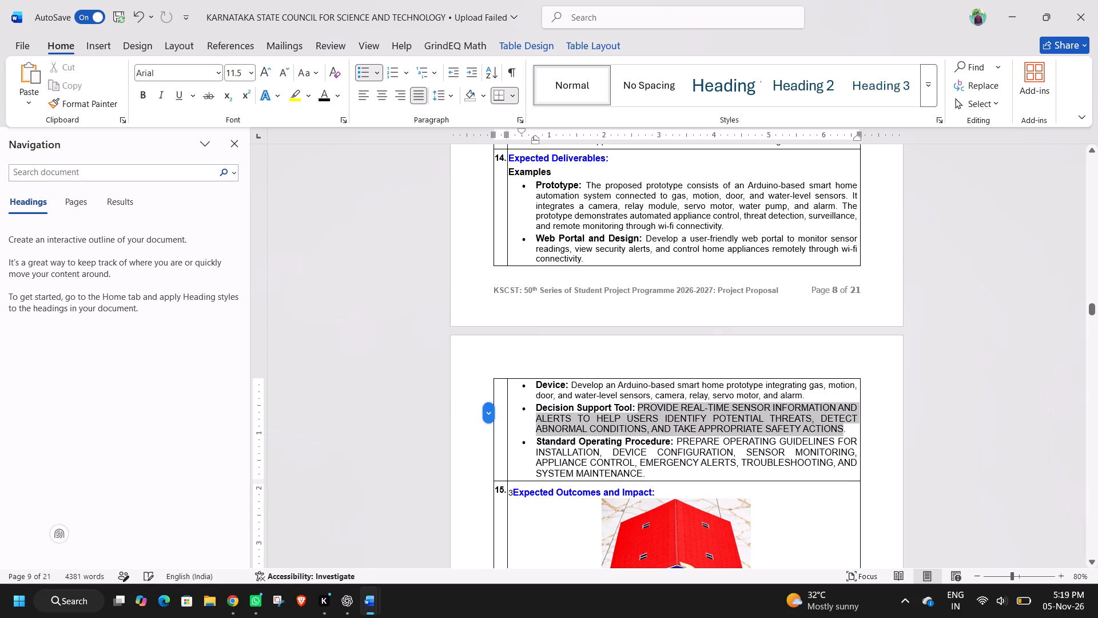
pyautogui.moveTo(819, 425); pyautogui.dragTo(846, 427)
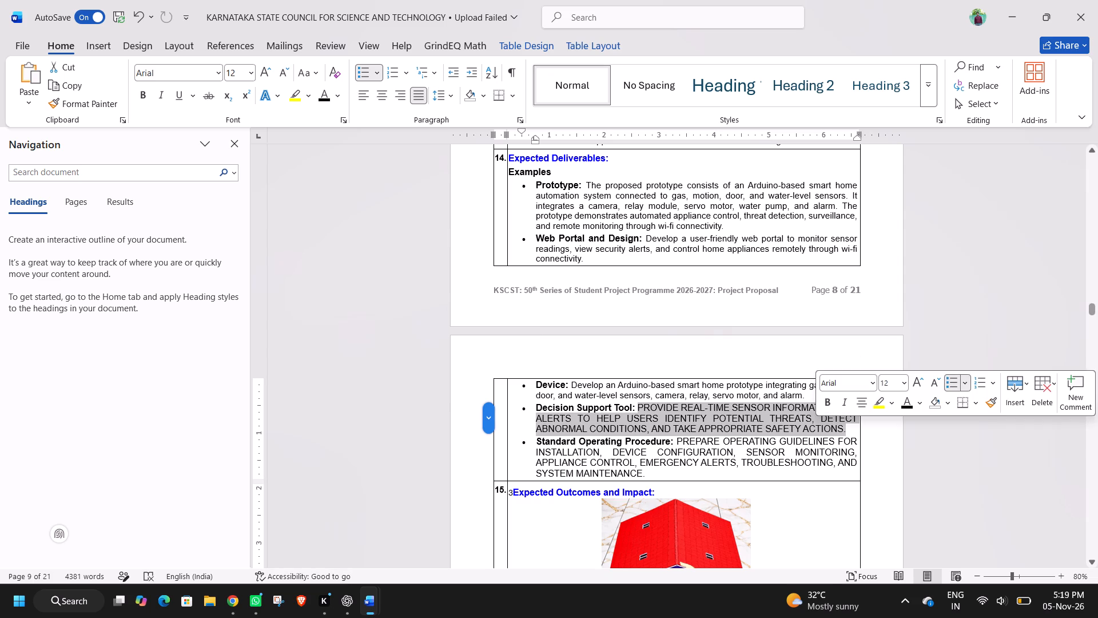
pyautogui.click(230, 70)
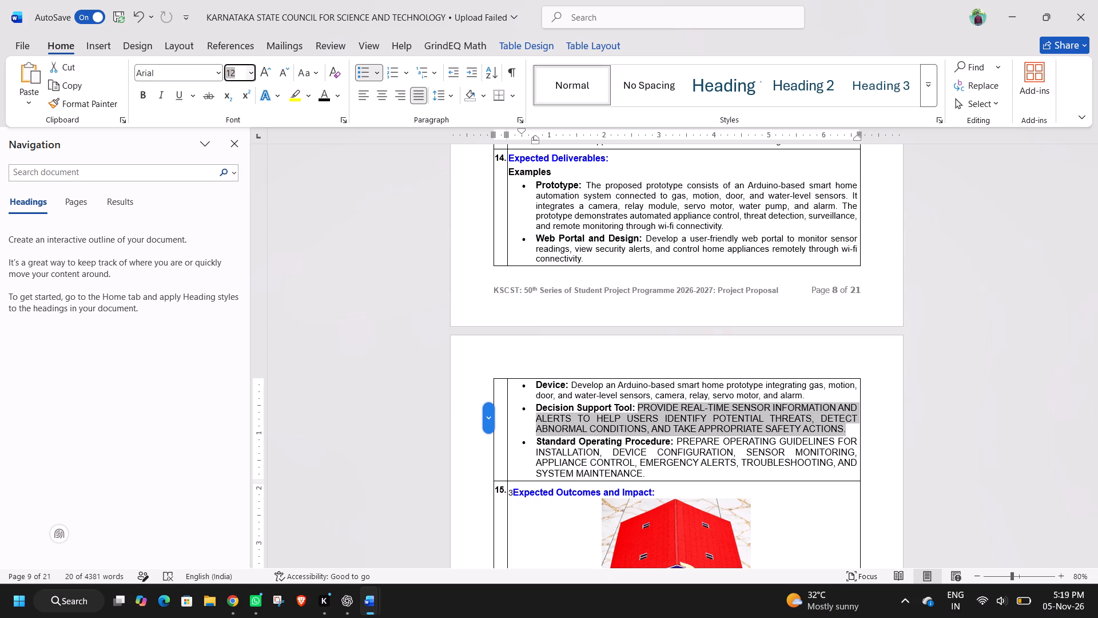
pyautogui.write('11.5')
pyautogui.press('Return')
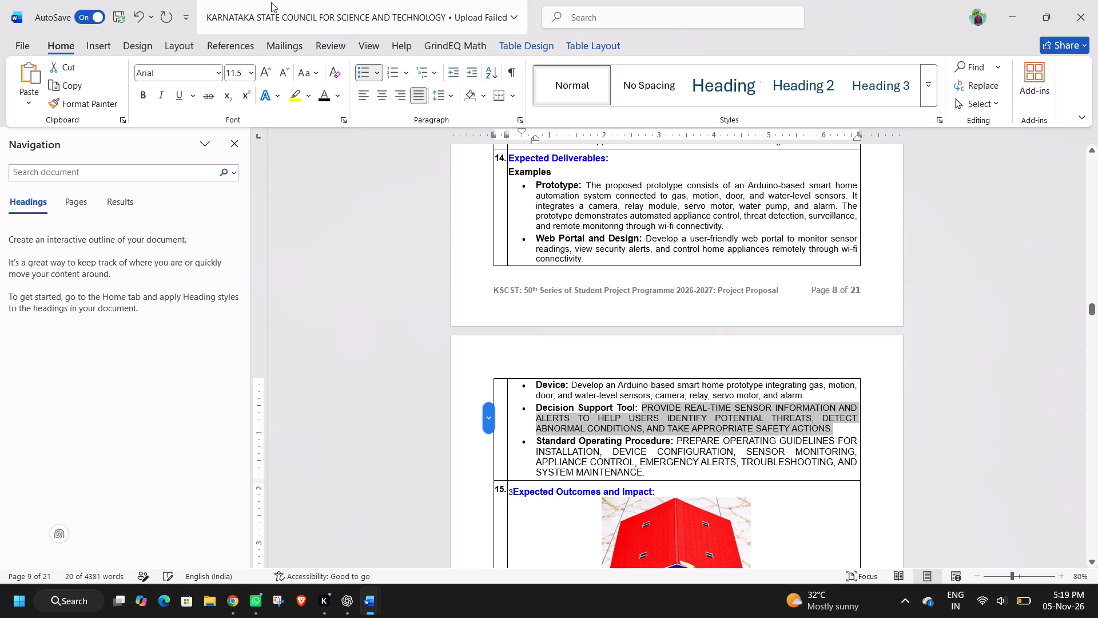
pyautogui.click(311, 69)
pyautogui.click(317, 92)
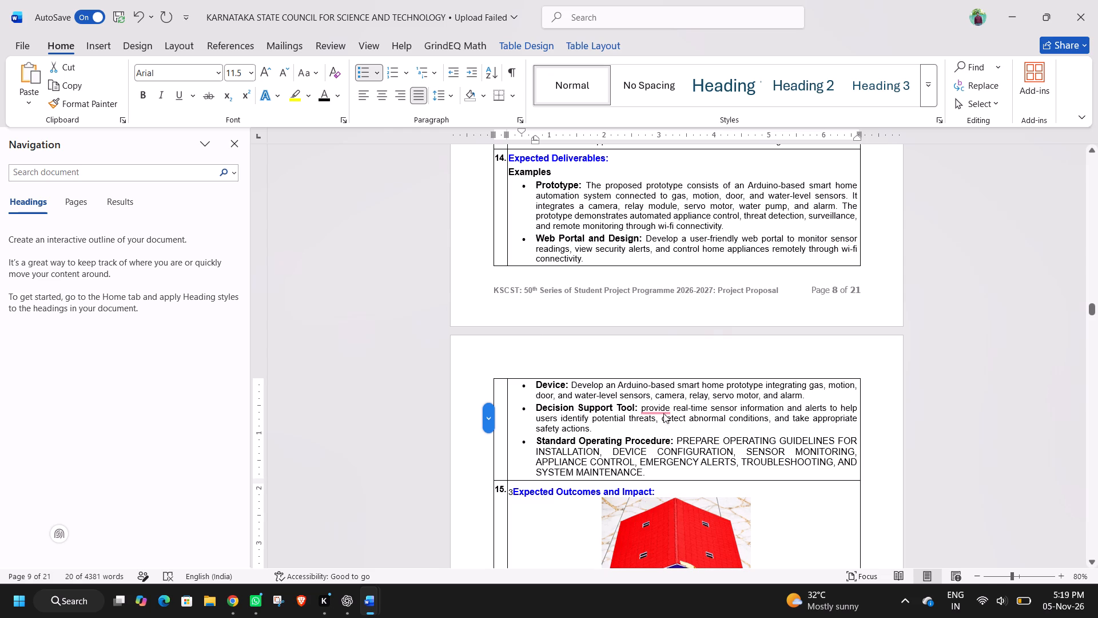
pyautogui.click(669, 443)
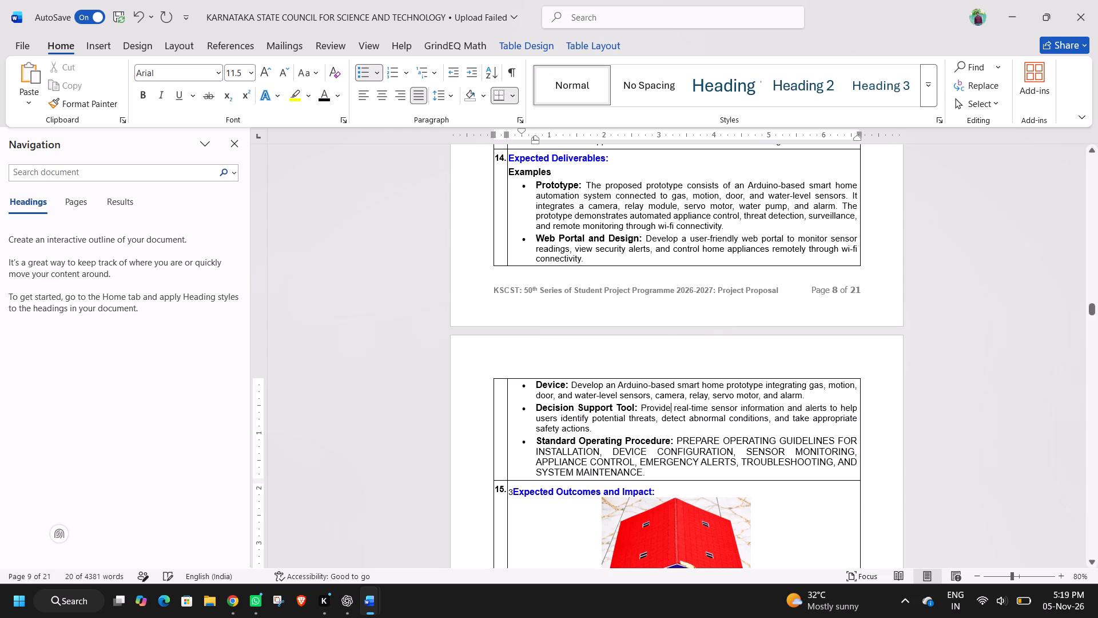
# Set the Standard Operating Procedure description to 11.5 pt sentence case, with "Prepare" capitalized at its start.
pyautogui.moveTo(675, 442); pyautogui.dragTo(673, 489)
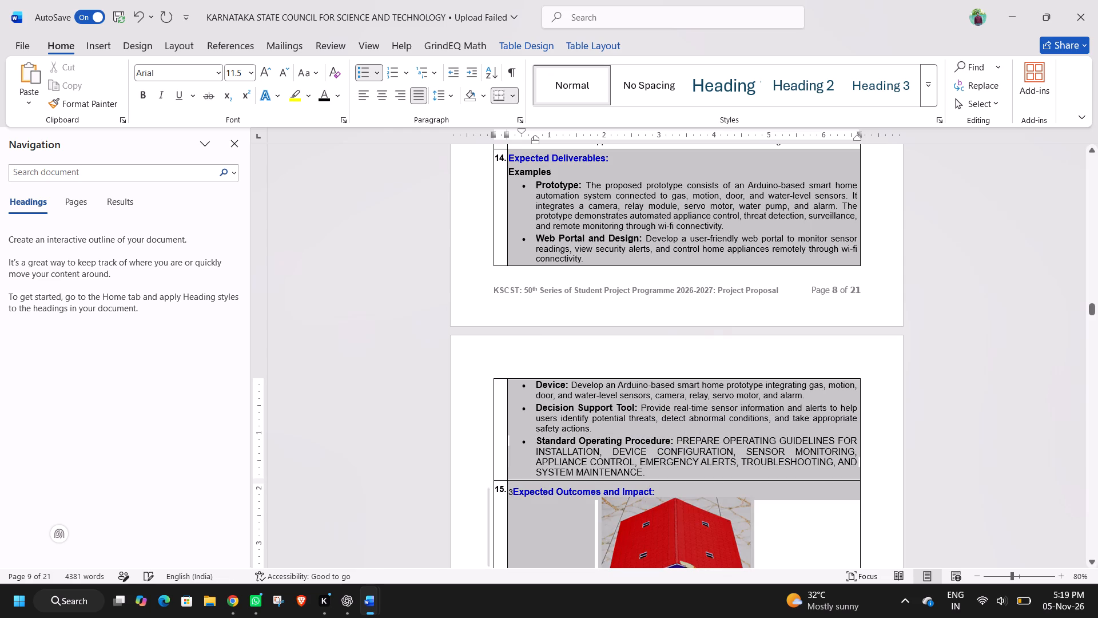
pyautogui.moveTo(673, 489); pyautogui.dragTo(663, 469)
pyautogui.click(663, 469)
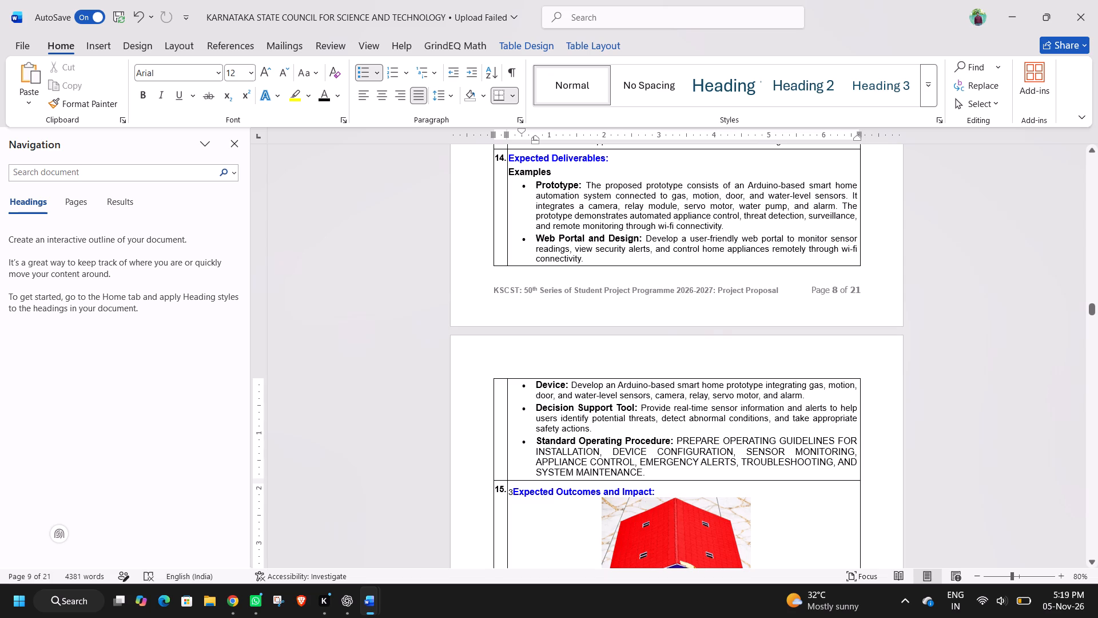
pyautogui.moveTo(675, 442); pyautogui.dragTo(672, 465)
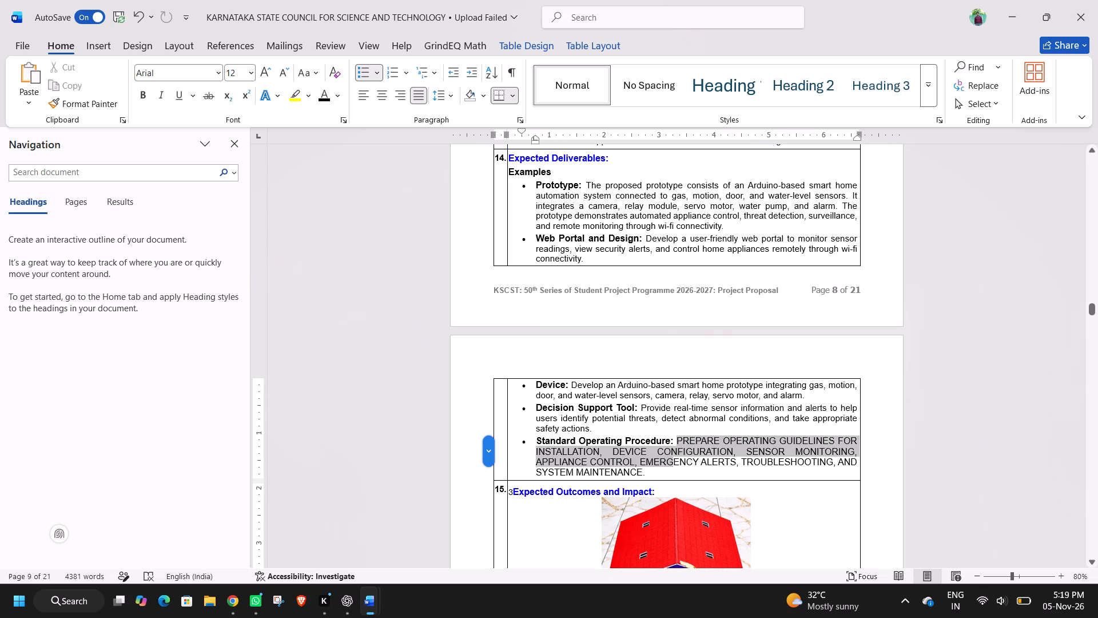
pyautogui.moveTo(672, 465); pyautogui.dragTo(659, 468)
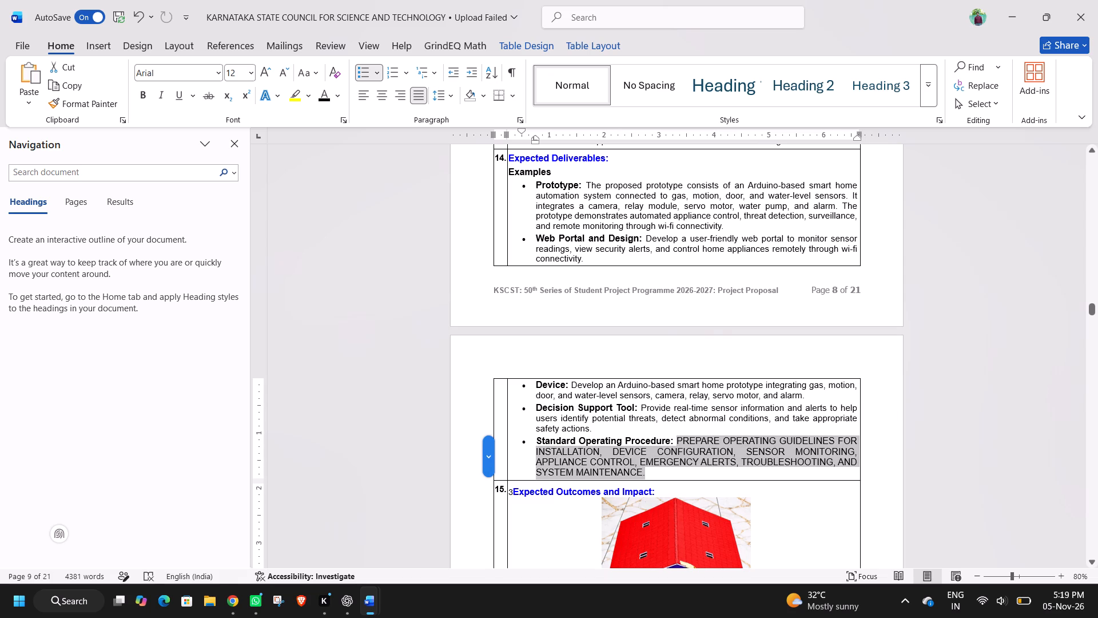
pyautogui.click(237, 74)
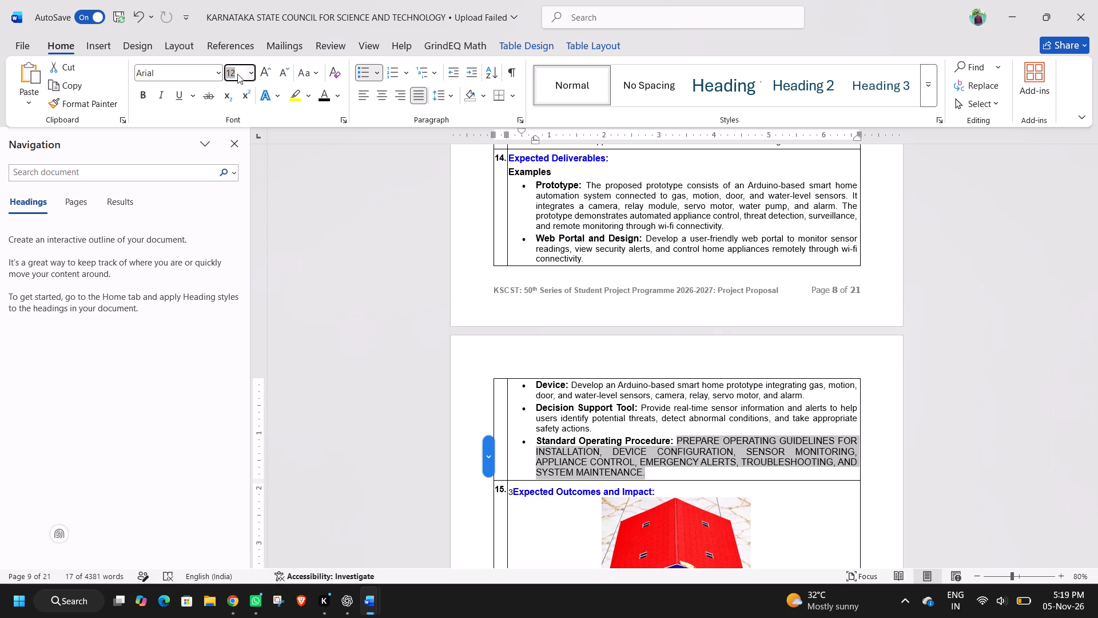
pyautogui.write('11.5')
pyautogui.press('Return')
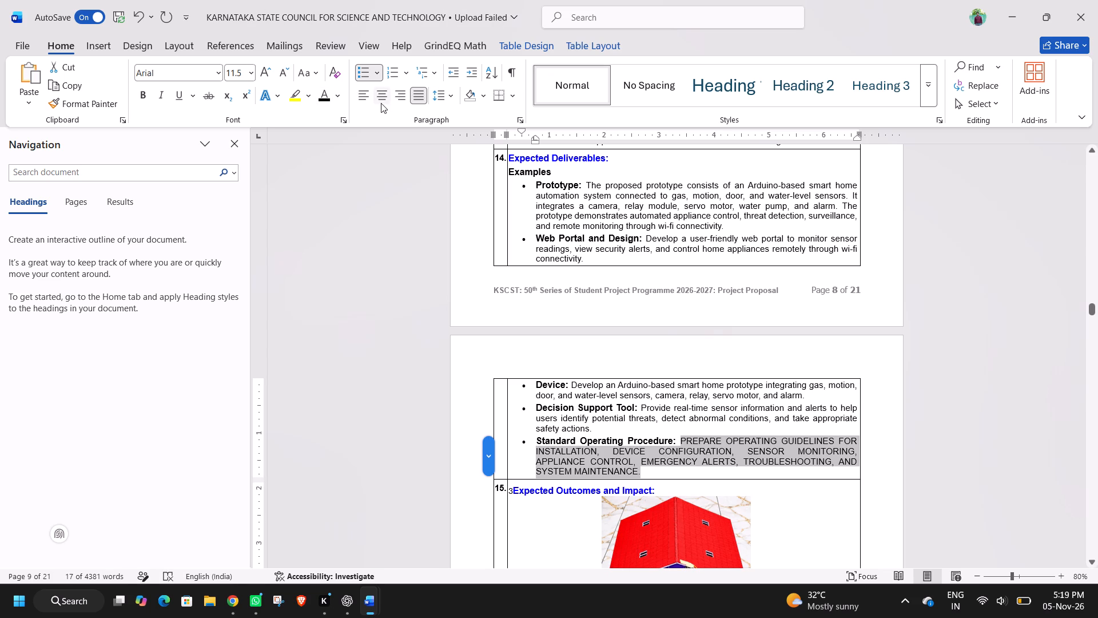
pyautogui.moveTo(305, 73); pyautogui.dragTo(325, 97)
pyautogui.click(325, 97)
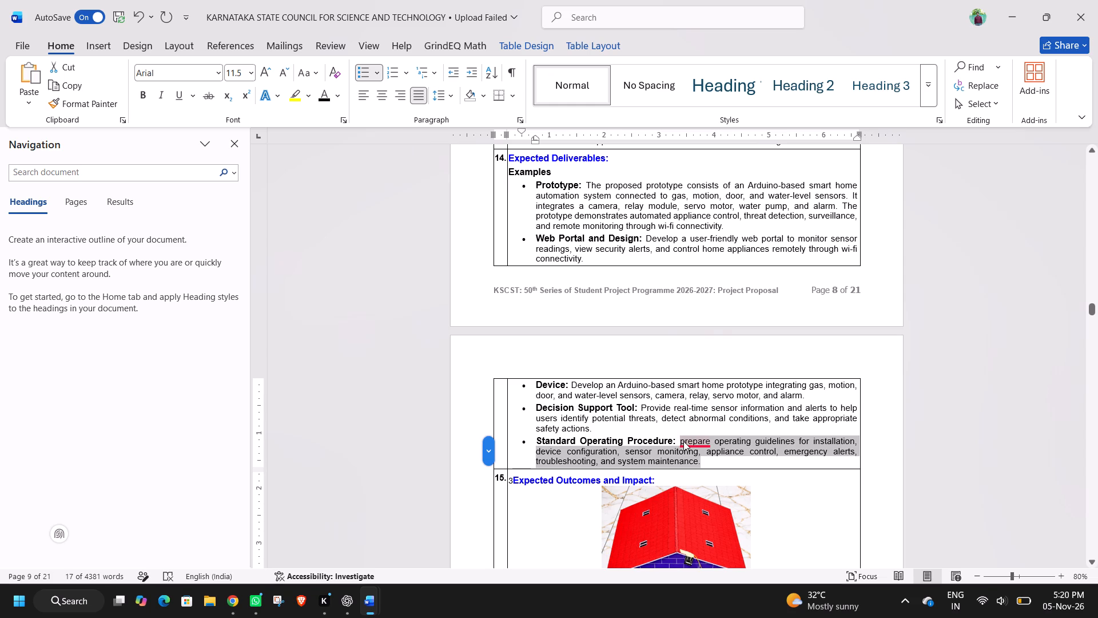
pyautogui.click(702, 464)
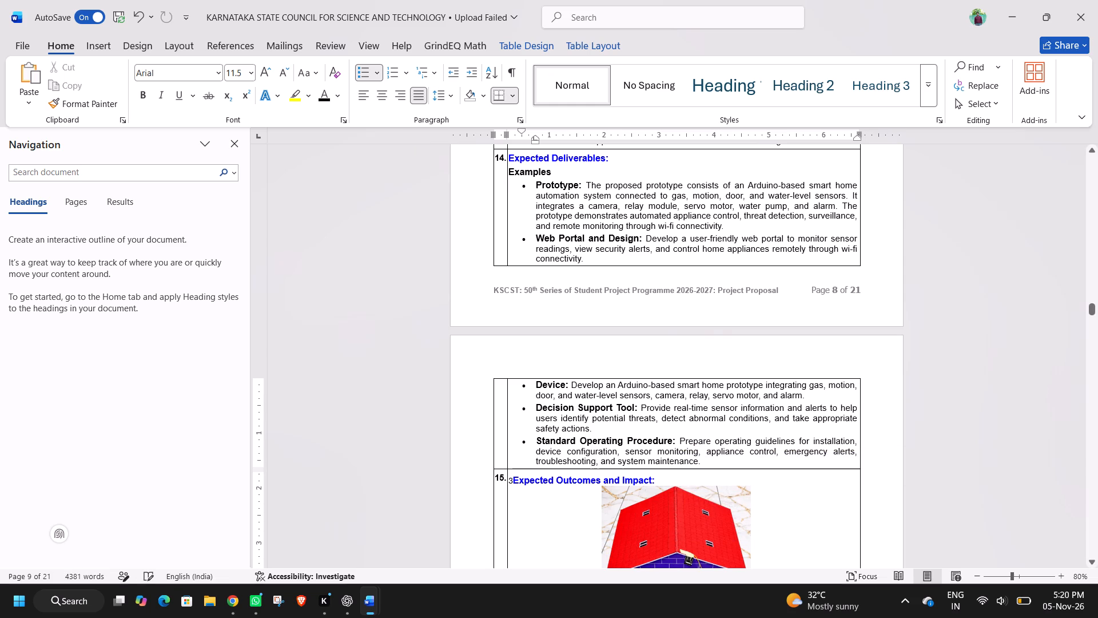
# Try the Figure 3 caption under Expected Outcomes and Impact at 11.5 pt, and settle on 10 pt.
pyautogui.scroll(1, 739, 407)
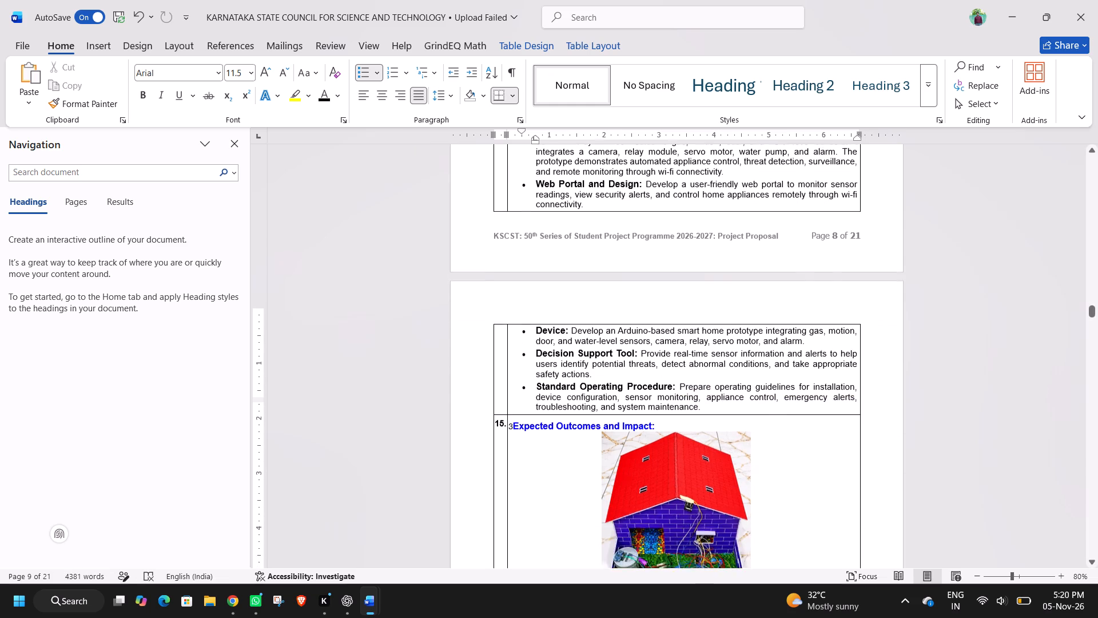
pyautogui.scroll(1, 739, 407)
pyautogui.scroll(-2, 739, 407)
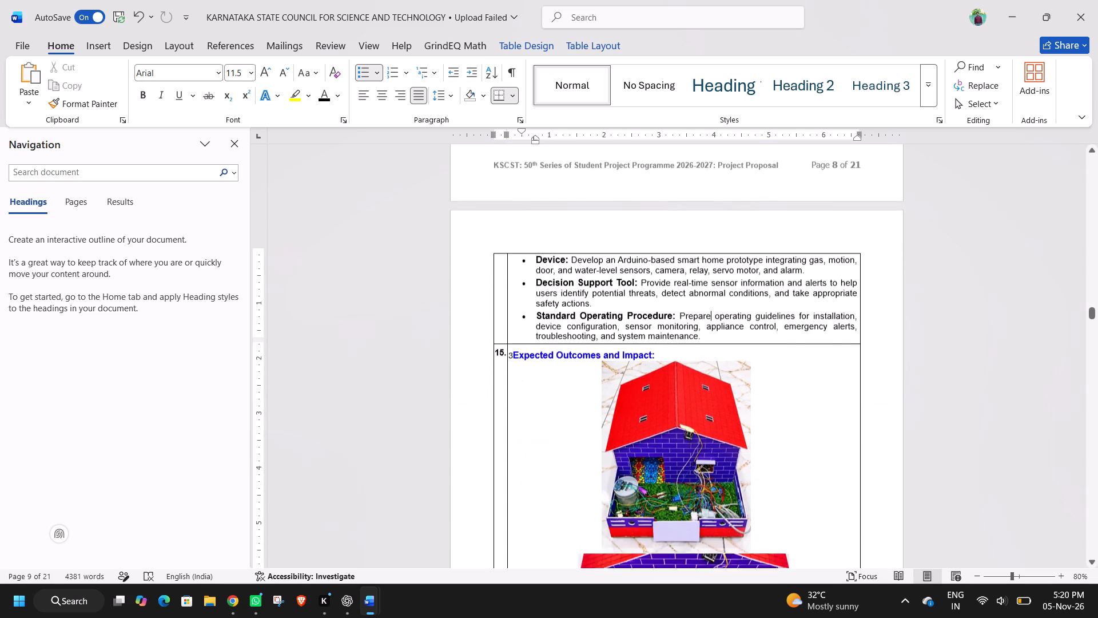
pyautogui.scroll(-2, 739, 407)
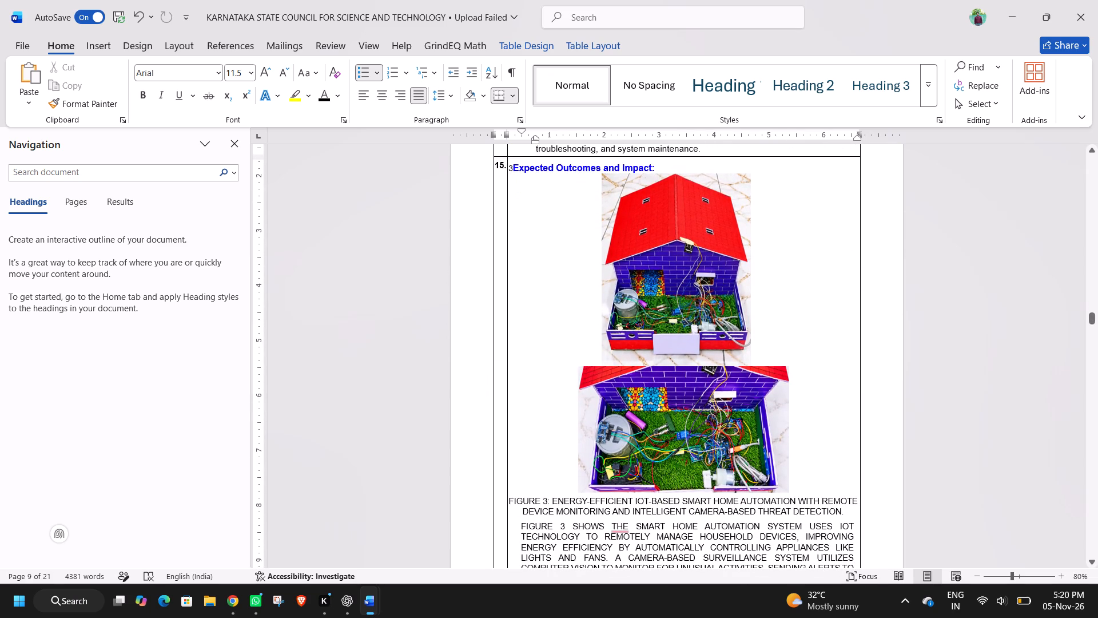
pyautogui.scroll(-1, 724, 370)
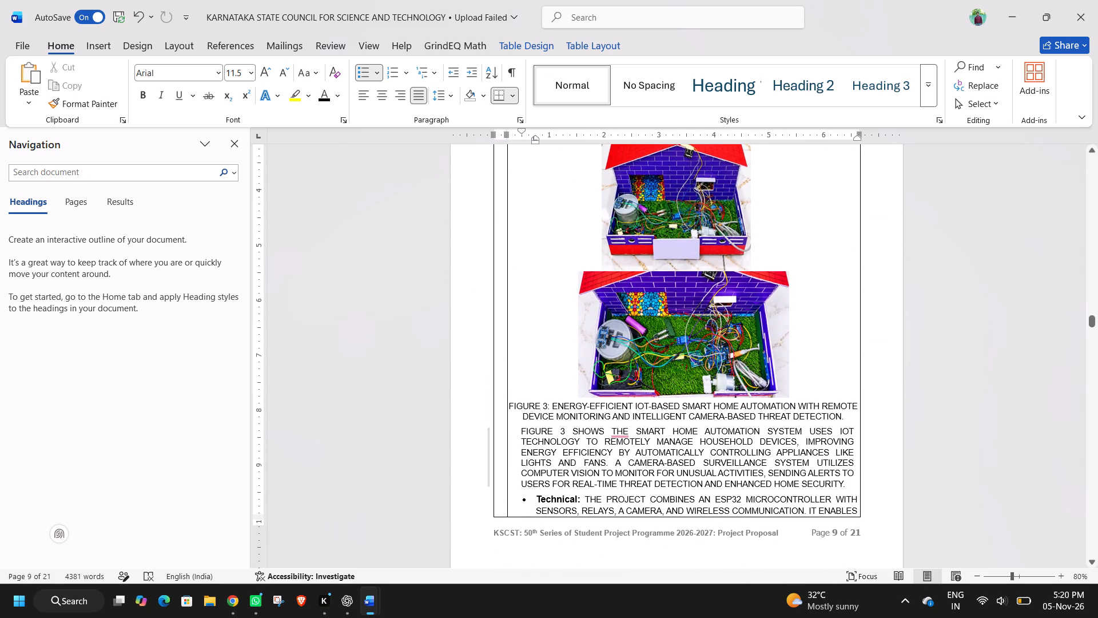
pyautogui.moveTo(845, 415); pyautogui.dragTo(520, 403)
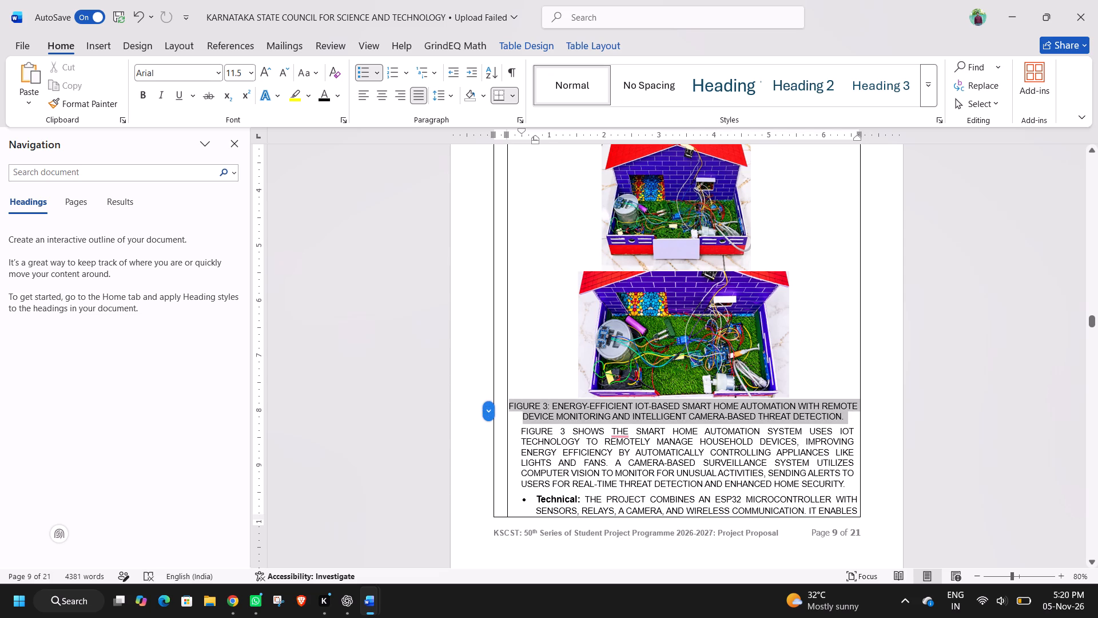
pyautogui.moveTo(520, 403); pyautogui.dragTo(519, 403)
pyautogui.click(237, 72)
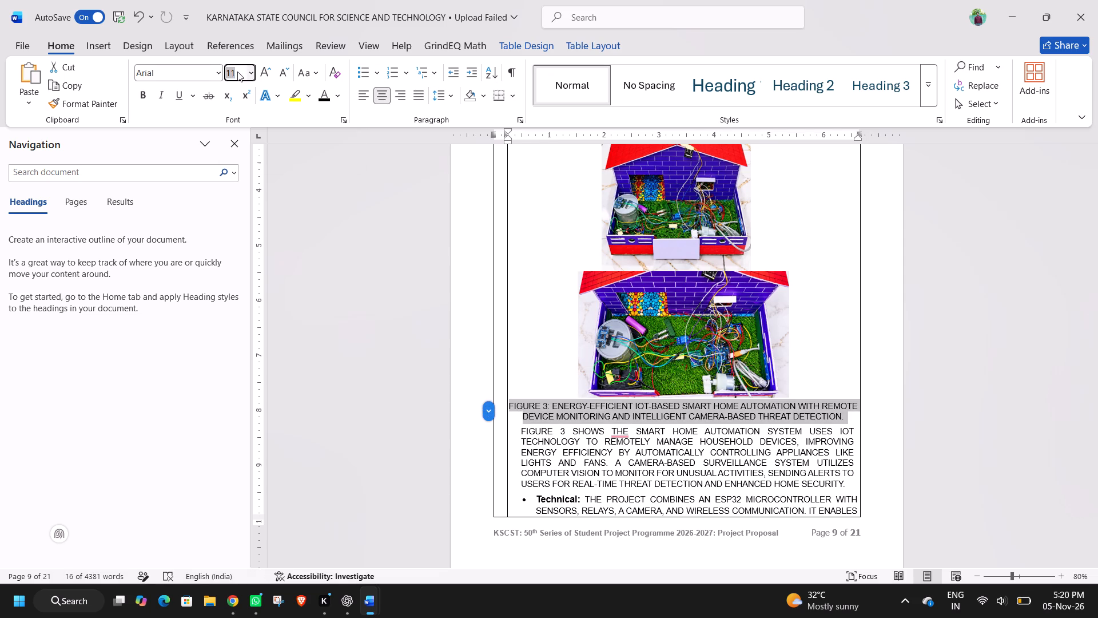
pyautogui.write('11.5')
pyautogui.press('Return')
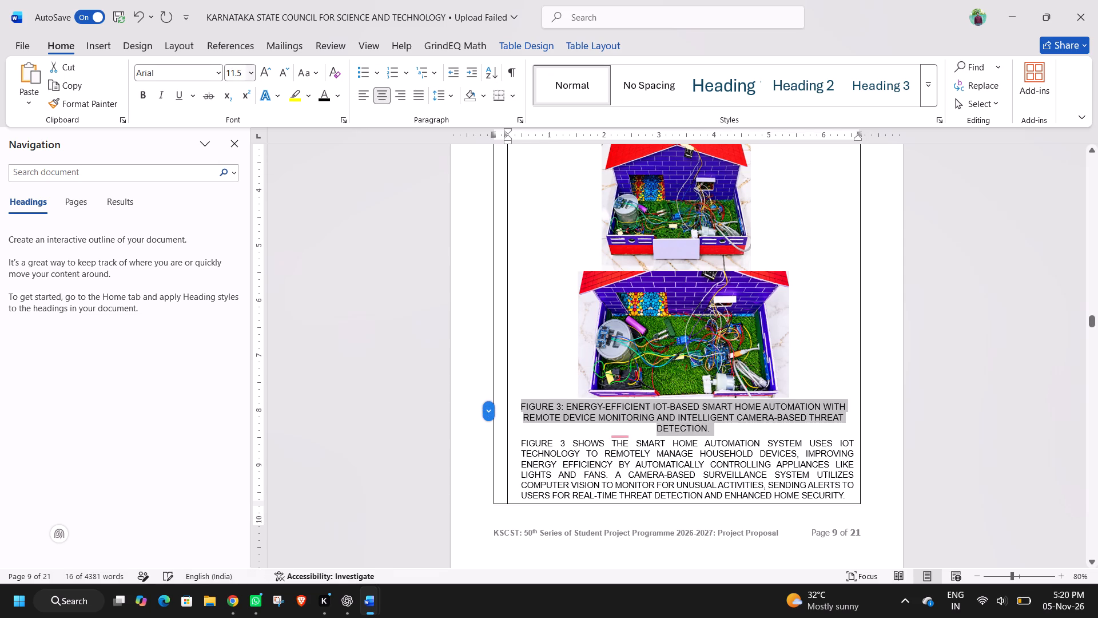
pyautogui.click(238, 72)
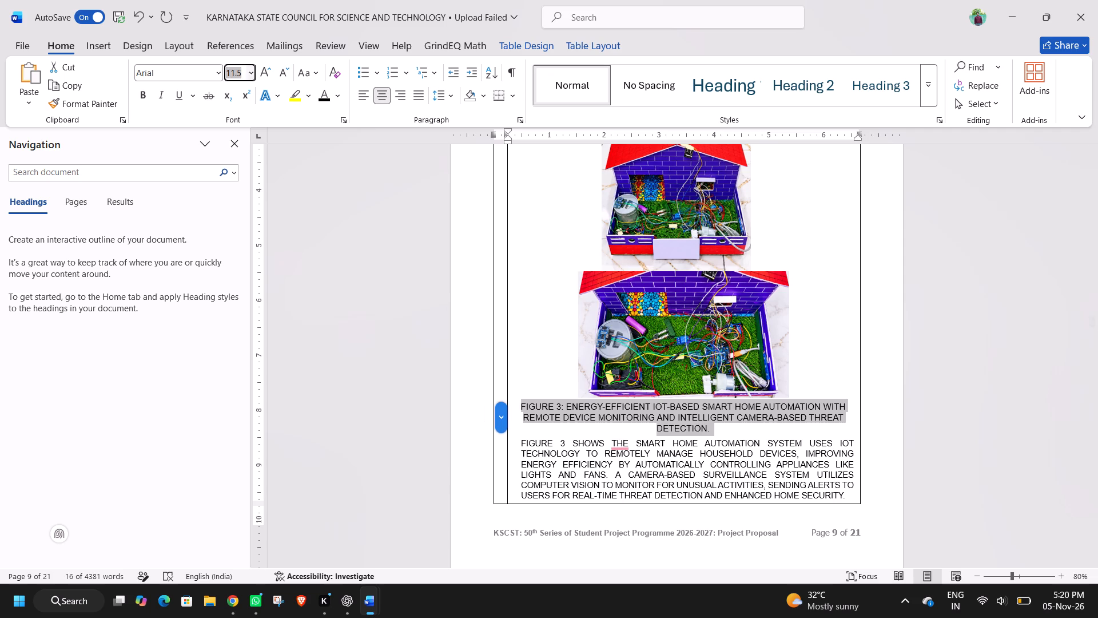
pyautogui.write('10')
pyautogui.press('Return')
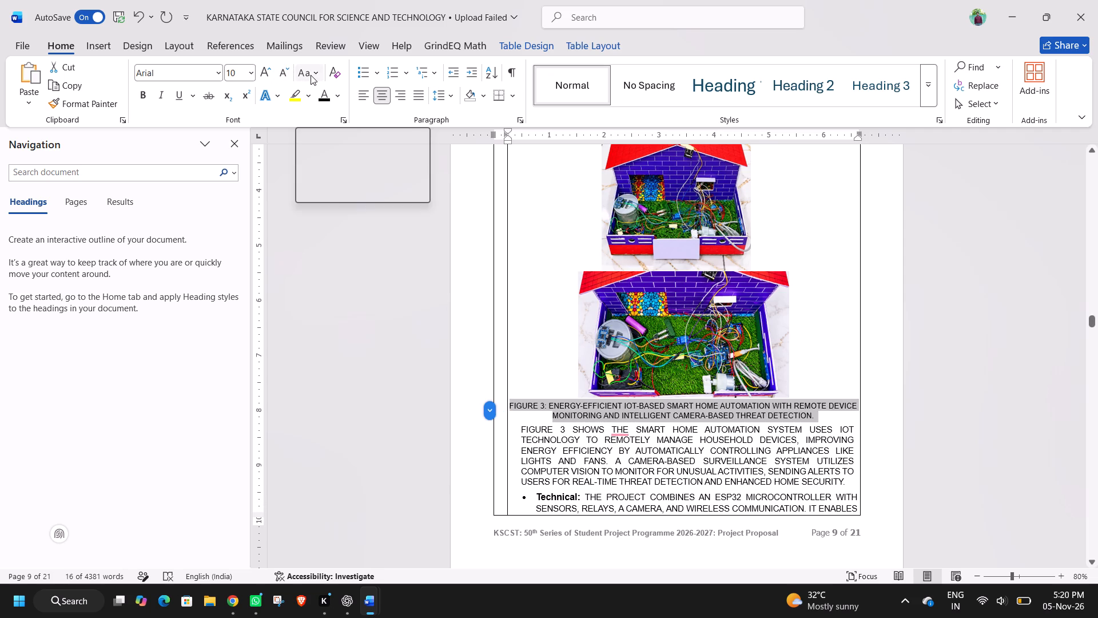
# Convert the Figure 3 caption to sentence case and correct its opening words to "Energy-efficient IoT-based".
pyautogui.click(311, 75)
pyautogui.click(309, 88)
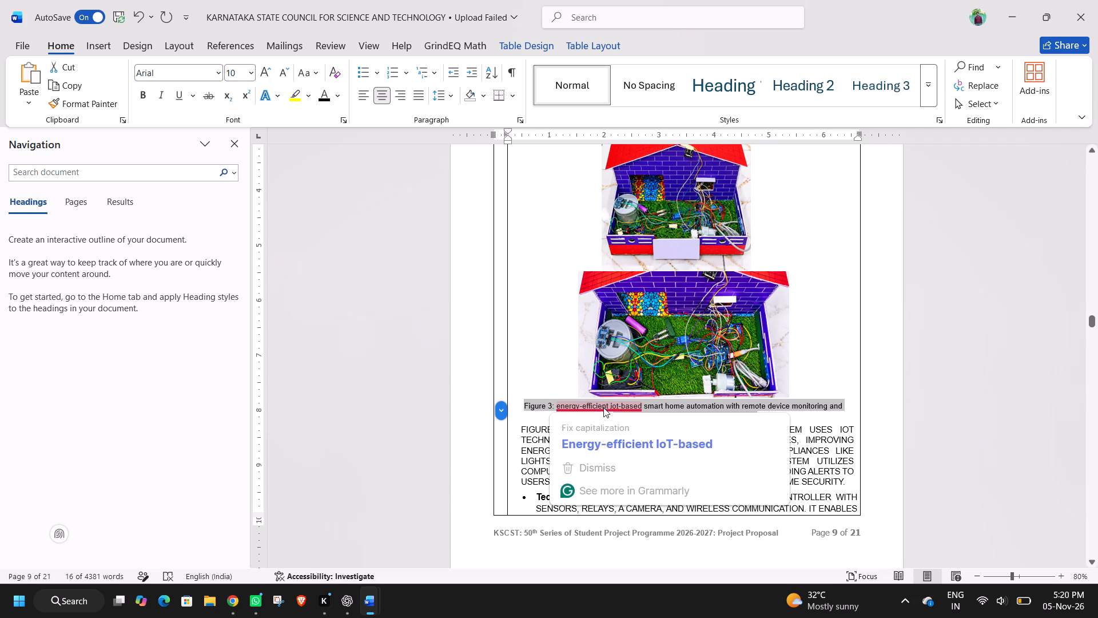
pyautogui.click(606, 424)
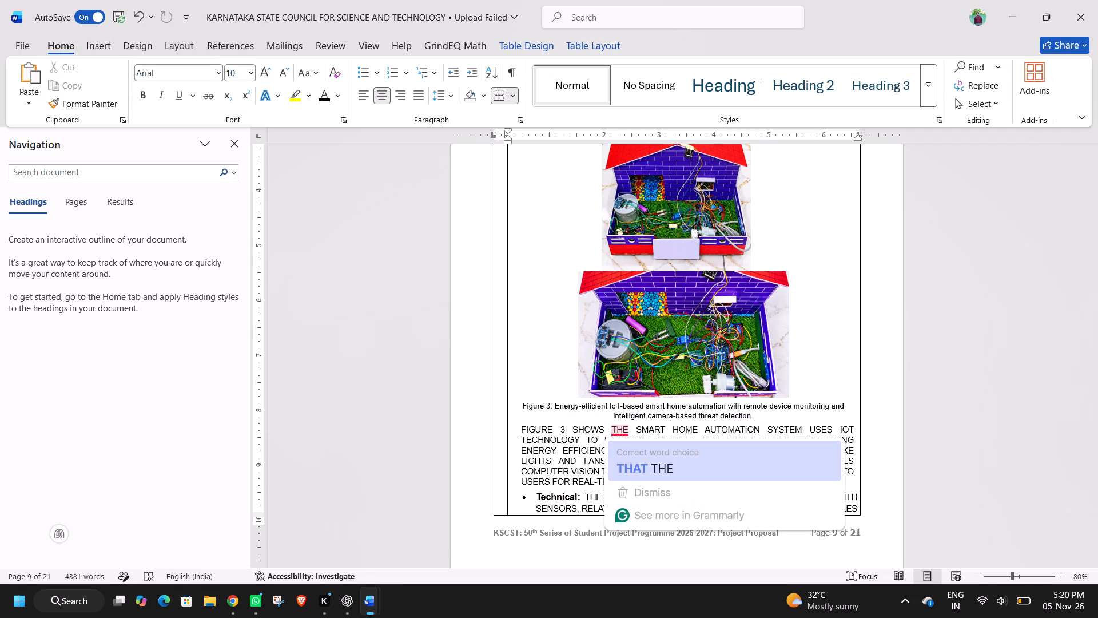
# Correct the opening of the paragraph below the Figure 3 caption to read "Figure 3 shows that the".
pyautogui.click(645, 468)
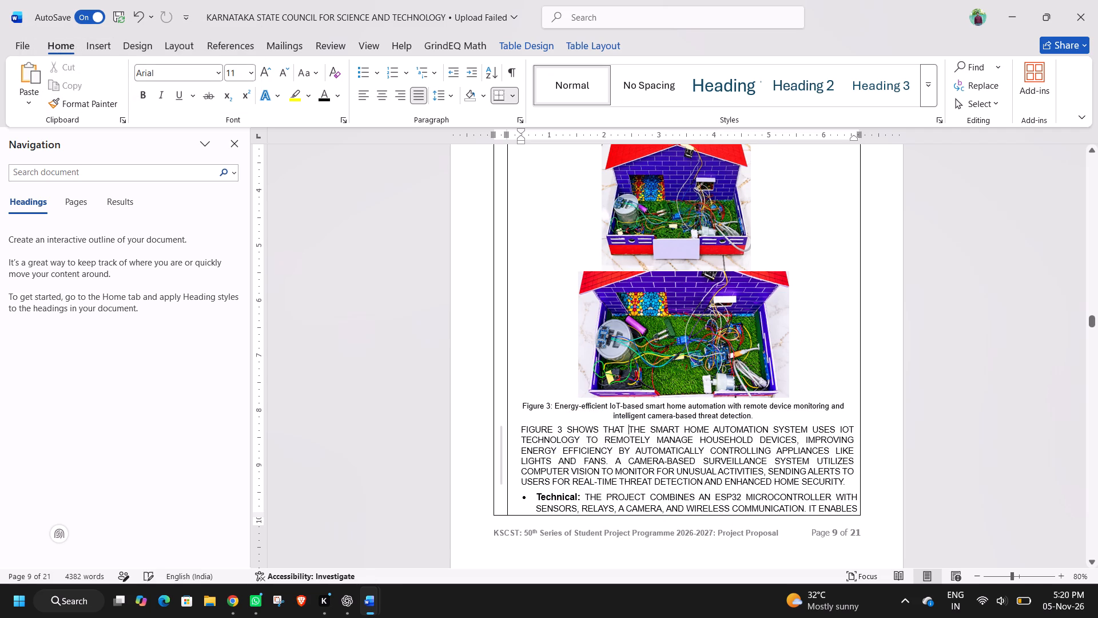
# Set the paragraph below the Figure 3 caption to 11.5 pt sentence case, correcting "IoT" and "utilises".
pyautogui.moveTo(850, 482); pyautogui.dragTo(535, 433)
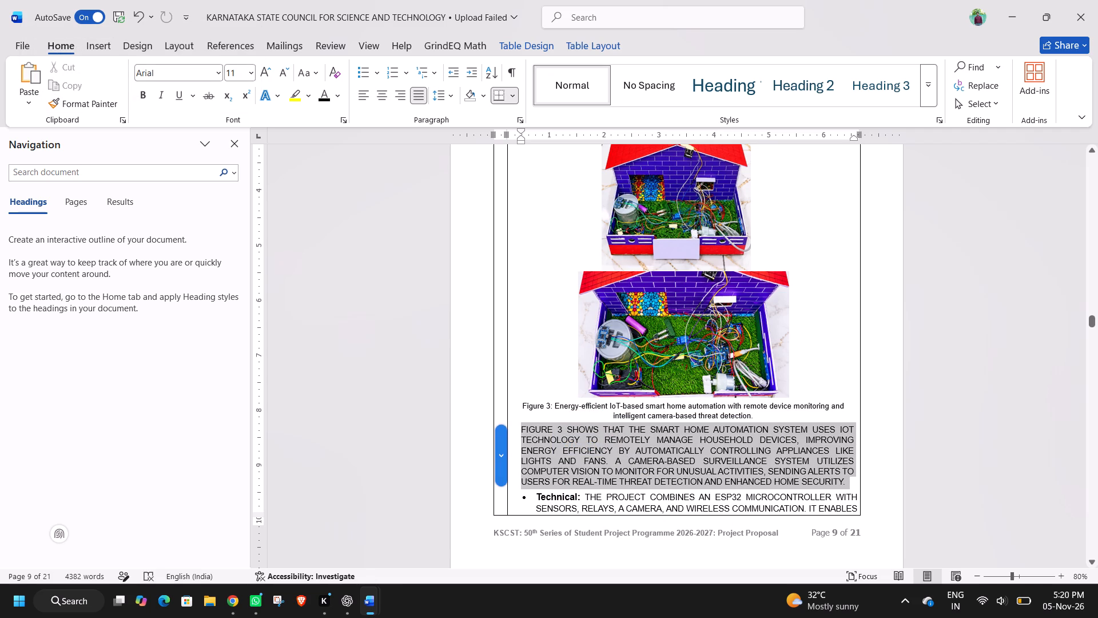
pyautogui.moveTo(535, 433); pyautogui.dragTo(531, 433)
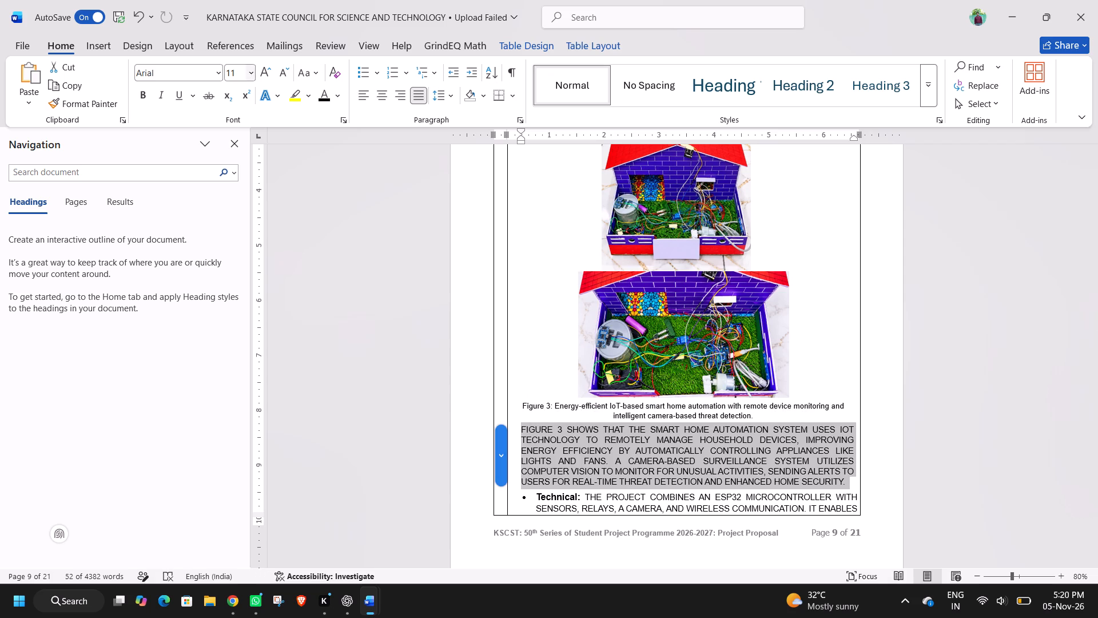
pyautogui.click(240, 74)
pyautogui.write('11.5')
pyautogui.press('Return')
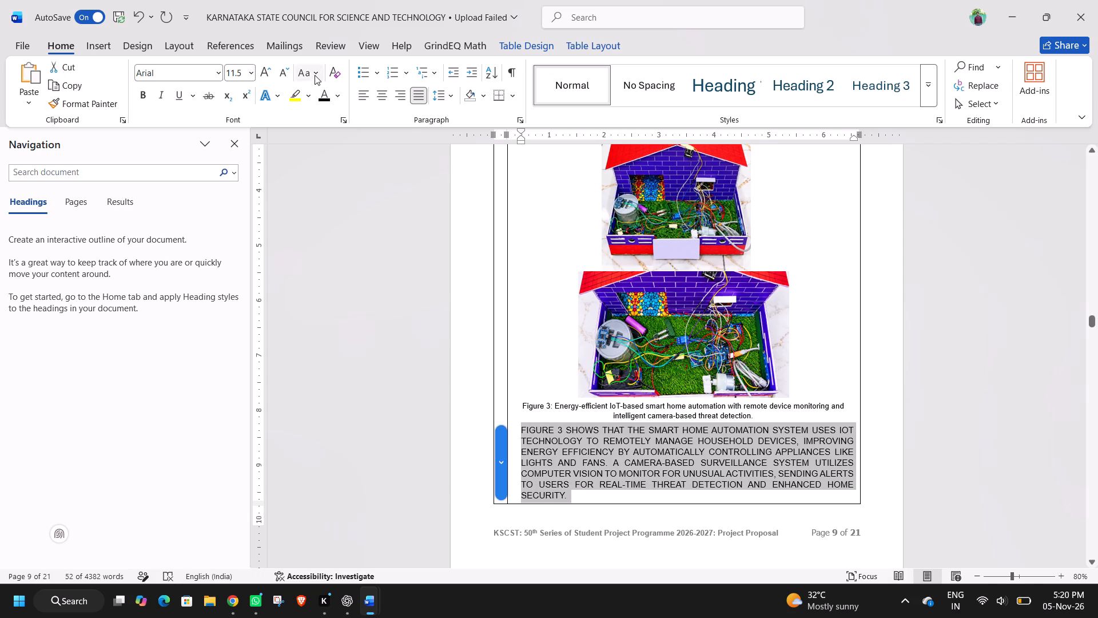
pyautogui.moveTo(315, 75); pyautogui.dragTo(327, 97)
pyautogui.click(327, 97)
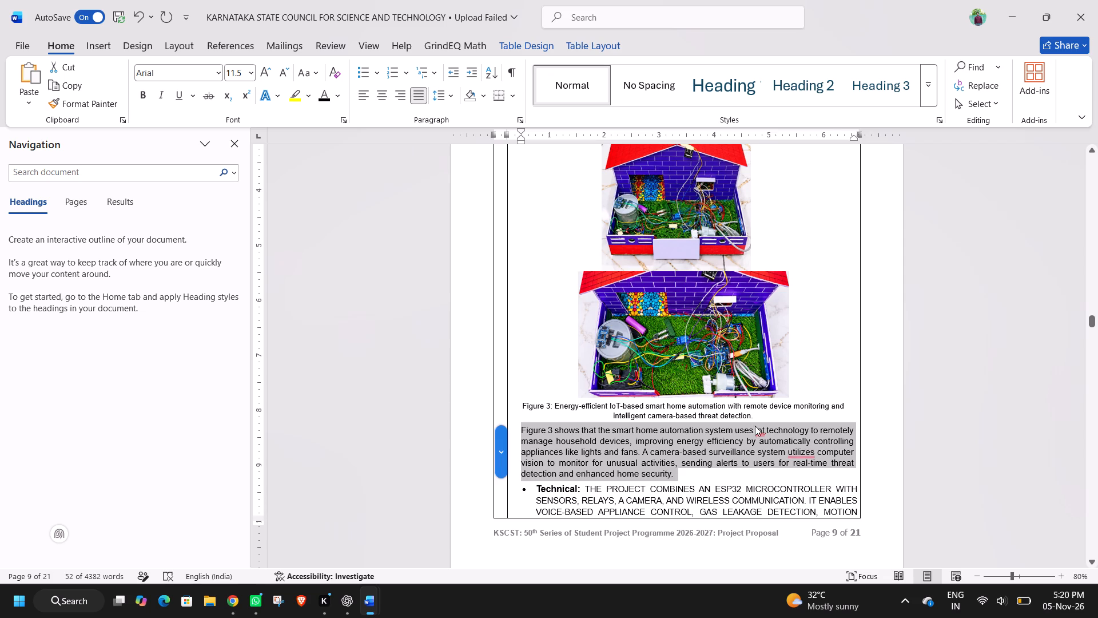
pyautogui.click(764, 450)
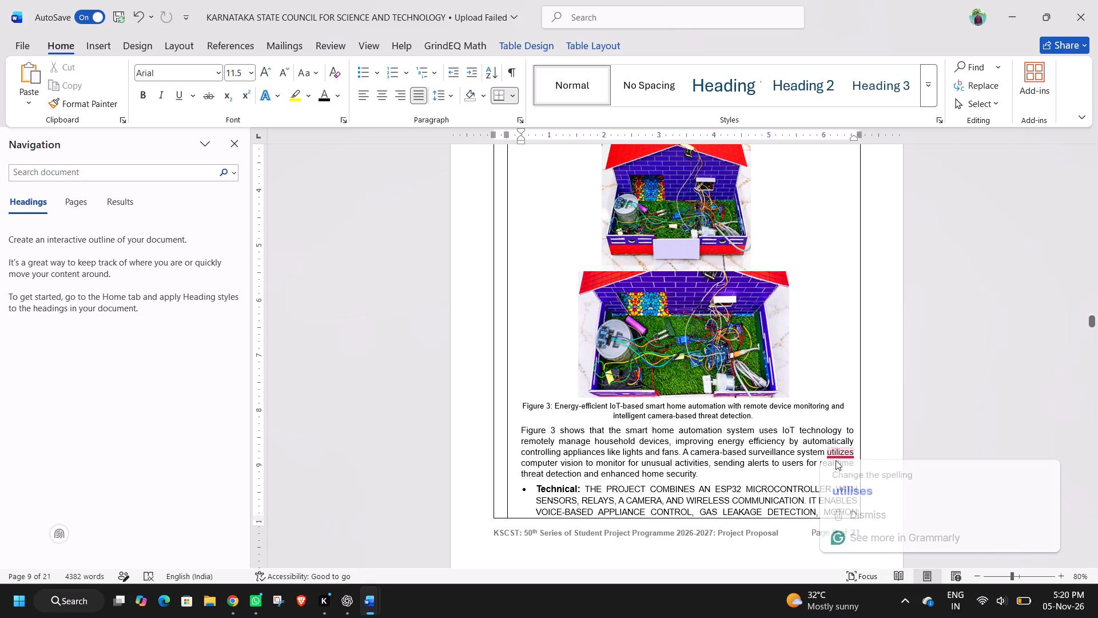
pyautogui.click(843, 490)
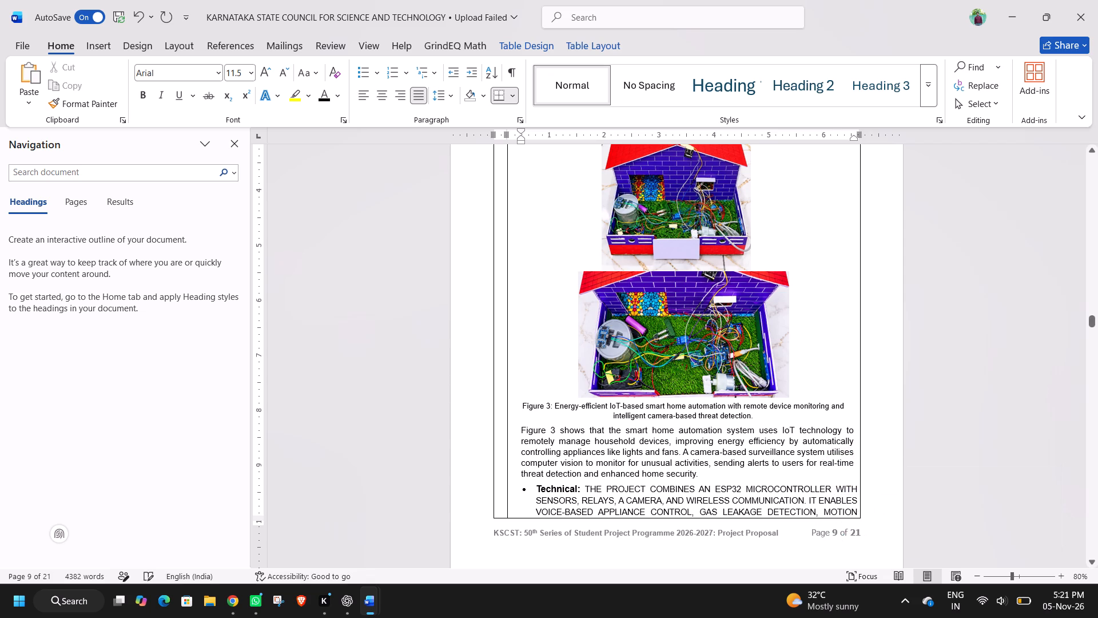
# Widen the Figure 3 paragraph by extending its right indent and aligning its first-line and left indents slightly outside the bullets.
pyautogui.click(854, 137)
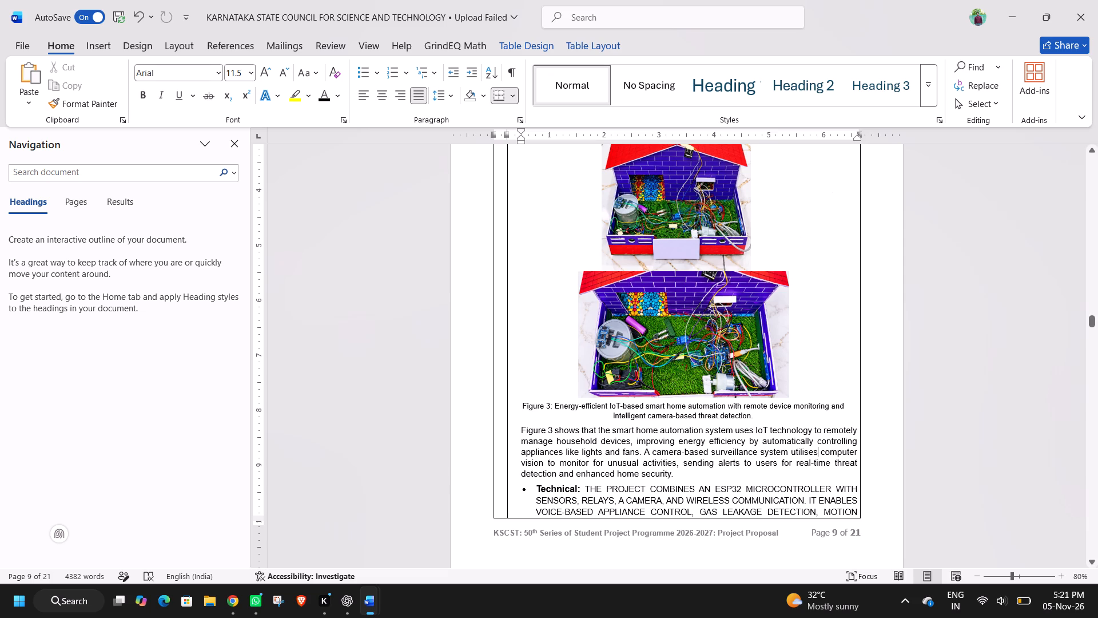
pyautogui.scroll(1, 593, 295)
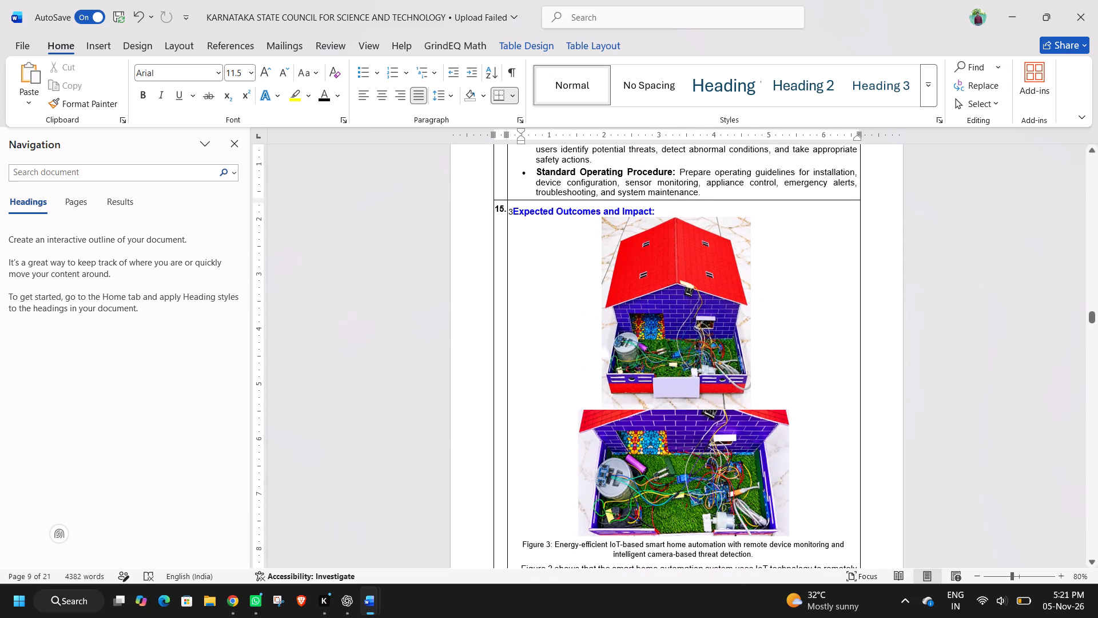
pyautogui.click(522, 140)
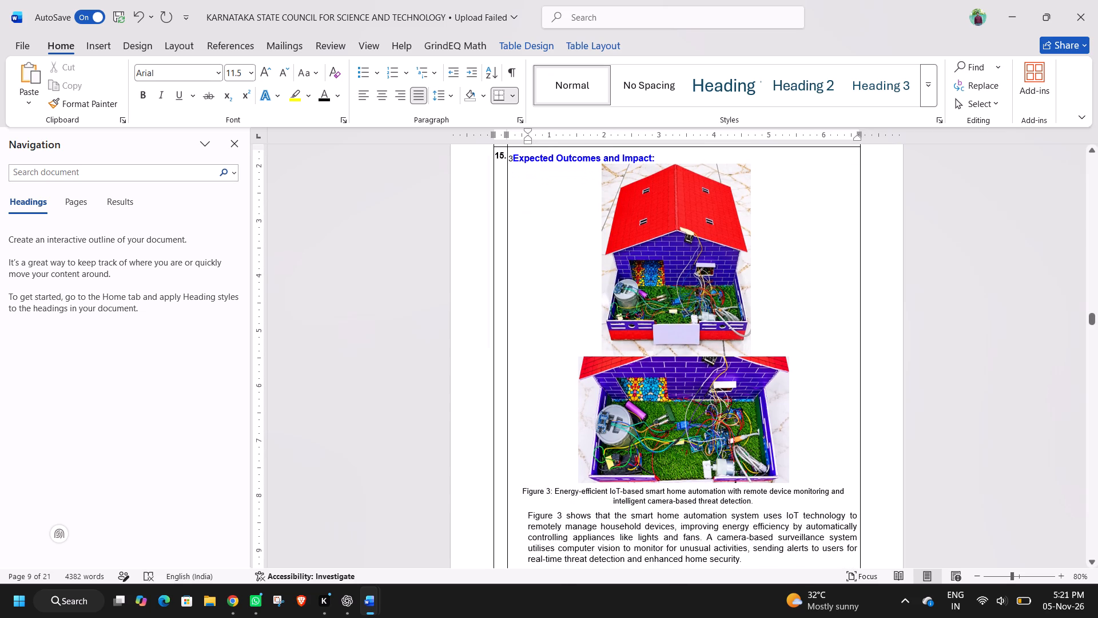
pyautogui.scroll(-1, 528, 487)
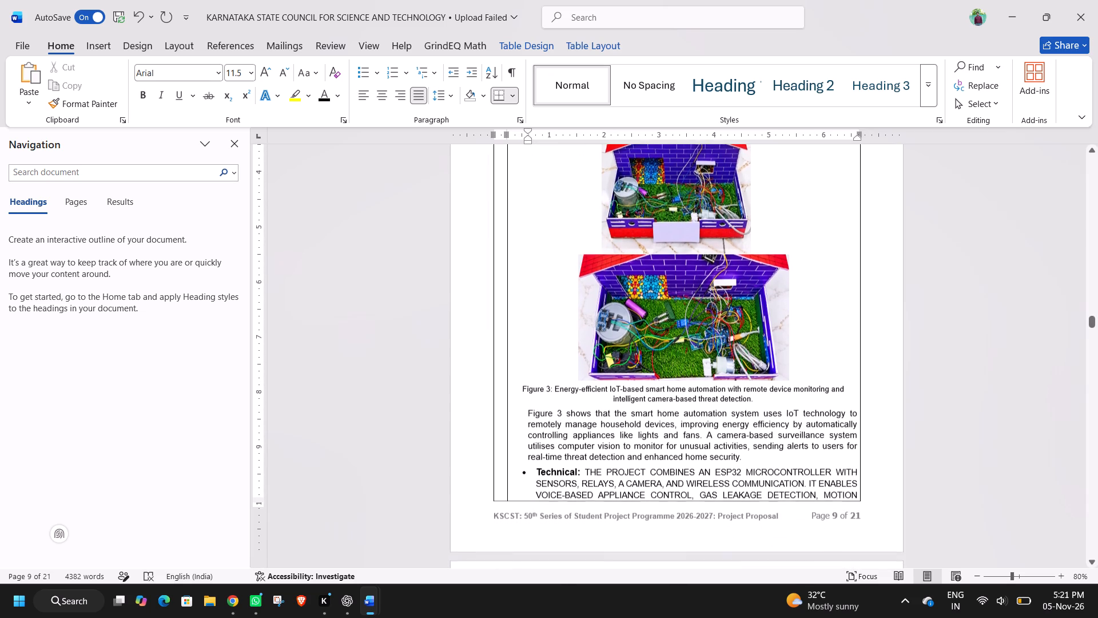
pyautogui.scroll(-1, 528, 487)
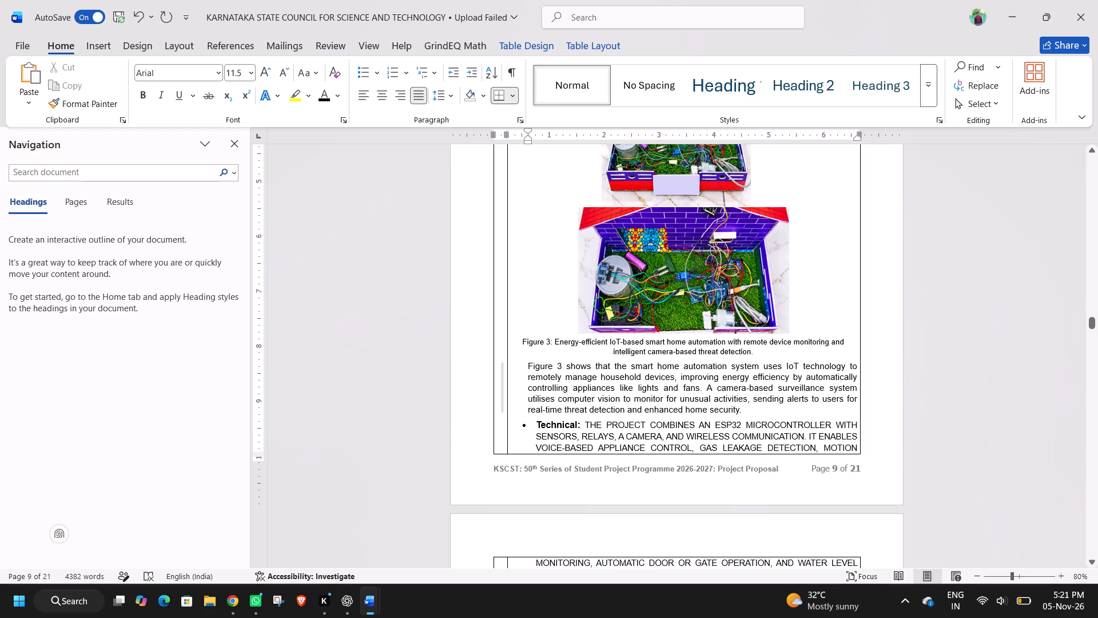
pyautogui.click(522, 372)
pyautogui.moveTo(528, 137); pyautogui.dragTo(516, 139)
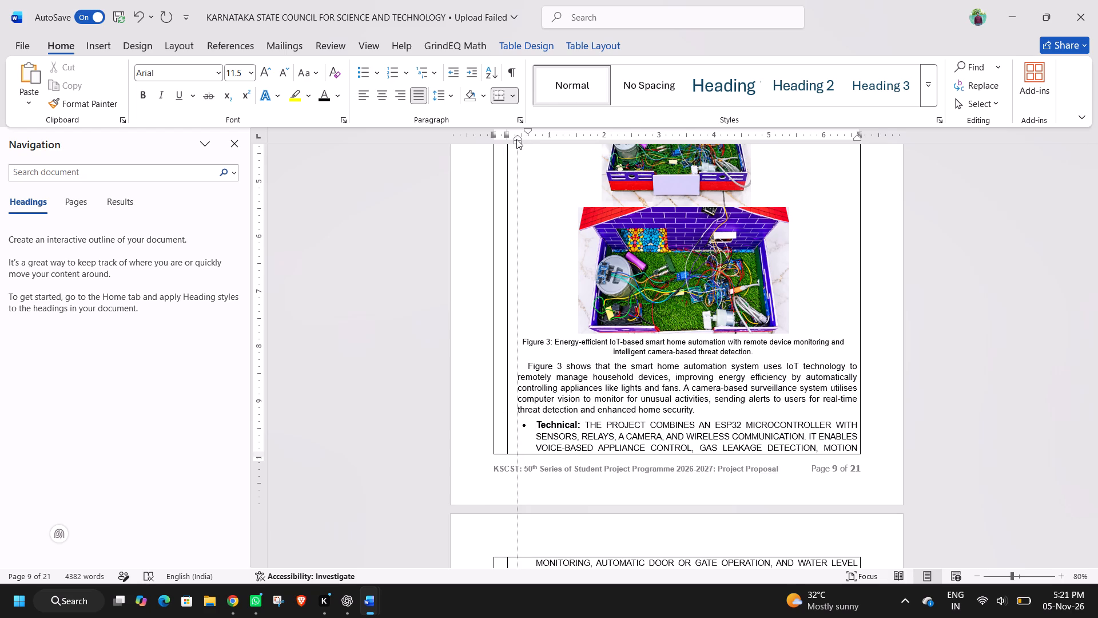
pyautogui.moveTo(516, 139); pyautogui.dragTo(516, 139)
pyautogui.moveTo(526, 130); pyautogui.dragTo(518, 130)
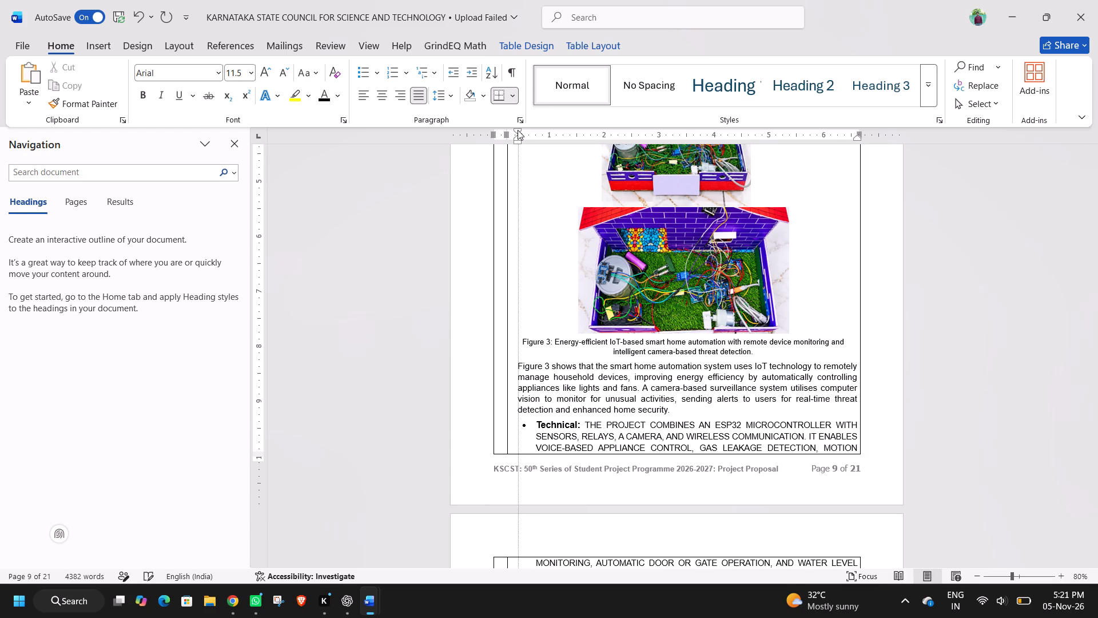
pyautogui.moveTo(518, 130); pyautogui.dragTo(518, 130)
pyautogui.scroll(5, 649, 257)
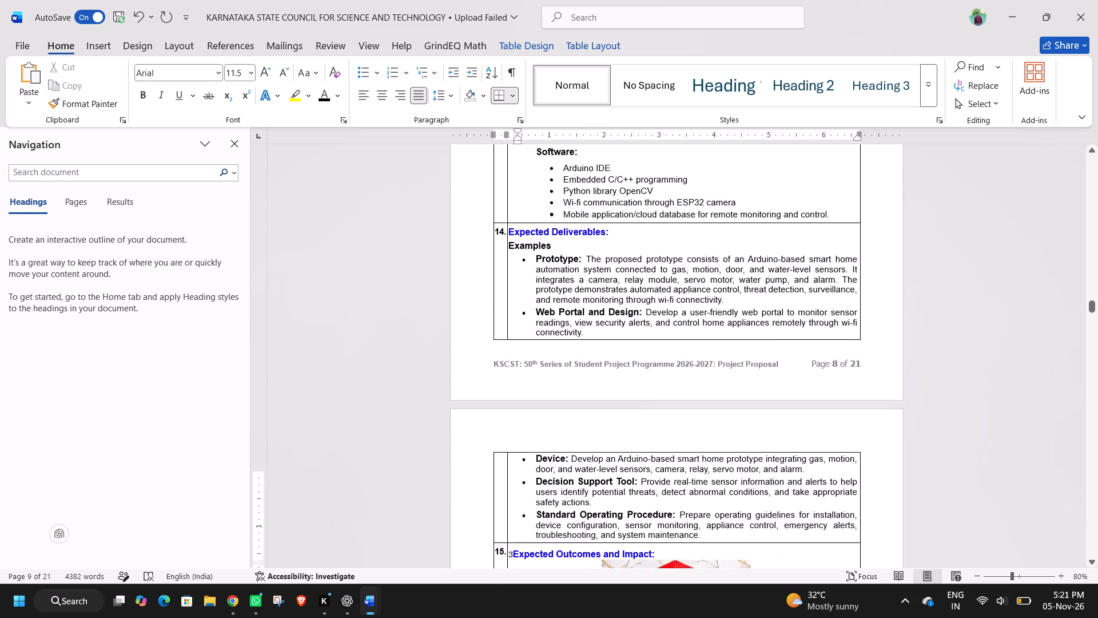
pyautogui.scroll(6, 649, 257)
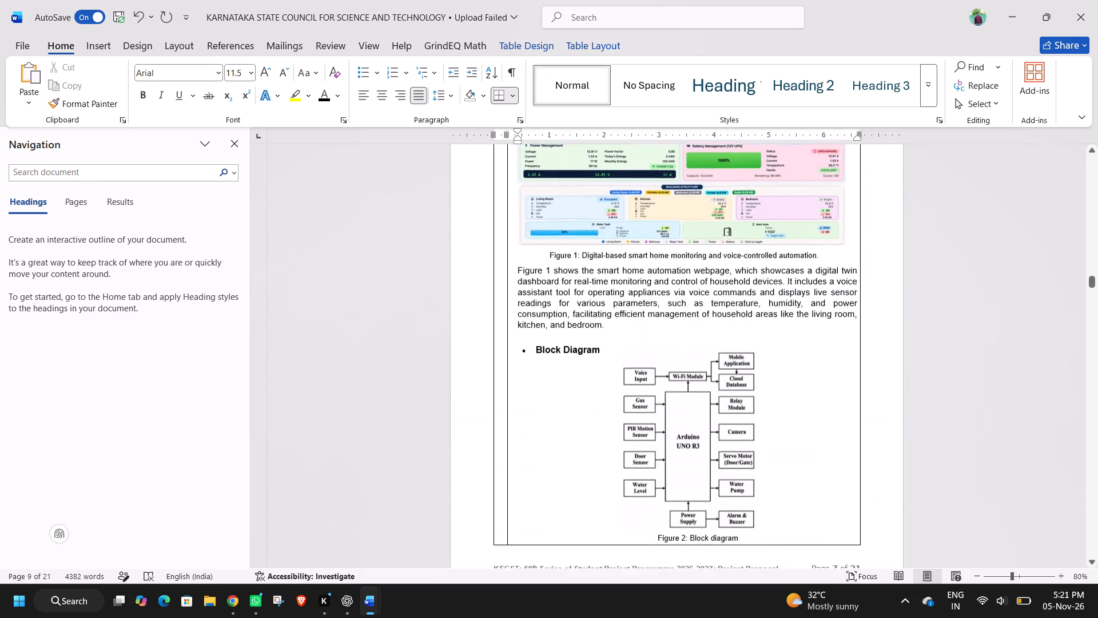
pyautogui.hscroll(1, 649, 257)
pyautogui.scroll(-2, 649, 257)
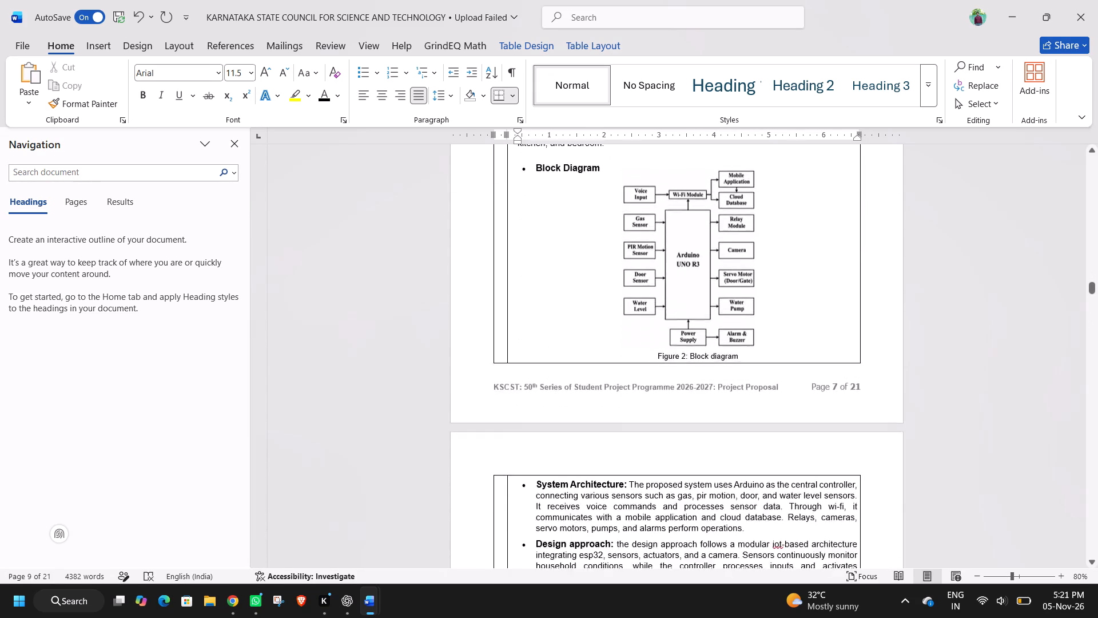
# Set the Technical description under Expected Outcomes and Impact to 11.5 pt sentence case.
pyautogui.scroll(-4, 649, 257)
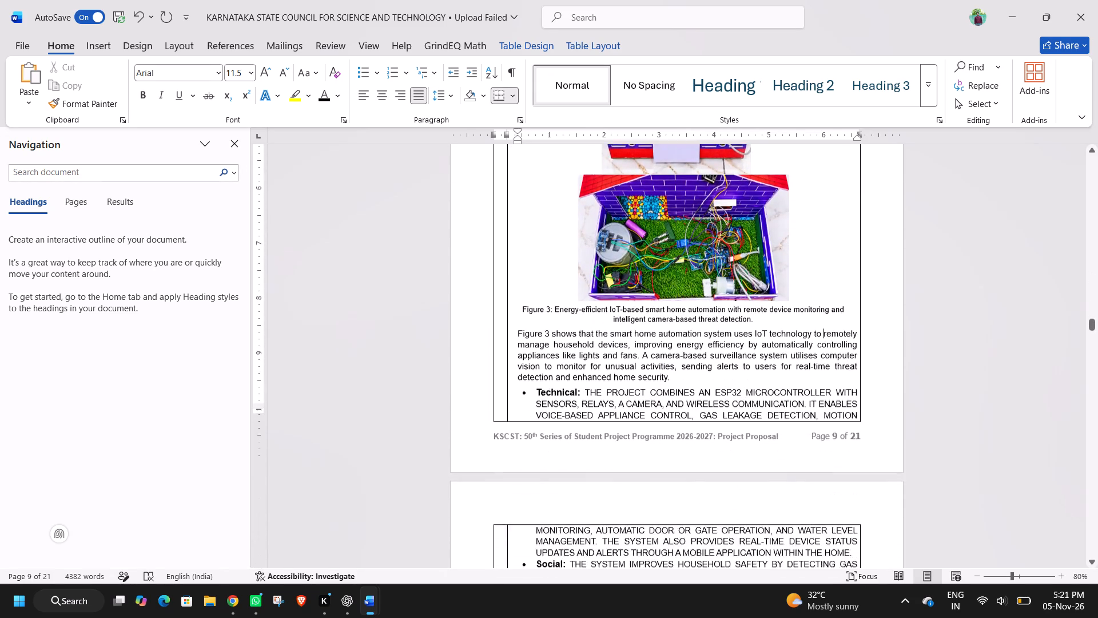
pyautogui.scroll(-1, 649, 257)
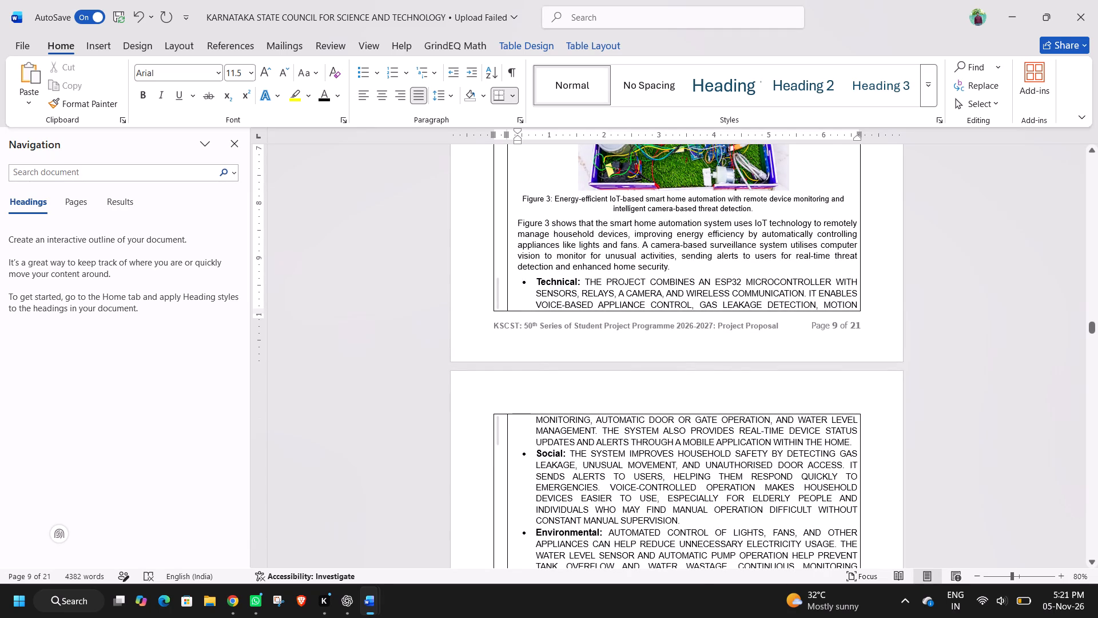
pyautogui.moveTo(584, 282); pyautogui.dragTo(794, 399)
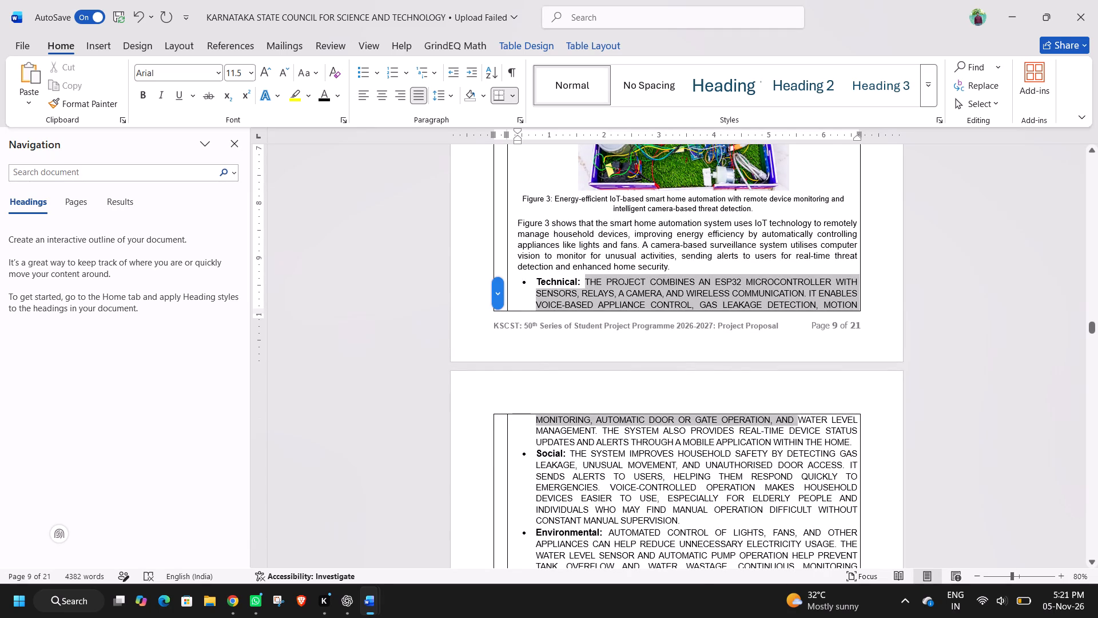
pyautogui.moveTo(794, 399); pyautogui.dragTo(852, 437)
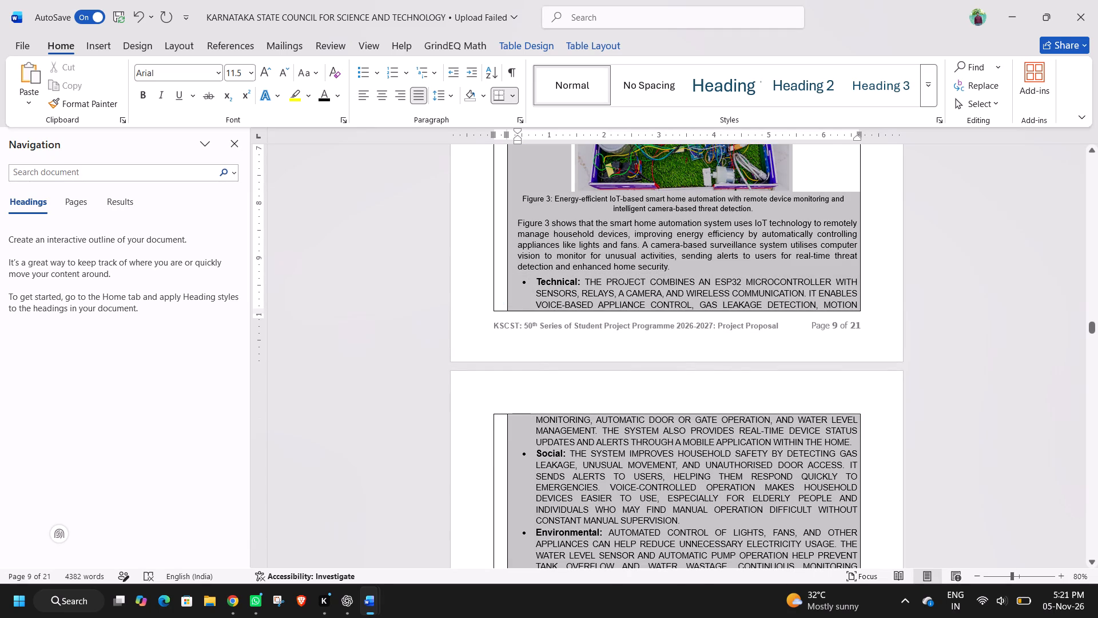
pyautogui.moveTo(852, 437); pyautogui.dragTo(851, 437)
pyautogui.click(851, 437)
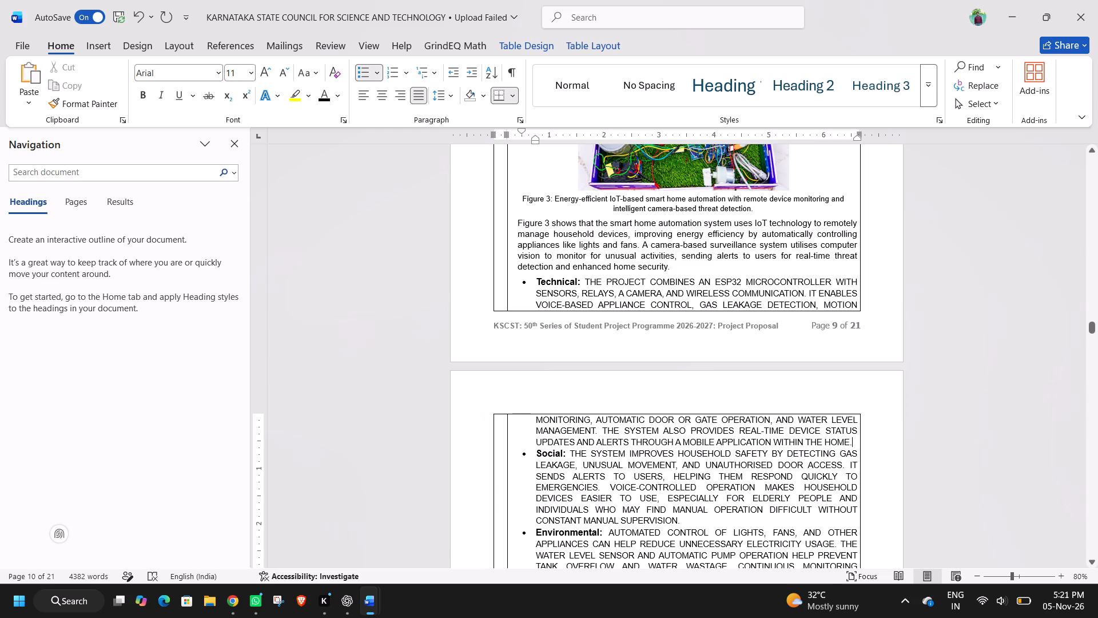
pyautogui.click(851, 441)
pyautogui.moveTo(854, 442); pyautogui.dragTo(726, 354)
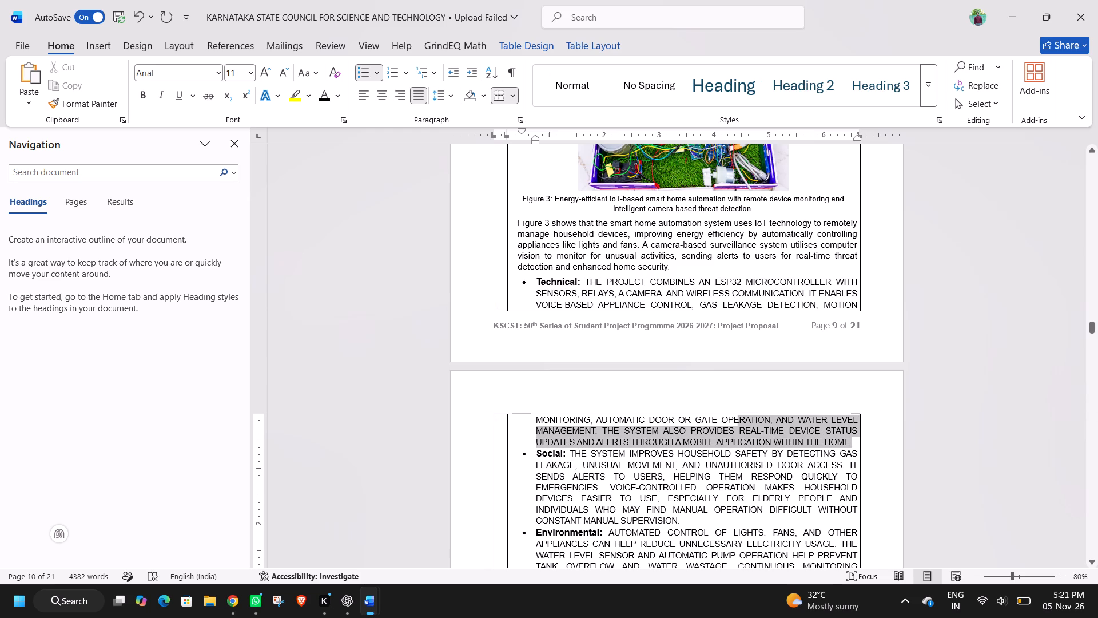
pyautogui.moveTo(726, 354); pyautogui.dragTo(594, 284)
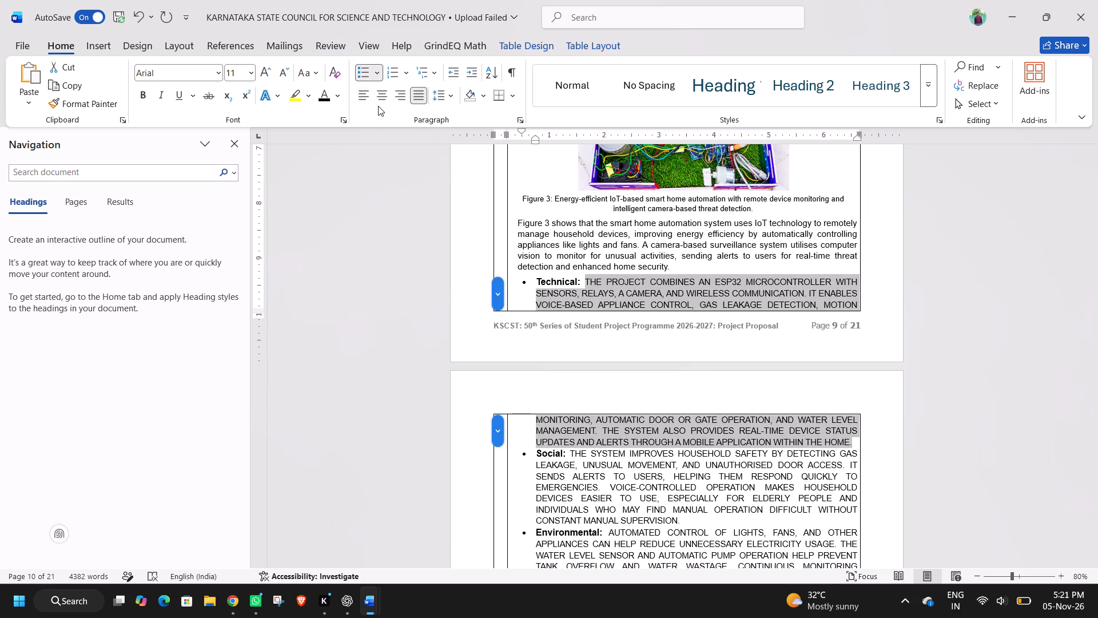
pyautogui.click(236, 75)
pyautogui.write('11.5')
pyautogui.press('Return')
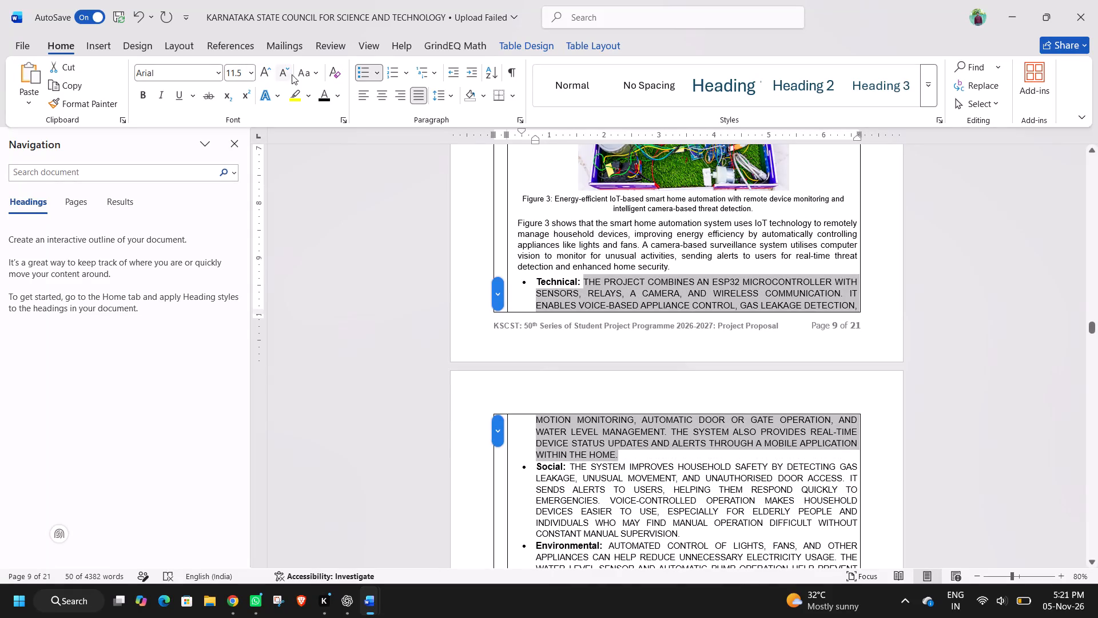
pyautogui.moveTo(304, 73); pyautogui.dragTo(305, 94)
pyautogui.click(305, 94)
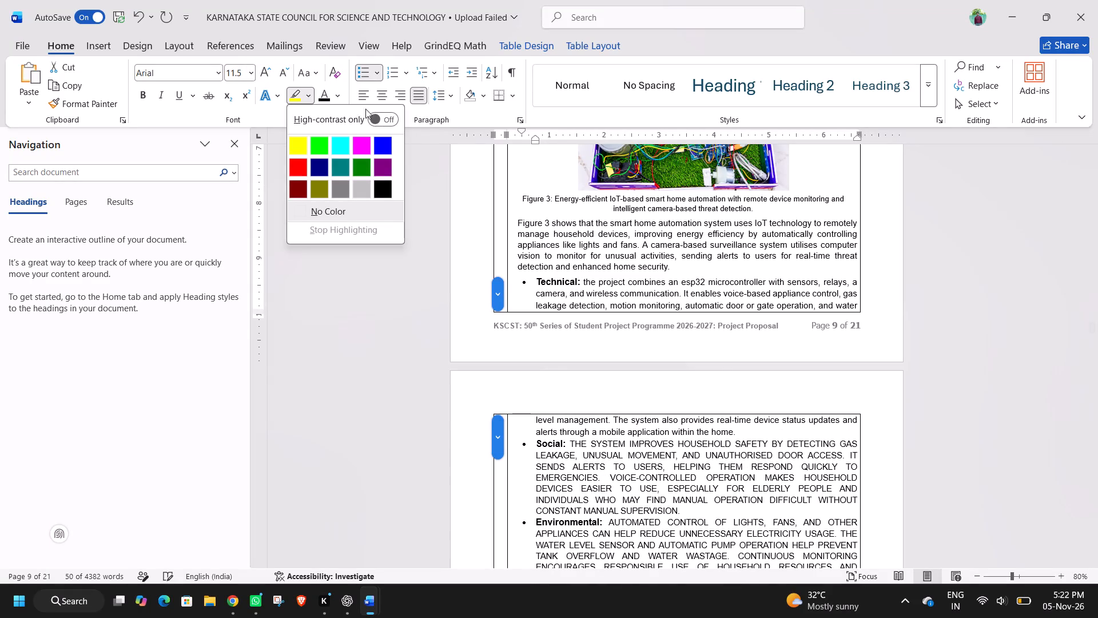
pyautogui.moveTo(423, 160); pyautogui.dragTo(471, 177)
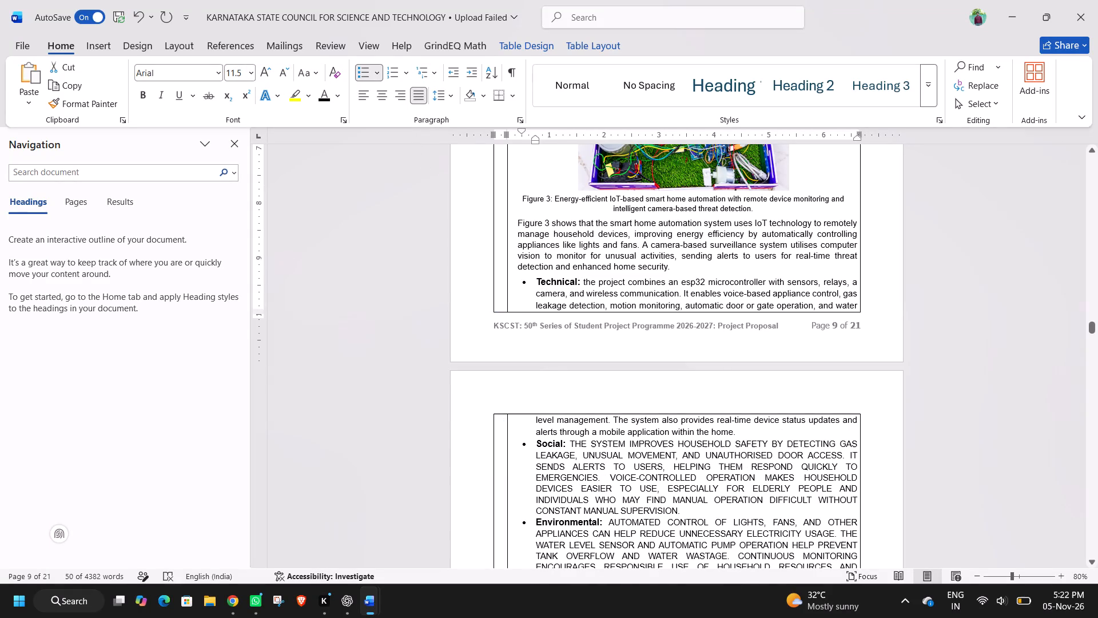
pyautogui.moveTo(471, 177); pyautogui.dragTo(478, 187)
# Correct the capitalization of "The" and "ESP32" in the first sentence of the Technical description.
pyautogui.scroll(-1, 540, 239)
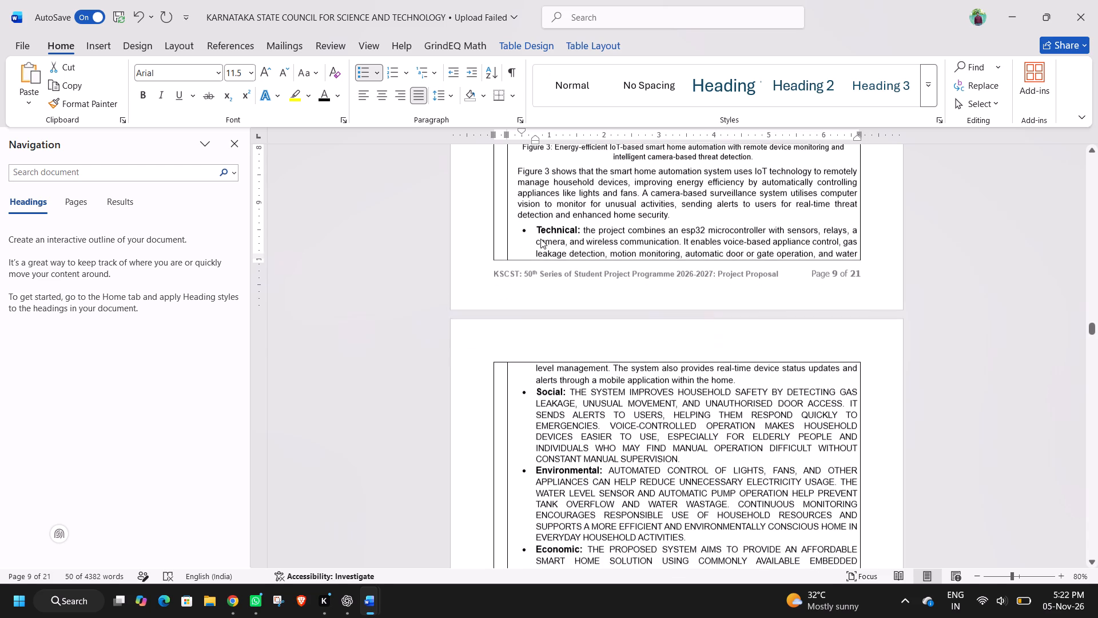
pyautogui.click(607, 252)
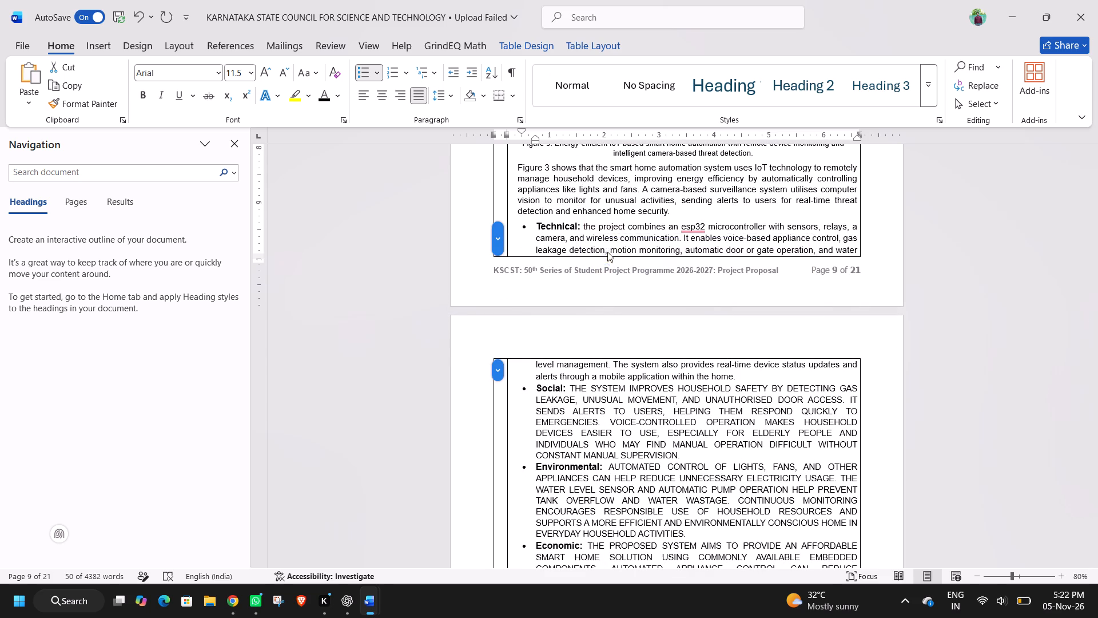
pyautogui.click(709, 252)
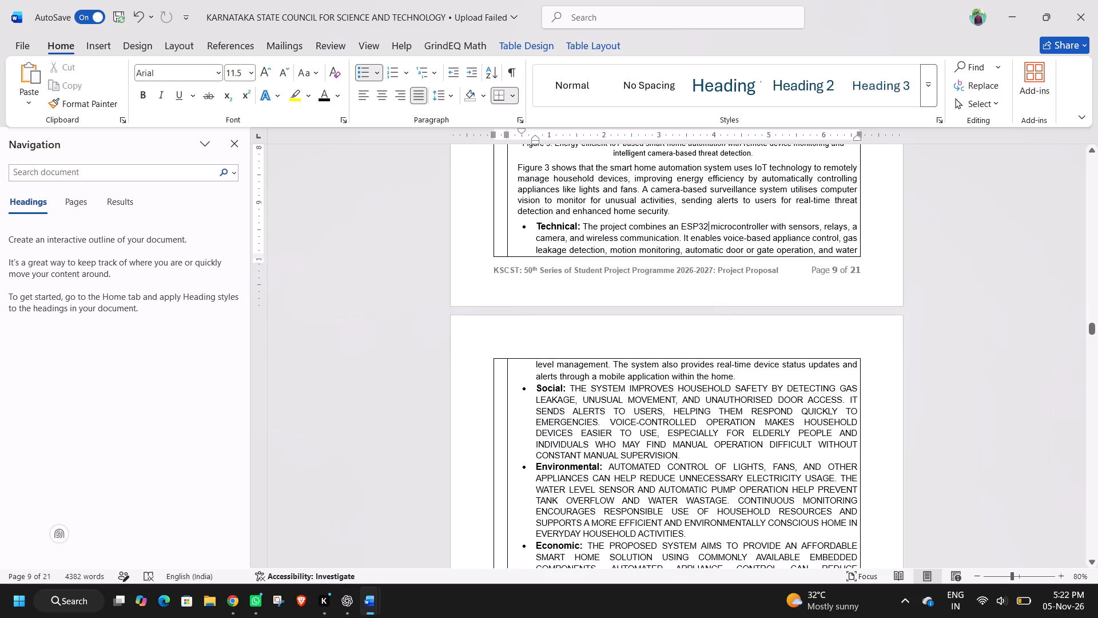
# Set the Social description to 11.5 pt sentence case and capitalize its opening "The".
pyautogui.scroll(-1, 722, 332)
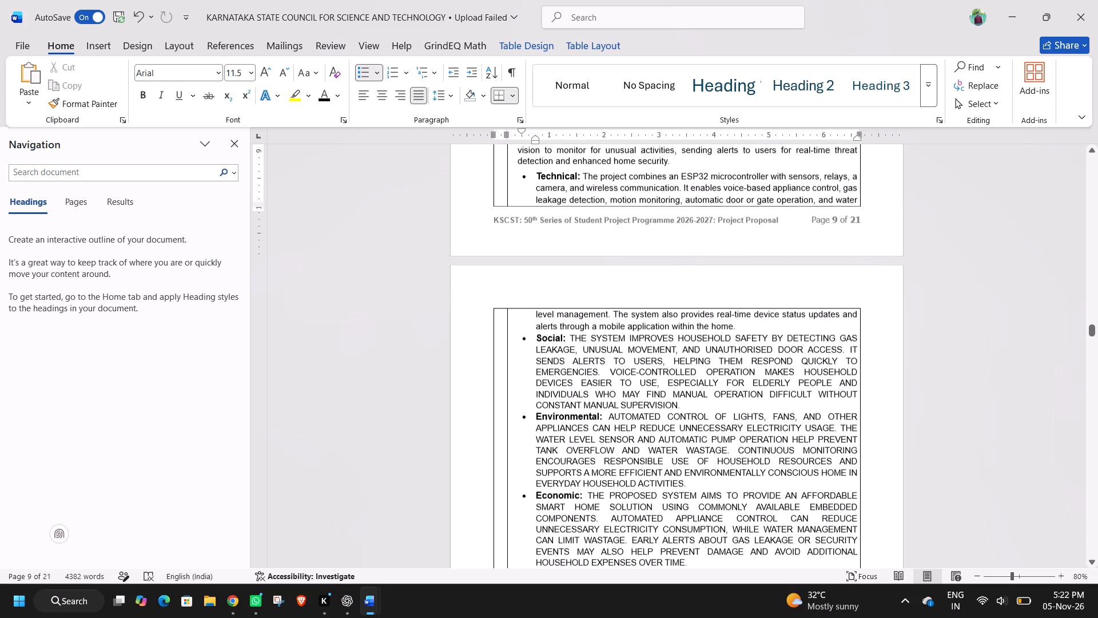
pyautogui.scroll(-1, 722, 332)
pyautogui.moveTo(570, 326); pyautogui.dragTo(603, 347)
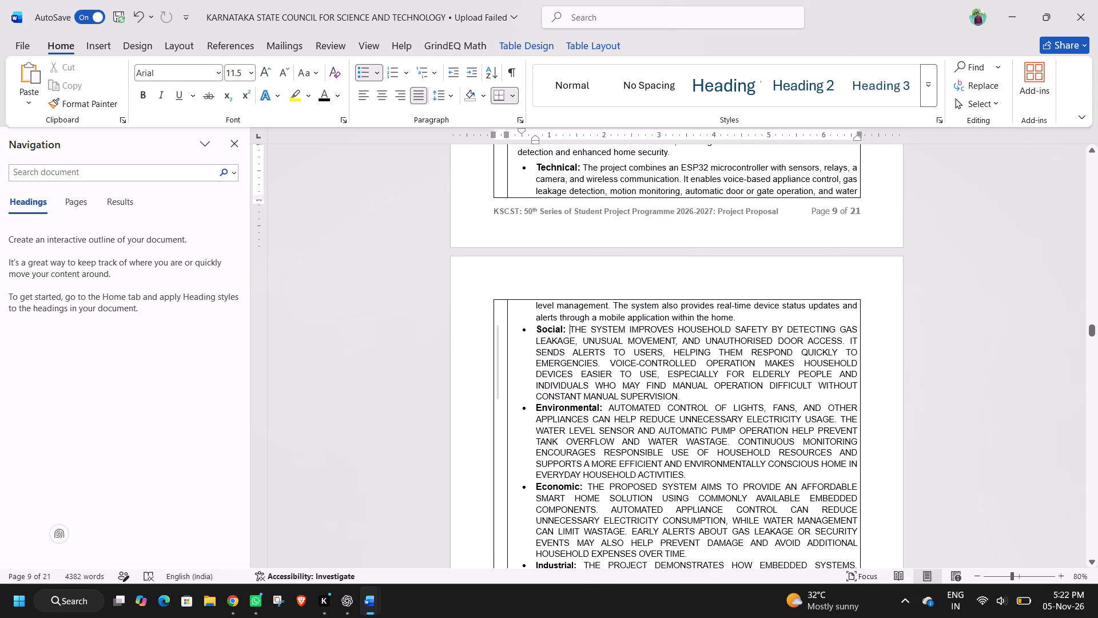
pyautogui.moveTo(603, 347); pyautogui.dragTo(687, 393)
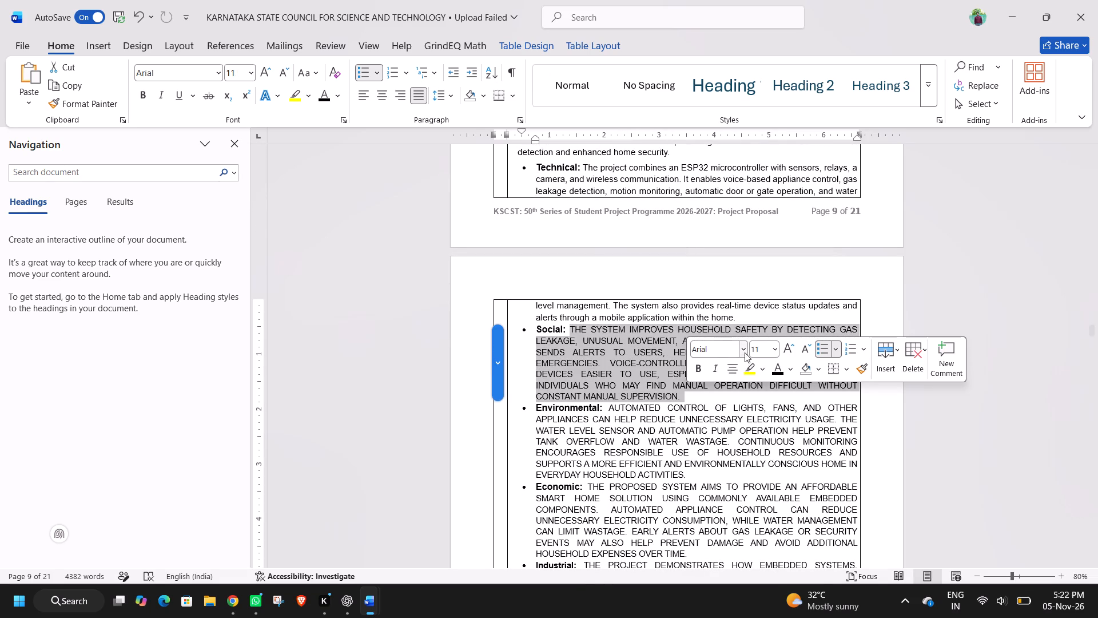
pyautogui.click(761, 351)
pyautogui.write('11.5')
pyautogui.press('Return')
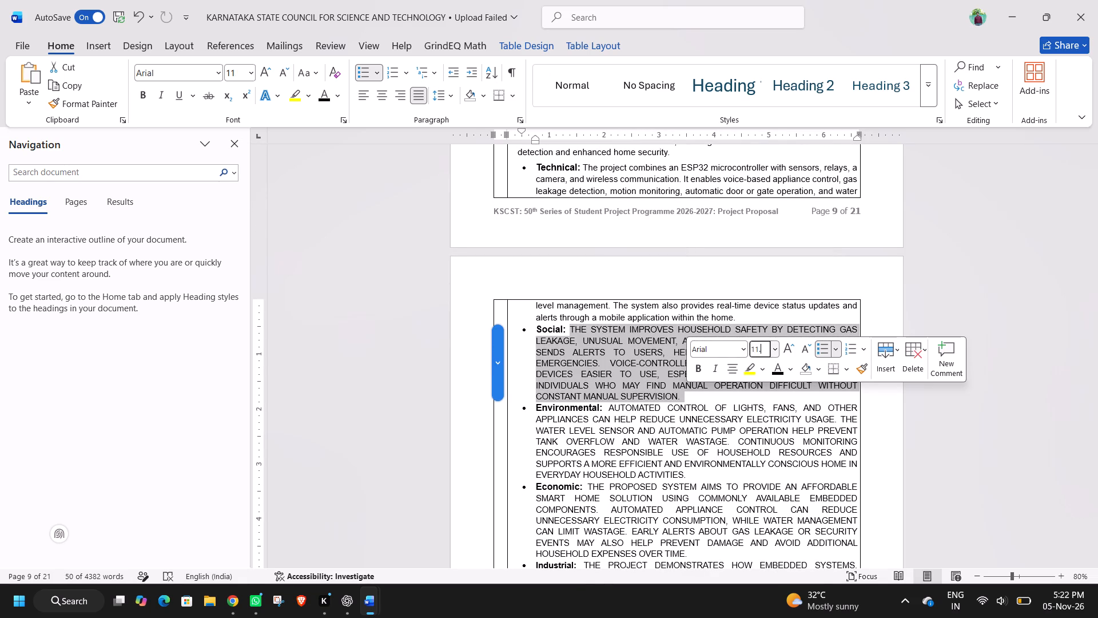
pyautogui.click(447, 102)
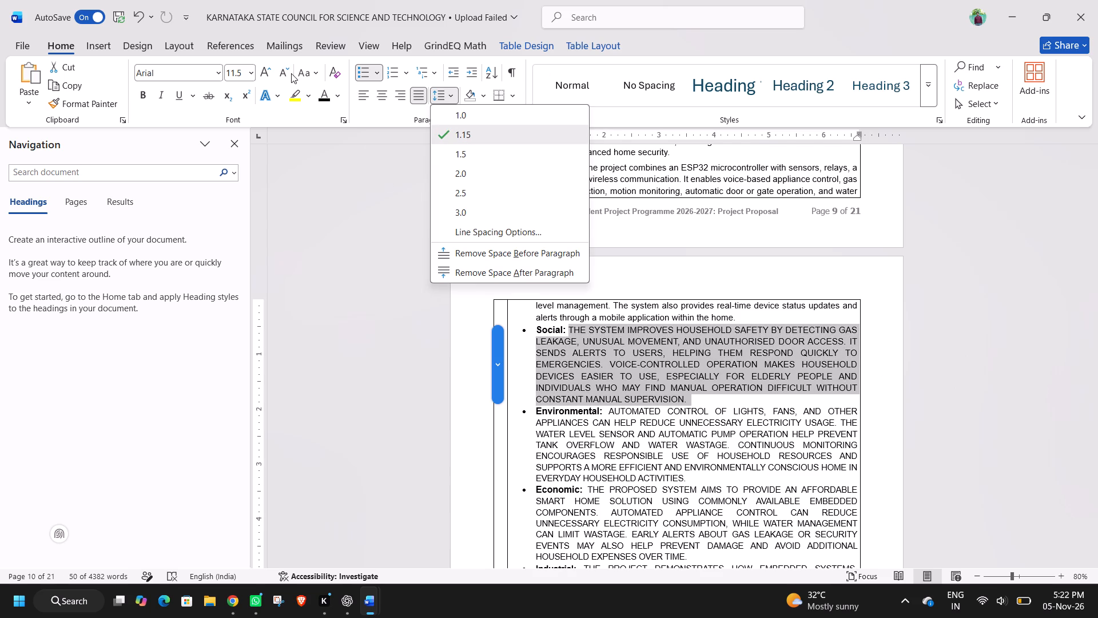
pyautogui.click(300, 72)
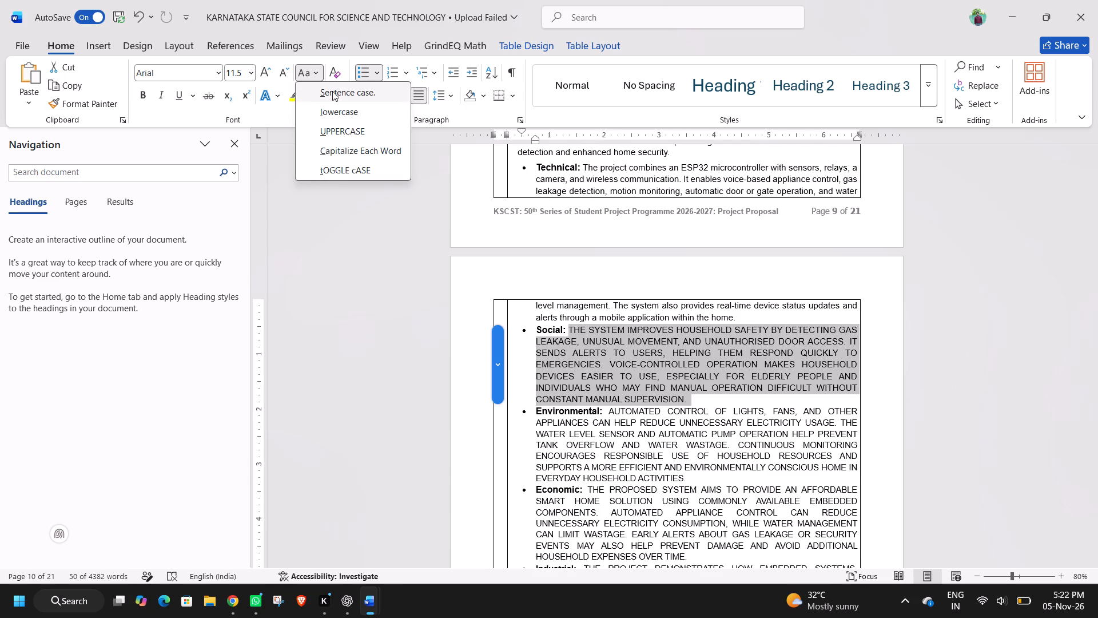
pyautogui.click(332, 99)
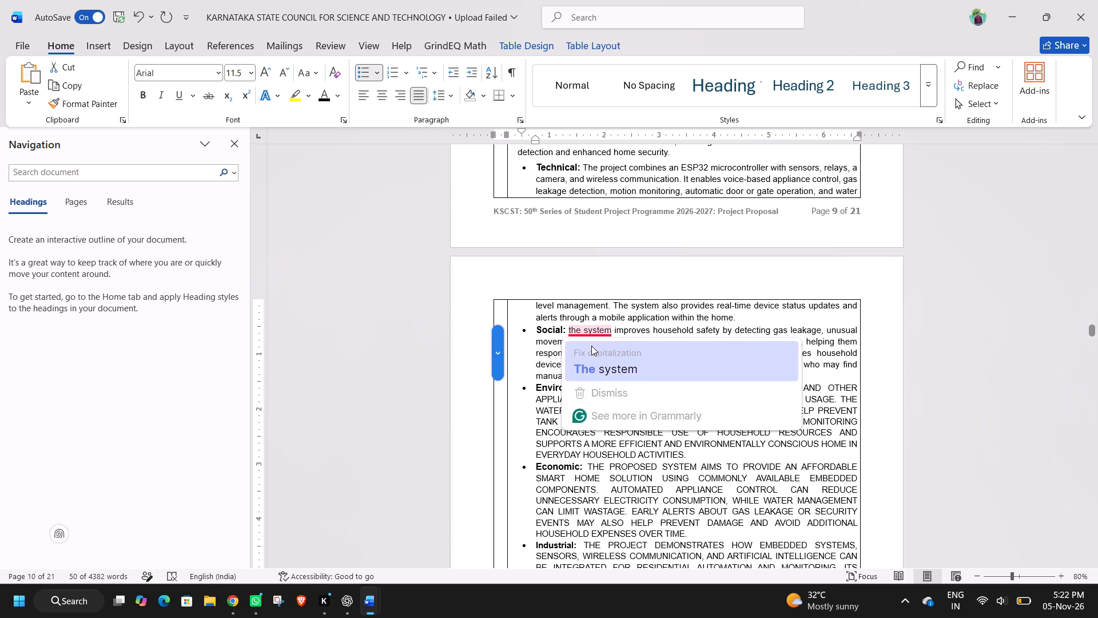
pyautogui.click(592, 353)
# Set the Environmental description to 11.5 pt sentence case.
pyautogui.scroll(-1, 592, 353)
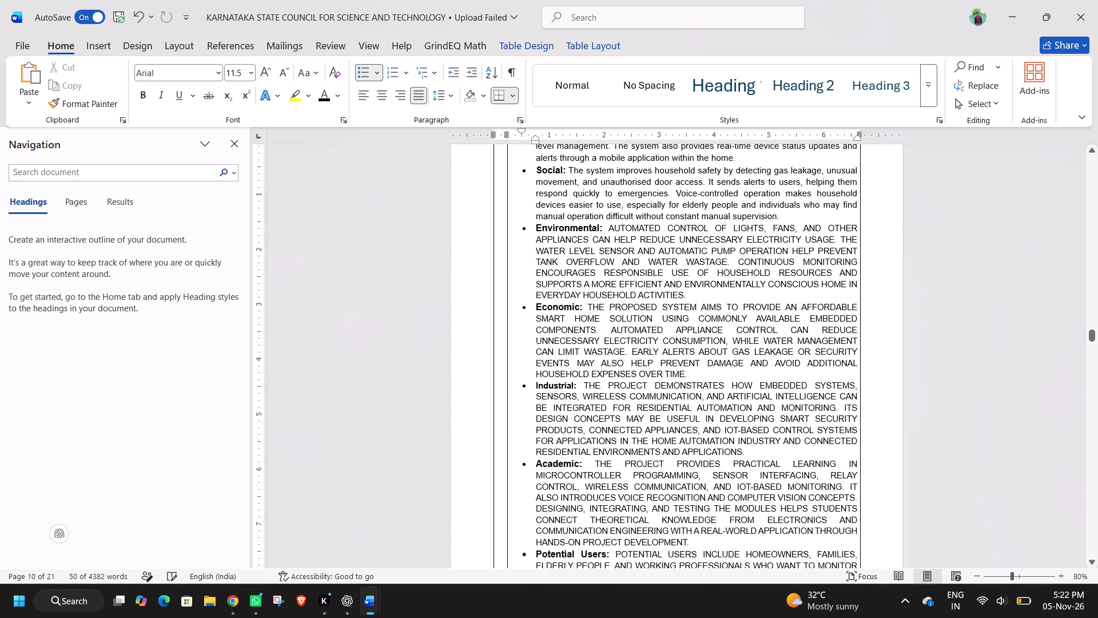
pyautogui.moveTo(607, 226); pyautogui.dragTo(636, 252)
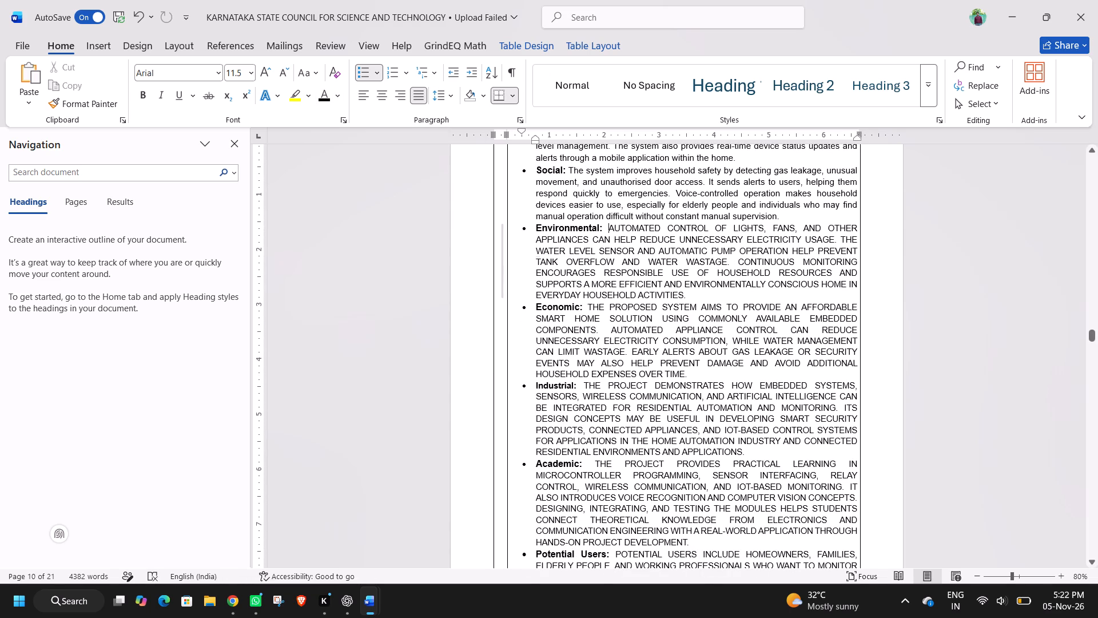
pyautogui.moveTo(636, 252); pyautogui.dragTo(688, 293)
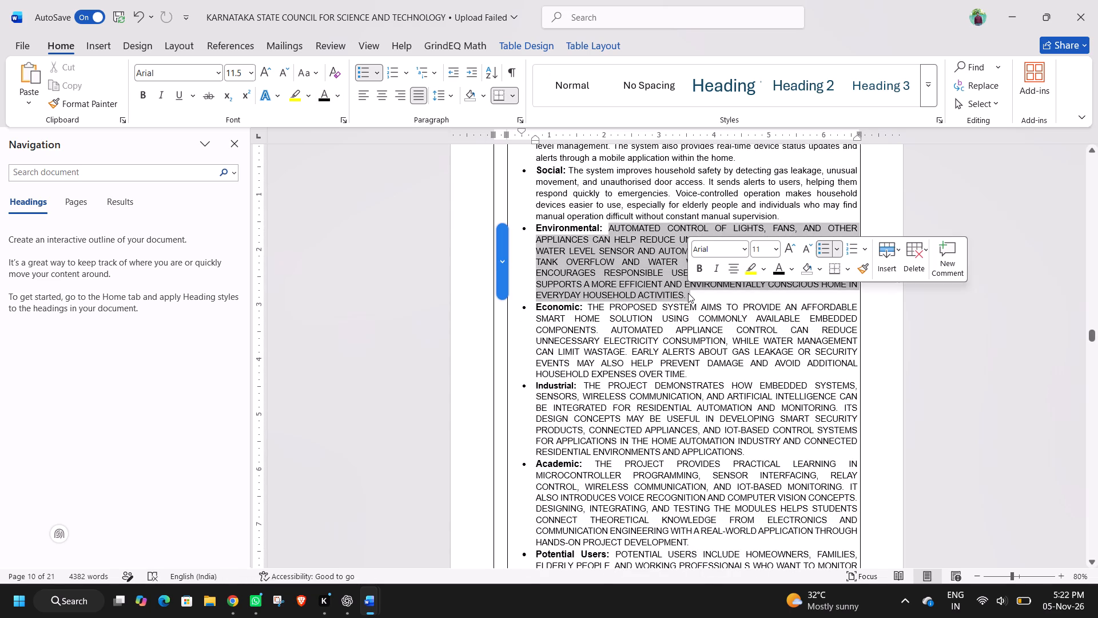
pyautogui.click(757, 249)
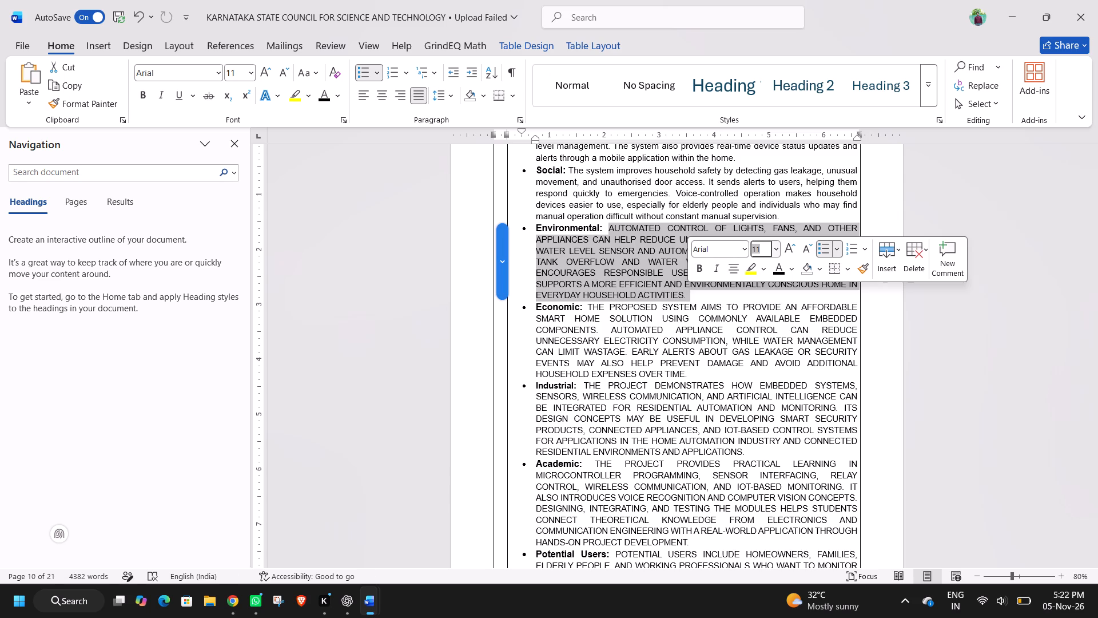
pyautogui.write('11.5')
pyautogui.press('Return')
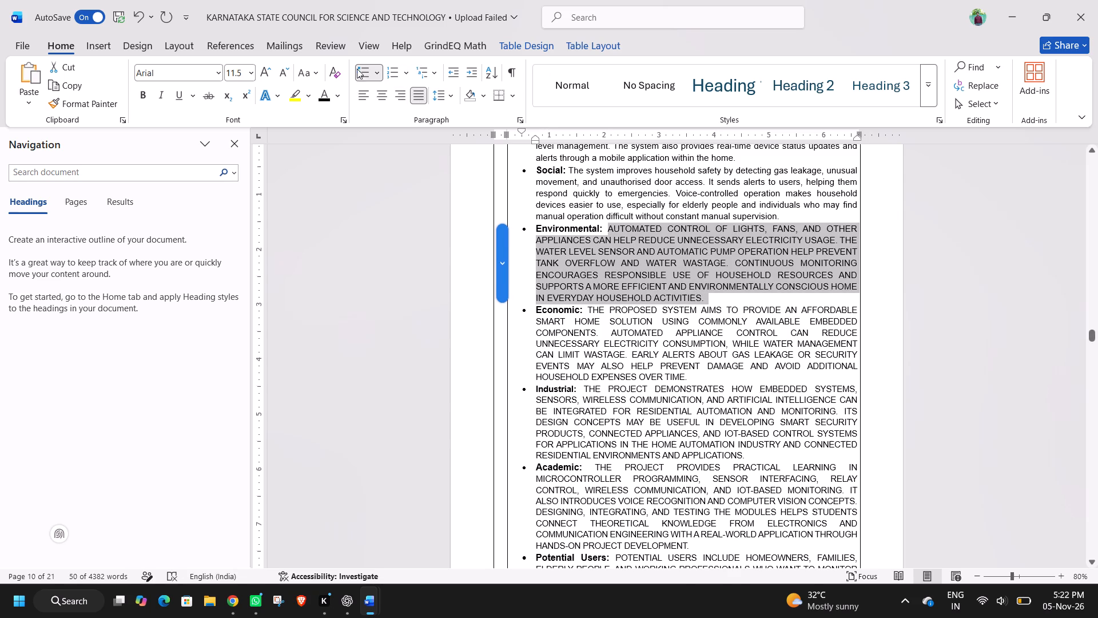
pyautogui.moveTo(311, 72); pyautogui.dragTo(325, 96)
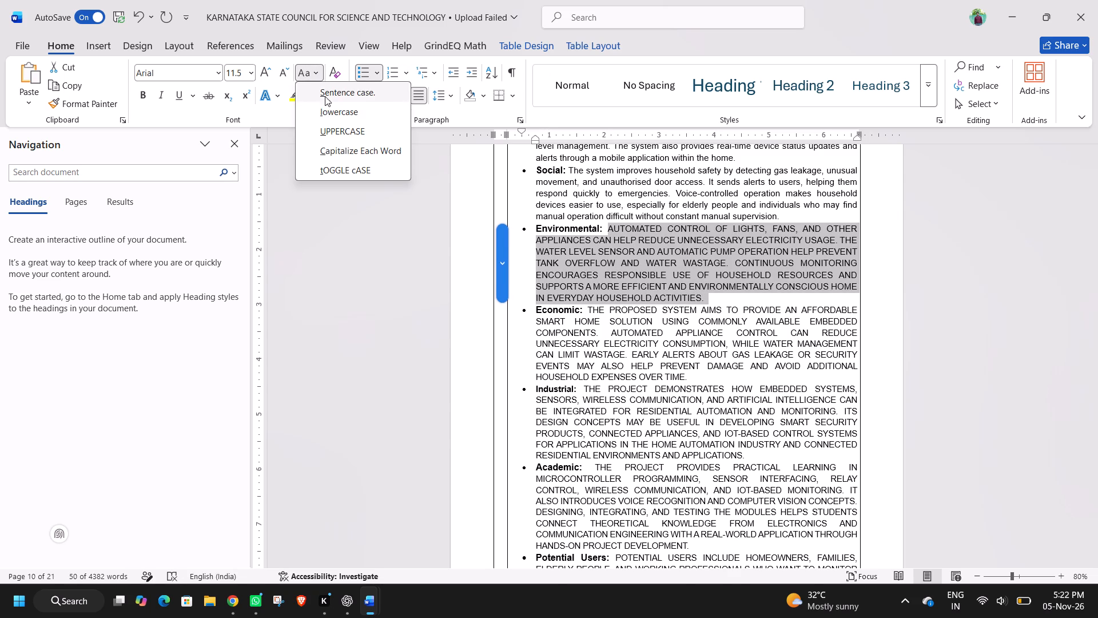
pyautogui.moveTo(325, 96); pyautogui.dragTo(325, 96)
pyautogui.click(325, 96)
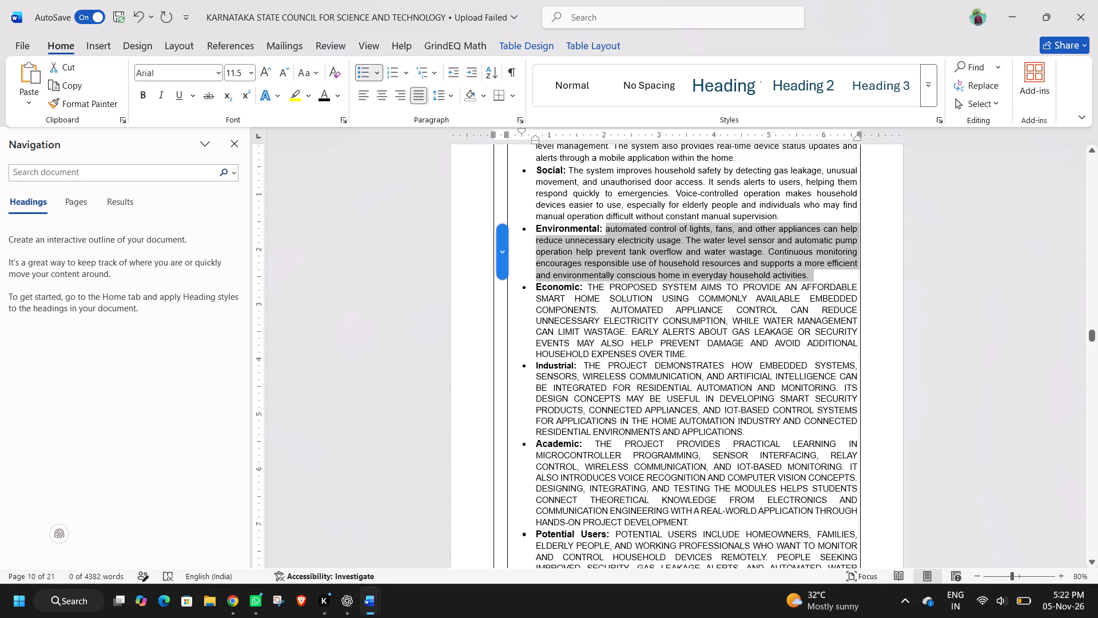
# Set the Economic description to 11.5 pt sentence case.
pyautogui.moveTo(587, 288); pyautogui.dragTo(679, 352)
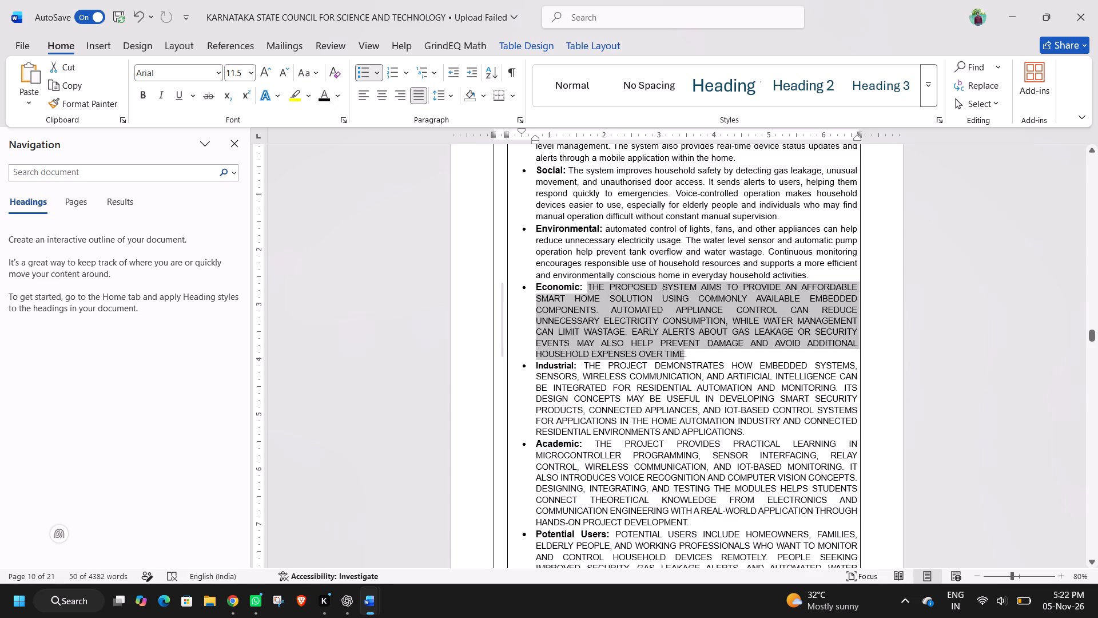
pyautogui.moveTo(679, 352); pyautogui.dragTo(688, 352)
pyautogui.click(763, 309)
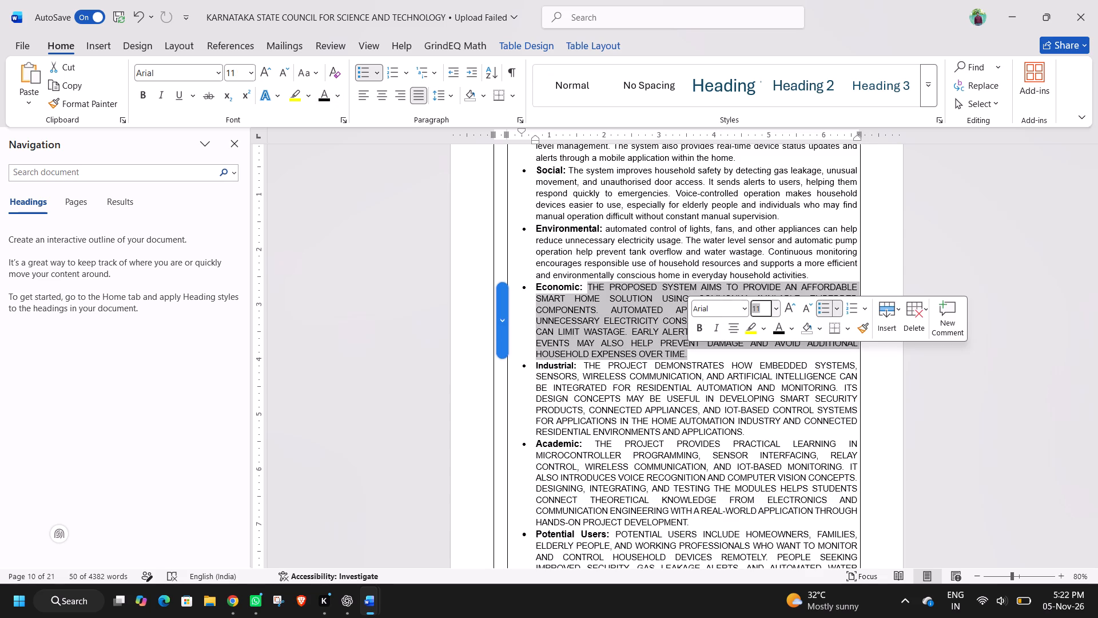
pyautogui.write('11.5')
pyautogui.press('Return')
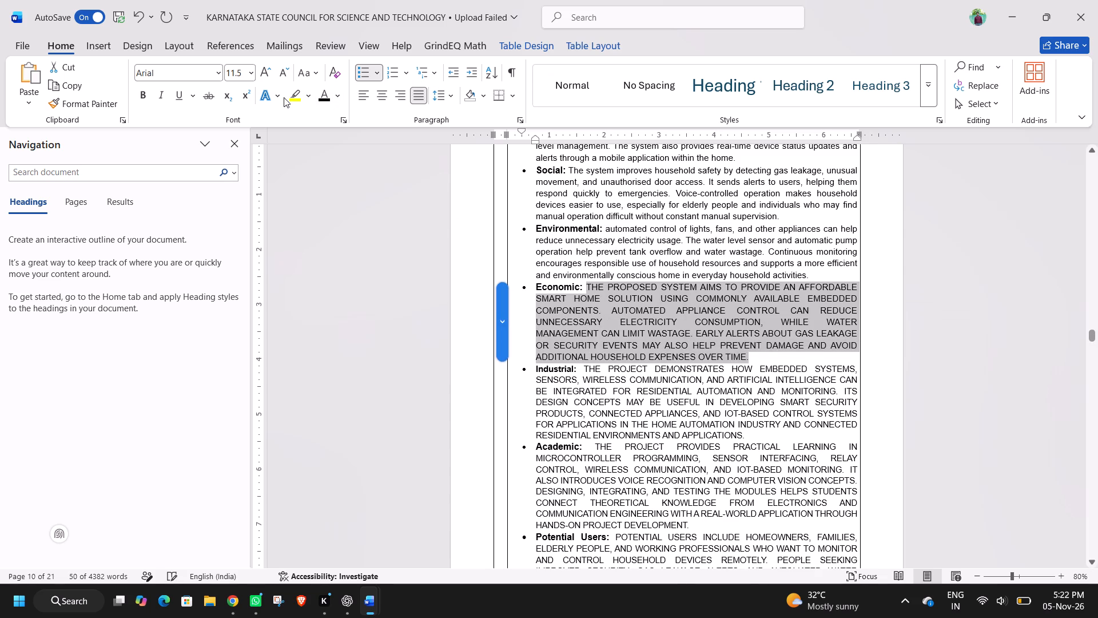
pyautogui.moveTo(310, 66); pyautogui.dragTo(321, 106)
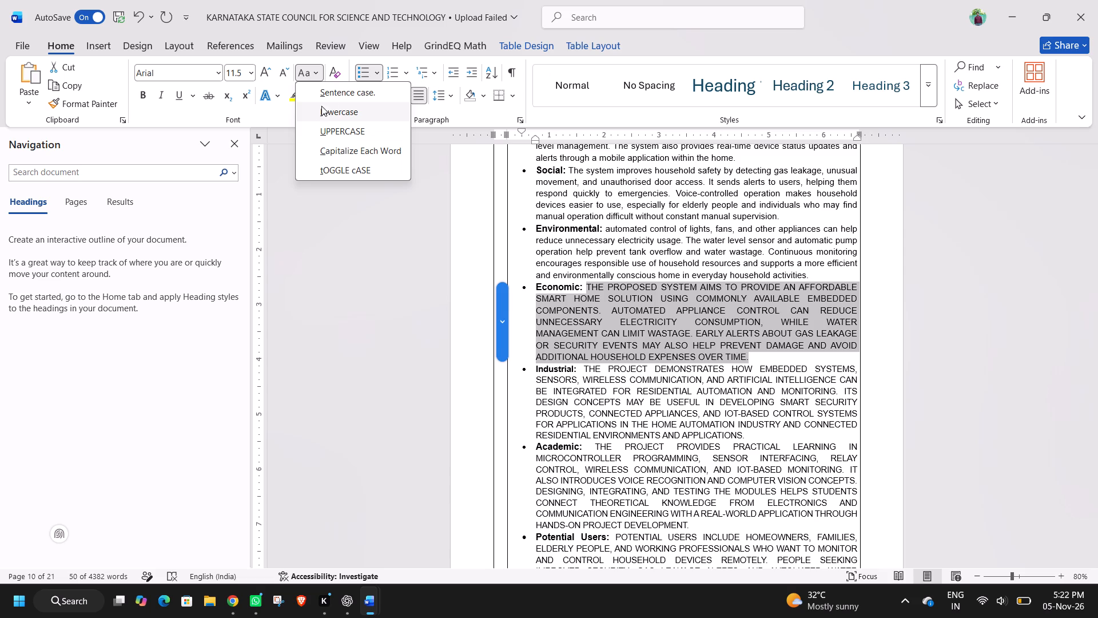
pyautogui.moveTo(321, 106); pyautogui.dragTo(325, 100)
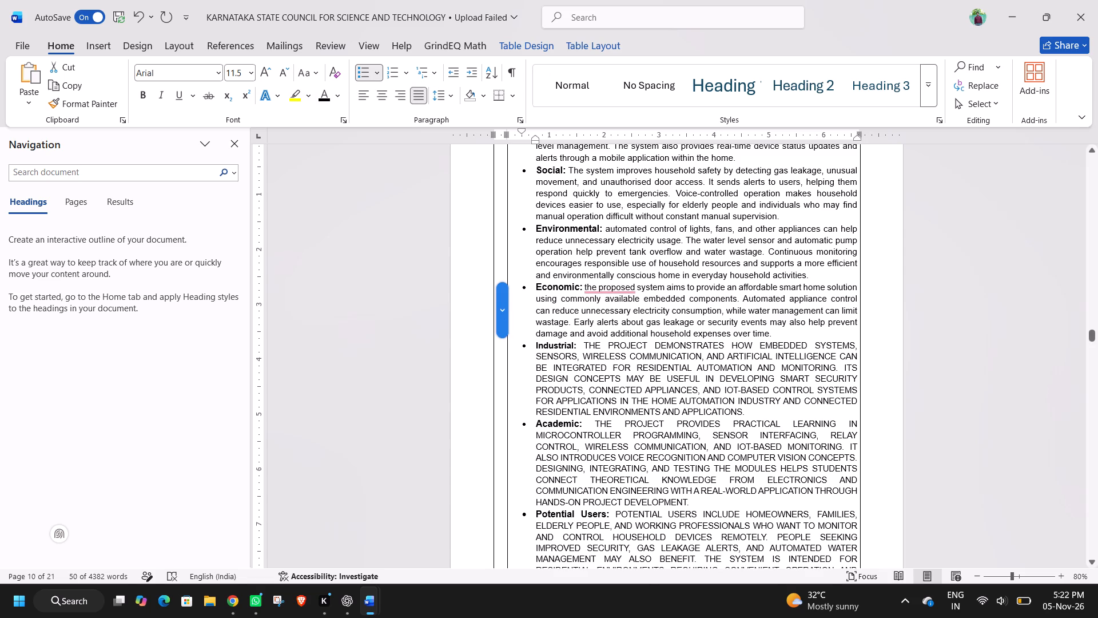
# Set the Industrial description to 11.5 pt sentence case.
pyautogui.moveTo(584, 347); pyautogui.dragTo(739, 405)
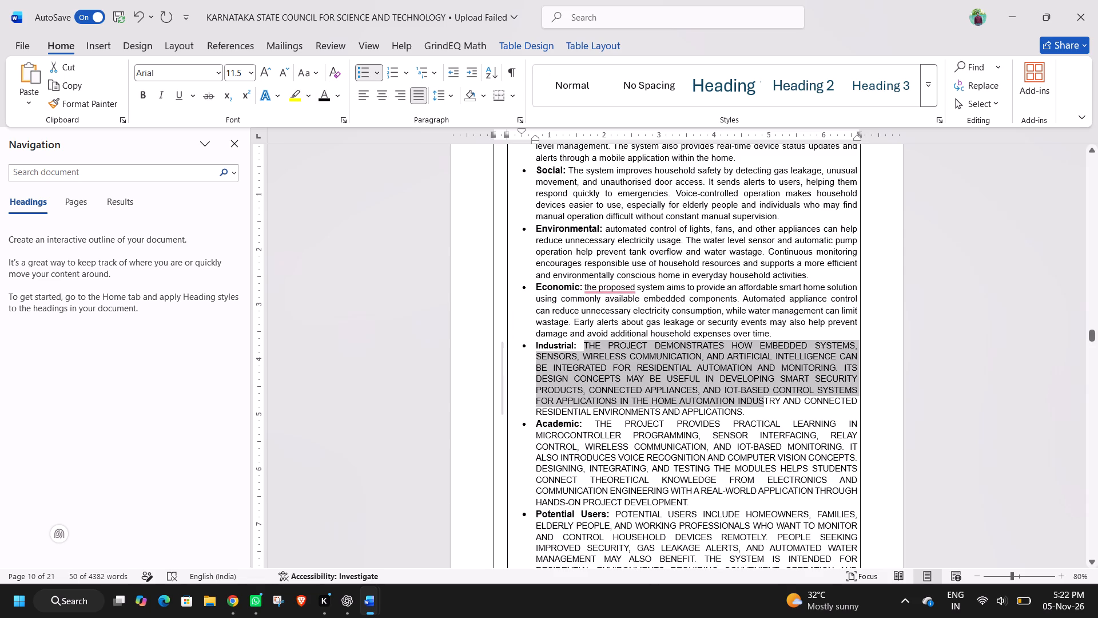
pyautogui.moveTo(739, 405); pyautogui.dragTo(743, 411)
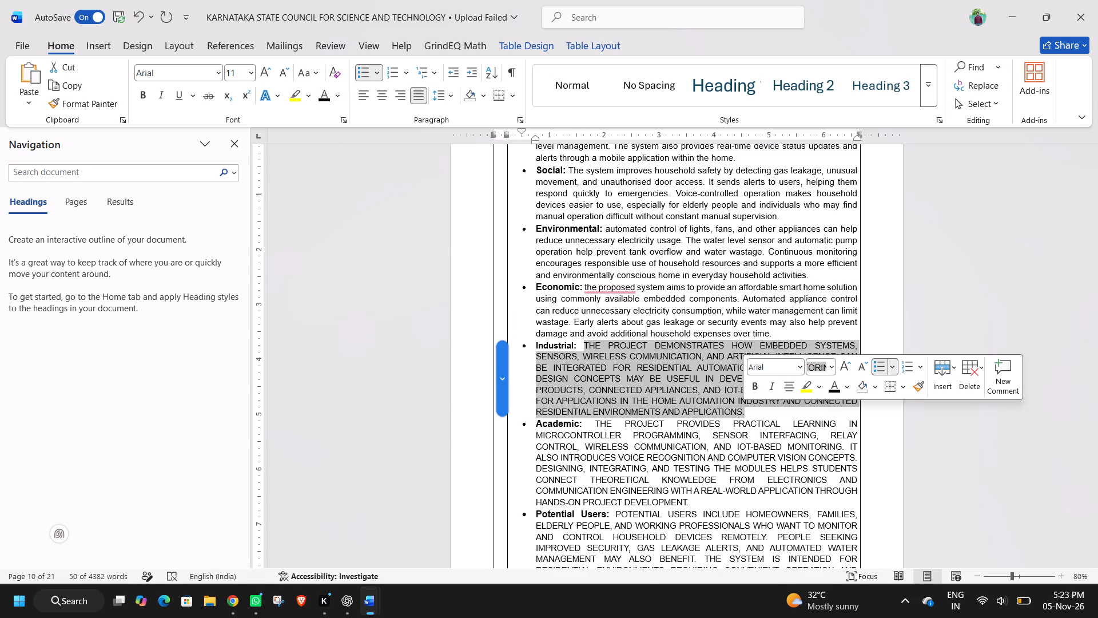
pyautogui.click(823, 368)
pyautogui.write('11.5')
pyautogui.press('Return')
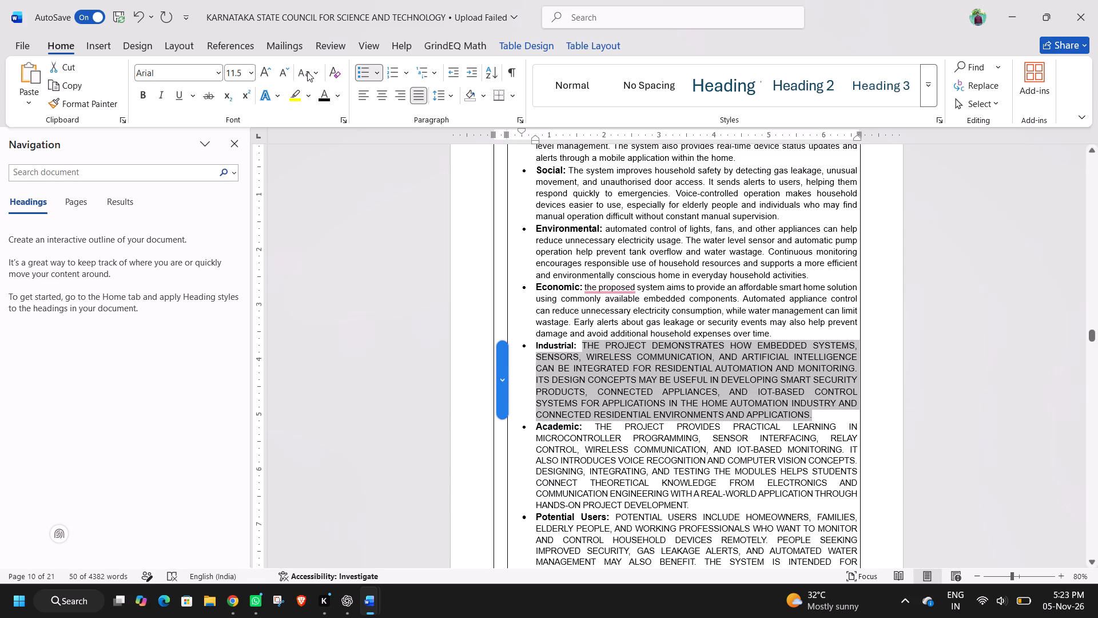
pyautogui.moveTo(307, 72); pyautogui.dragTo(315, 90)
pyautogui.click(315, 90)
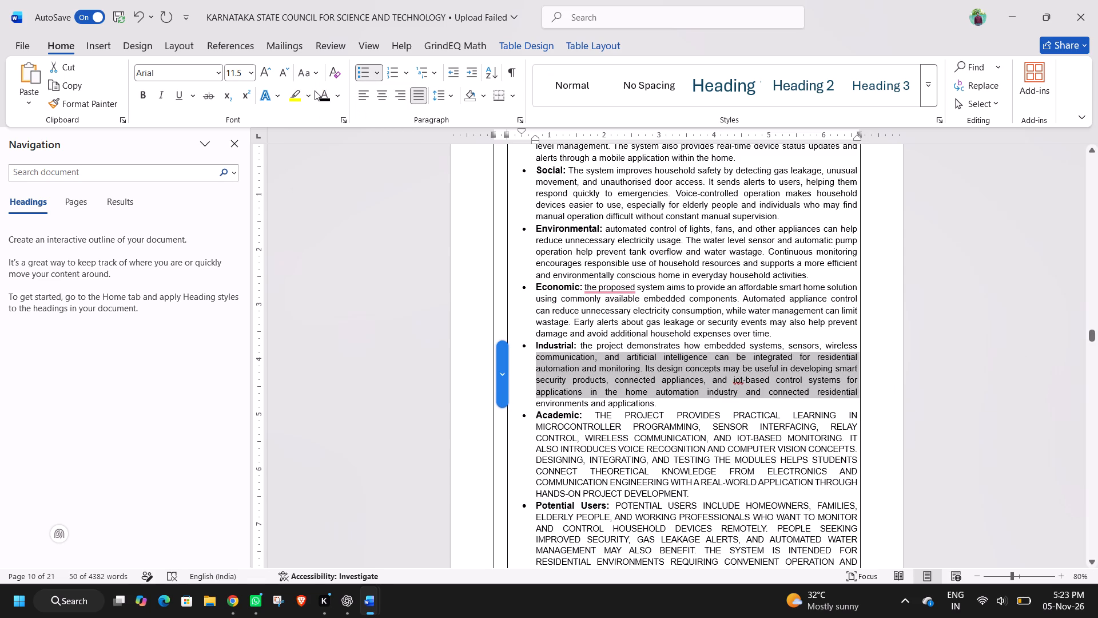
# Correct the capitalization of the opening "The" in the Economic and Industrial descriptions and of "IoT-based" in the Industrial one.
pyautogui.click(612, 318)
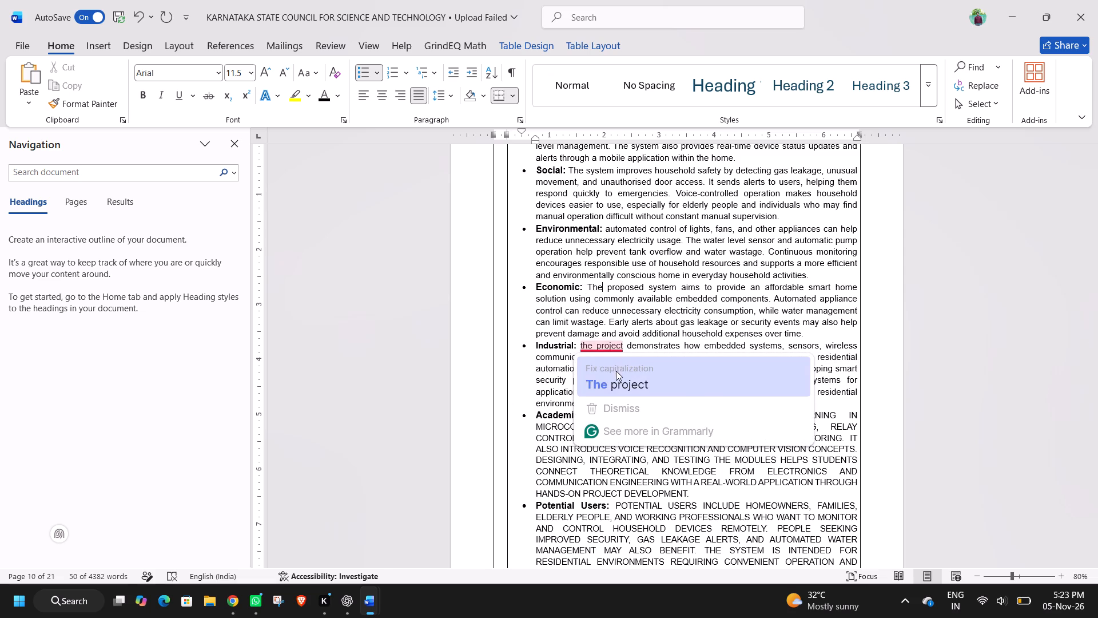
pyautogui.click(616, 371)
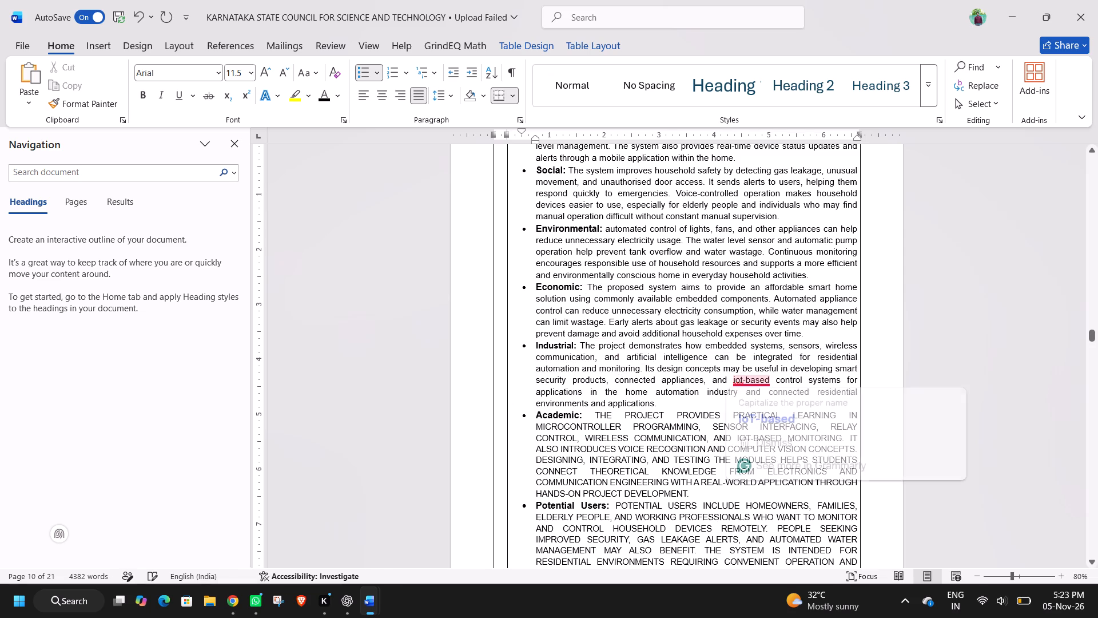
pyautogui.click(765, 411)
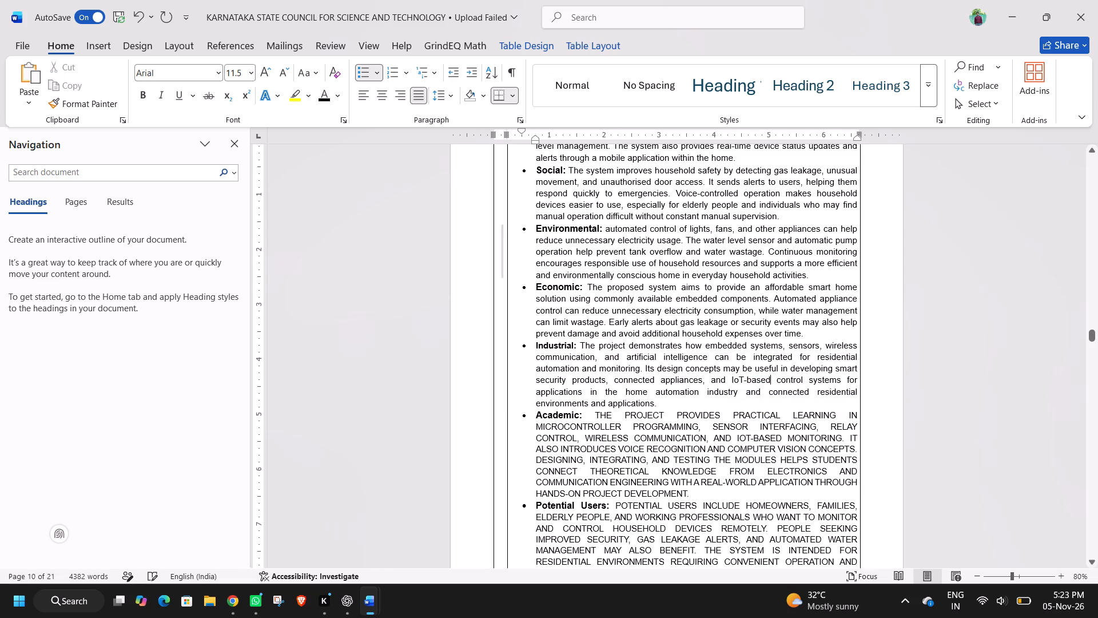
# Capitalize the first word of the Environmental description as "Automated".
pyautogui.click(606, 227)
pyautogui.press('Delete')
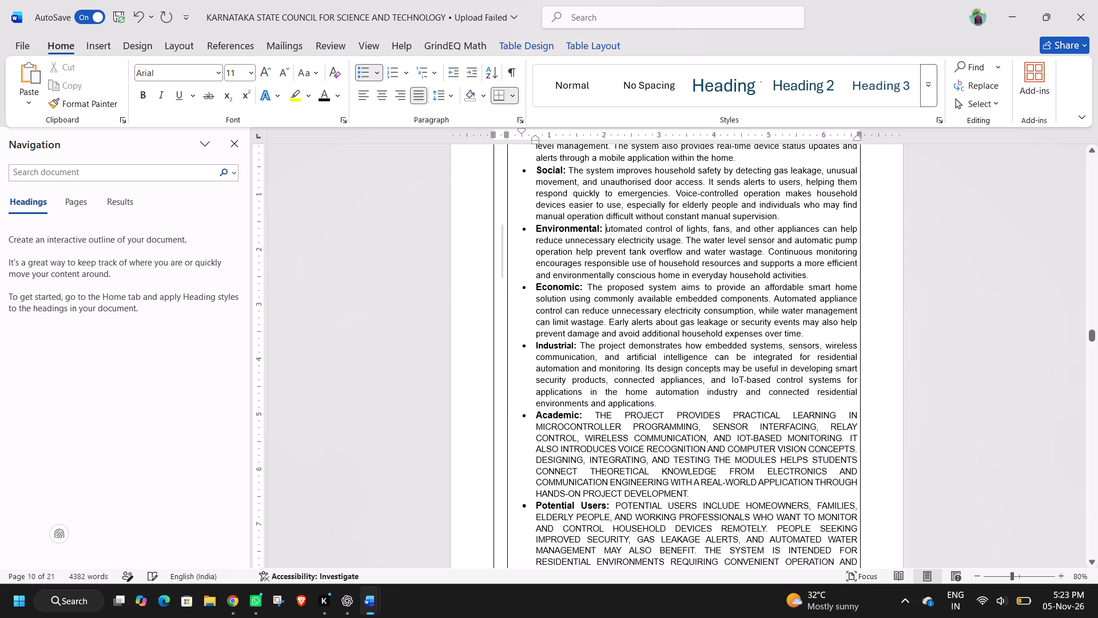
pyautogui.hotkey('shift', 'a')
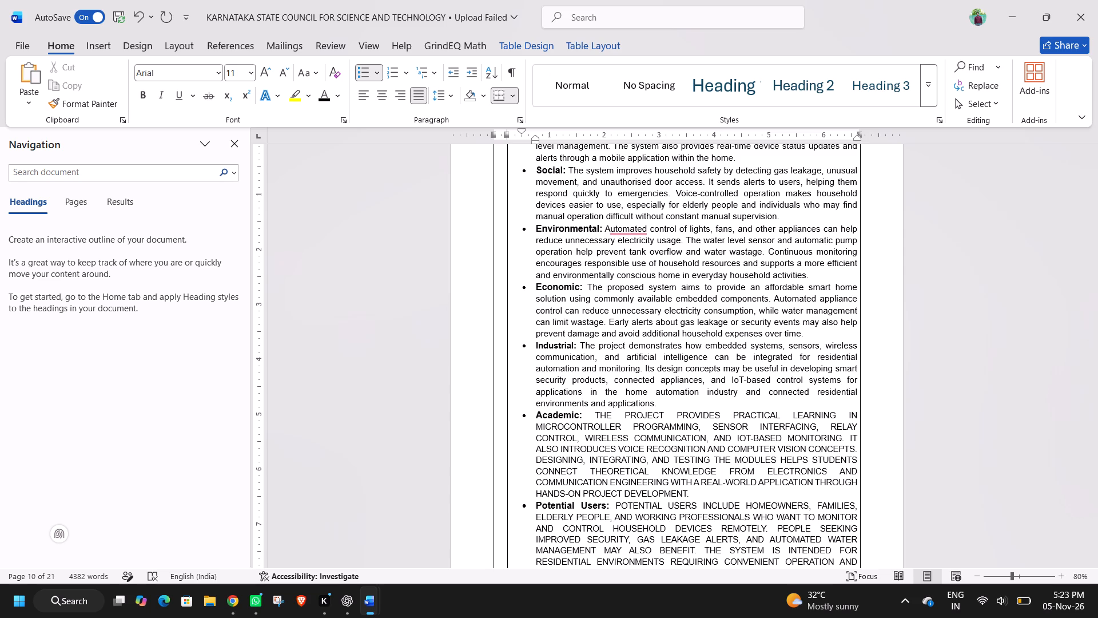
pyautogui.click(635, 263)
# Check the line spacing of the Industrial description.
pyautogui.scroll(1, 679, 302)
pyautogui.scroll(-1, 682, 293)
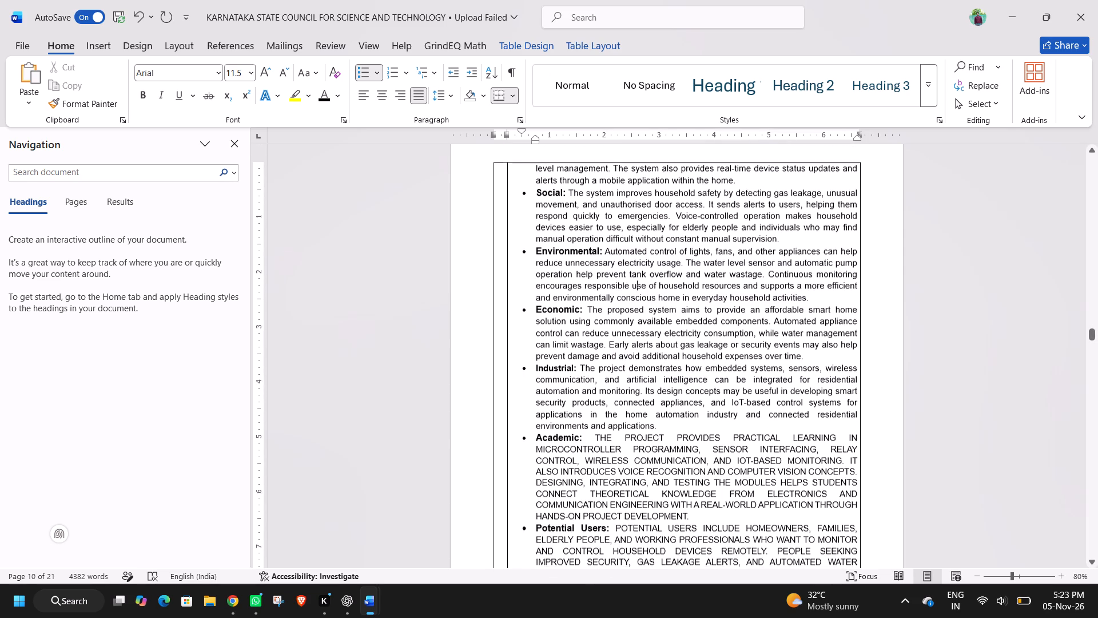
pyautogui.scroll(-1, 682, 290)
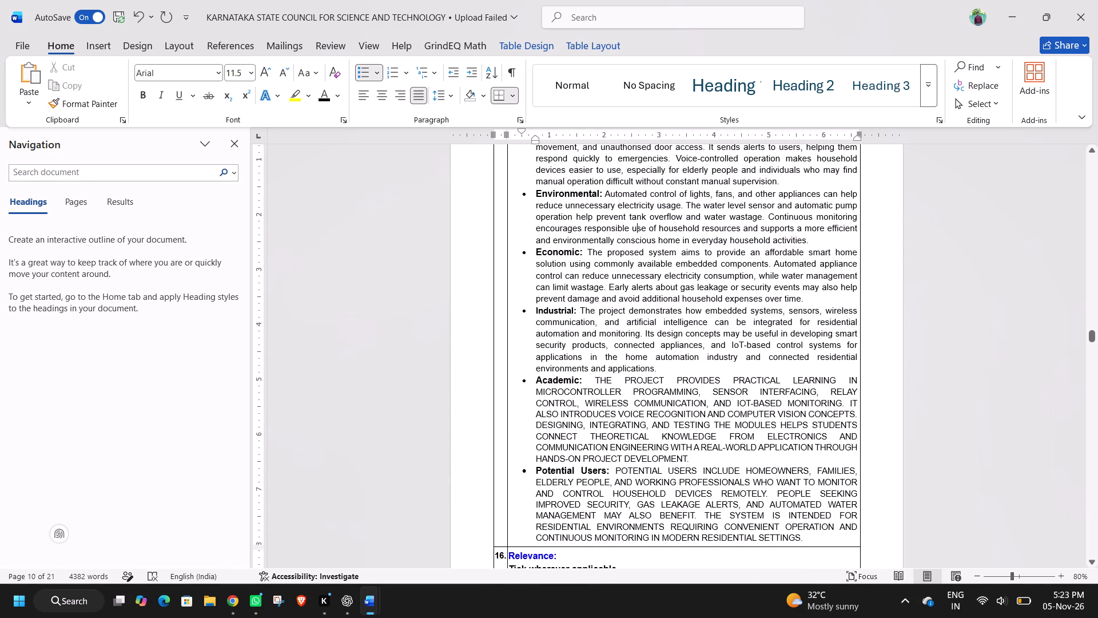
pyautogui.moveTo(653, 370); pyautogui.dragTo(589, 343)
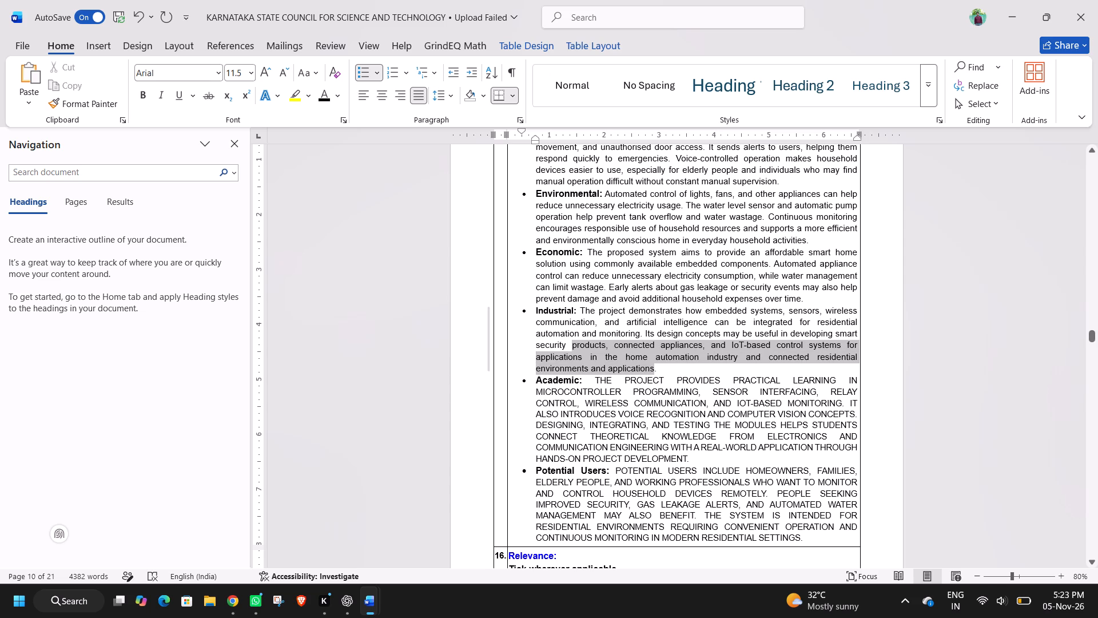
pyautogui.moveTo(589, 343); pyautogui.dragTo(581, 312)
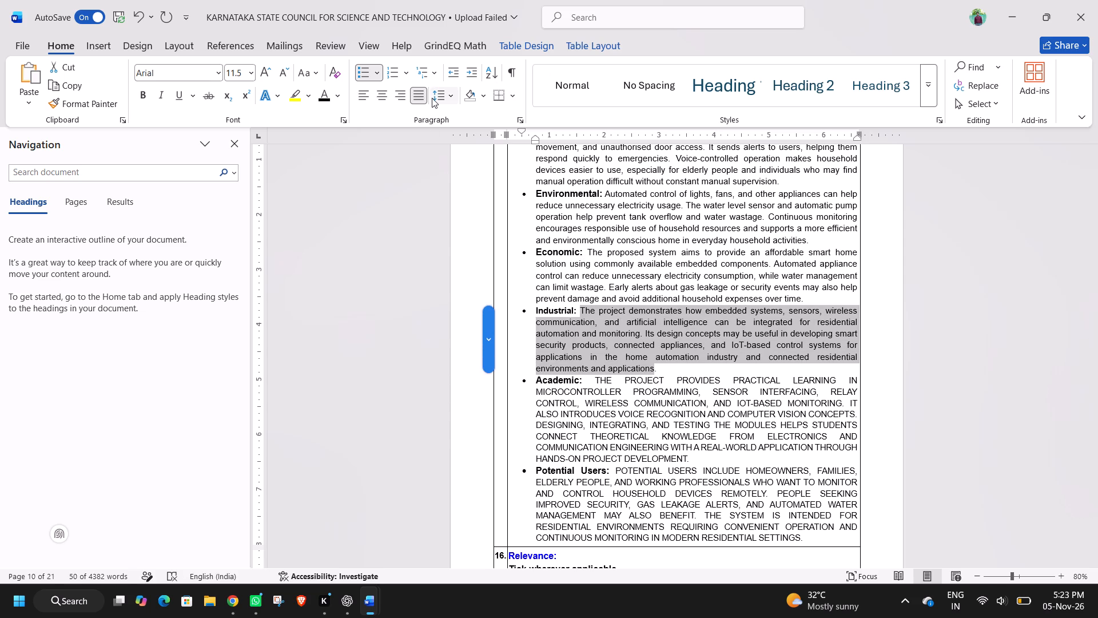
pyautogui.click(433, 97)
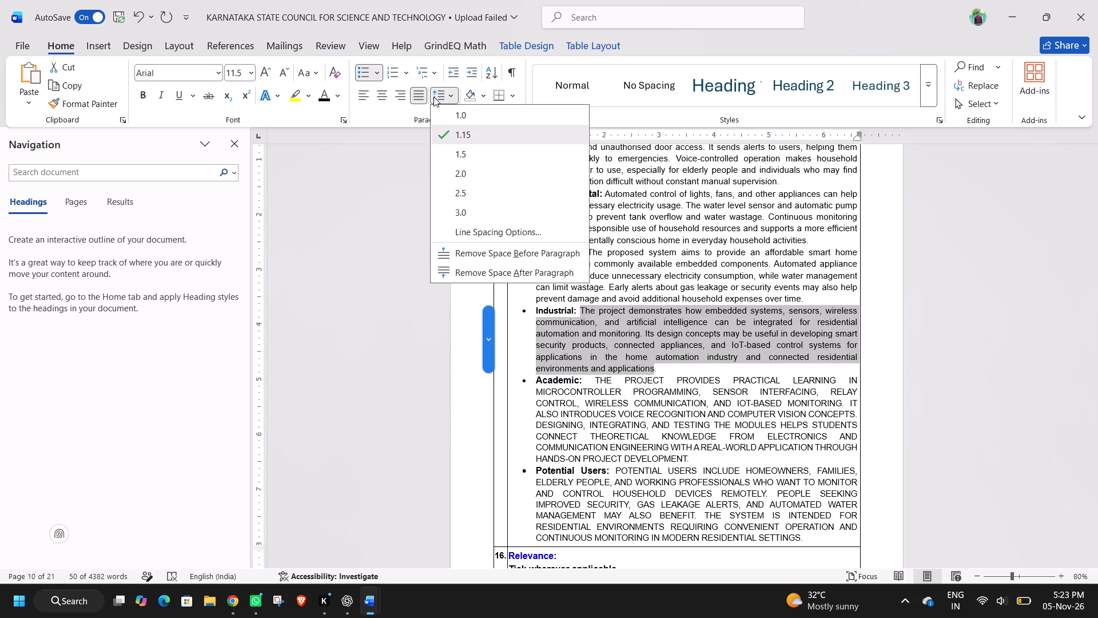
pyautogui.click(548, 356)
pyautogui.click(671, 295)
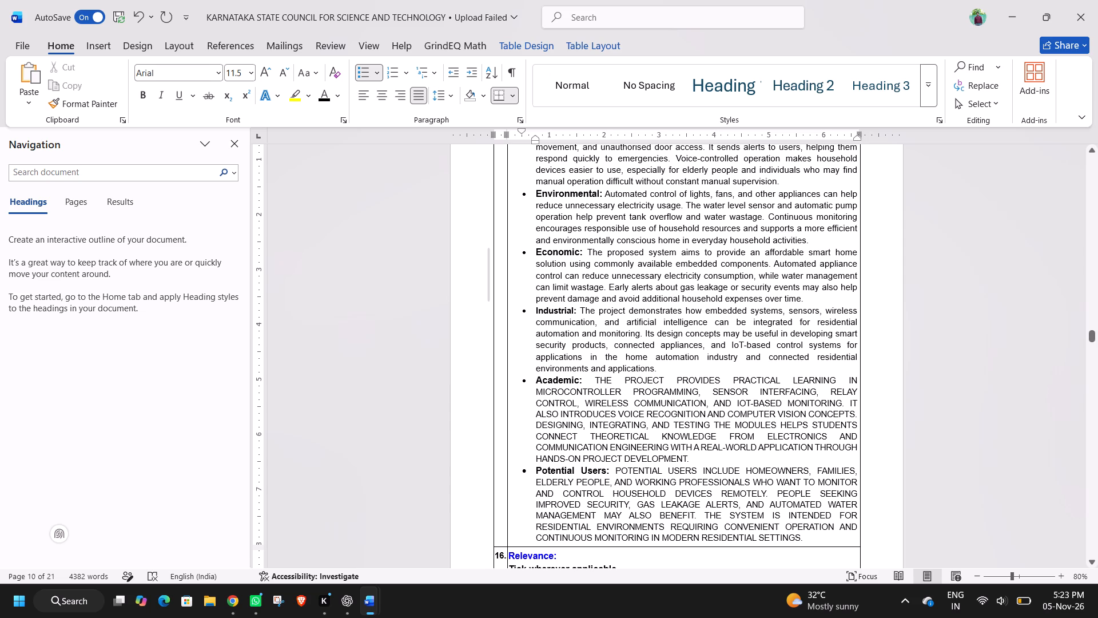
# Check the line spacing of the Economic and Industrial descriptions.
pyautogui.moveTo(799, 292); pyautogui.dragTo(614, 263)
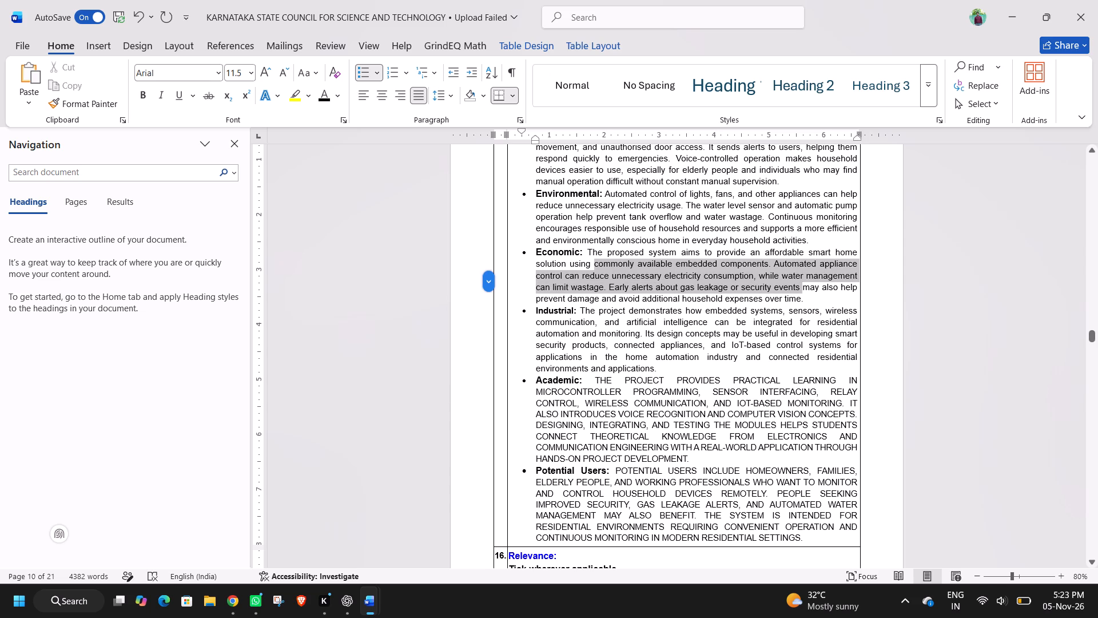
pyautogui.moveTo(614, 263); pyautogui.dragTo(608, 260)
pyautogui.click(453, 99)
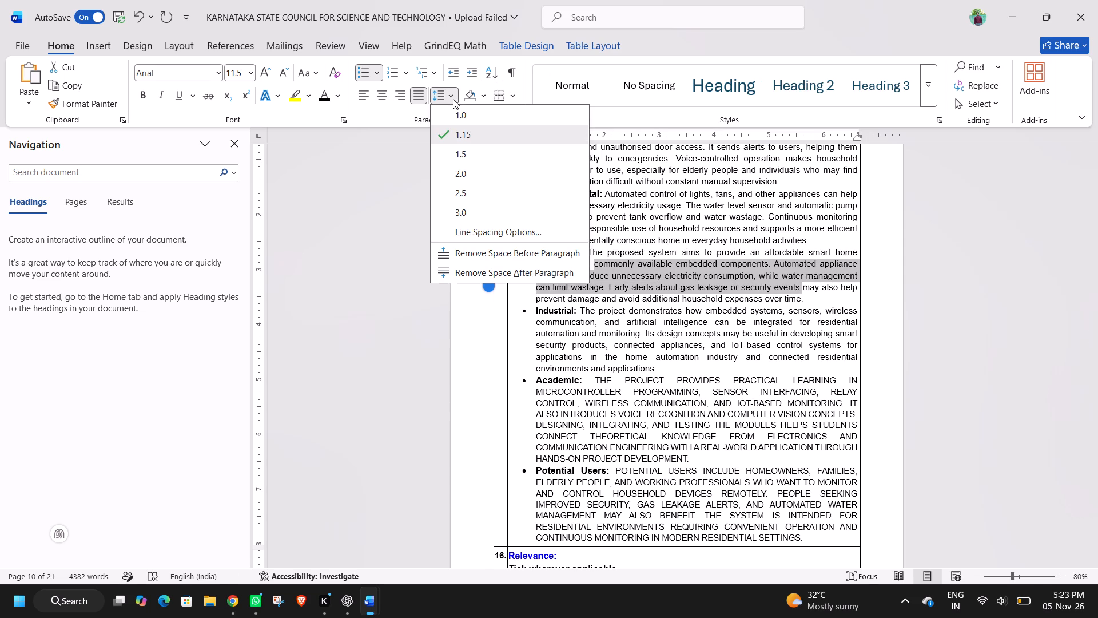
pyautogui.click(692, 342)
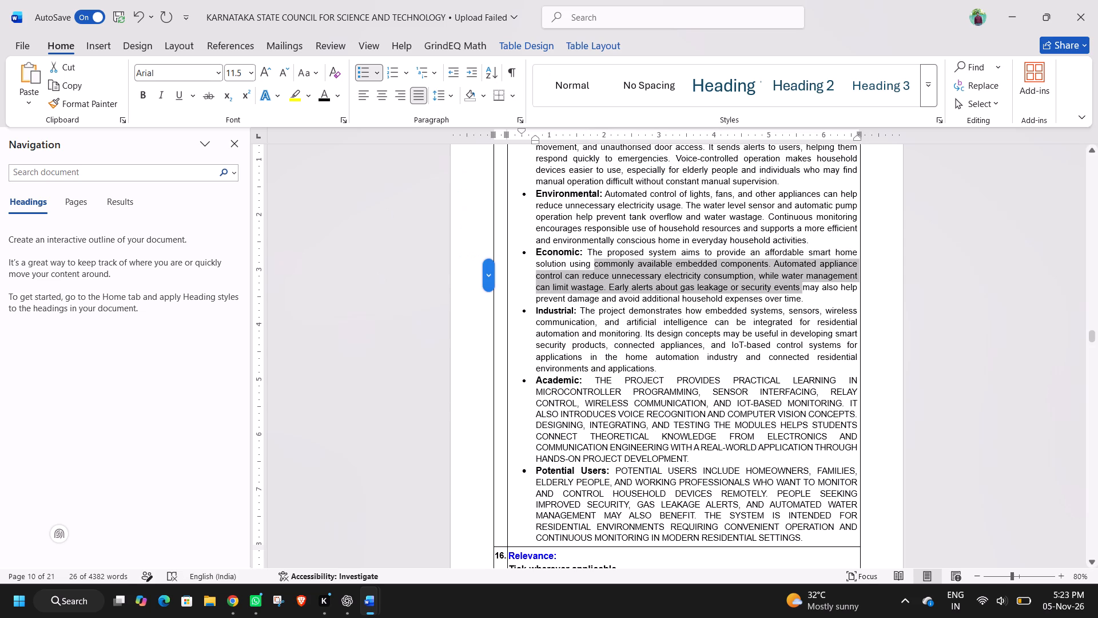
pyautogui.click(665, 369)
pyautogui.moveTo(665, 369); pyautogui.dragTo(585, 320)
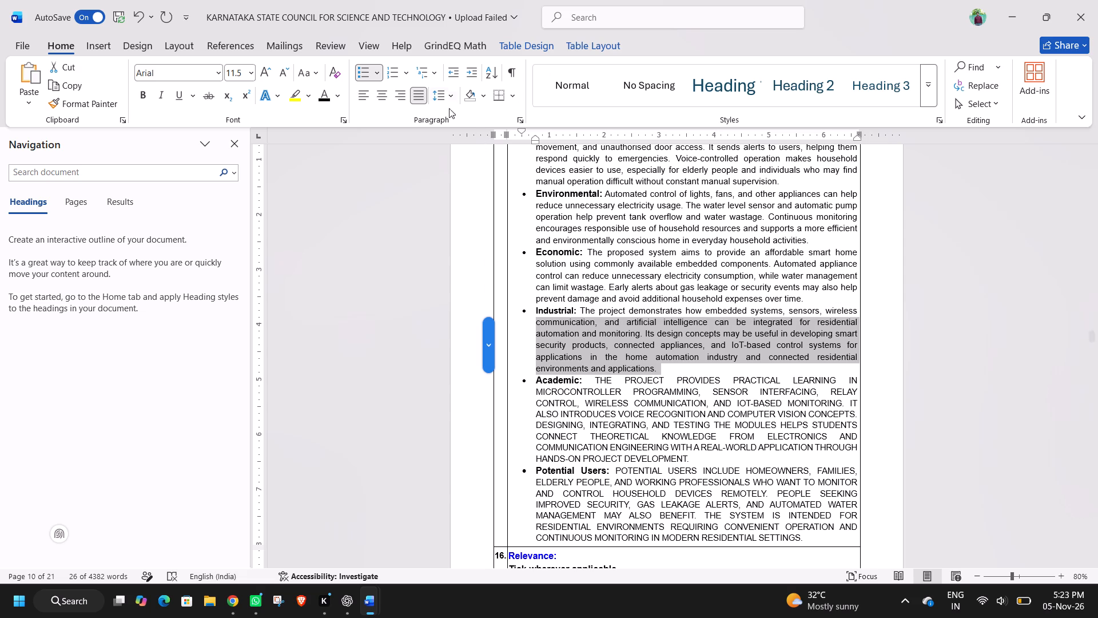
pyautogui.click(437, 94)
pyautogui.click(630, 424)
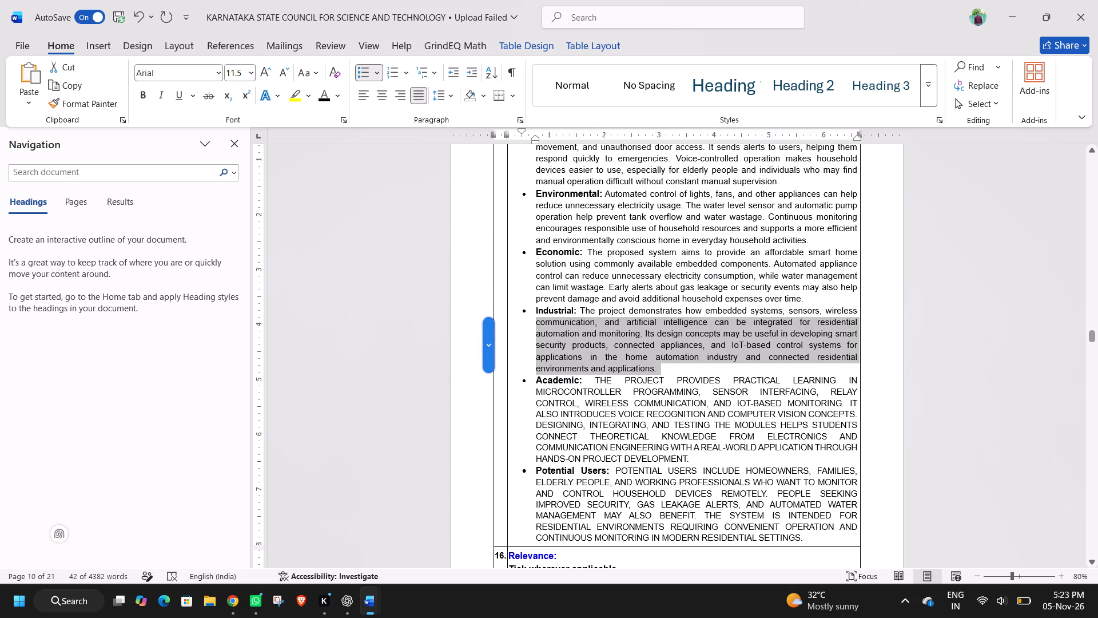
# Set the Academic description to 11.5 pt sentence case.
pyautogui.click(694, 457)
pyautogui.moveTo(694, 457); pyautogui.dragTo(590, 375)
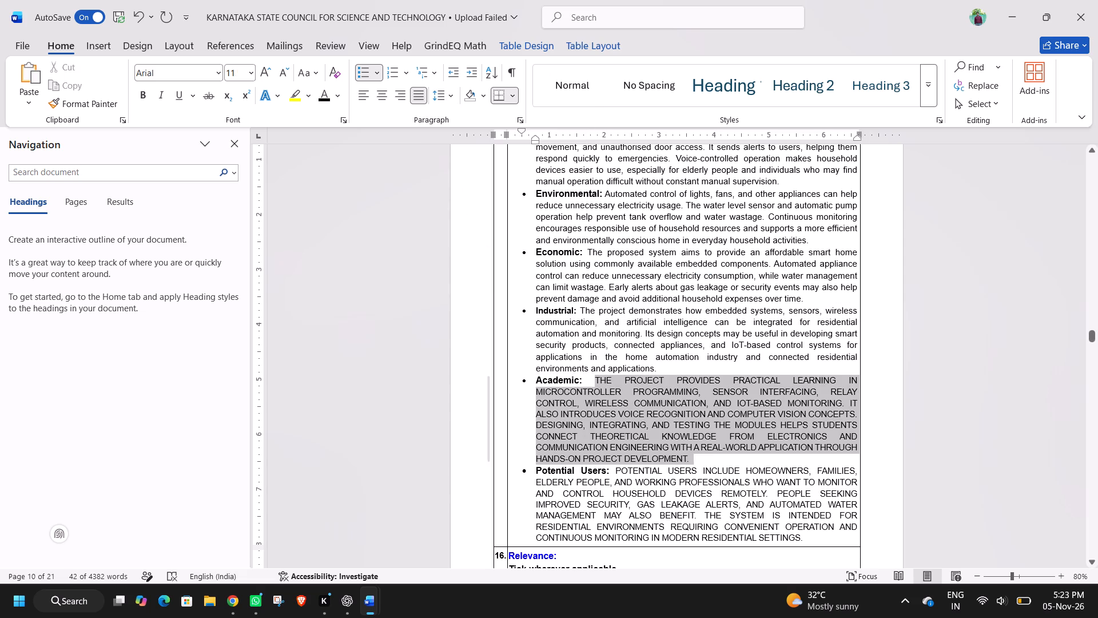
pyautogui.moveTo(590, 375); pyautogui.dragTo(590, 375)
pyautogui.moveTo(440, 97); pyautogui.dragTo(308, 88)
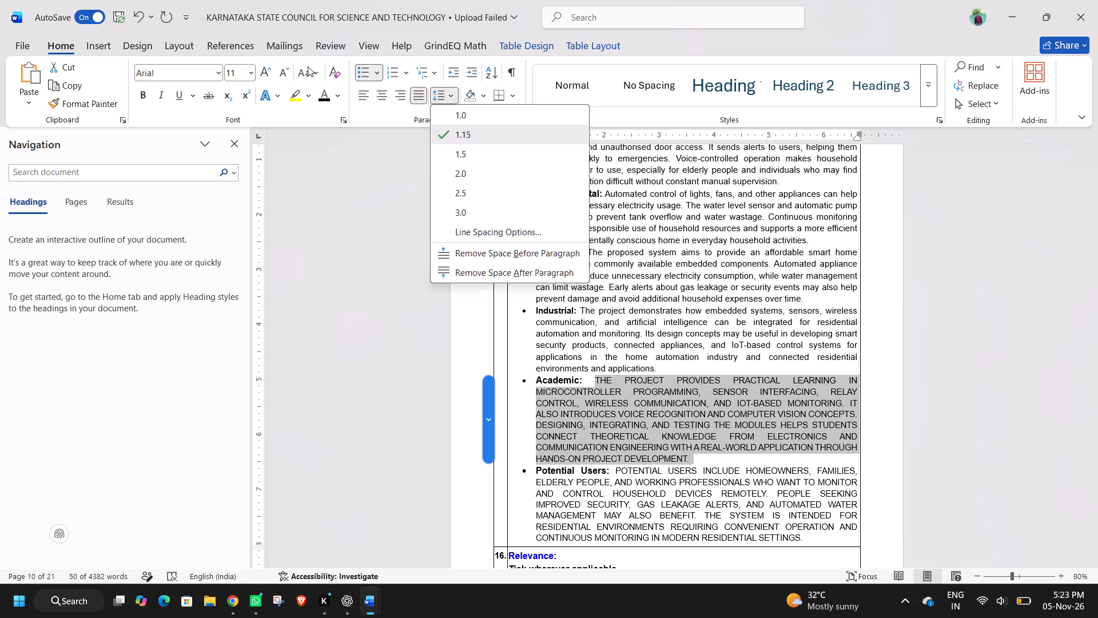
pyautogui.click(308, 66)
pyautogui.click(309, 92)
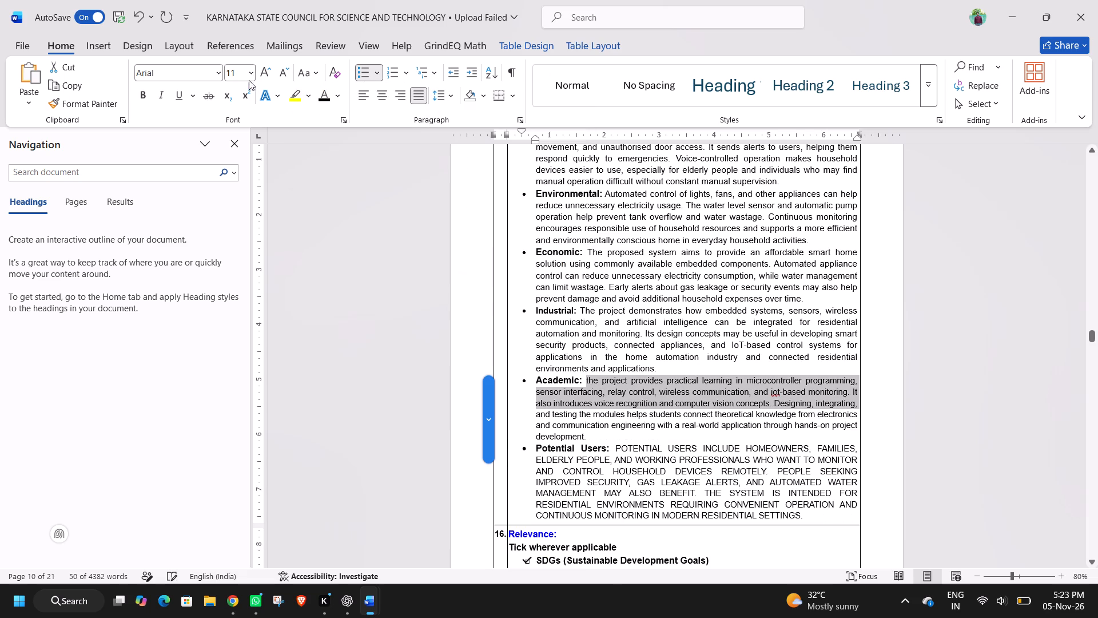
pyautogui.click(241, 76)
pyautogui.write('11.5')
pyautogui.press('Return')
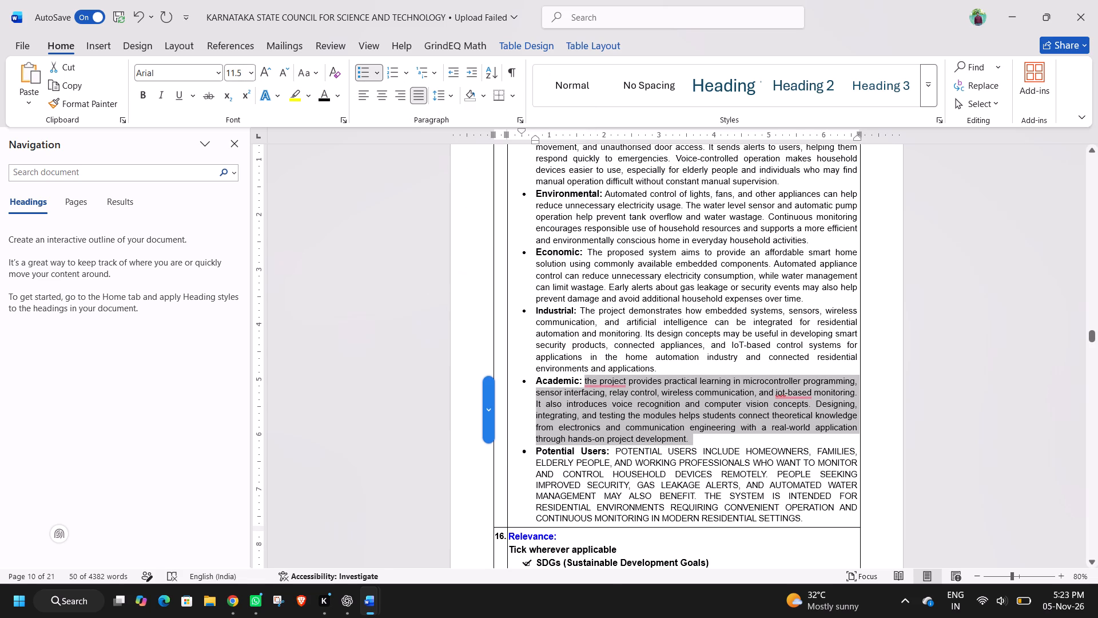
# Correct the capitalization of the opening "The" and of "IoT-based" in the Academic description.
pyautogui.click(622, 407)
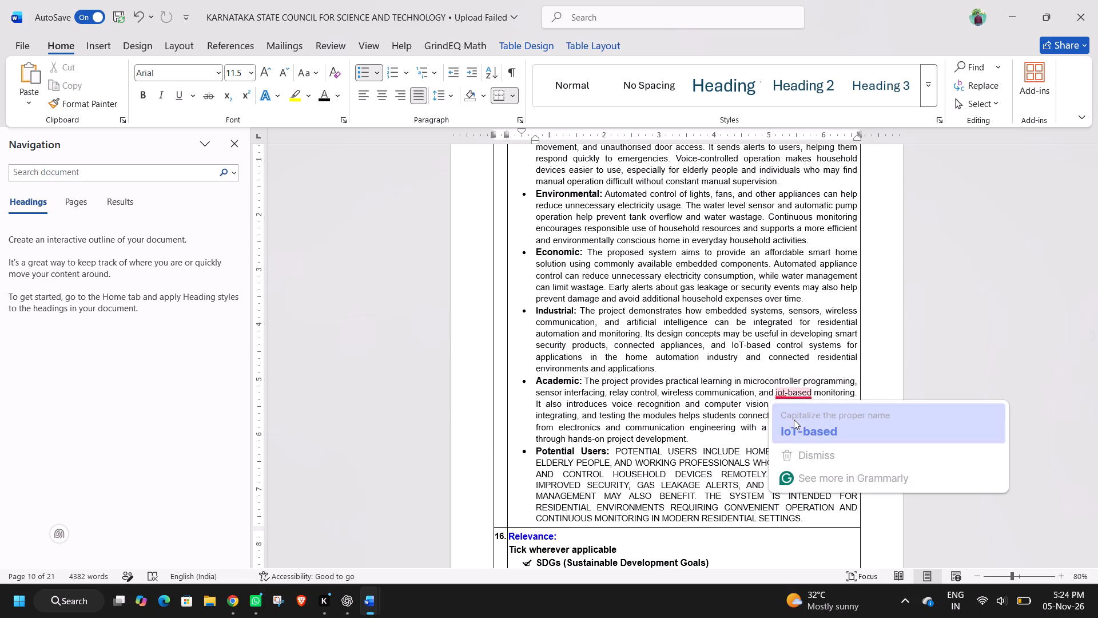
pyautogui.click(794, 419)
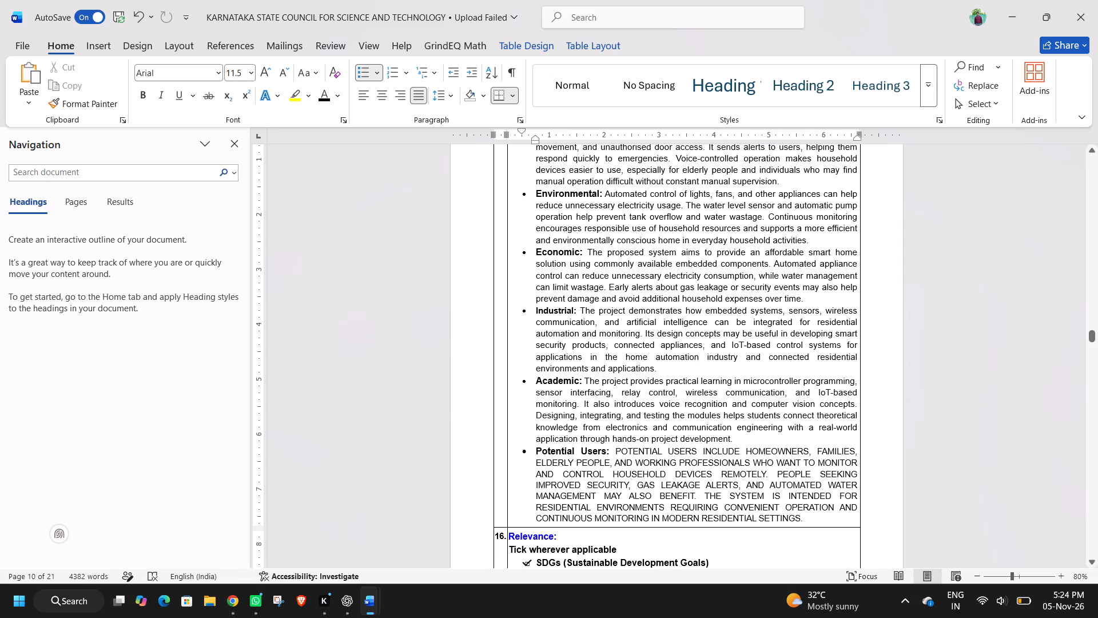
# Set the Potential Users description to 11.5 pt sentence case.
pyautogui.moveTo(806, 518); pyautogui.dragTo(617, 453)
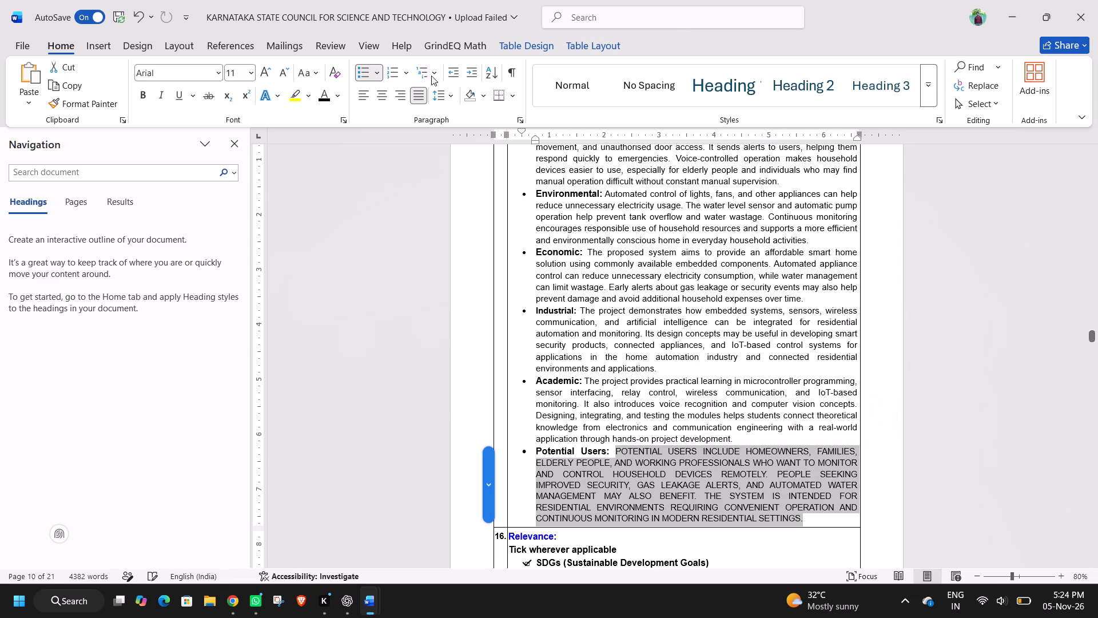
pyautogui.click(436, 96)
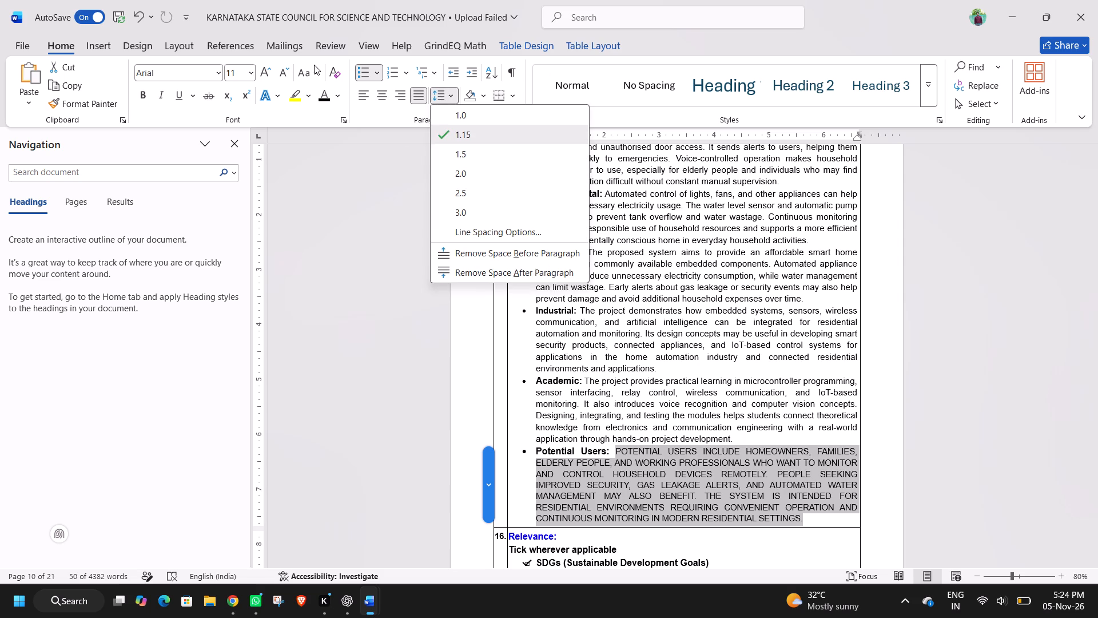
pyautogui.click(311, 72)
pyautogui.click(314, 88)
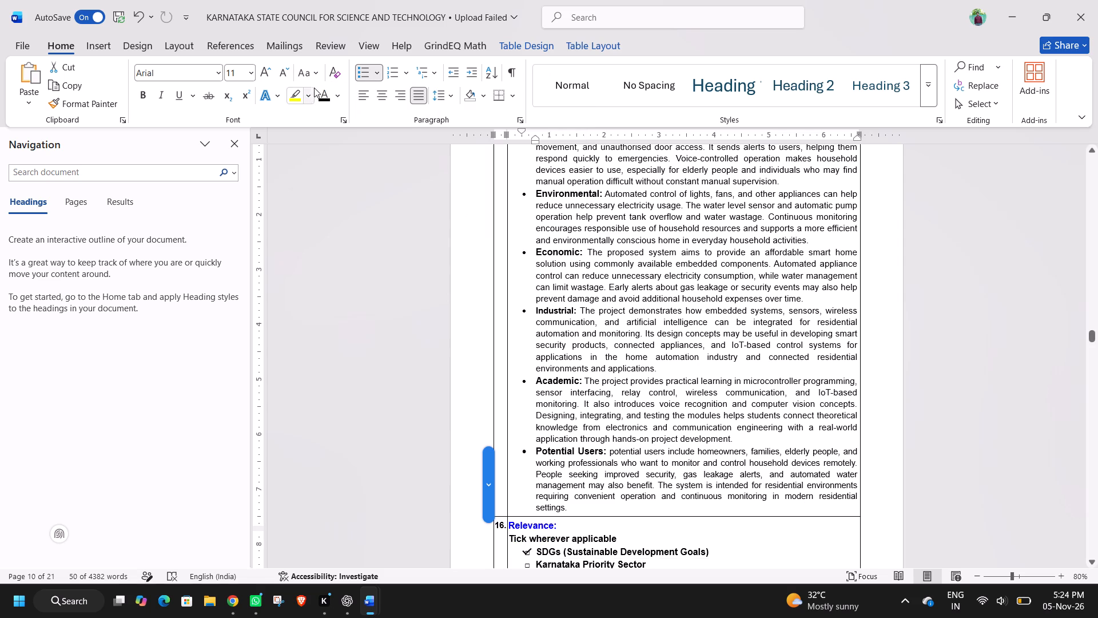
pyautogui.click(235, 76)
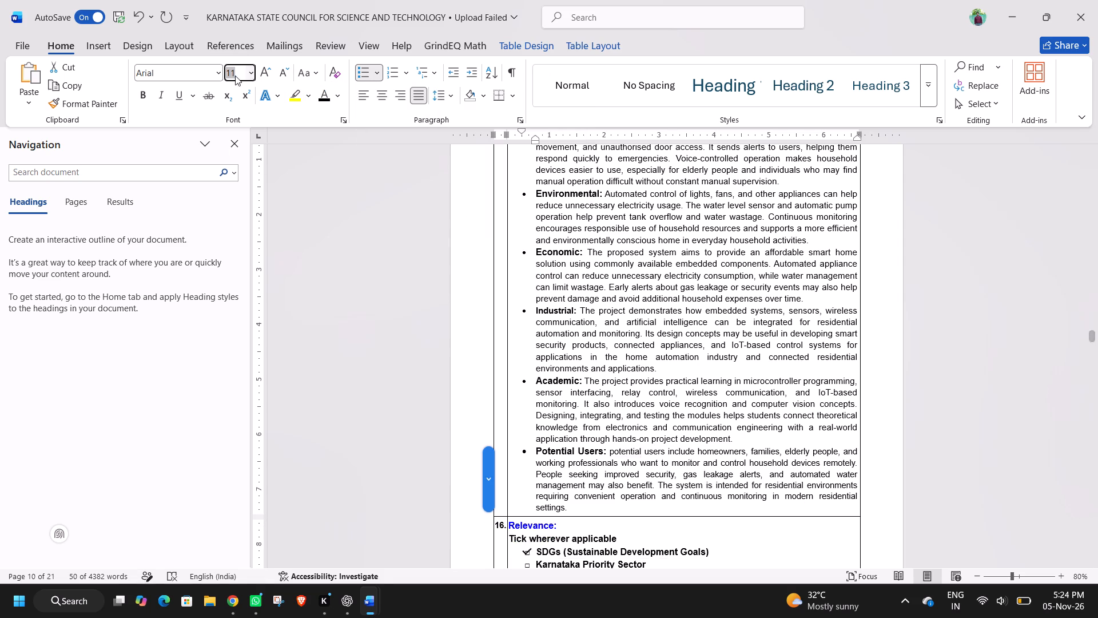
pyautogui.write('11.5')
pyautogui.press('Return')
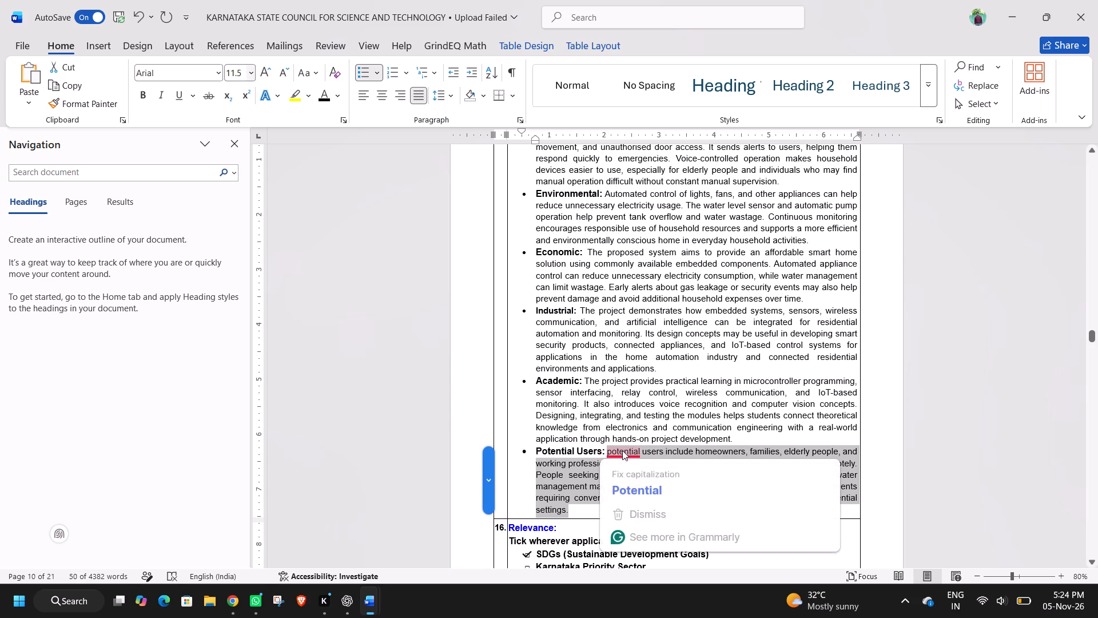
# Capitalize the first word of the Potential Users description as "Potential".
pyautogui.click(631, 480)
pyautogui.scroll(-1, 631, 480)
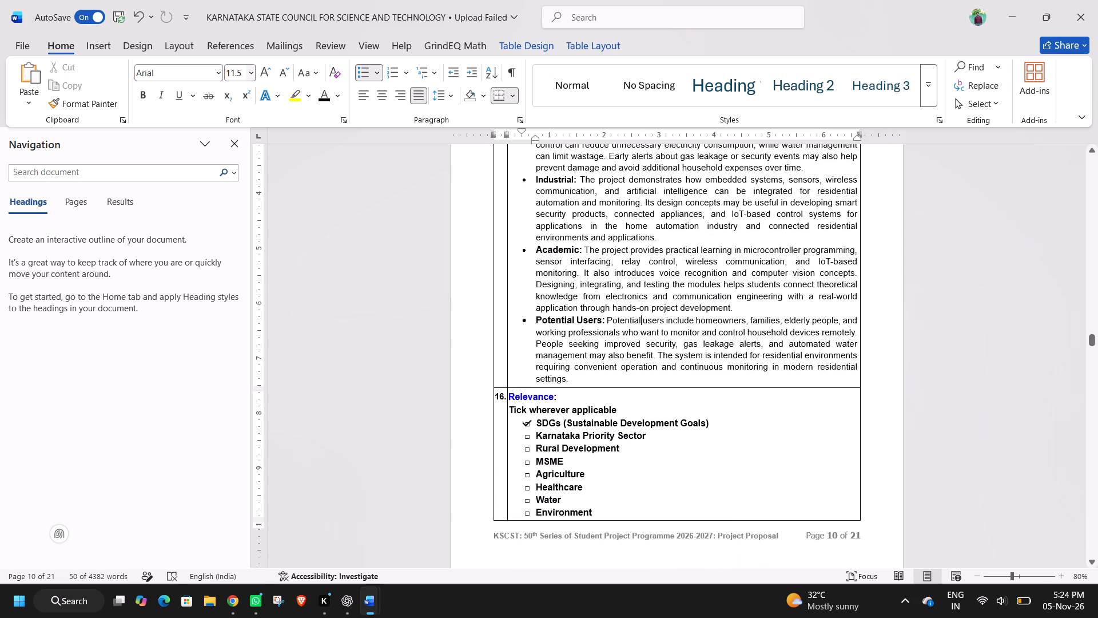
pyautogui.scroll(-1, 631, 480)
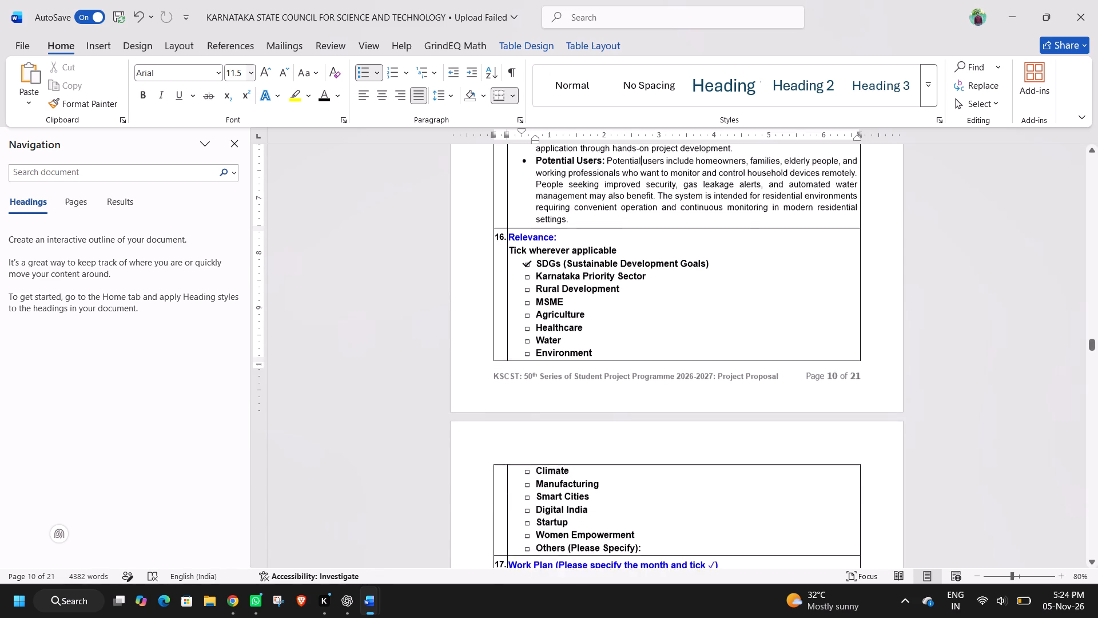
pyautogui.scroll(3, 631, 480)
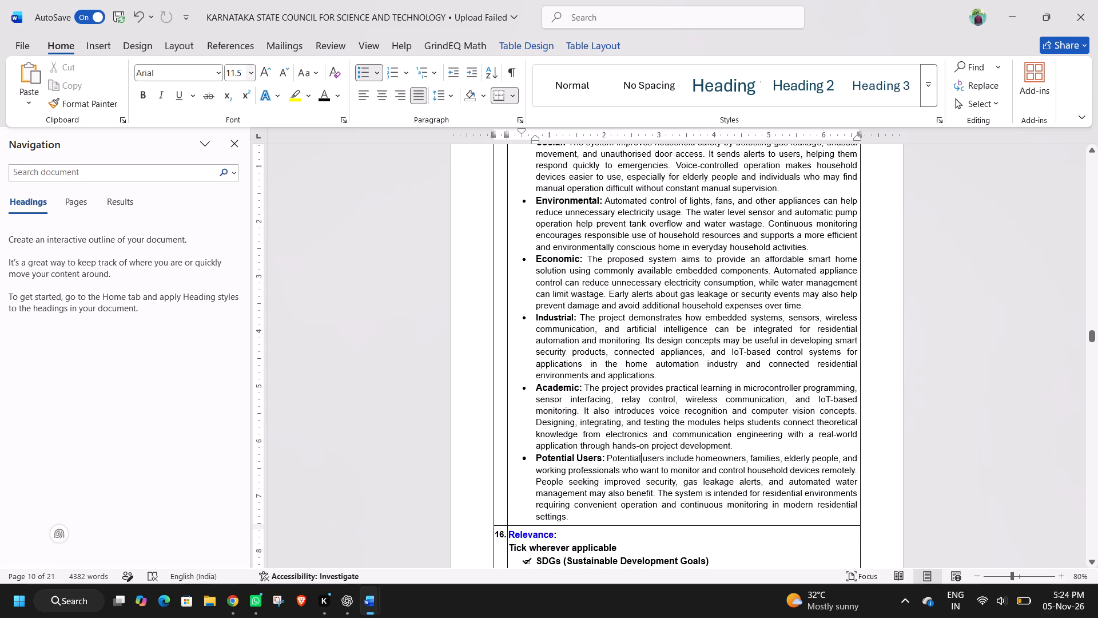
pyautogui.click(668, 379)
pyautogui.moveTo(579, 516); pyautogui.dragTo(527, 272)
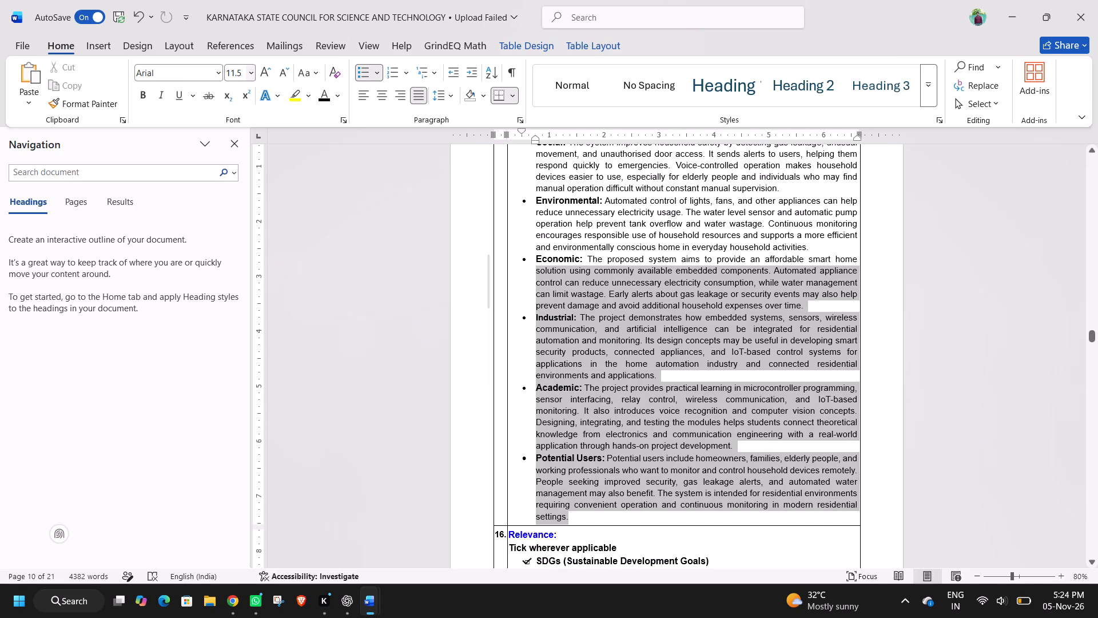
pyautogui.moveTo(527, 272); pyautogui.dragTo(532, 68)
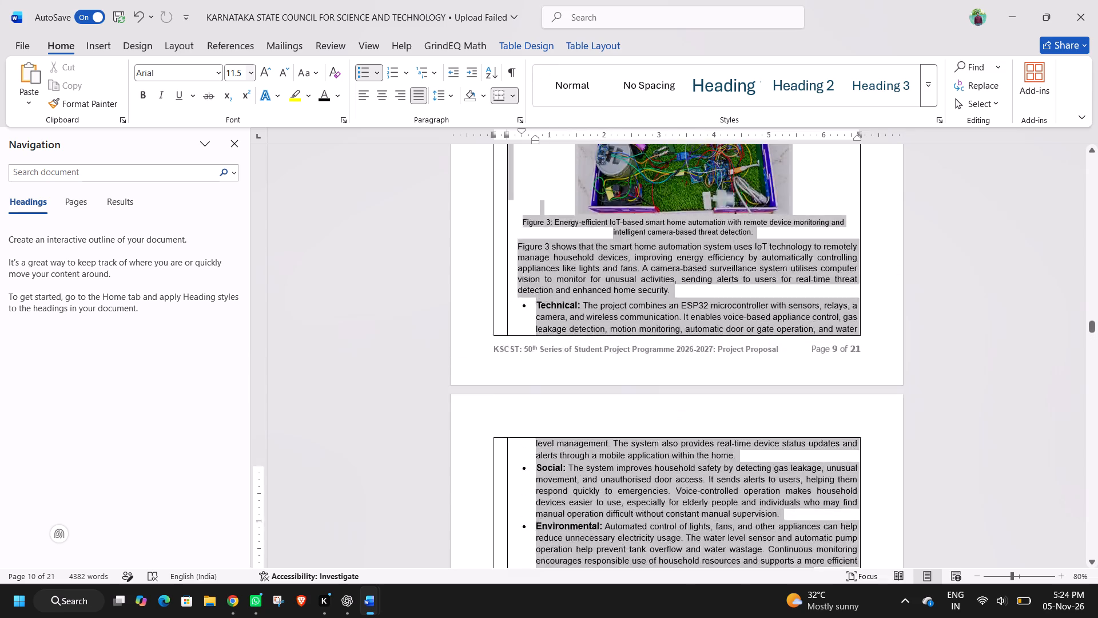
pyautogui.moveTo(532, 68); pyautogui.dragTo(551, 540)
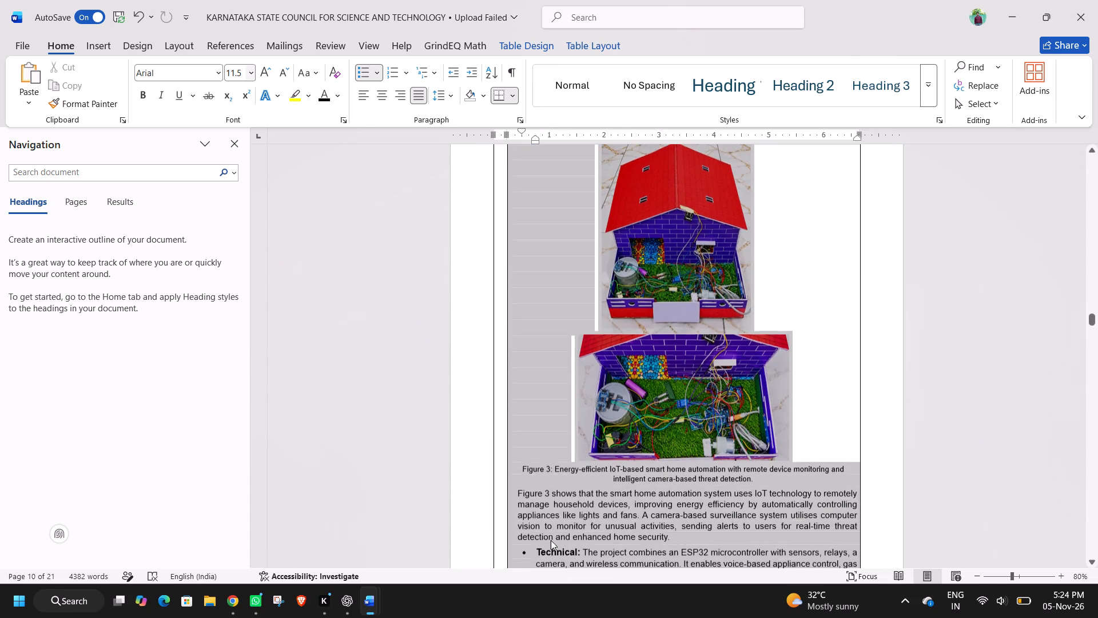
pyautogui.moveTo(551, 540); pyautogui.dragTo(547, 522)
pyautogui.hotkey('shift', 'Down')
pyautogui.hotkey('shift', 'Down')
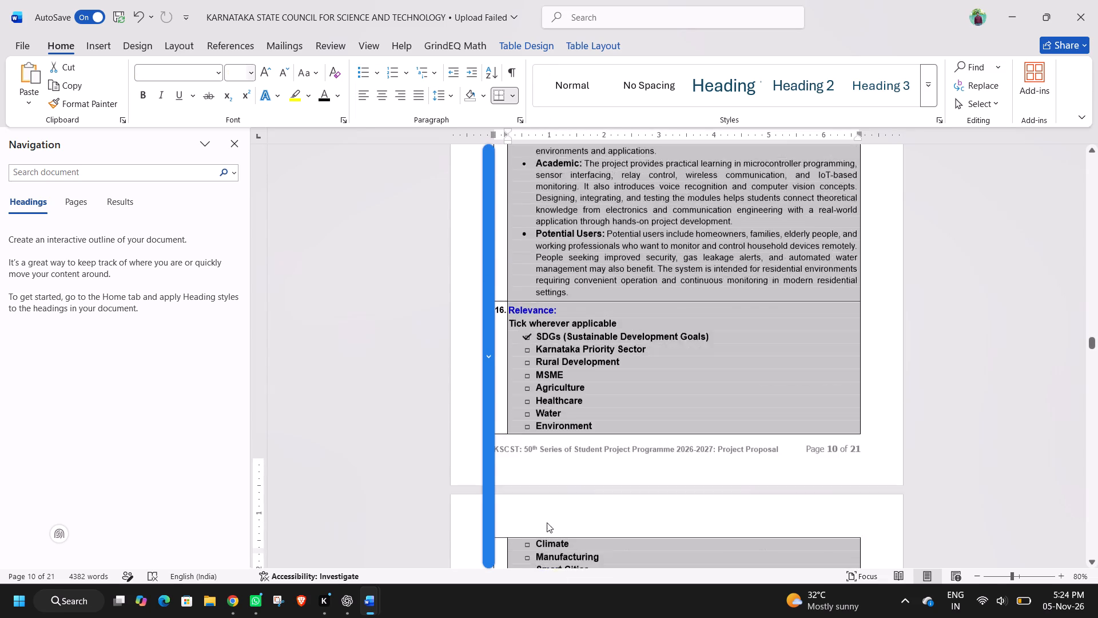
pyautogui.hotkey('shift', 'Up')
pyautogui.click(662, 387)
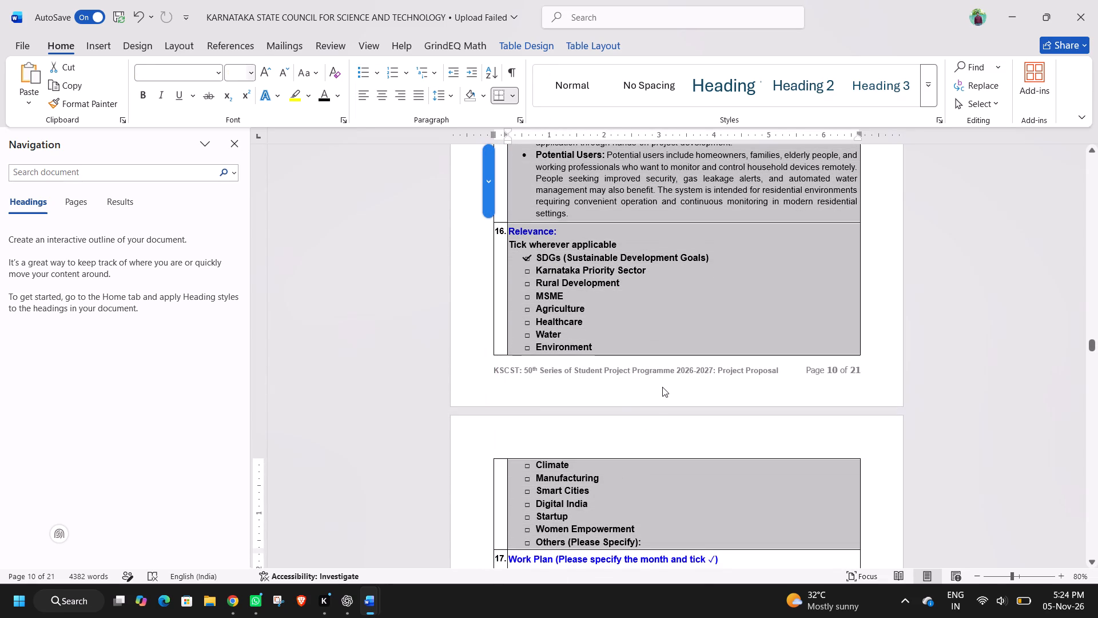
# Check the indentation and spacing settings of the Technical bullet paragraph.
pyautogui.scroll(4, 662, 387)
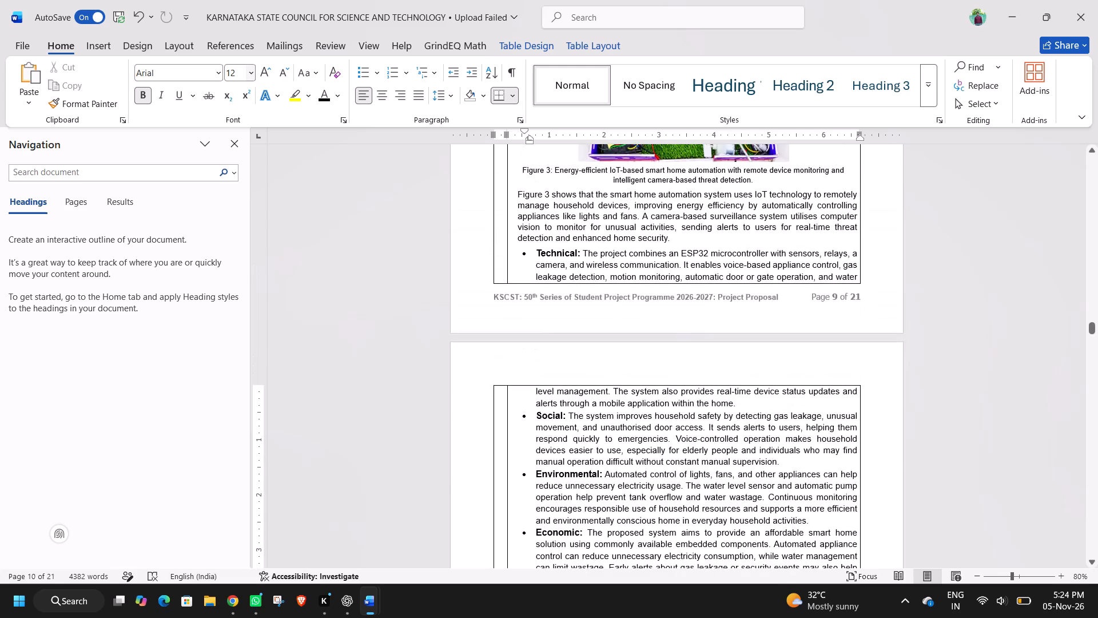
pyautogui.click(535, 252)
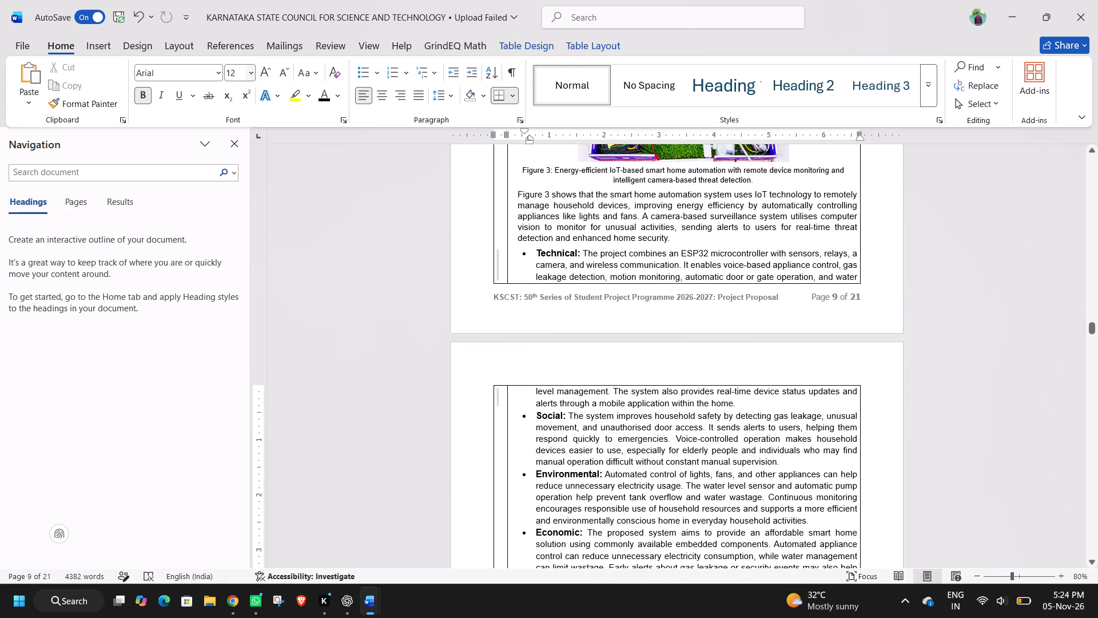
pyautogui.click(447, 96)
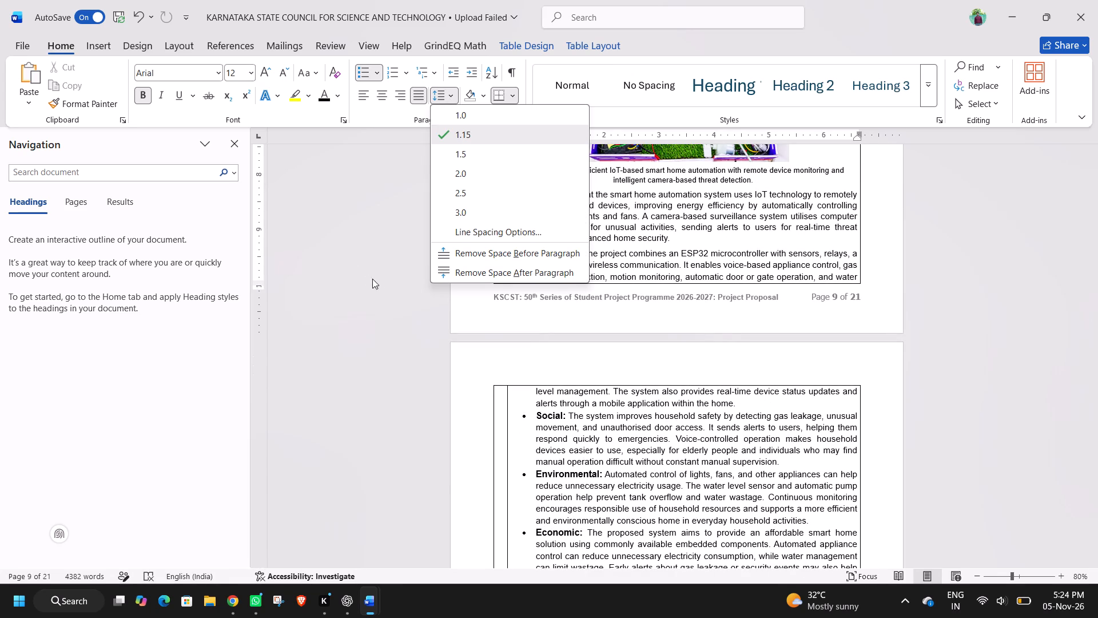
pyautogui.click(457, 229)
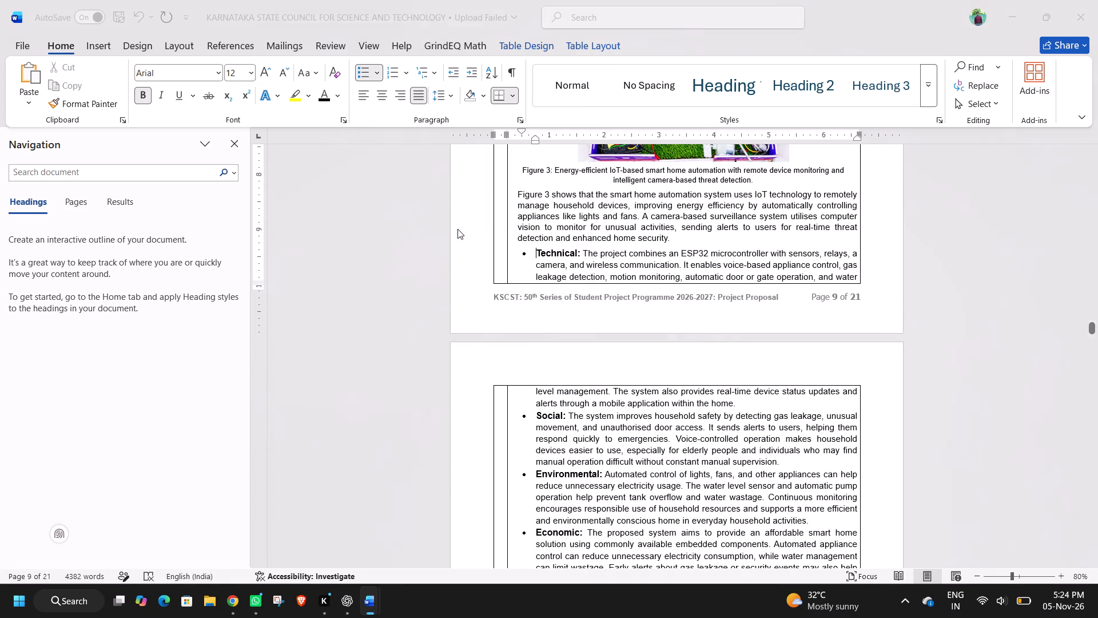
pyautogui.click(682, 91)
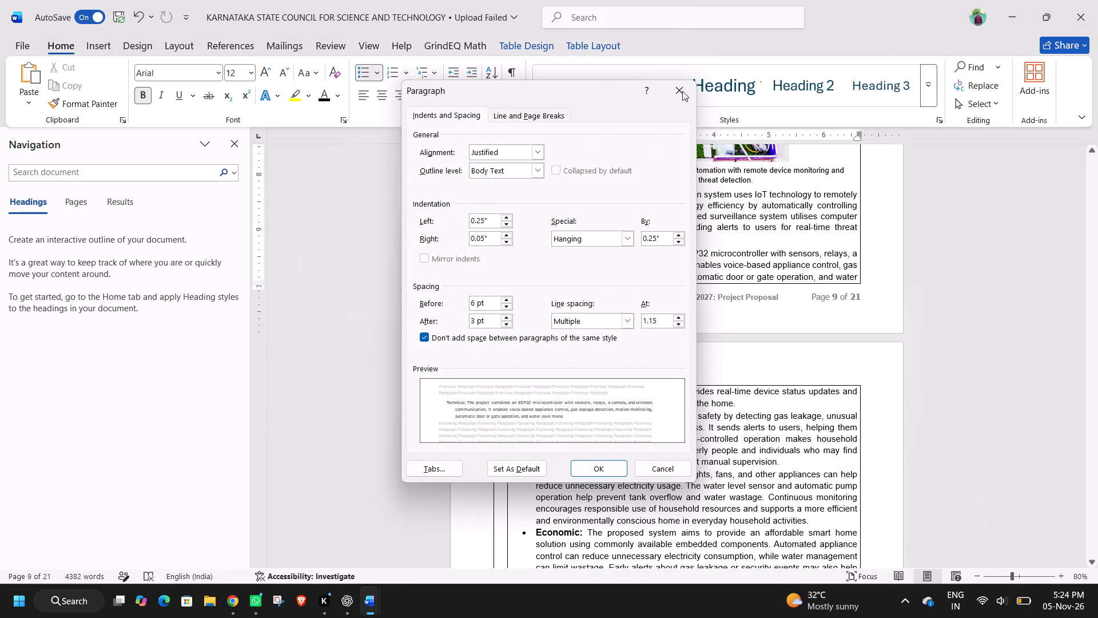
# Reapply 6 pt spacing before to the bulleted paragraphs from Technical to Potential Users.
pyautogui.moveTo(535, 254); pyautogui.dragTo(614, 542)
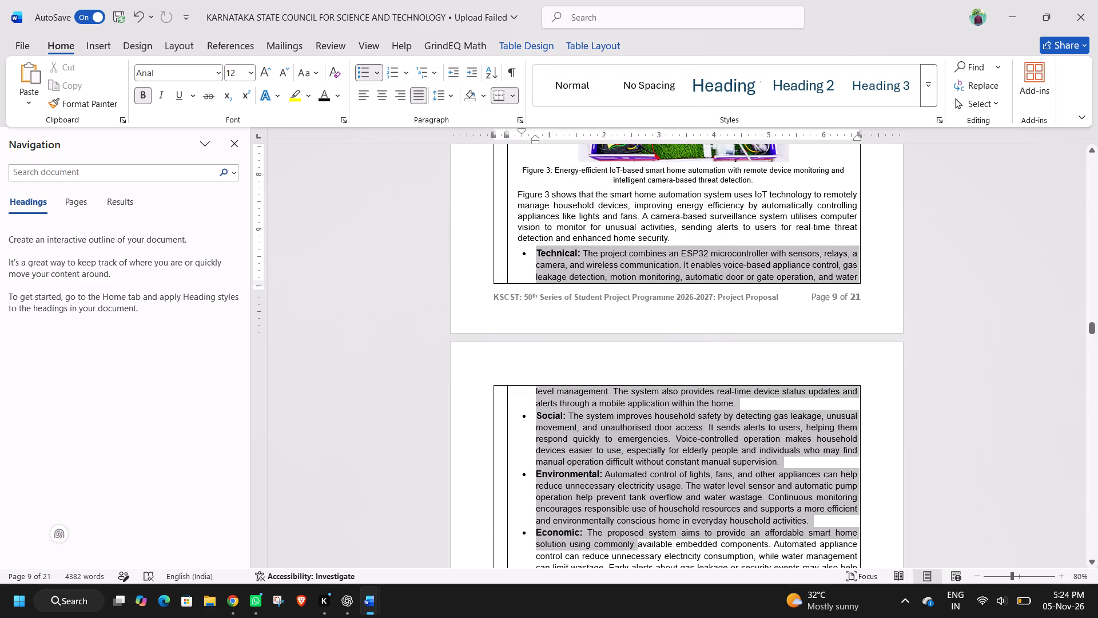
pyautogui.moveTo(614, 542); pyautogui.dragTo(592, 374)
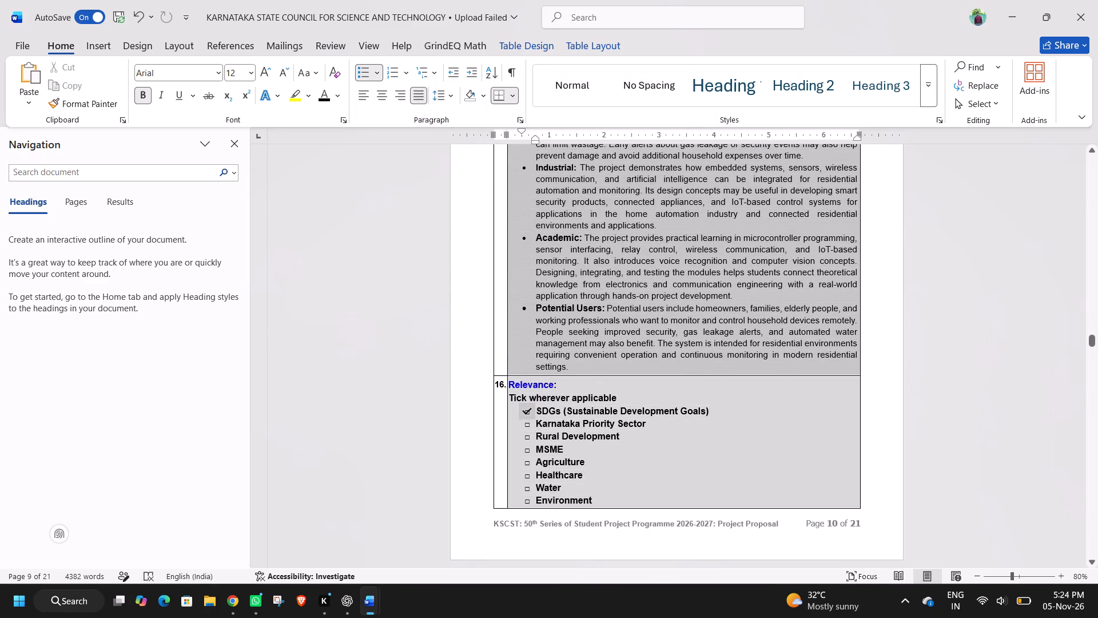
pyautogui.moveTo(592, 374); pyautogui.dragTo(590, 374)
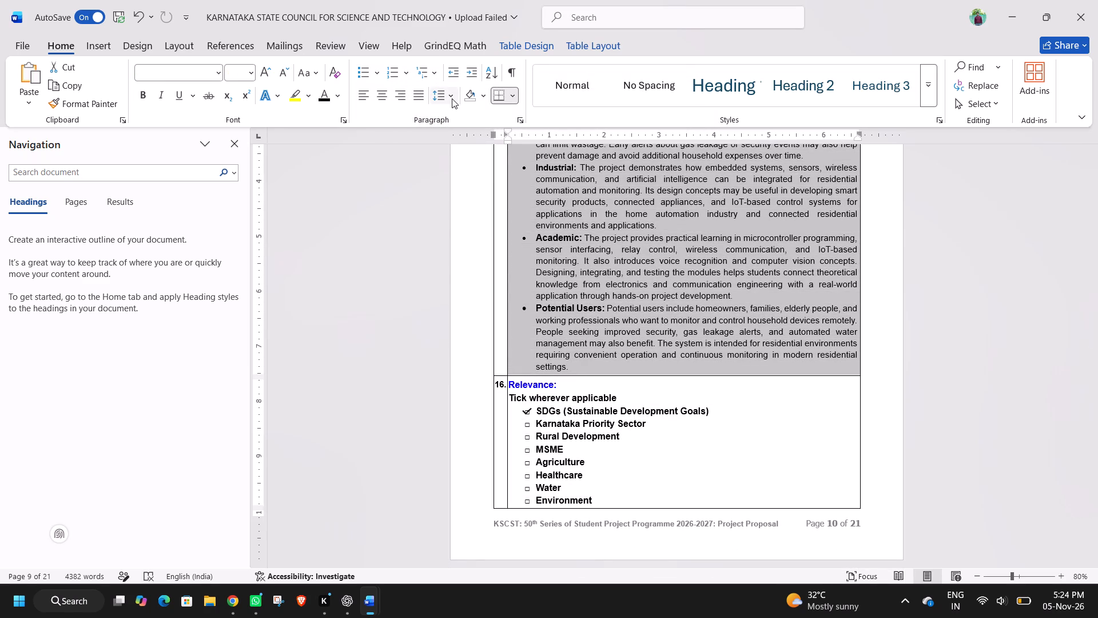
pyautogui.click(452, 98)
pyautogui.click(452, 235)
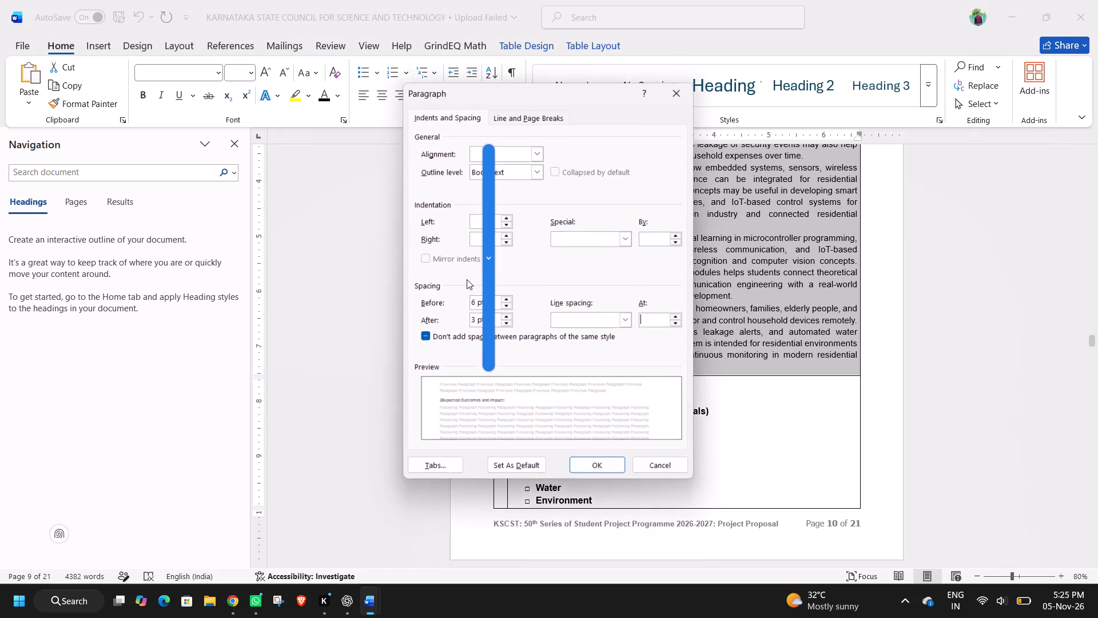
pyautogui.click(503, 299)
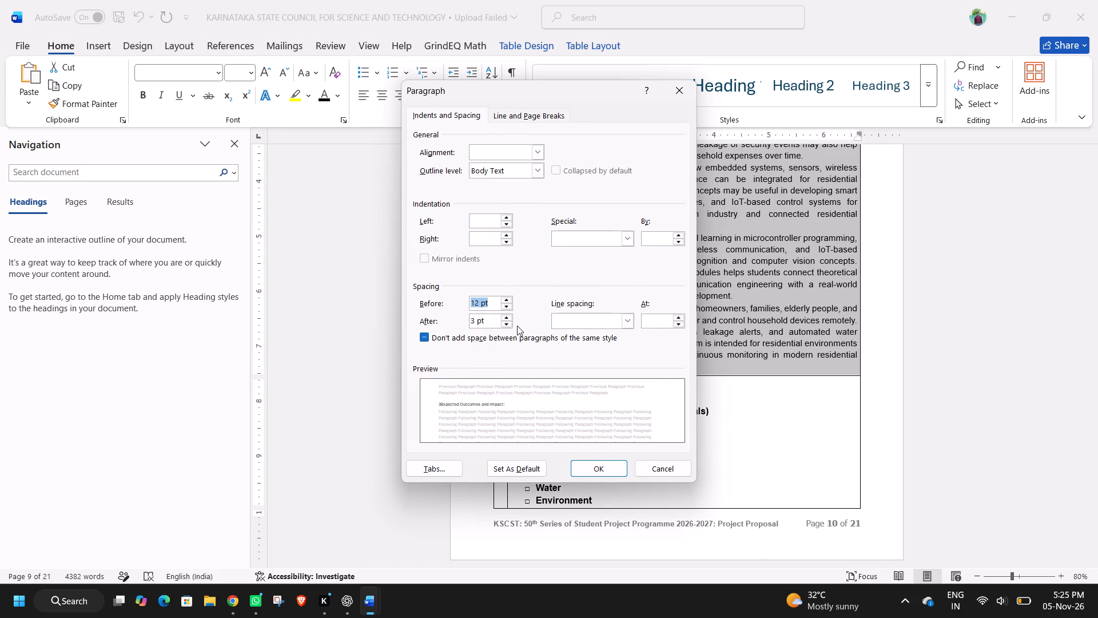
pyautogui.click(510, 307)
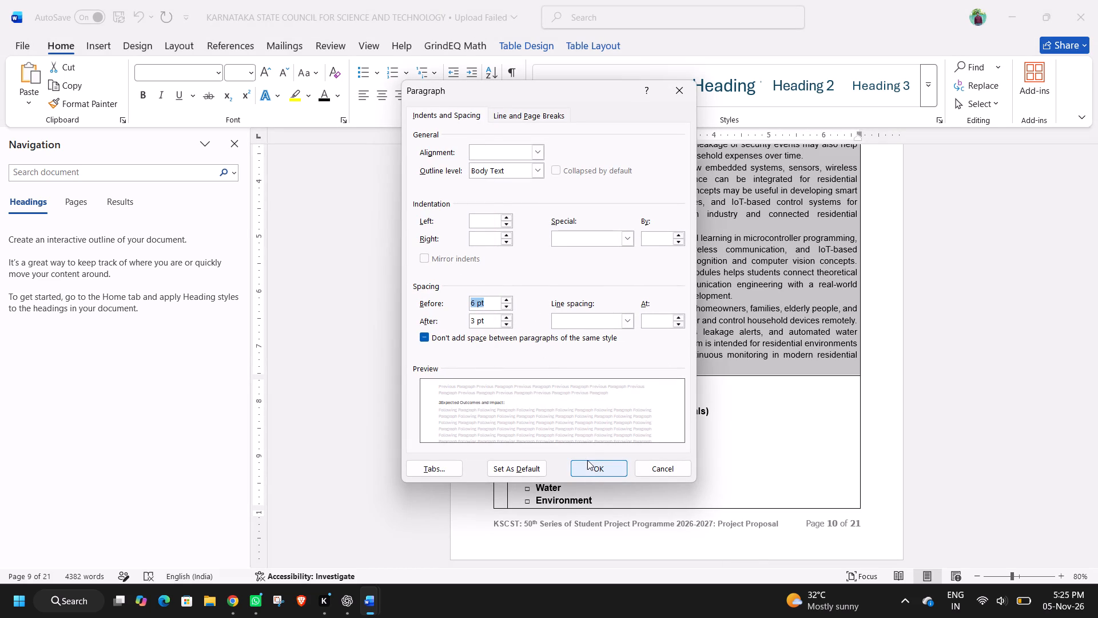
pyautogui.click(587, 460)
# Check the indentation and spacing settings of the Potential Users bullet paragraph.
pyautogui.click(565, 310)
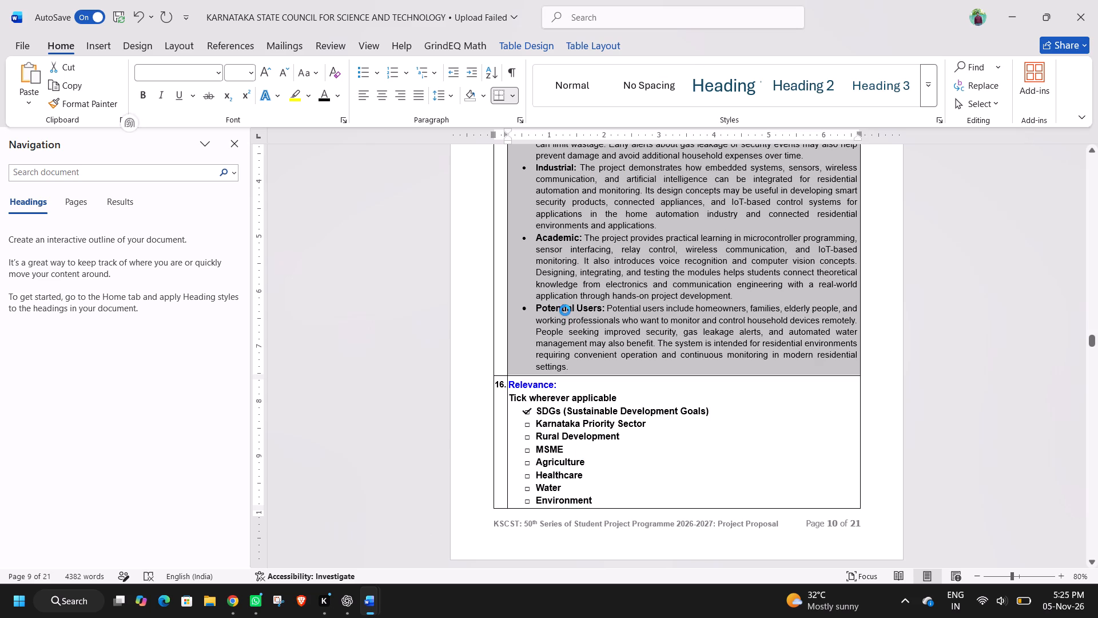
pyautogui.click(565, 310)
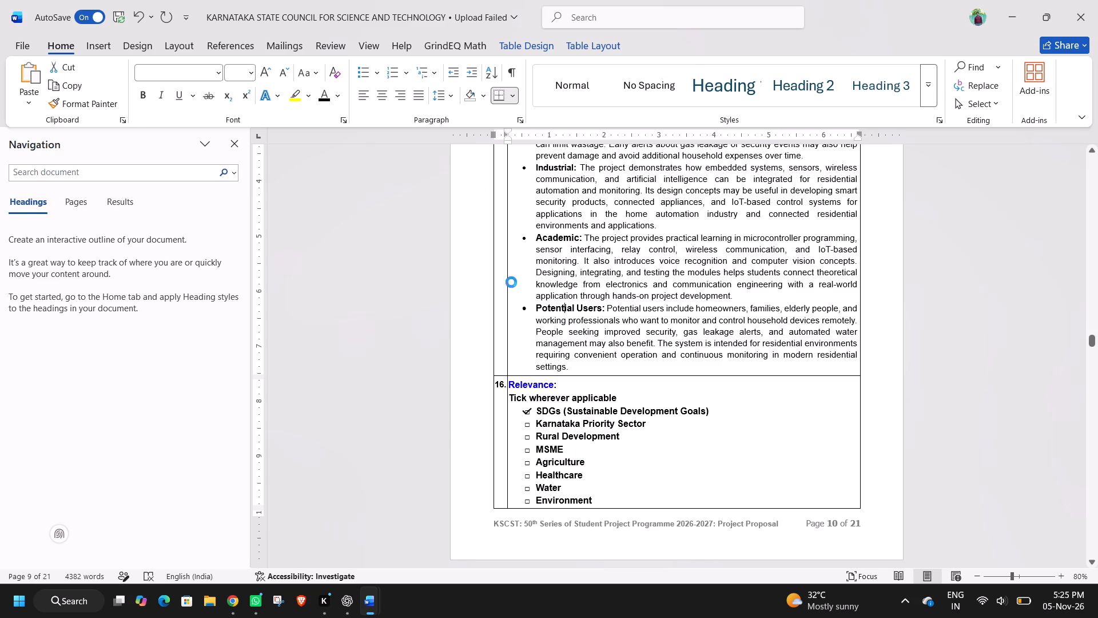
pyautogui.click(452, 101)
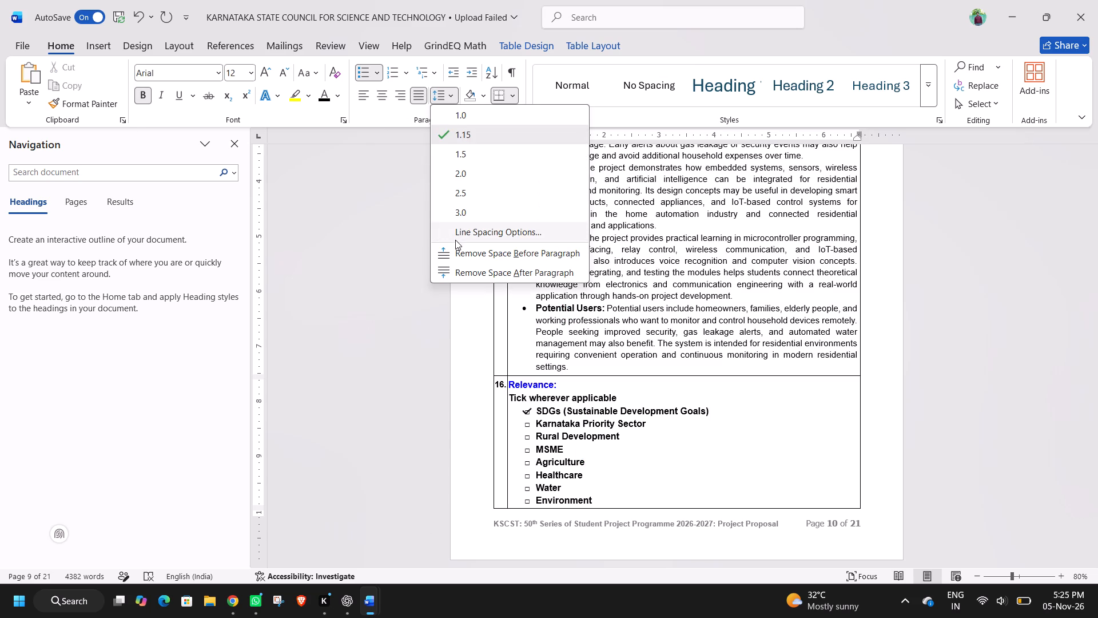
pyautogui.click(457, 240)
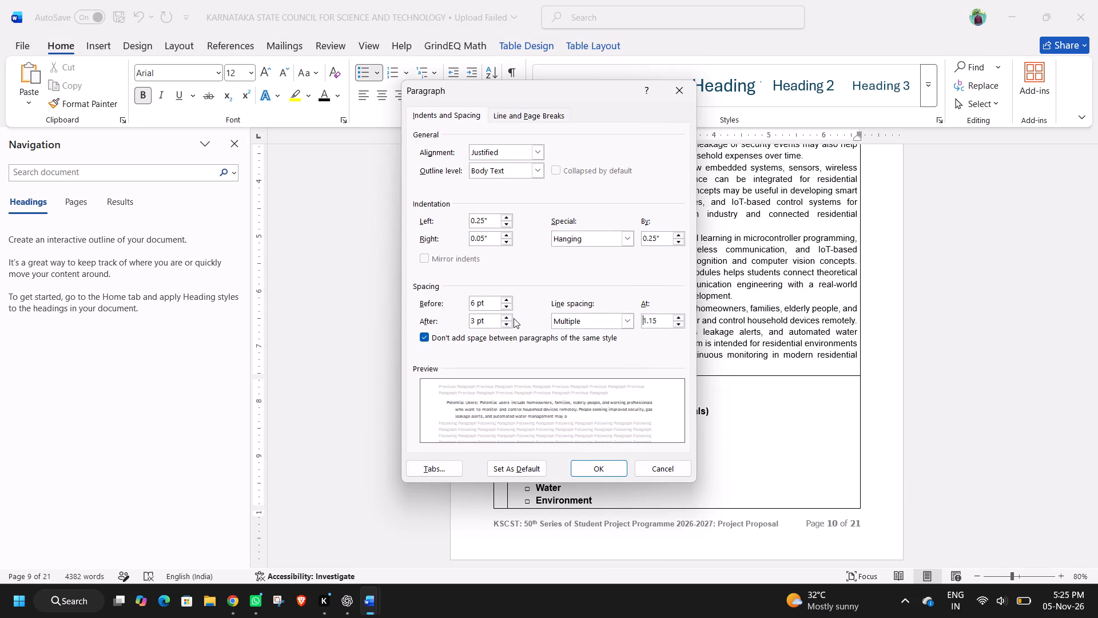
pyautogui.click(683, 97)
# Set the spacing after to 6 pt for the bulleted paragraphs from Technical to Potential Users.
pyautogui.scroll(2, 606, 330)
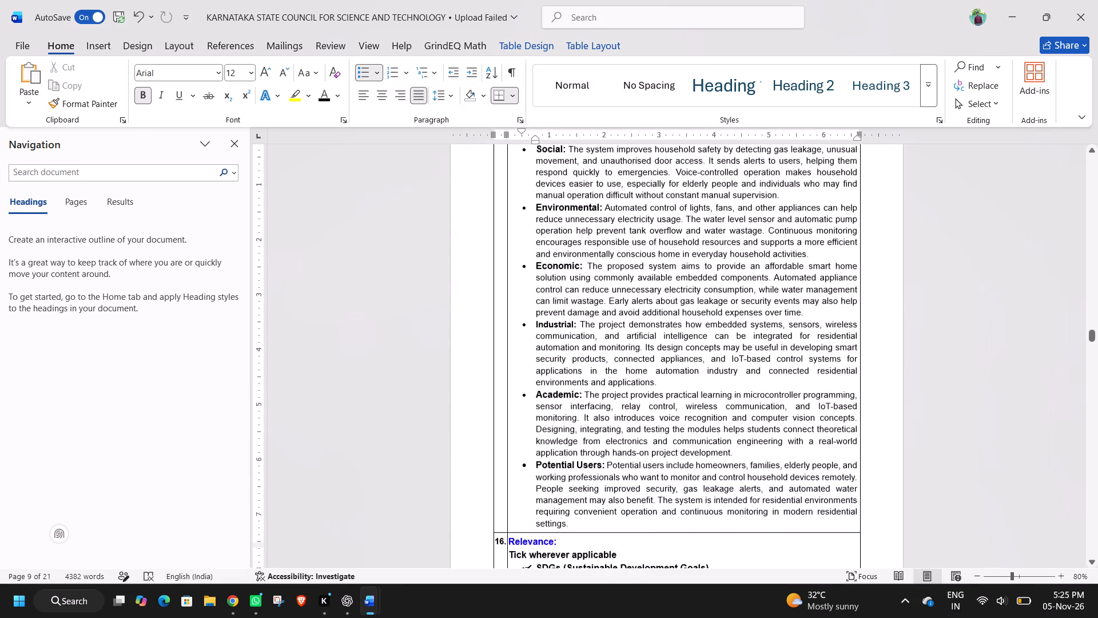
pyautogui.scroll(1, 606, 330)
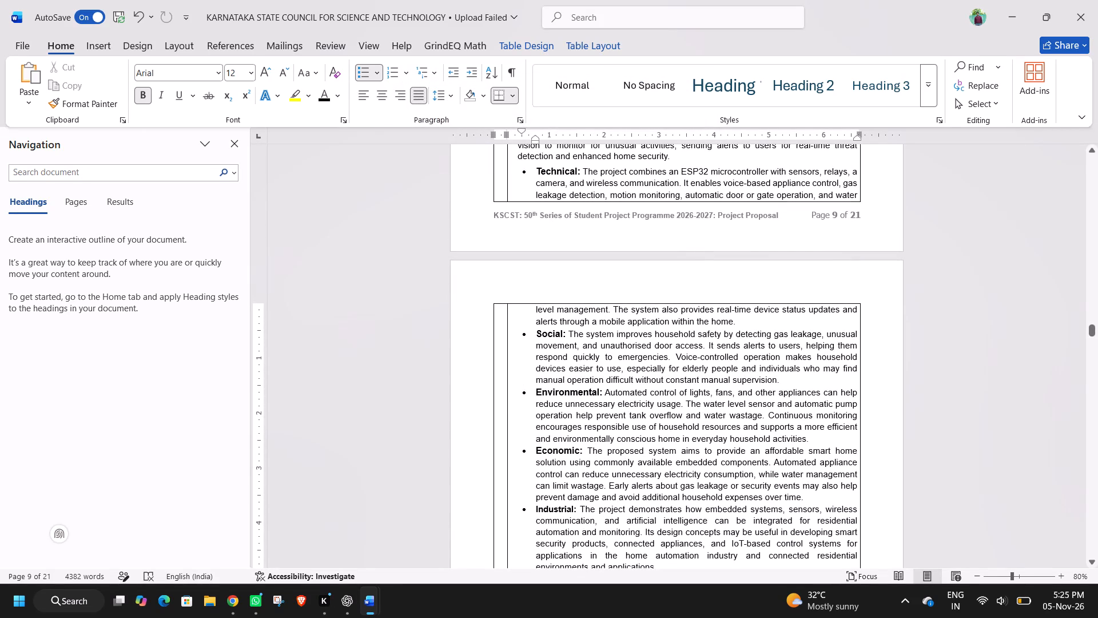
pyautogui.click(539, 173)
pyautogui.moveTo(539, 173); pyautogui.dragTo(628, 432)
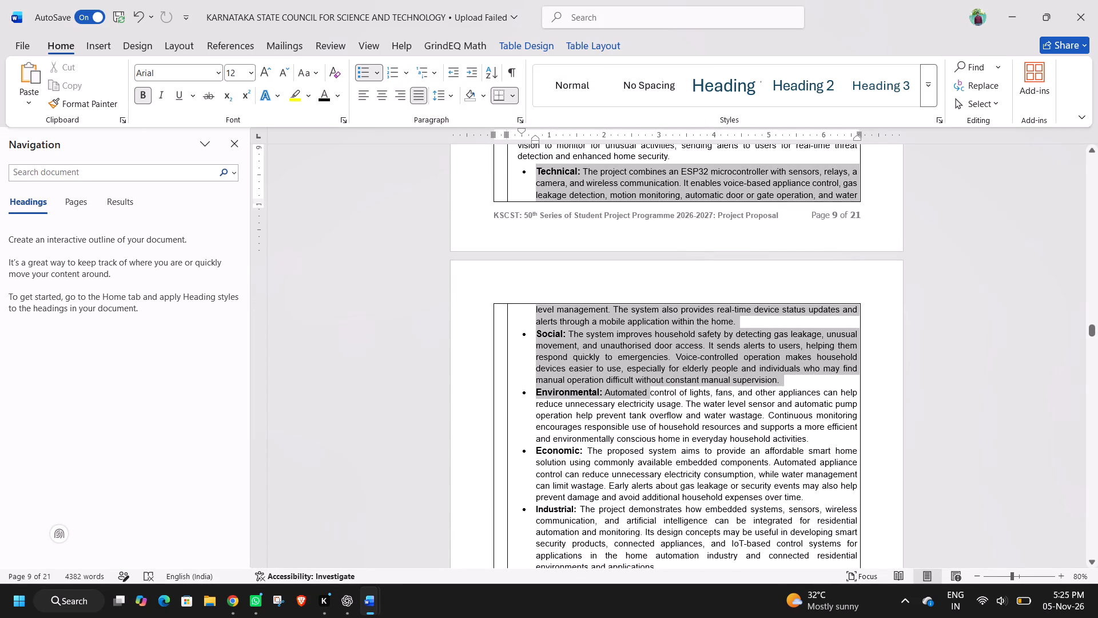
pyautogui.moveTo(628, 432); pyautogui.dragTo(639, 609)
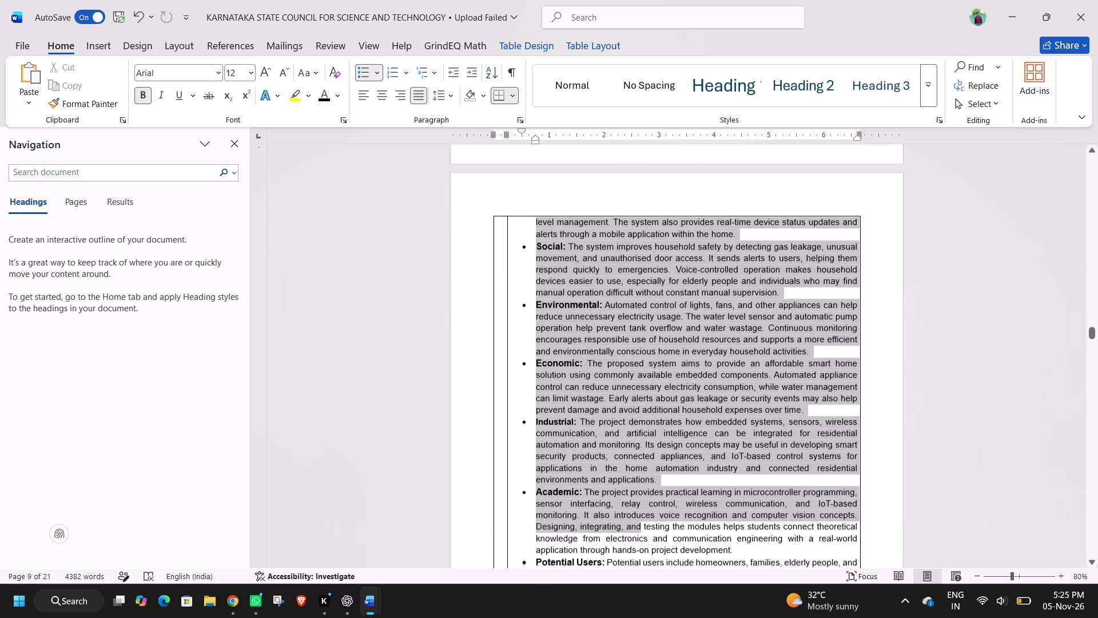
pyautogui.moveTo(639, 609); pyautogui.dragTo(592, 527)
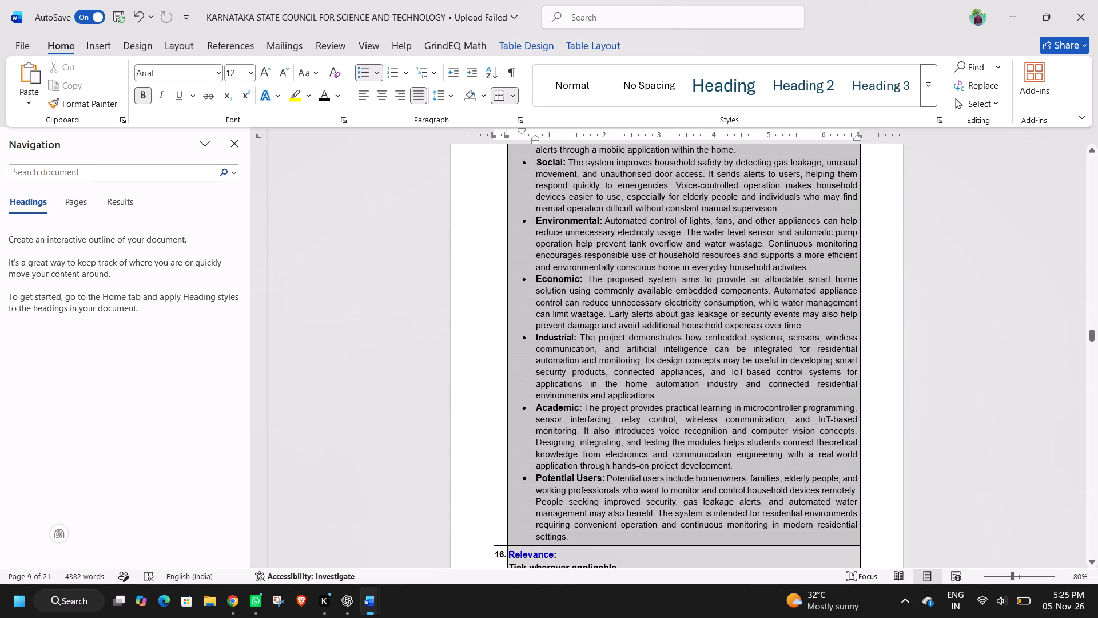
pyautogui.moveTo(592, 527); pyautogui.dragTo(579, 539)
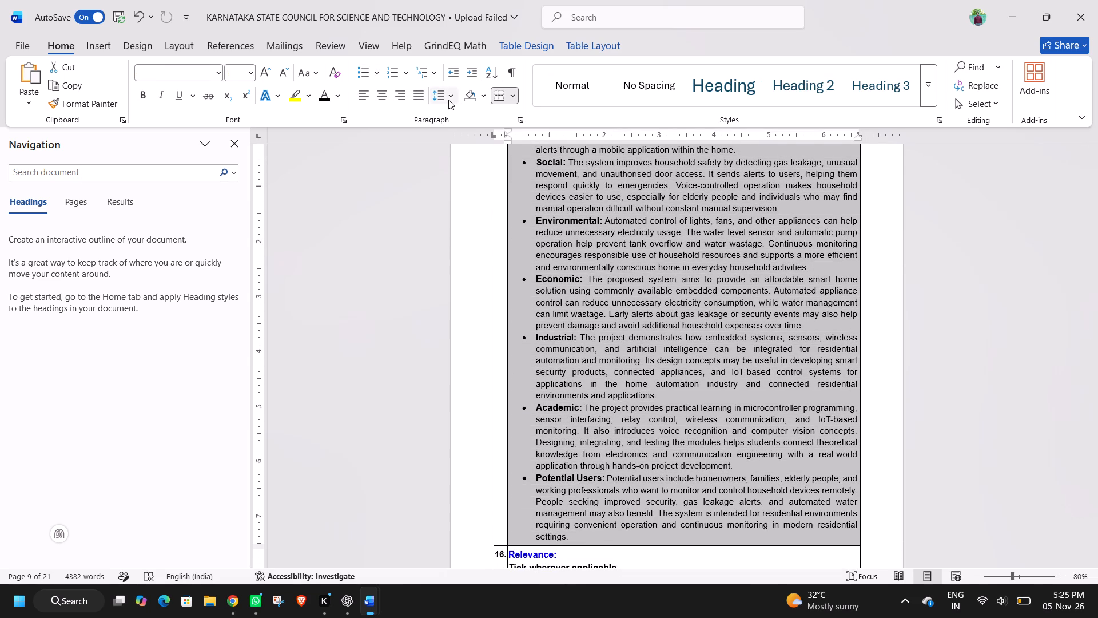
pyautogui.moveTo(448, 100); pyautogui.dragTo(445, 231)
pyautogui.click(445, 231)
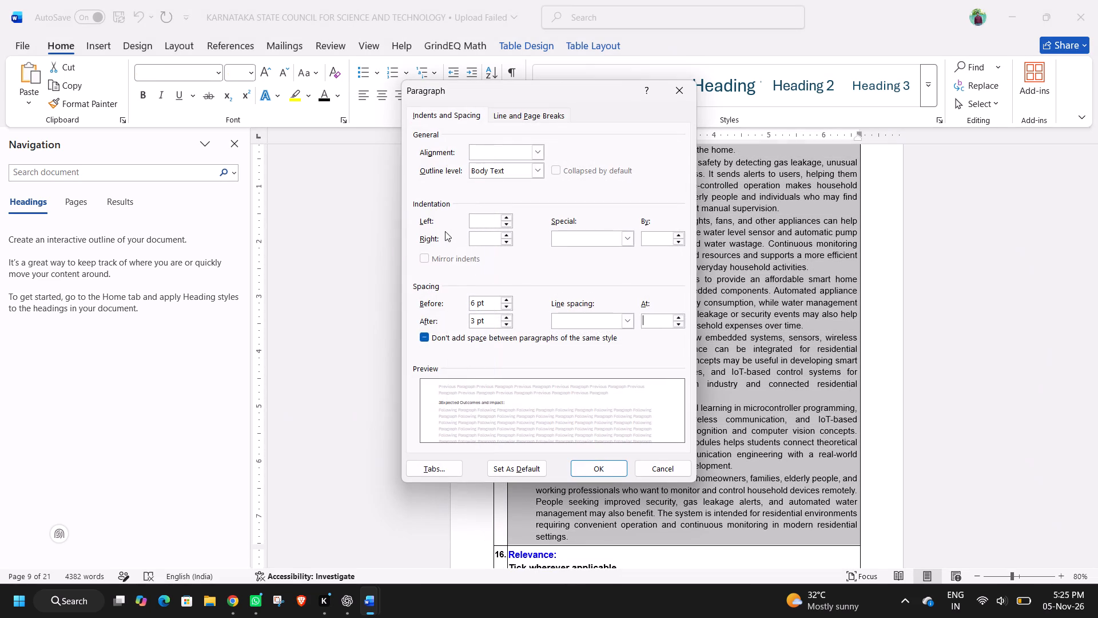
pyautogui.click(504, 318)
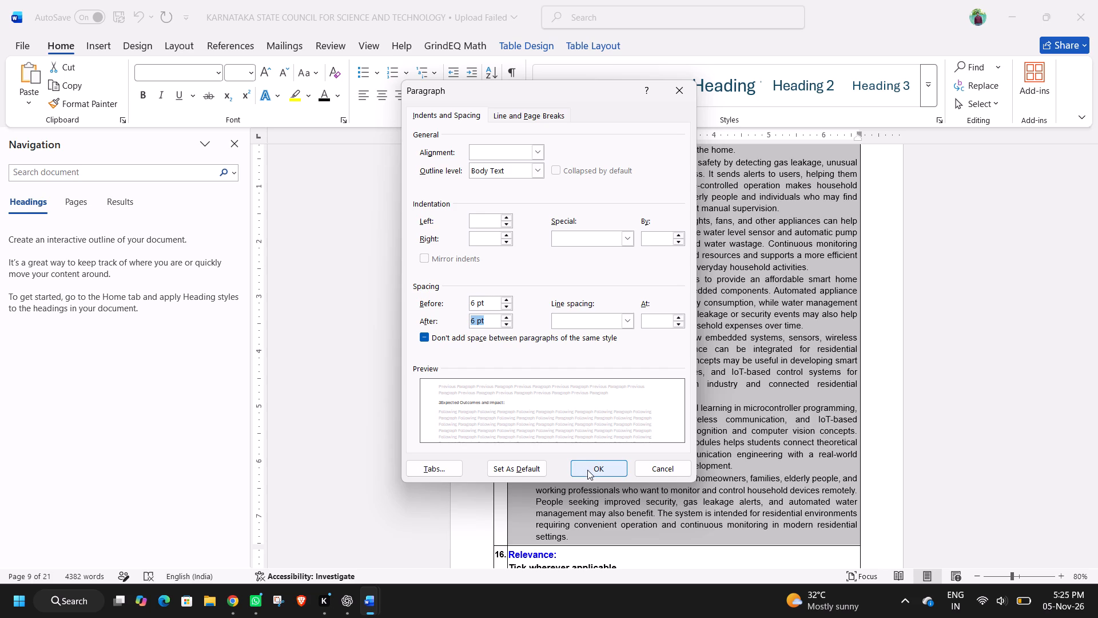
pyautogui.click(587, 470)
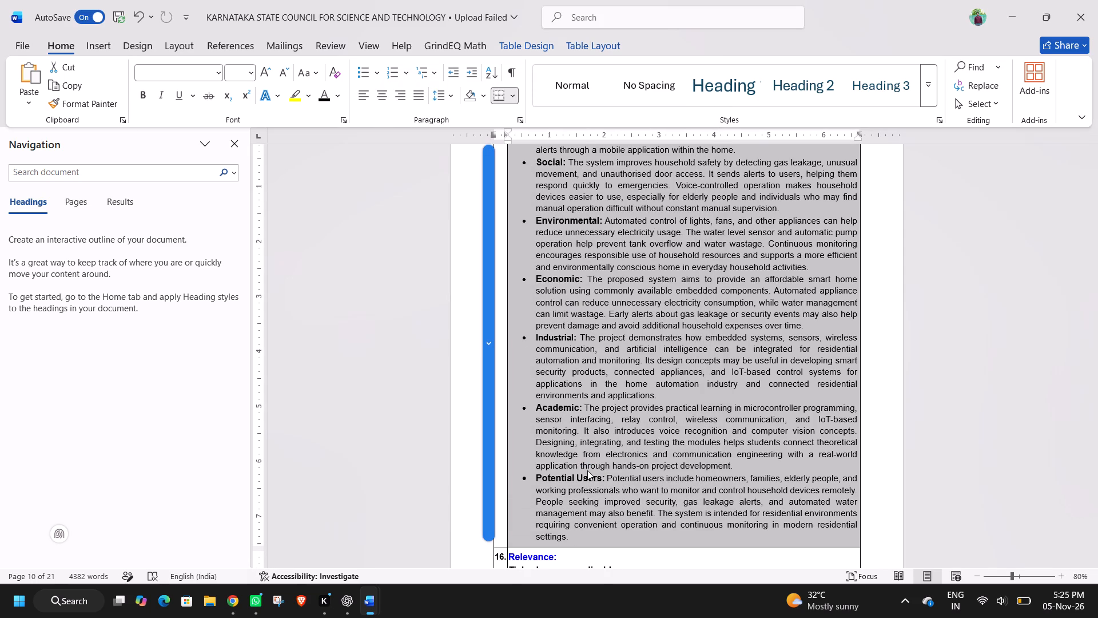
pyautogui.click(674, 429)
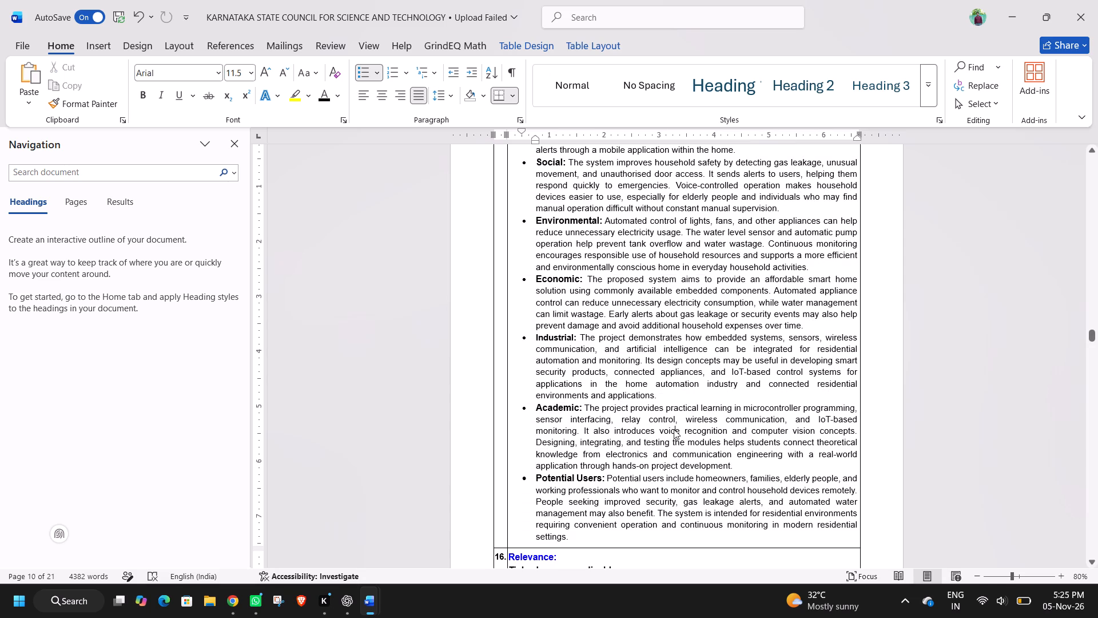
# Check the indentation and spacing settings of the explanatory paragraph below the Figure 3 caption.
pyautogui.scroll(1, 674, 429)
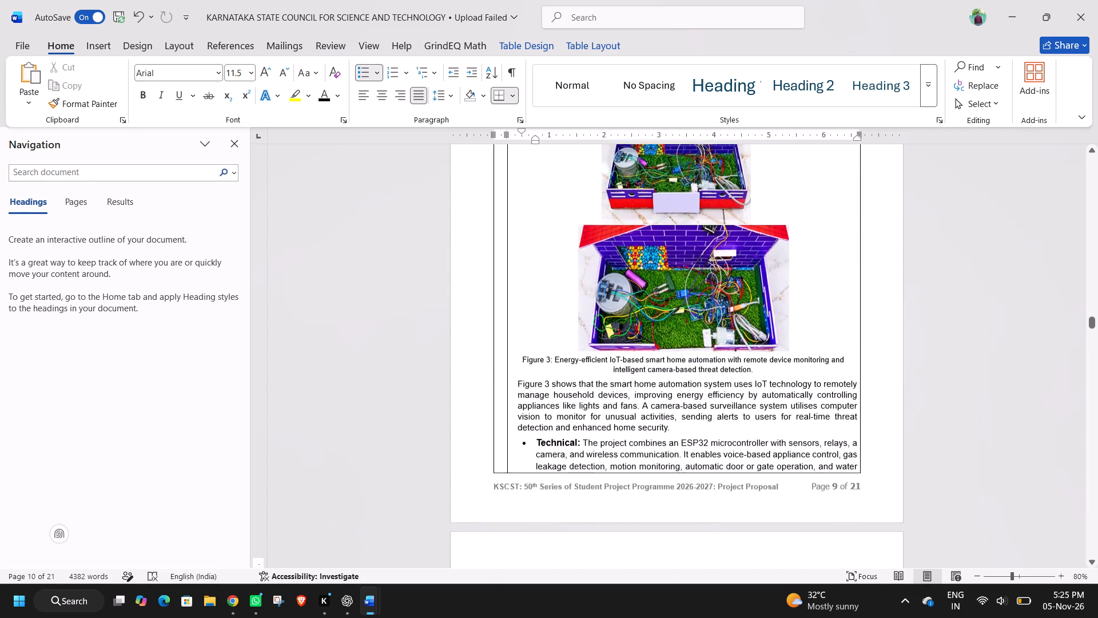
pyautogui.scroll(1, 674, 429)
pyautogui.click(628, 391)
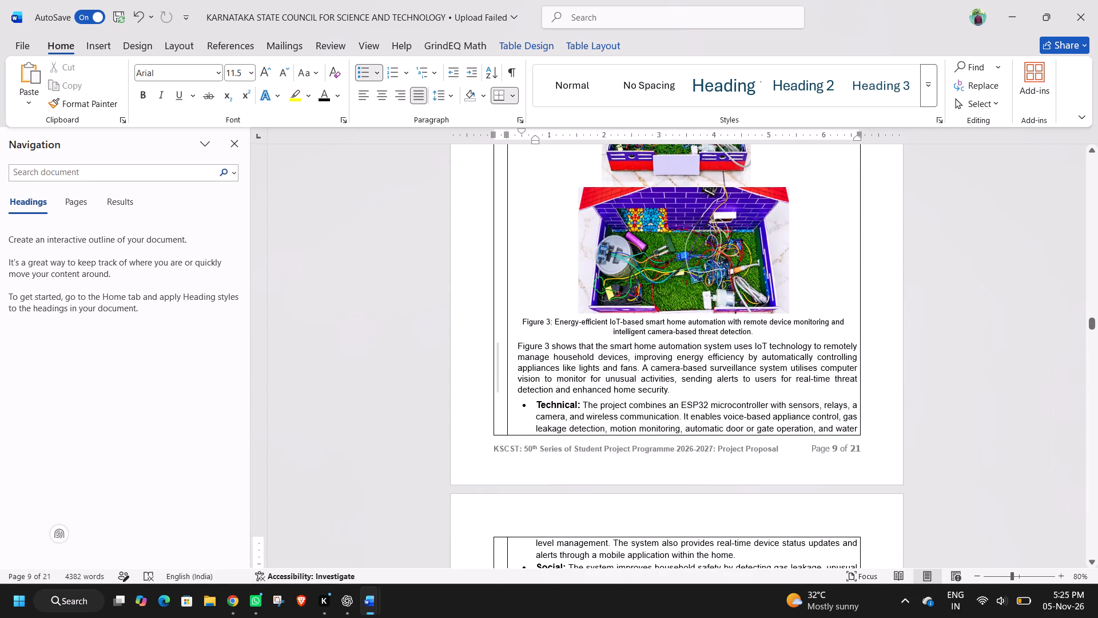
pyautogui.moveTo(445, 97); pyautogui.dragTo(351, 245)
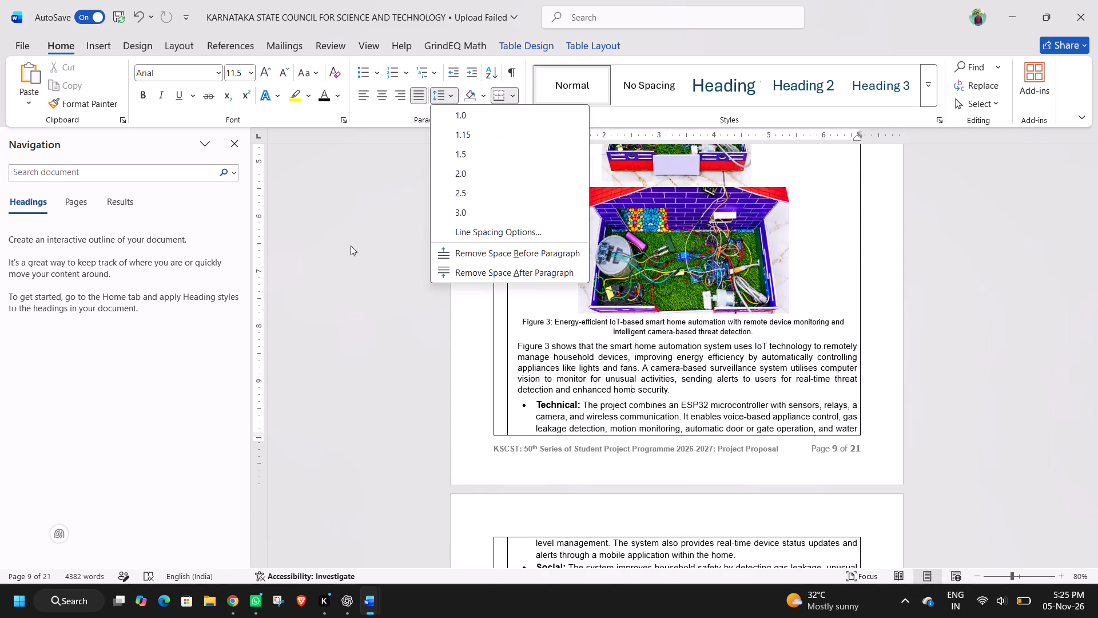
pyautogui.moveTo(351, 245); pyautogui.dragTo(438, 231)
pyautogui.click(438, 231)
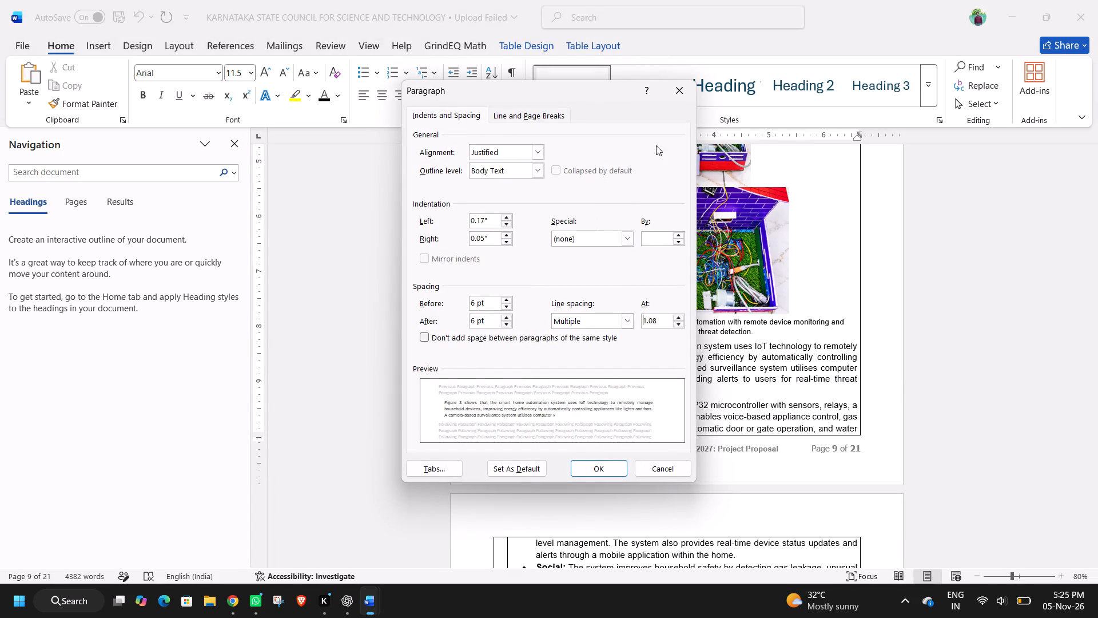
pyautogui.click(673, 96)
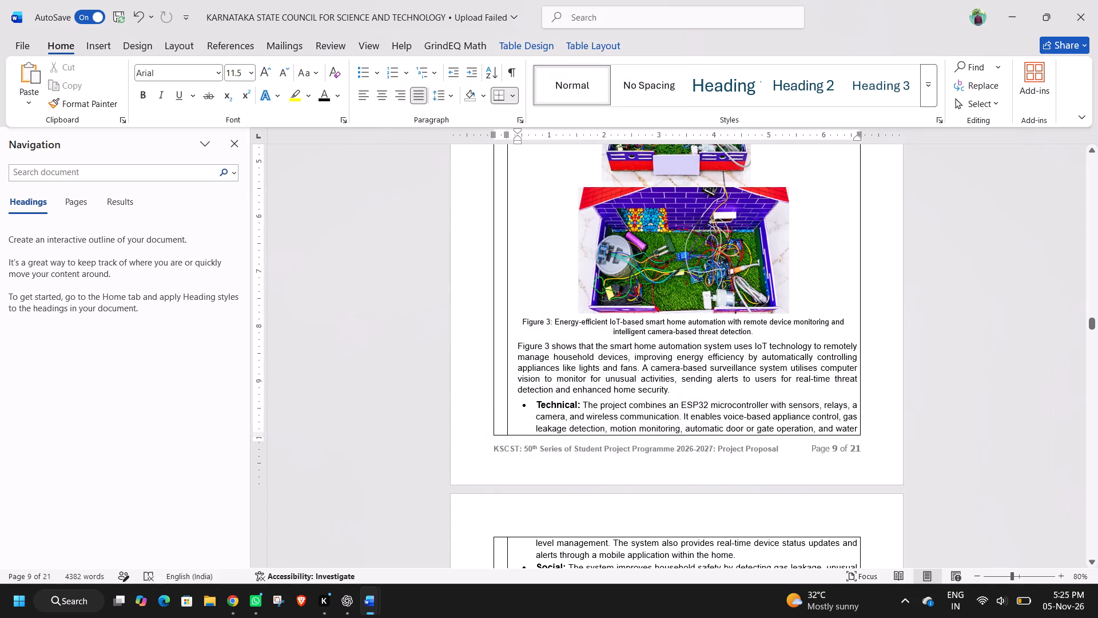
# Join the Social bullet to the end of the Technical paragraph and split it off again as its own bullet.
pyautogui.scroll(-1, 632, 370)
pyautogui.scroll(-1, 664, 310)
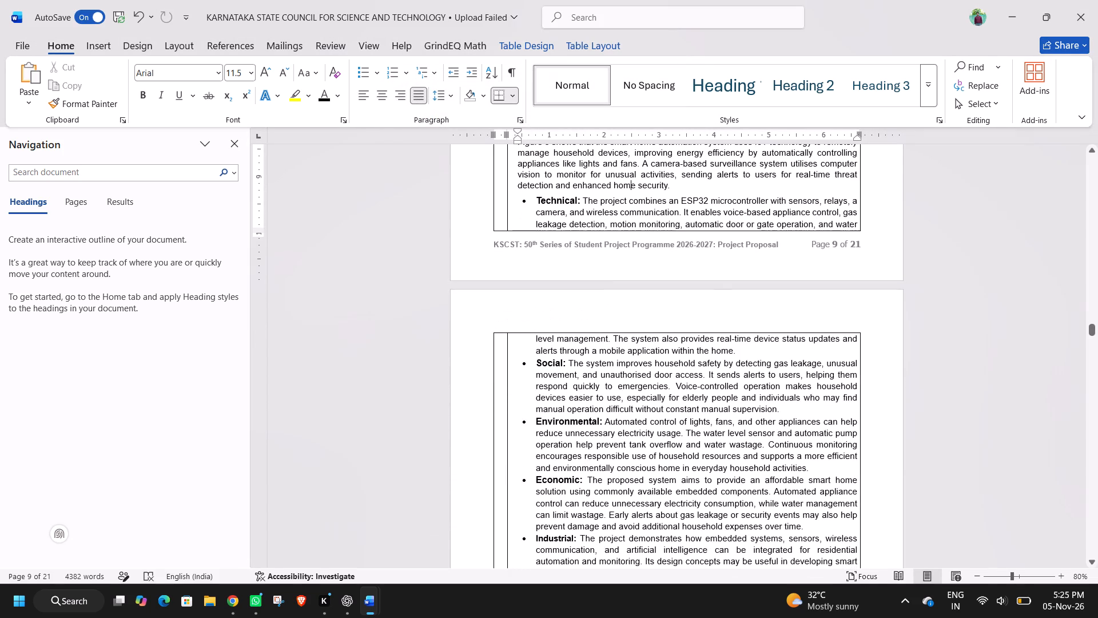
pyautogui.click(534, 364)
pyautogui.press('BackSpace')
pyautogui.press('BackSpace')
pyautogui.press('BackSpace')
pyautogui.press('BackSpace')
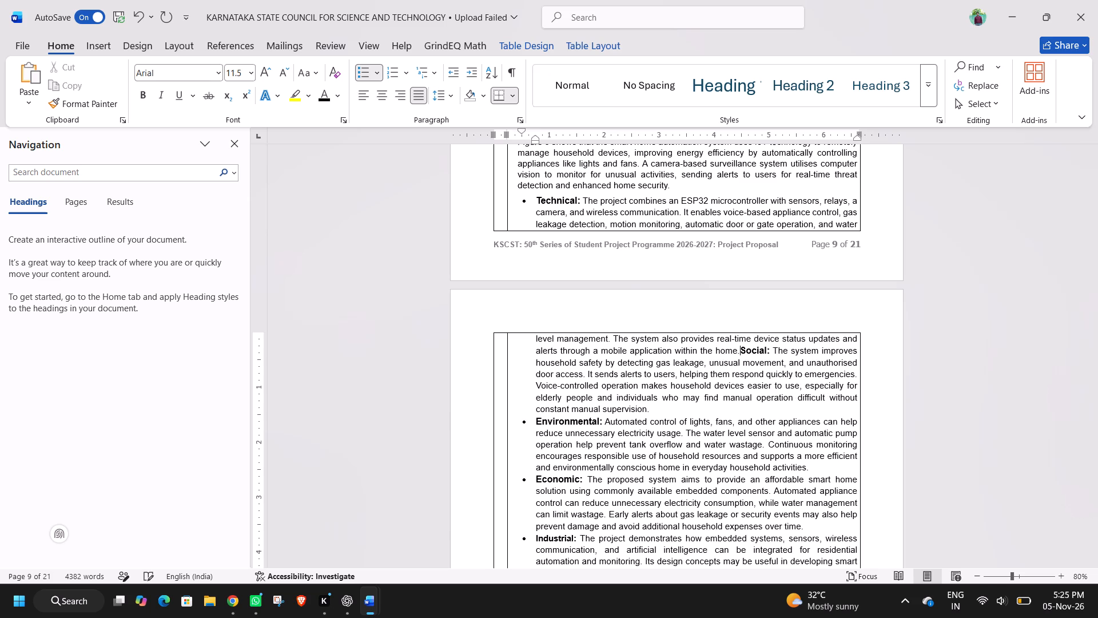
pyautogui.press('Return')
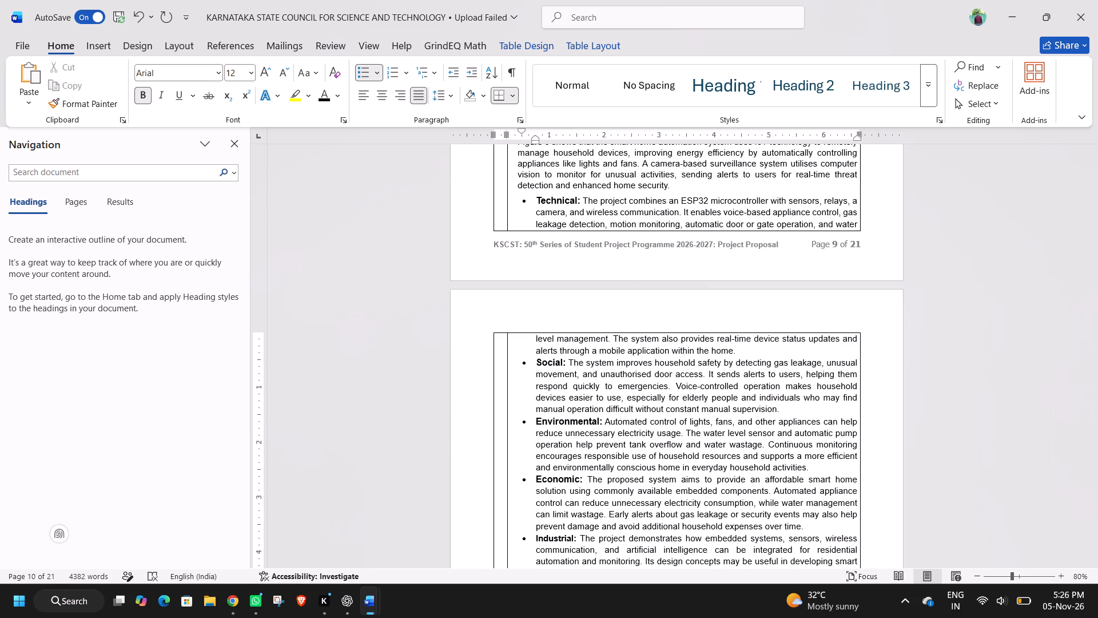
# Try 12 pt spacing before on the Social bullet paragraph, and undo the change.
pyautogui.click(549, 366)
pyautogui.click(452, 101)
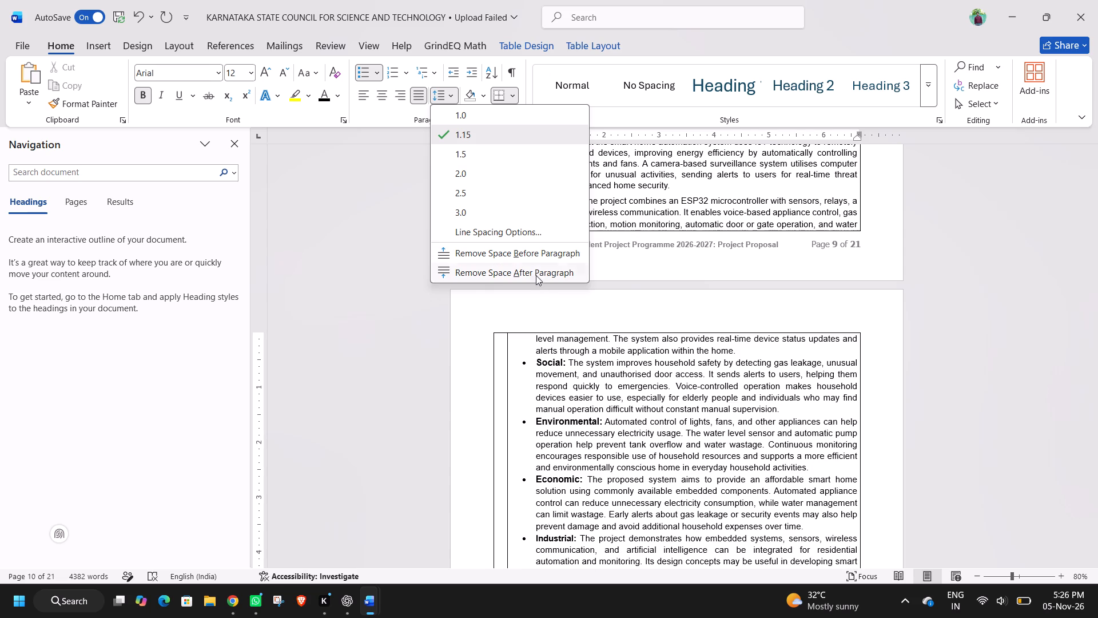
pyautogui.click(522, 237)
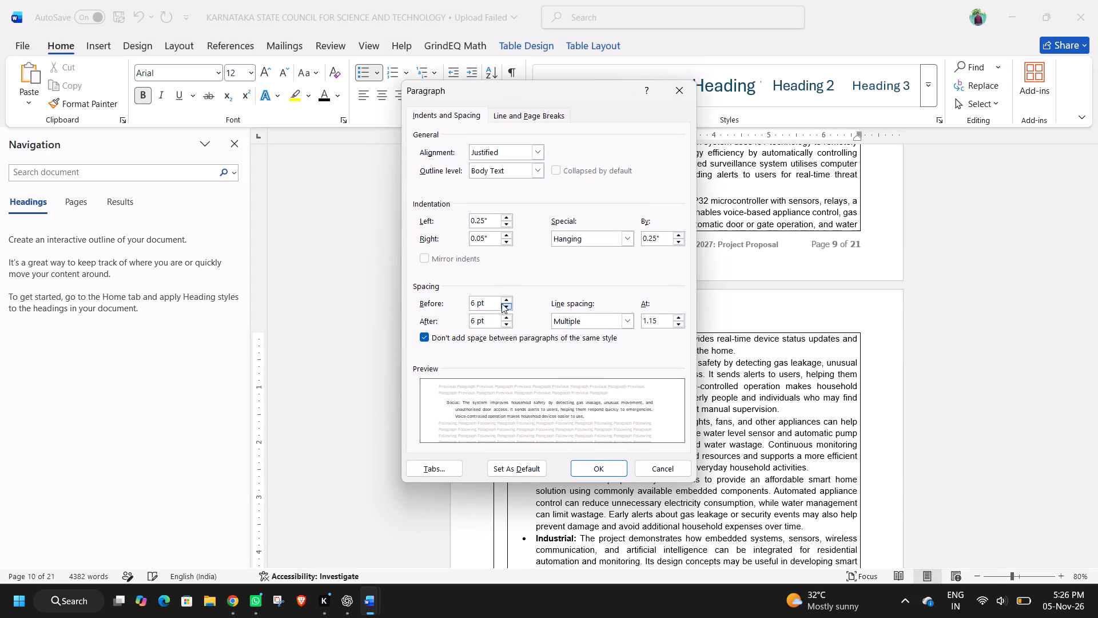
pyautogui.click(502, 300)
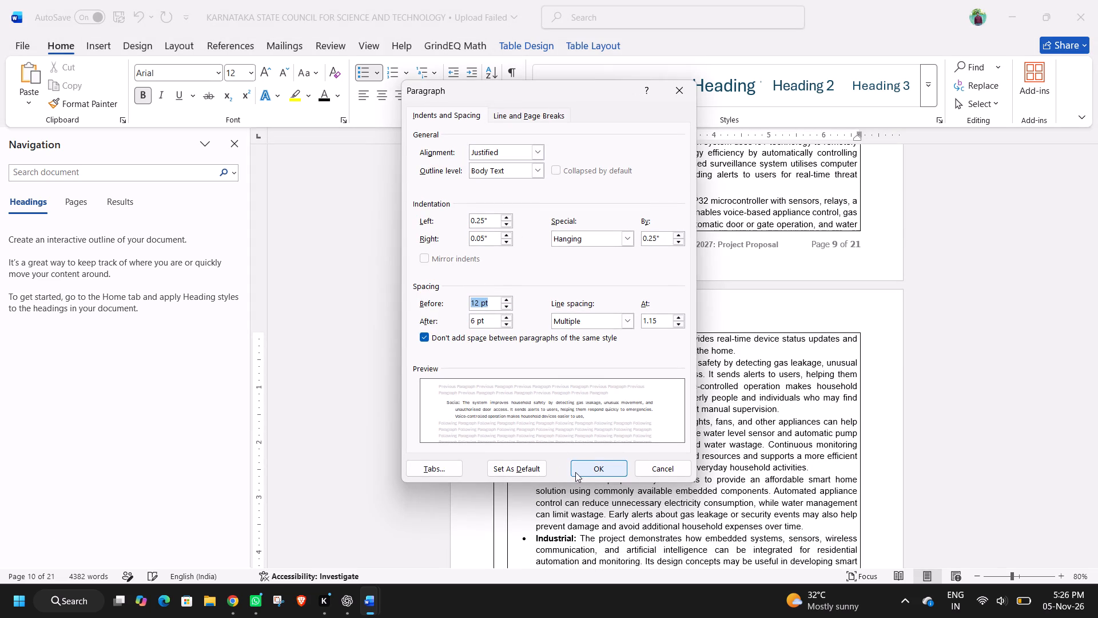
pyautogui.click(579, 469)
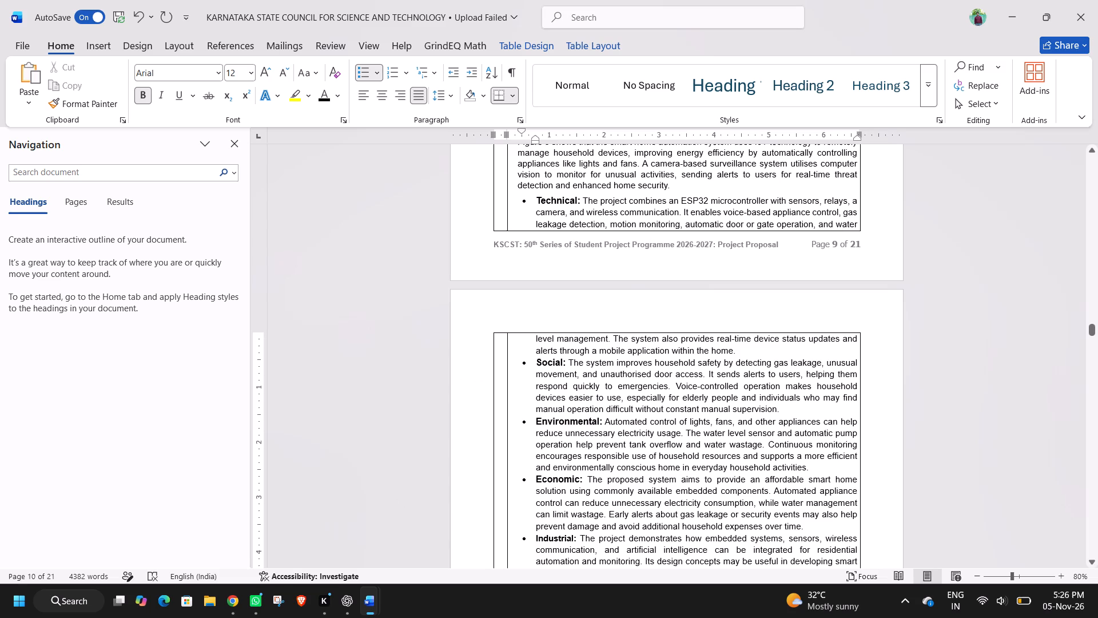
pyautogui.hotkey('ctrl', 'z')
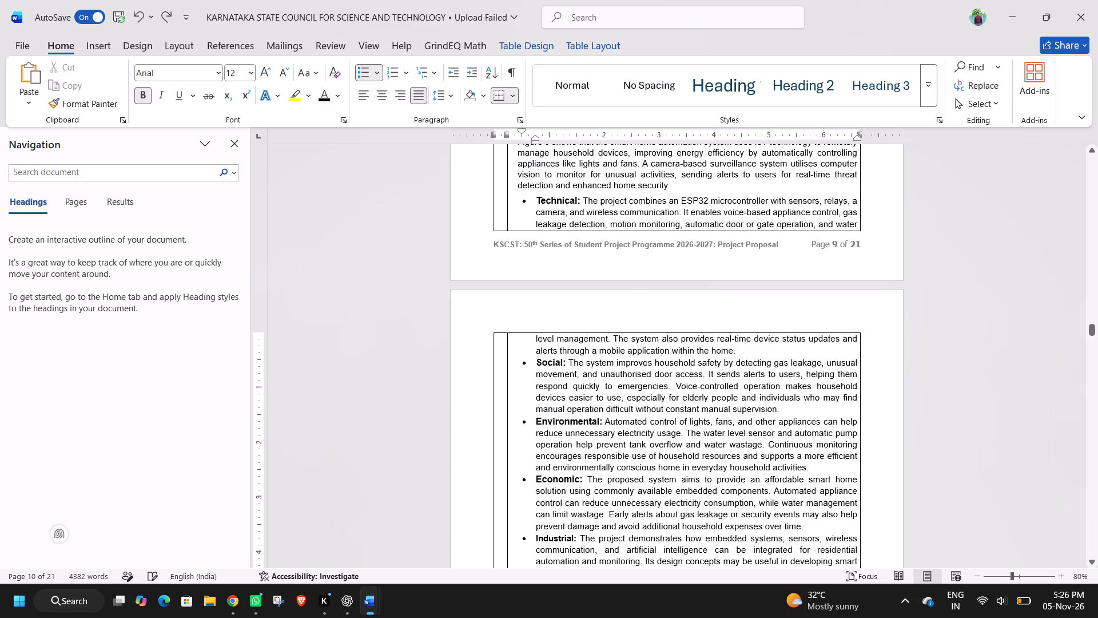
# Insert an unbulleted blank line between the Technical and Social bullets and set its font size to 5 pt.
pyautogui.click(743, 354)
pyautogui.press('Return')
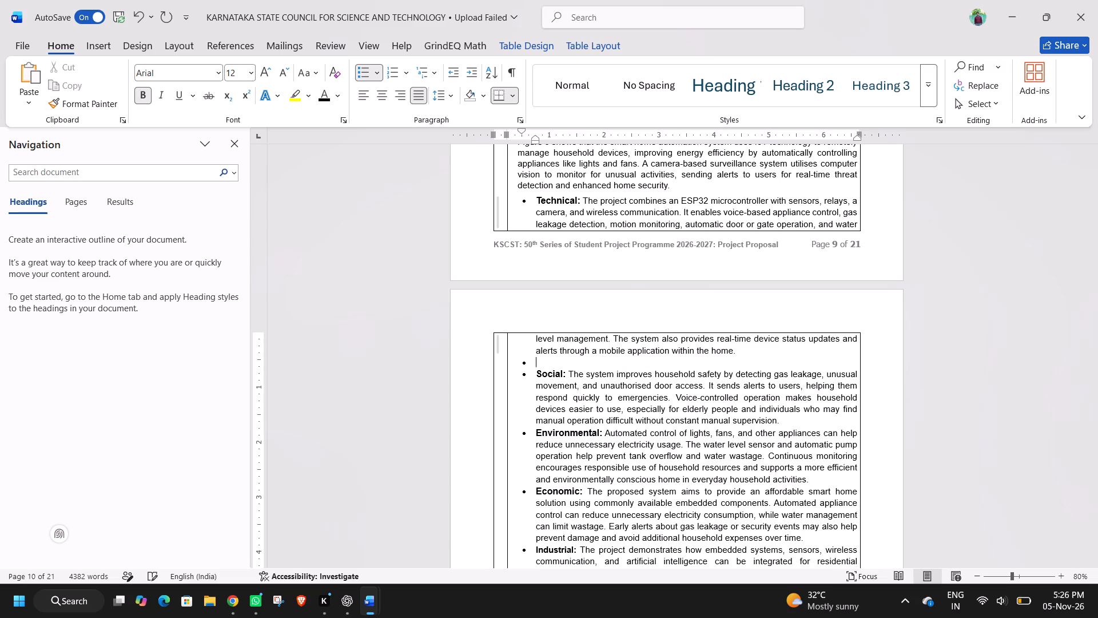
pyautogui.press('BackSpace')
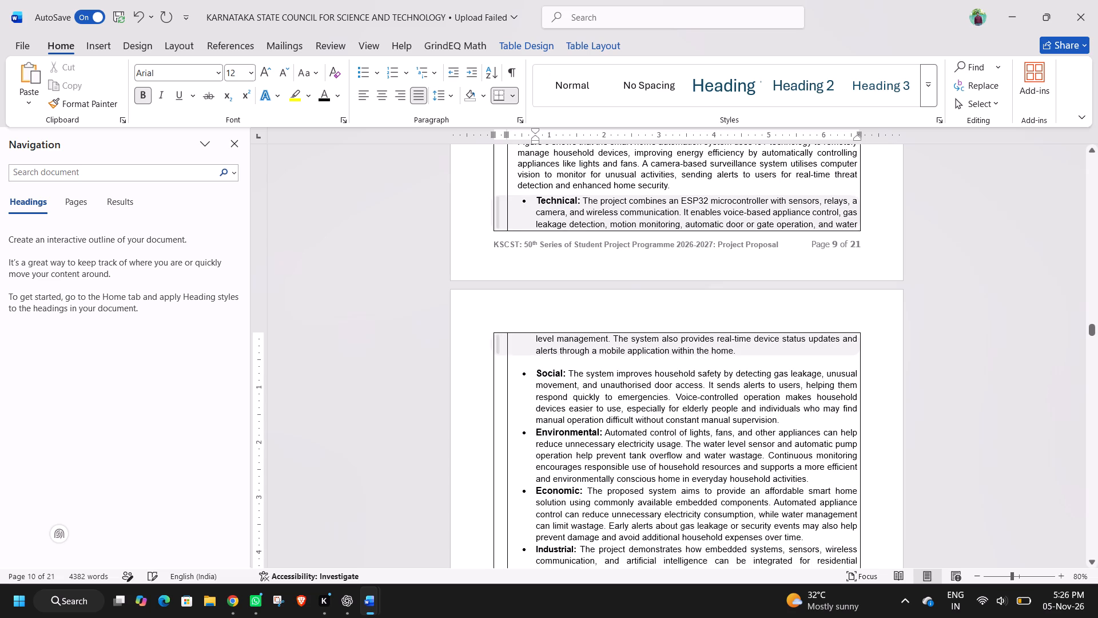
pyautogui.click(239, 73)
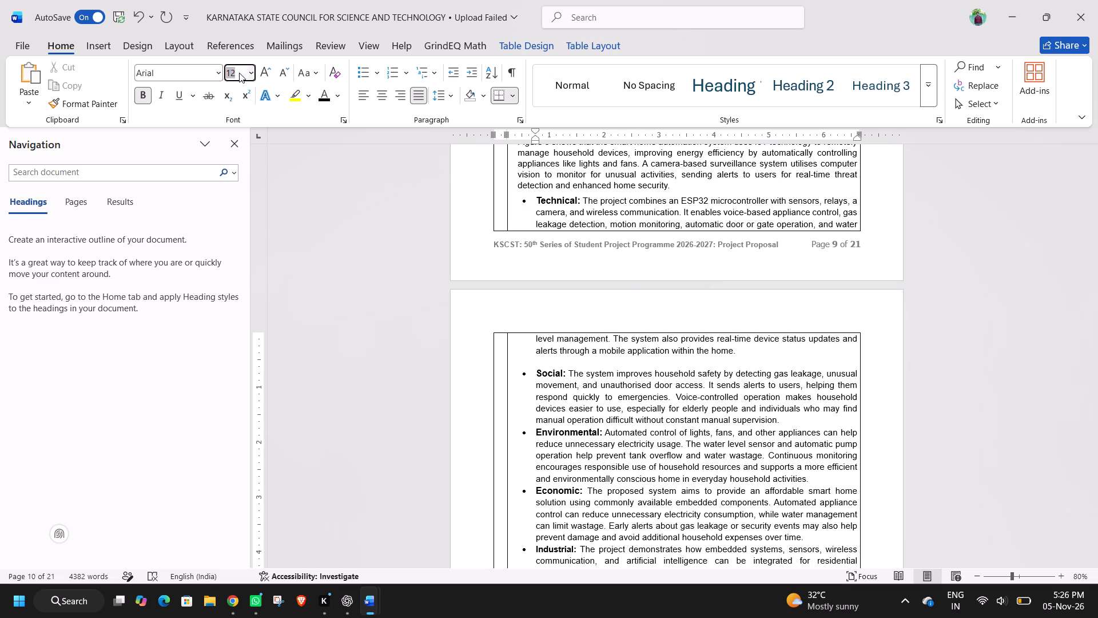
pyautogui.press('5')
pyautogui.press('Return')
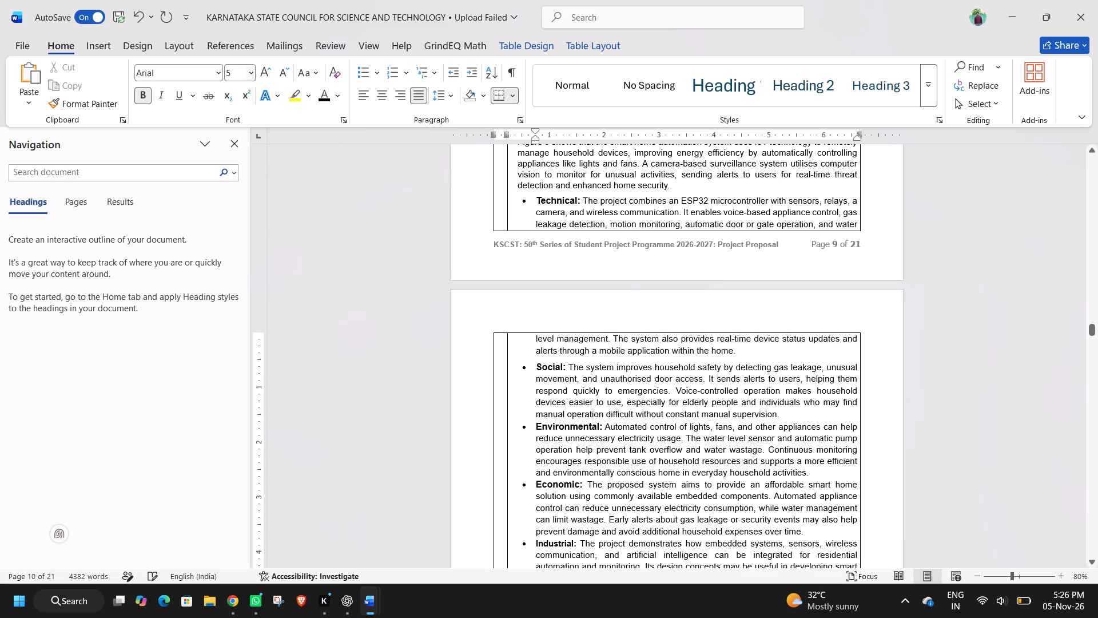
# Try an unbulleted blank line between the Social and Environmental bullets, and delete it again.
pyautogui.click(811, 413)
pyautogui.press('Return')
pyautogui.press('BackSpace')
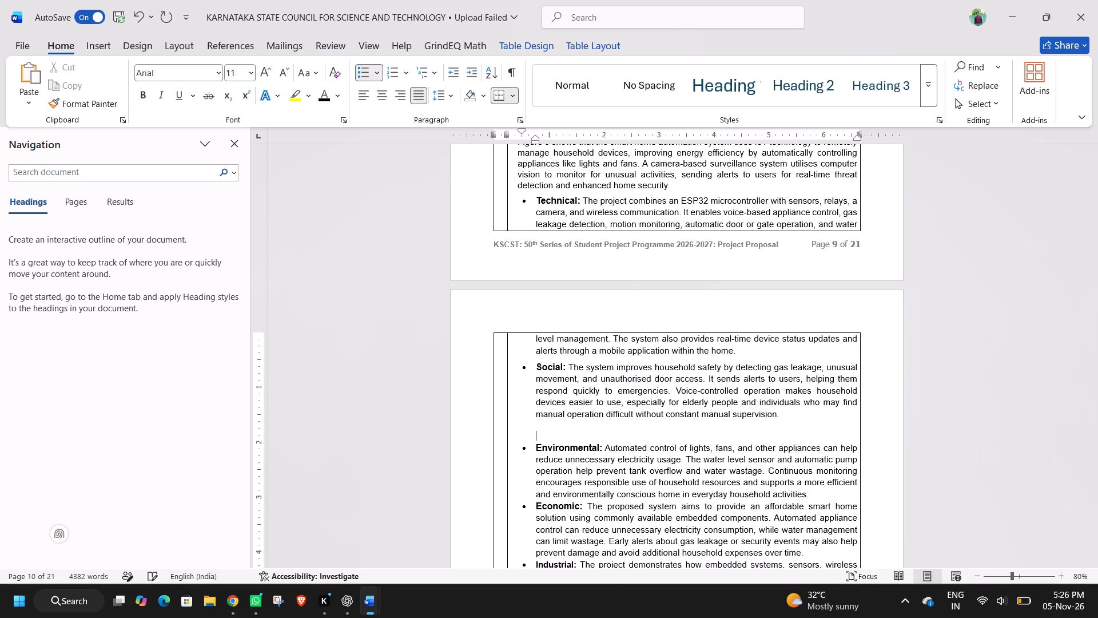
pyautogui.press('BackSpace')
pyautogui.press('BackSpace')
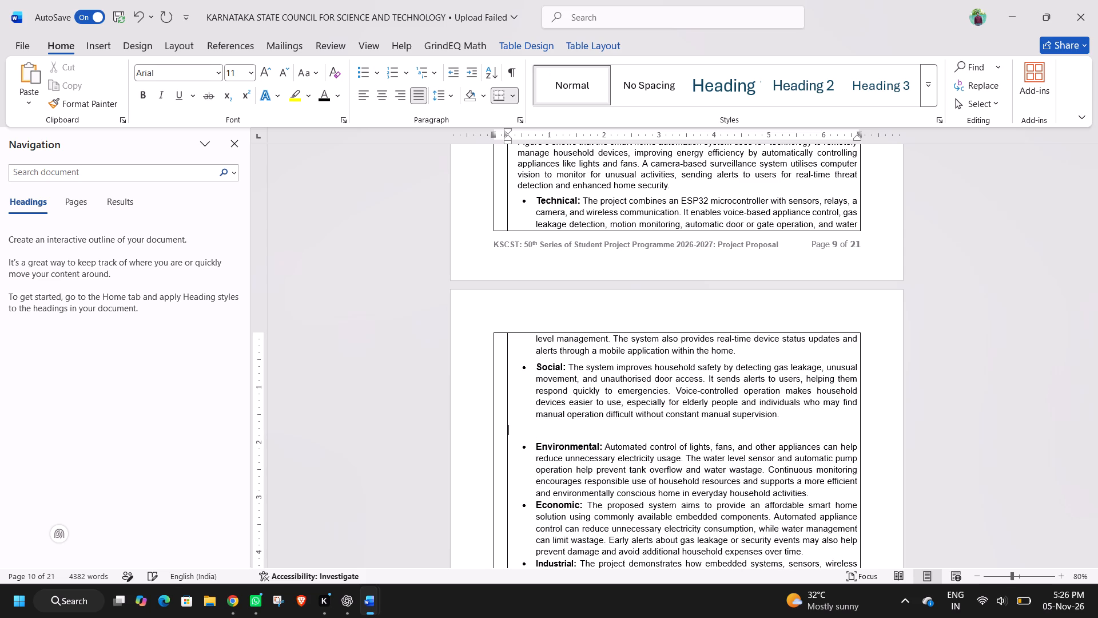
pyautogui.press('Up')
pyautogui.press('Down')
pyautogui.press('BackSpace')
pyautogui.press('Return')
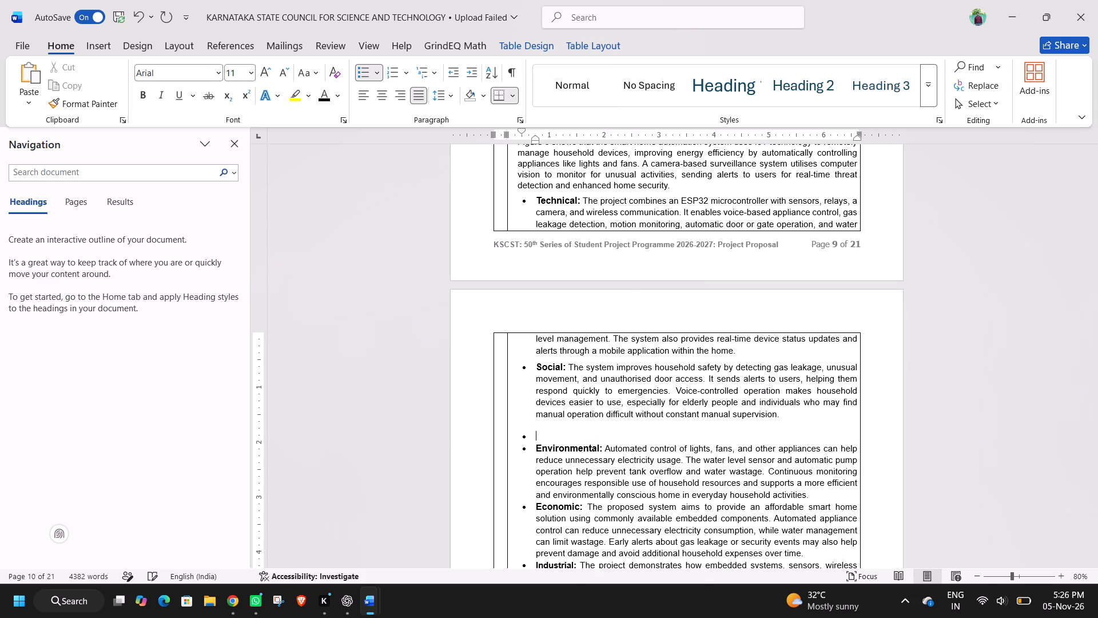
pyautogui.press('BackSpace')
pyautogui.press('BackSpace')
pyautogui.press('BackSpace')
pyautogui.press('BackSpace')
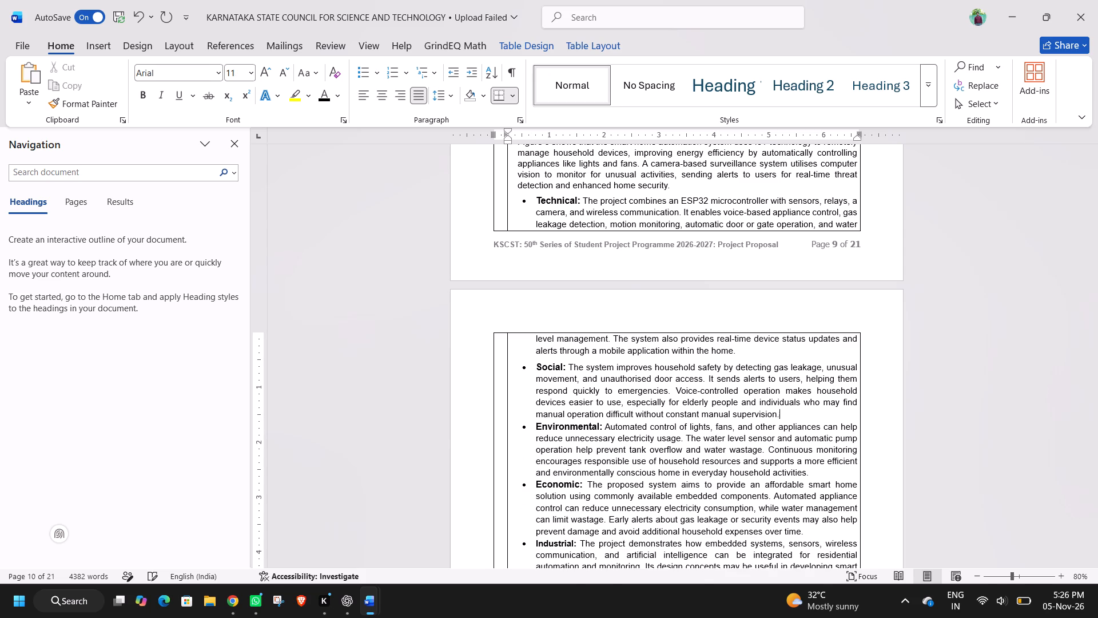
# Insert an unbulleted blank line between the Social and Environmental bullets and remove its paragraph spacing before and after.
pyautogui.press('Return')
pyautogui.press('BackSpace')
pyautogui.press('BackSpace')
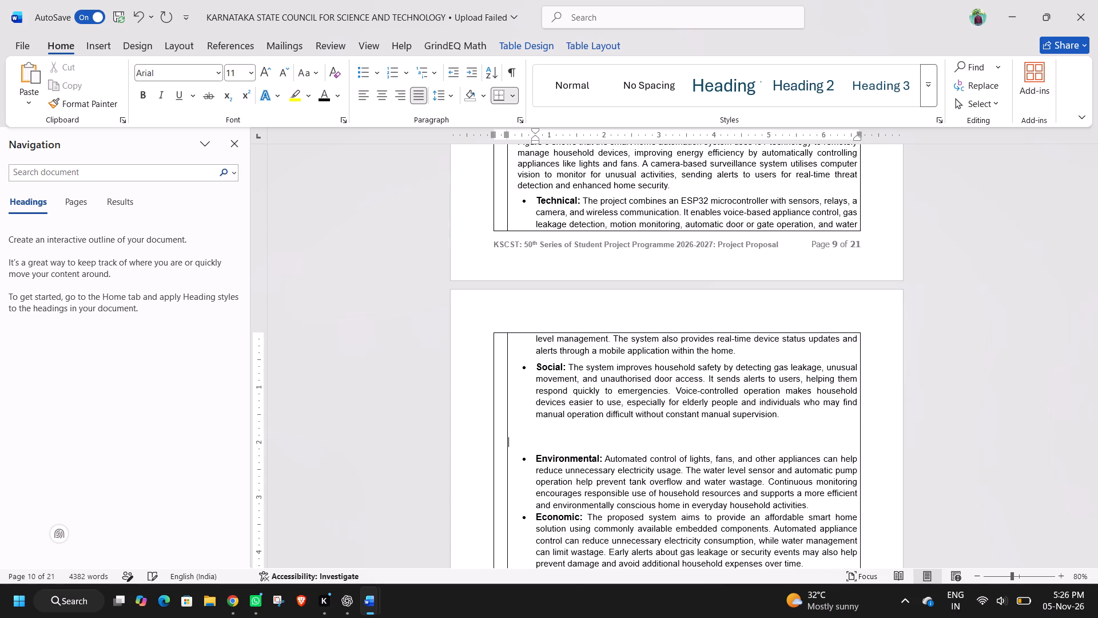
pyautogui.press('BackSpace')
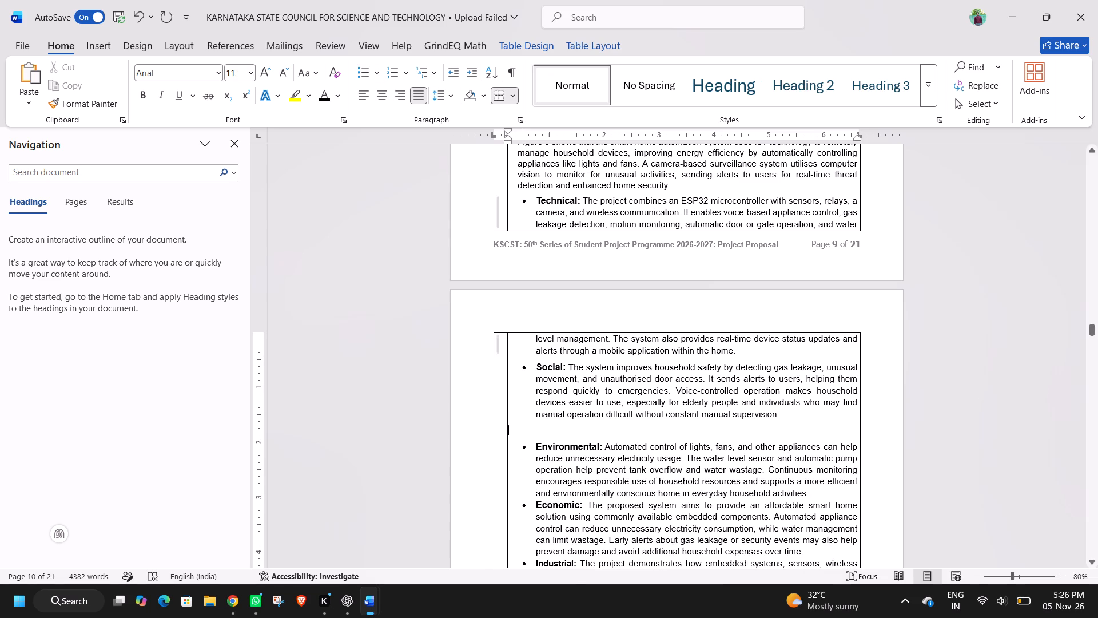
pyautogui.moveTo(447, 99); pyautogui.dragTo(438, 252)
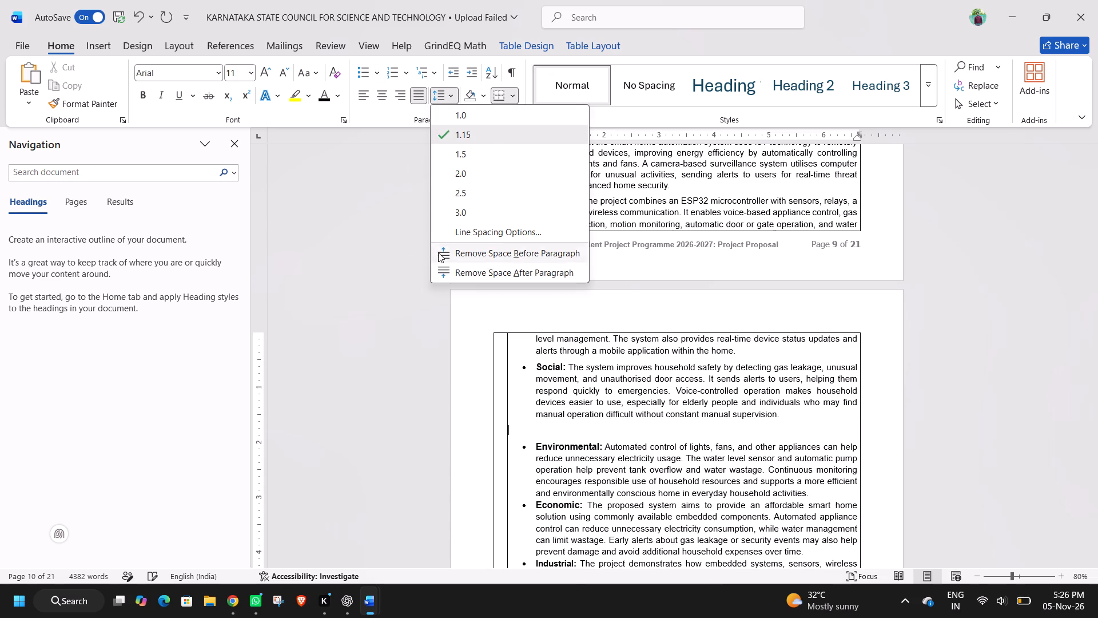
pyautogui.moveTo(438, 252); pyautogui.dragTo(443, 252)
pyautogui.click(443, 252)
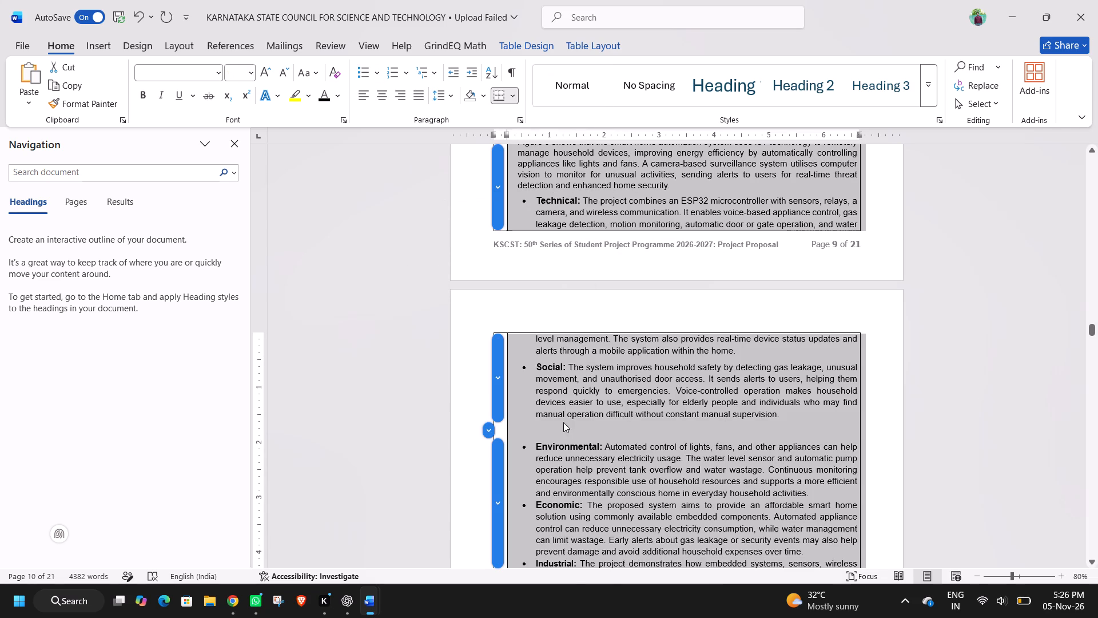
pyautogui.click(563, 430)
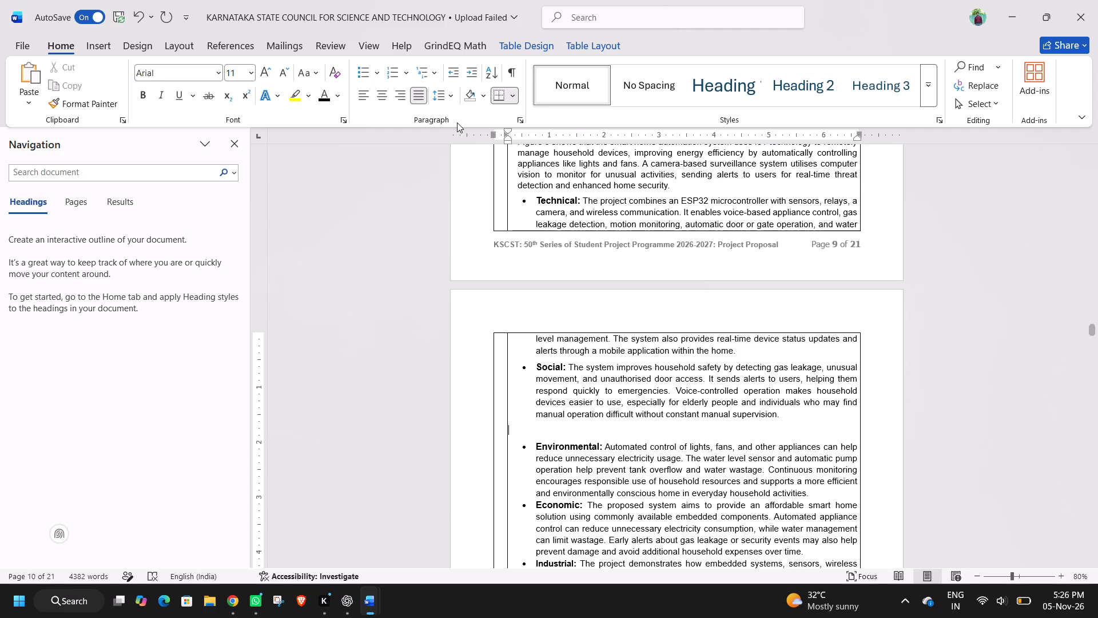
pyautogui.click(448, 100)
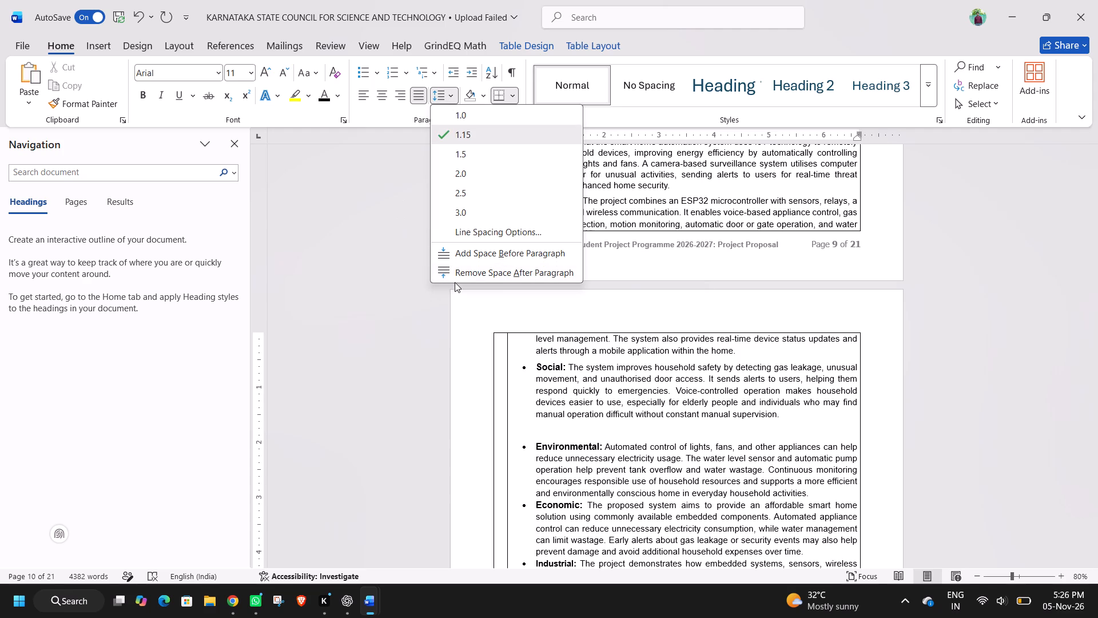
pyautogui.click(466, 274)
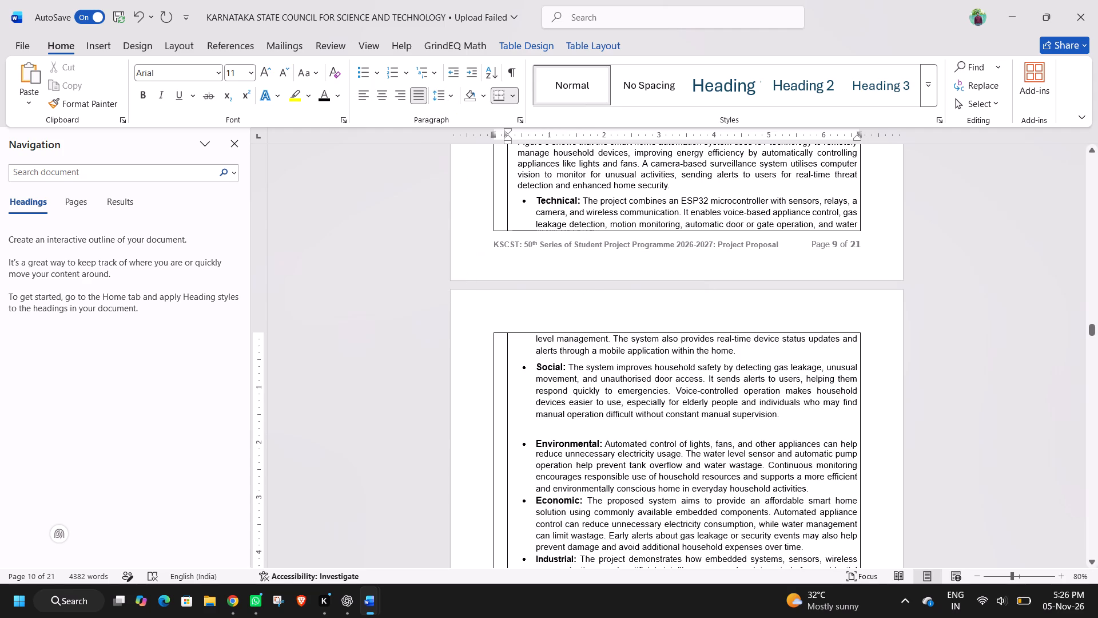
# Remove the paragraph spacing after and before the Social bullet paragraph.
pyautogui.click(582, 415)
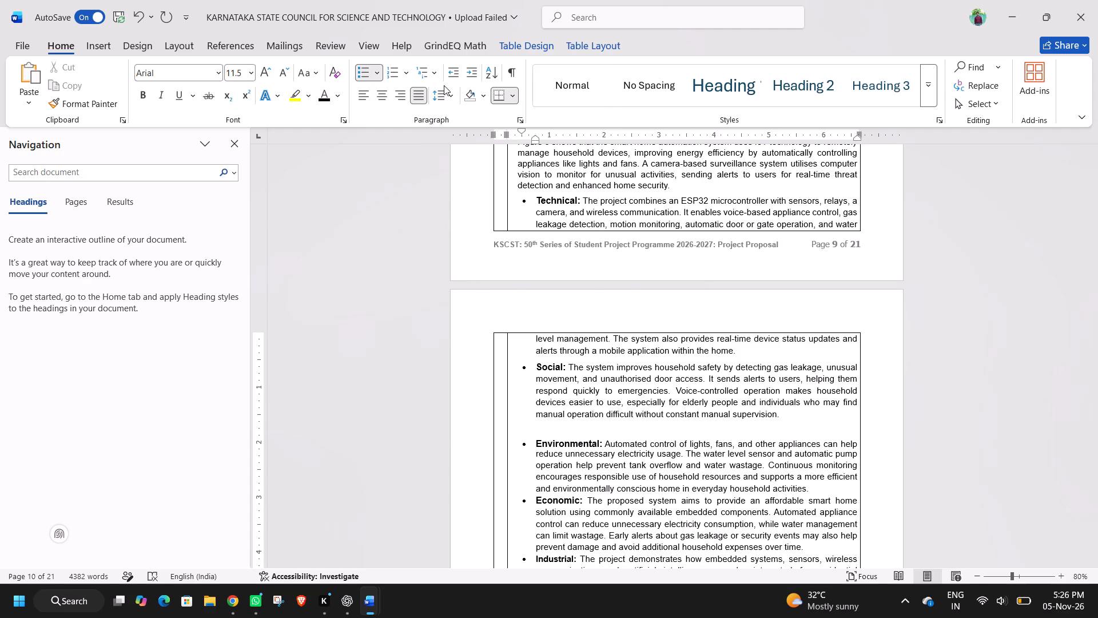
pyautogui.moveTo(444, 93); pyautogui.dragTo(451, 268)
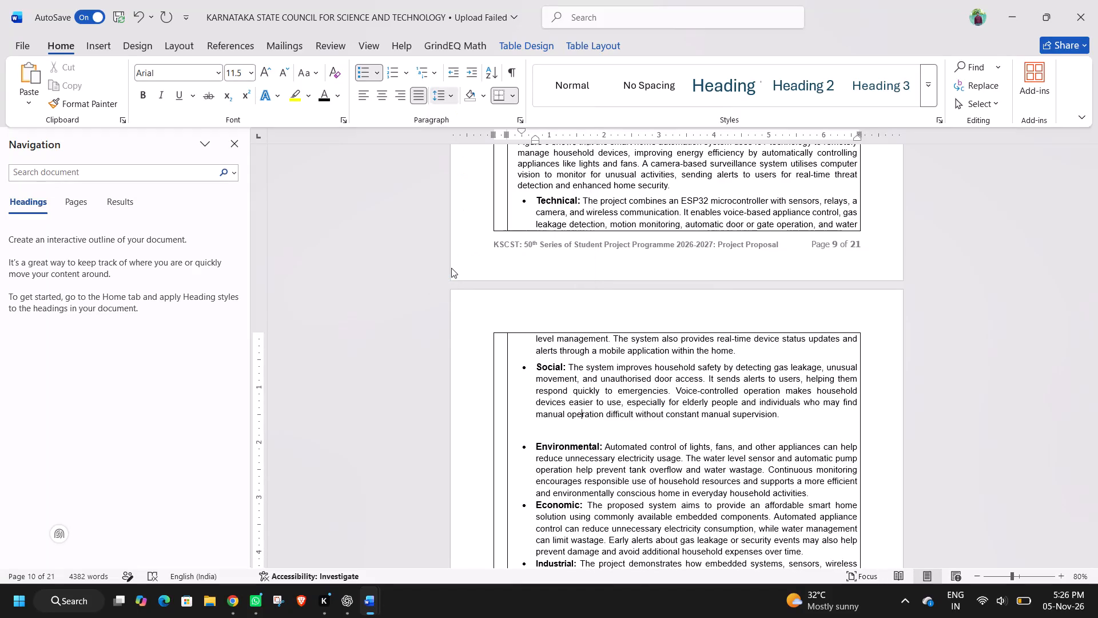
pyautogui.click(451, 268)
pyautogui.click(599, 462)
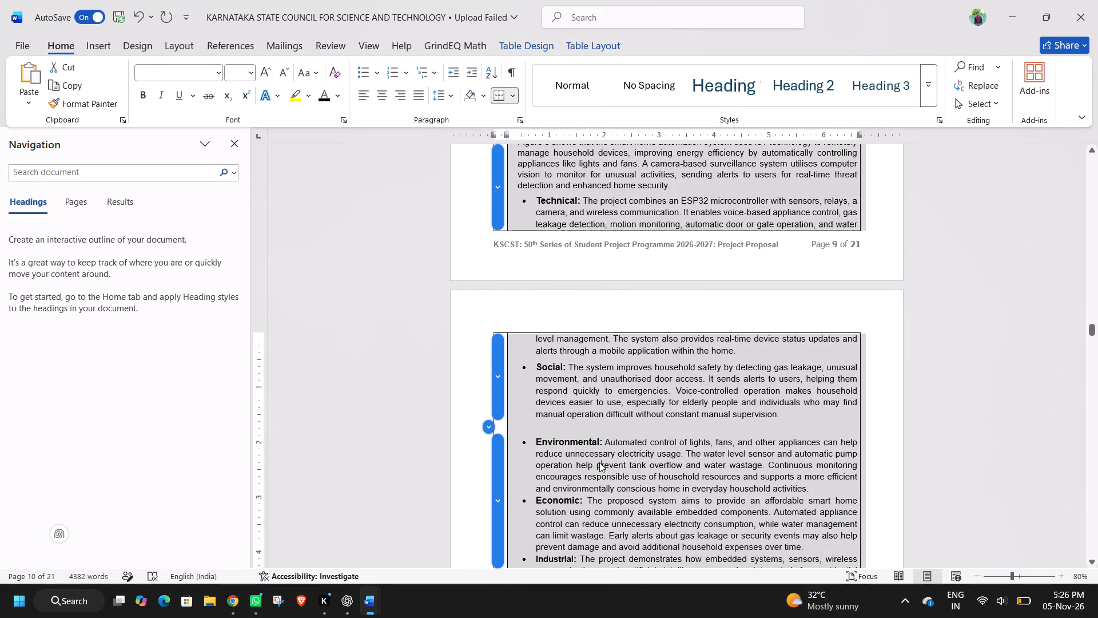
pyautogui.click(584, 422)
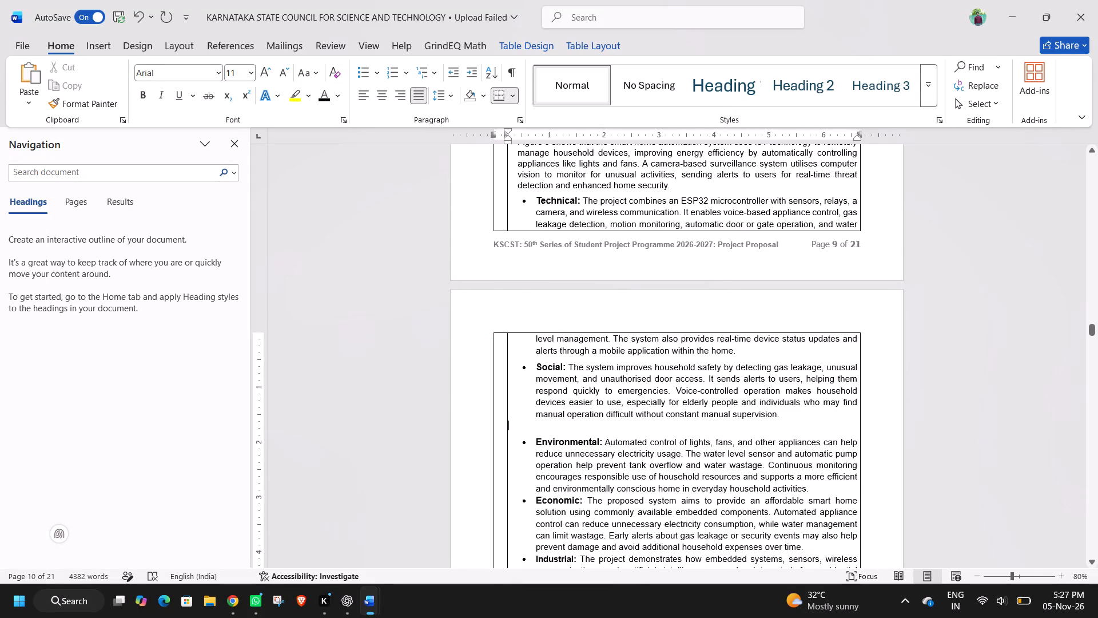
pyautogui.click(568, 426)
pyautogui.press('Right')
pyautogui.press('Right')
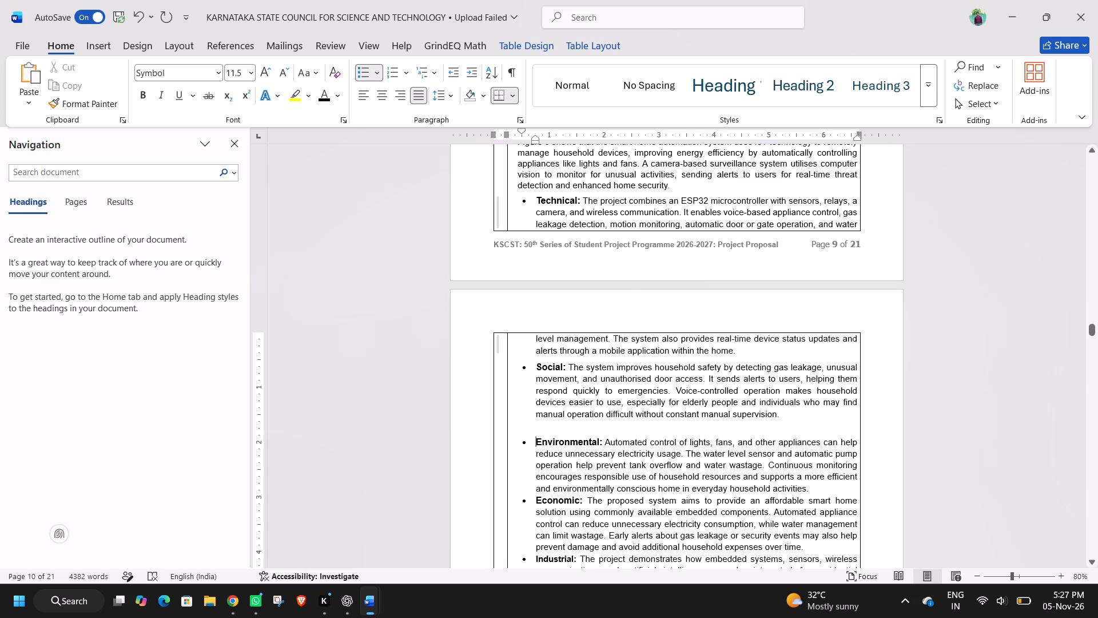
pyautogui.press('Up')
pyautogui.press('Up')
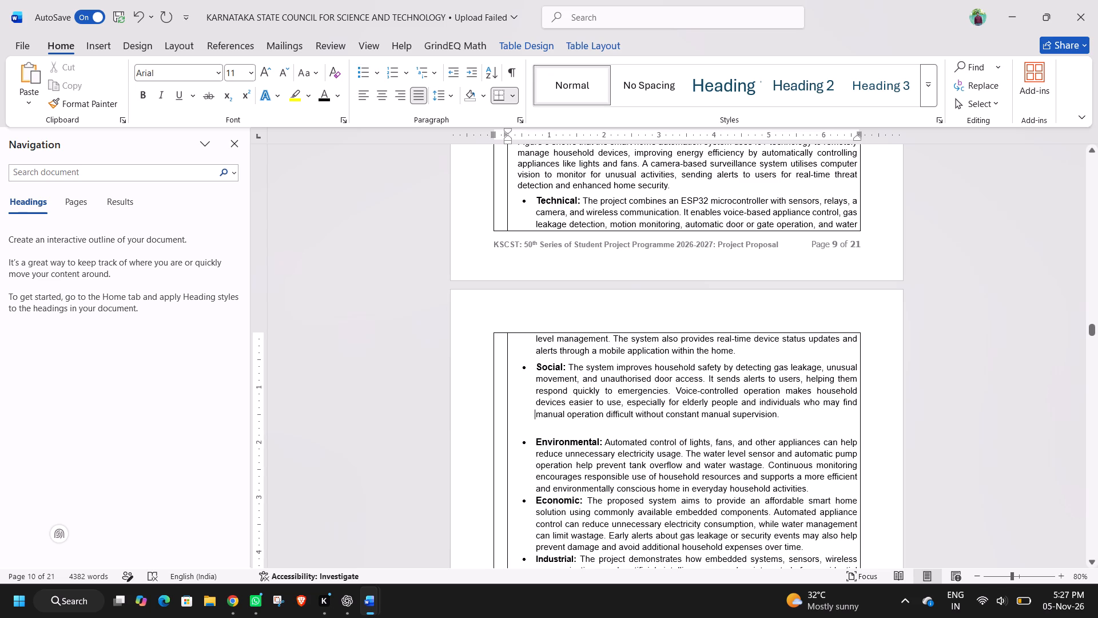
pyautogui.click(444, 91)
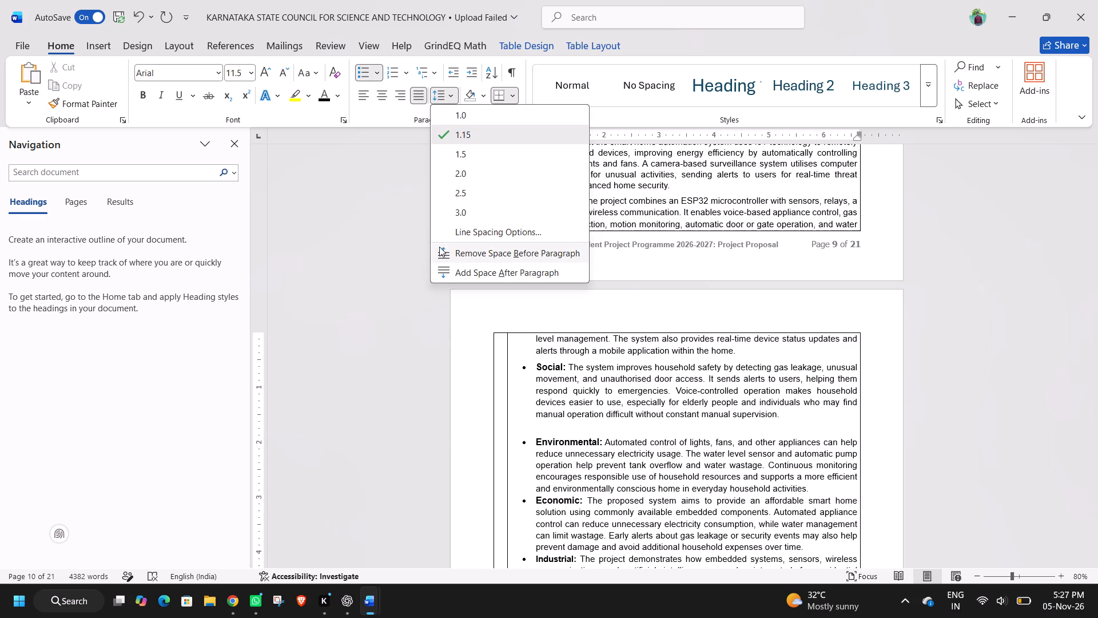
pyautogui.click(439, 247)
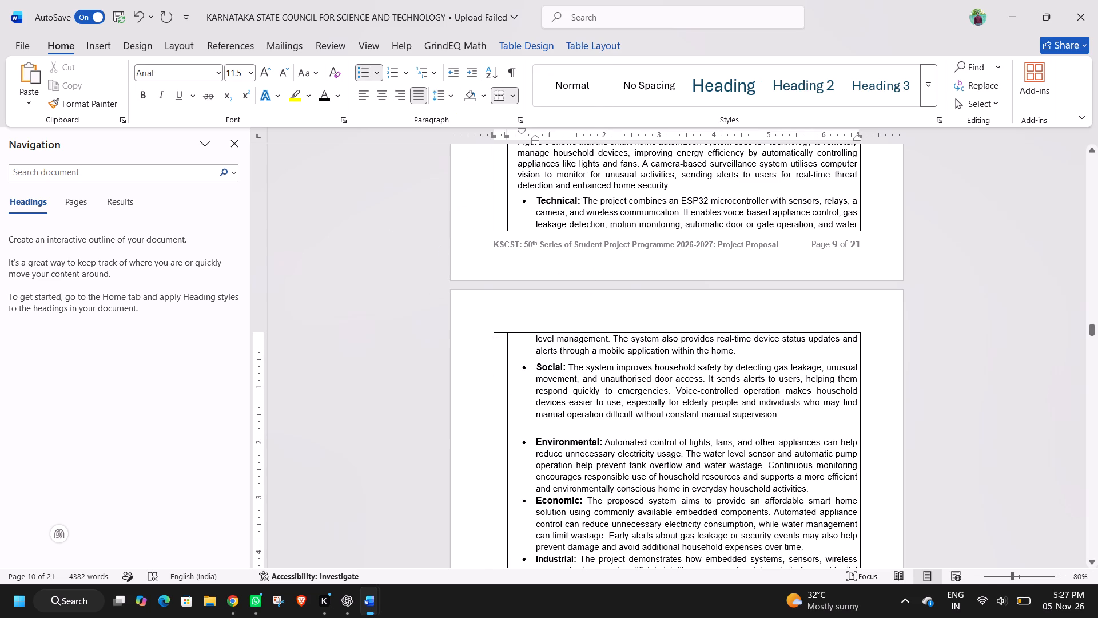
# Set the font size of the blank line between the Social and Environmental bullets to 5 pt.
pyautogui.press('Down')
pyautogui.press('Down')
pyautogui.click(557, 427)
pyautogui.click(236, 73)
pyautogui.press('5')
pyautogui.press('Return')
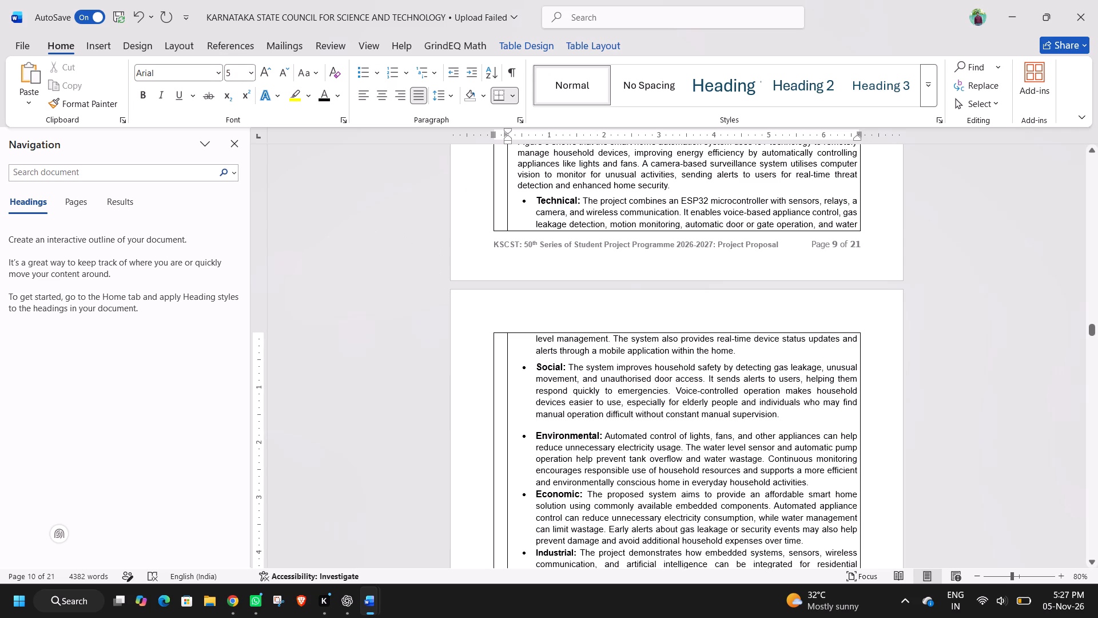
# Remove the paragraph spacing before the Environmental bullet paragraph.
pyautogui.press('Down')
pyautogui.click(447, 94)
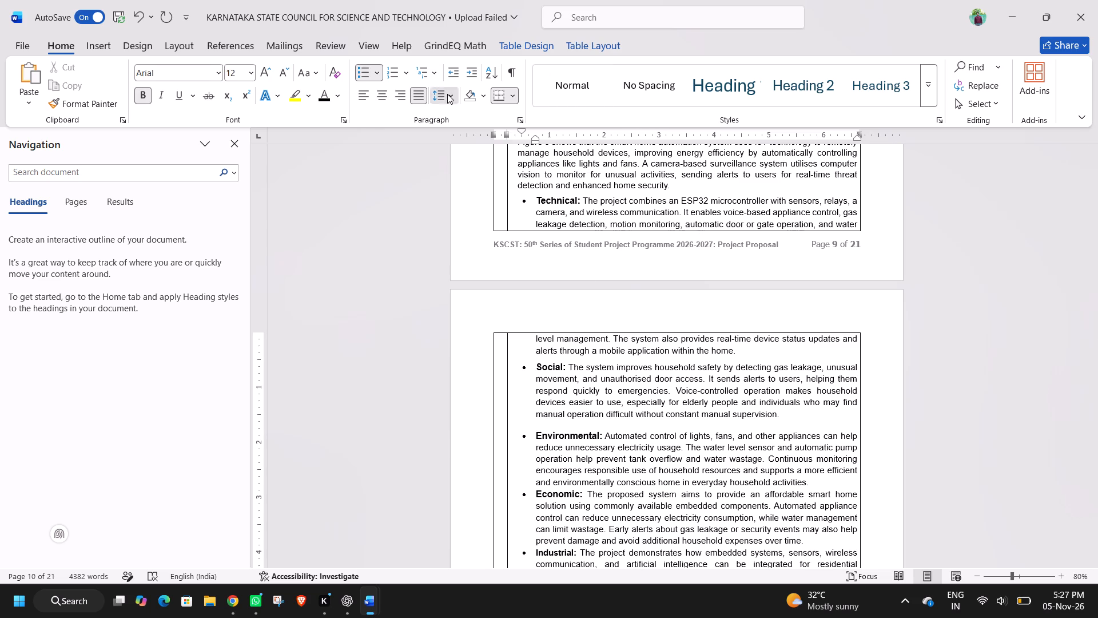
pyautogui.click(446, 248)
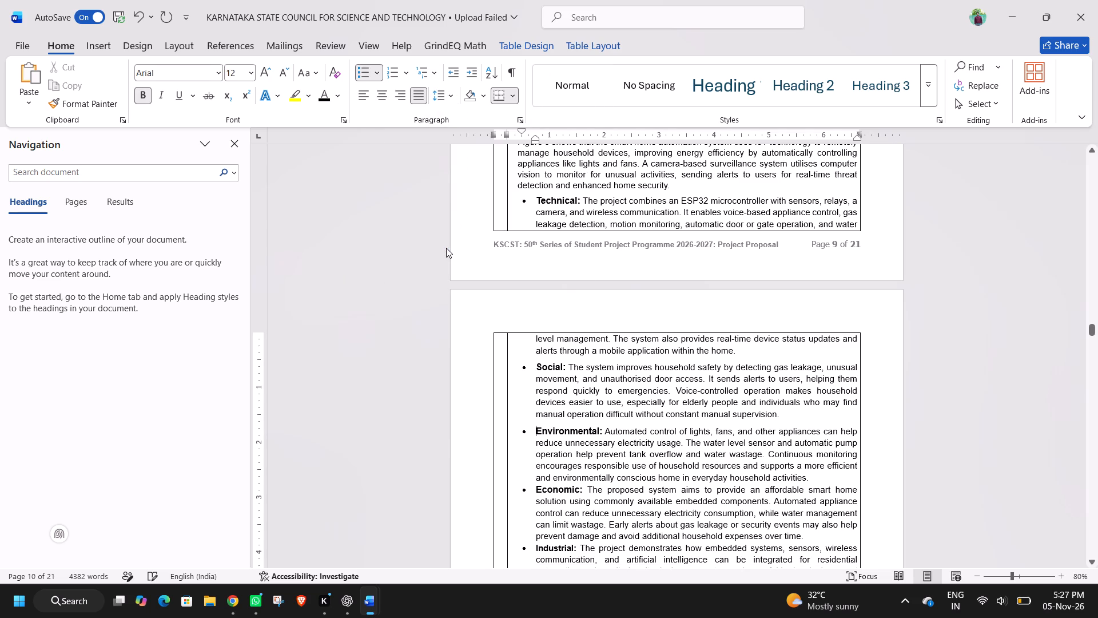
# Insert an unbulleted blank line between the Environmental and Economic bullets and remove the spacing after it.
pyautogui.scroll(-1, 606, 437)
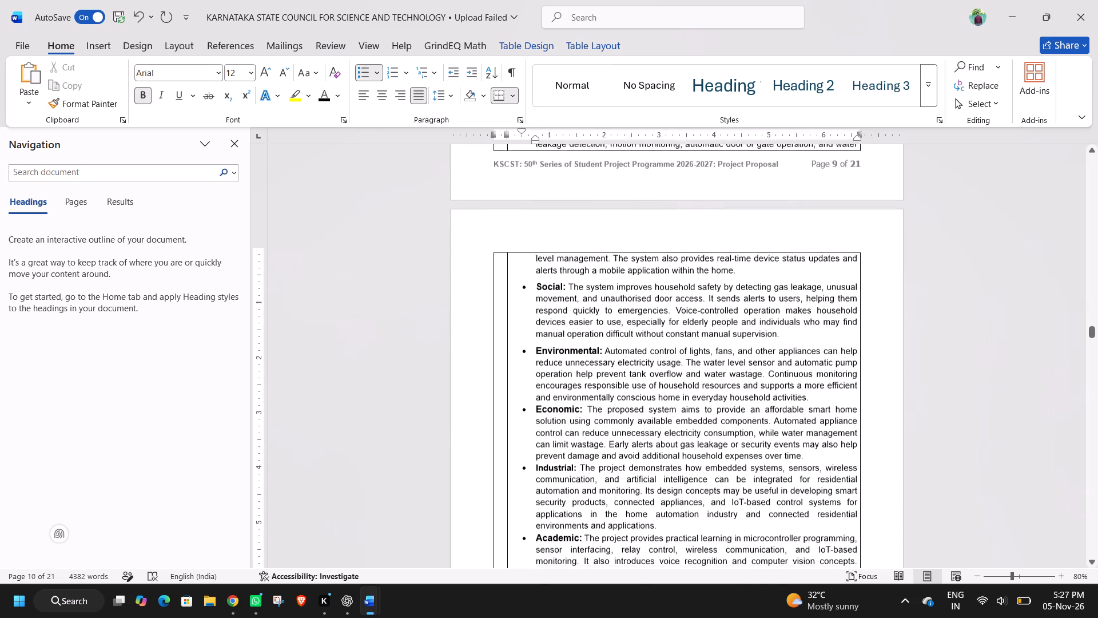
pyautogui.scroll(-1, 606, 437)
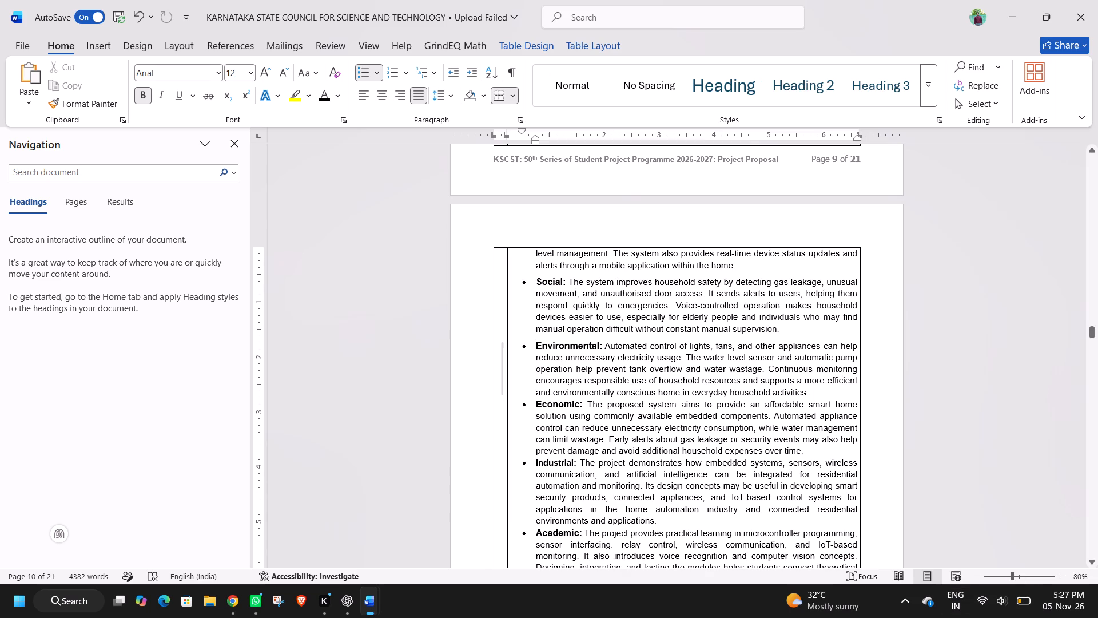
pyautogui.click(825, 391)
pyautogui.press('Return')
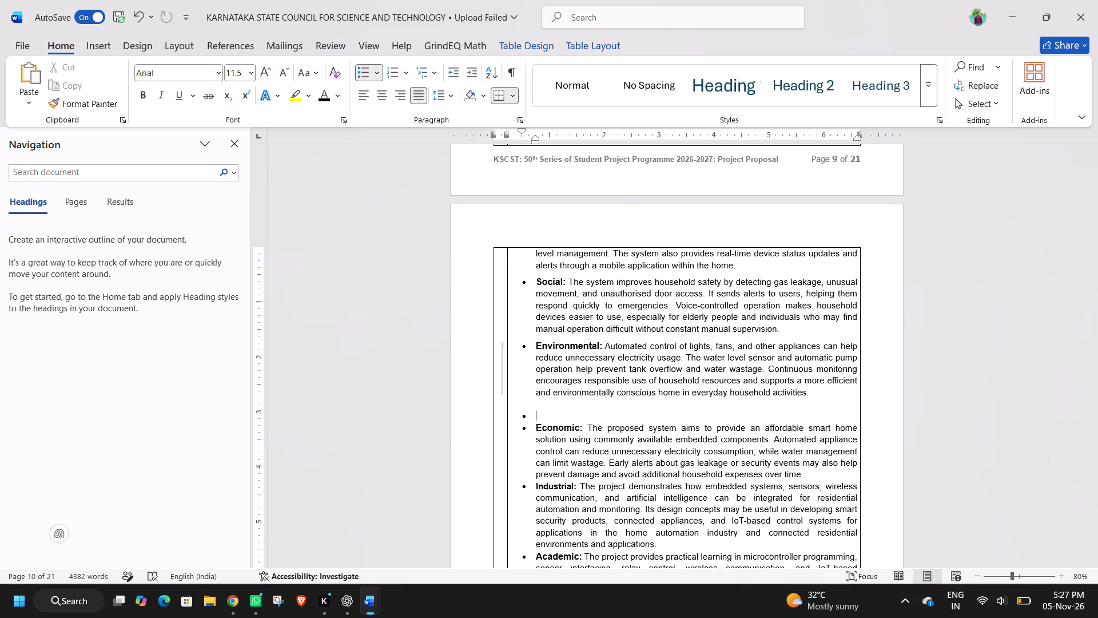
pyautogui.press('BackSpace')
pyautogui.press('BackSpace')
pyautogui.press('BackSpace')
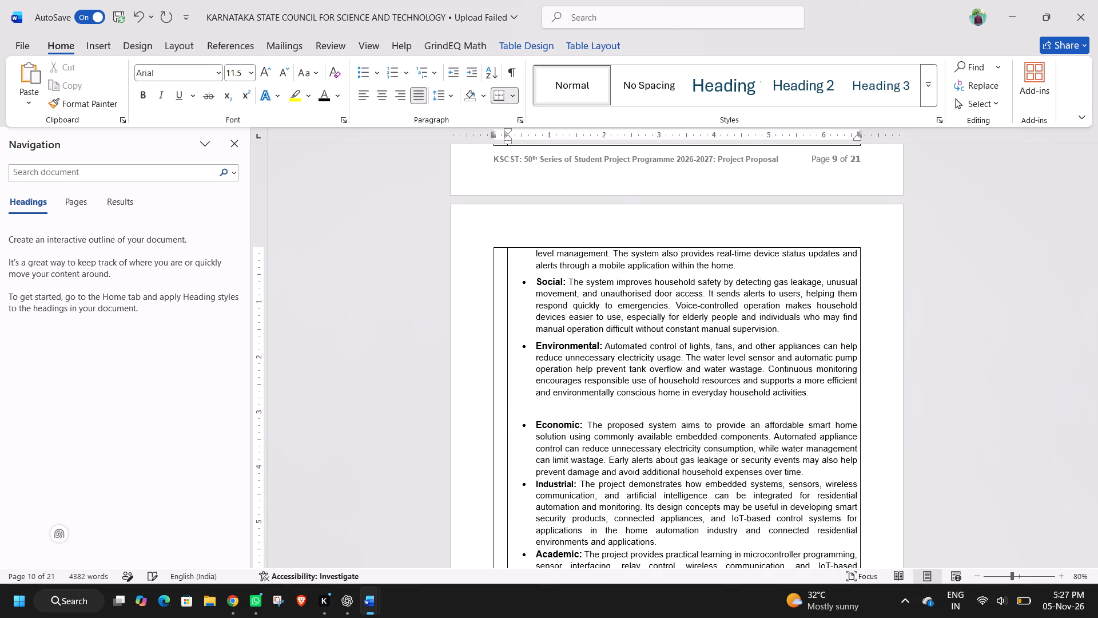
pyautogui.click(446, 91)
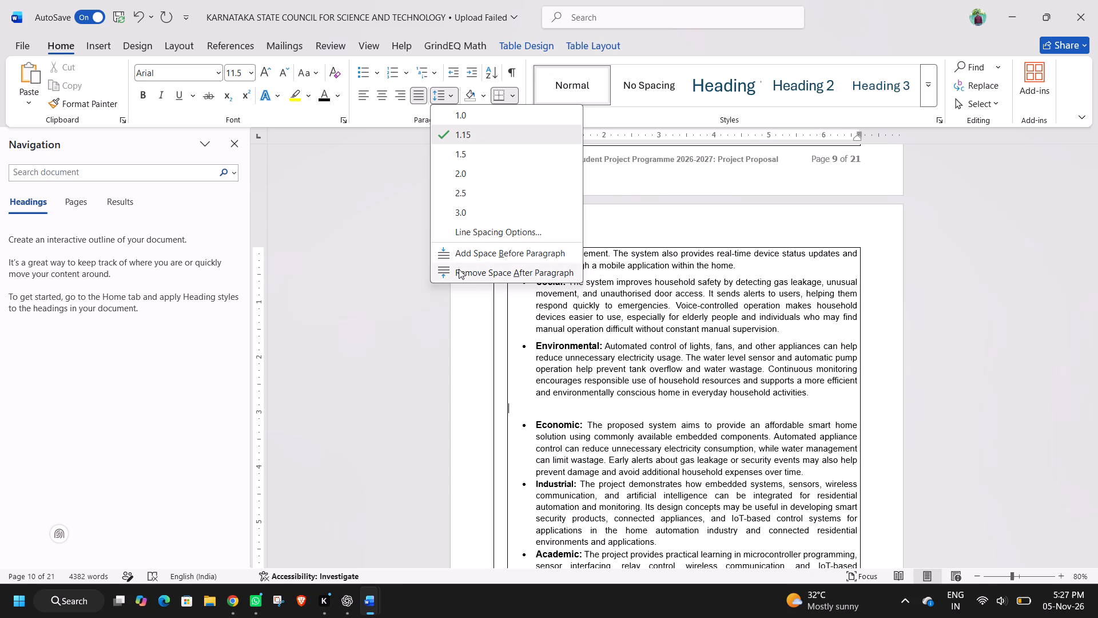
pyautogui.click(459, 269)
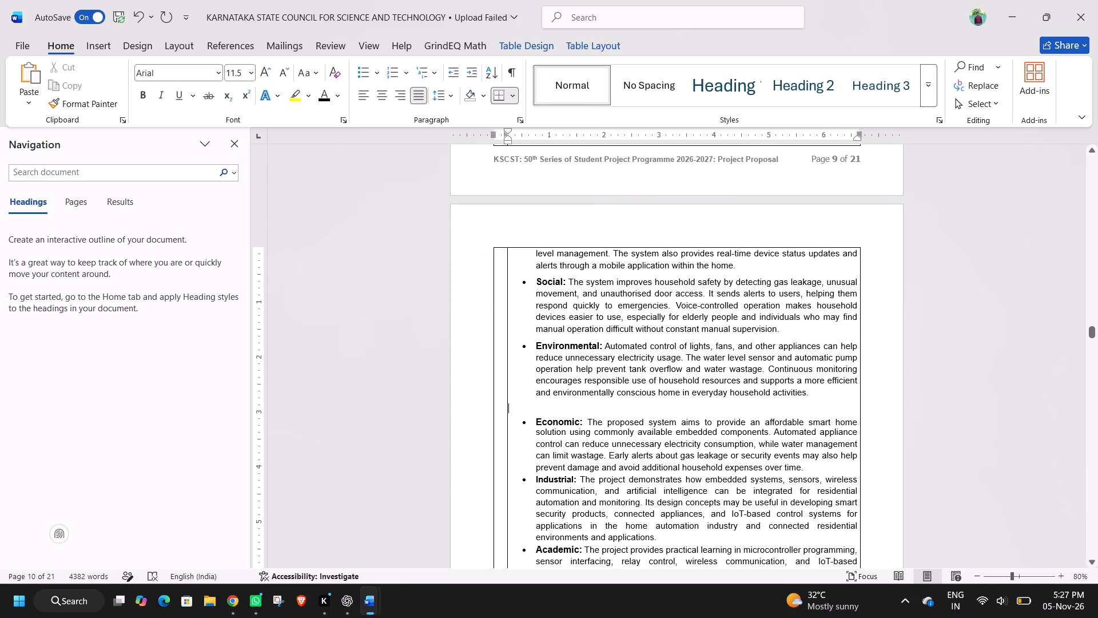
# Set the font size of the blank line between the Environmental and Economic bullets to 5 pt.
pyautogui.click(237, 70)
pyautogui.press('5')
pyautogui.press('Return')
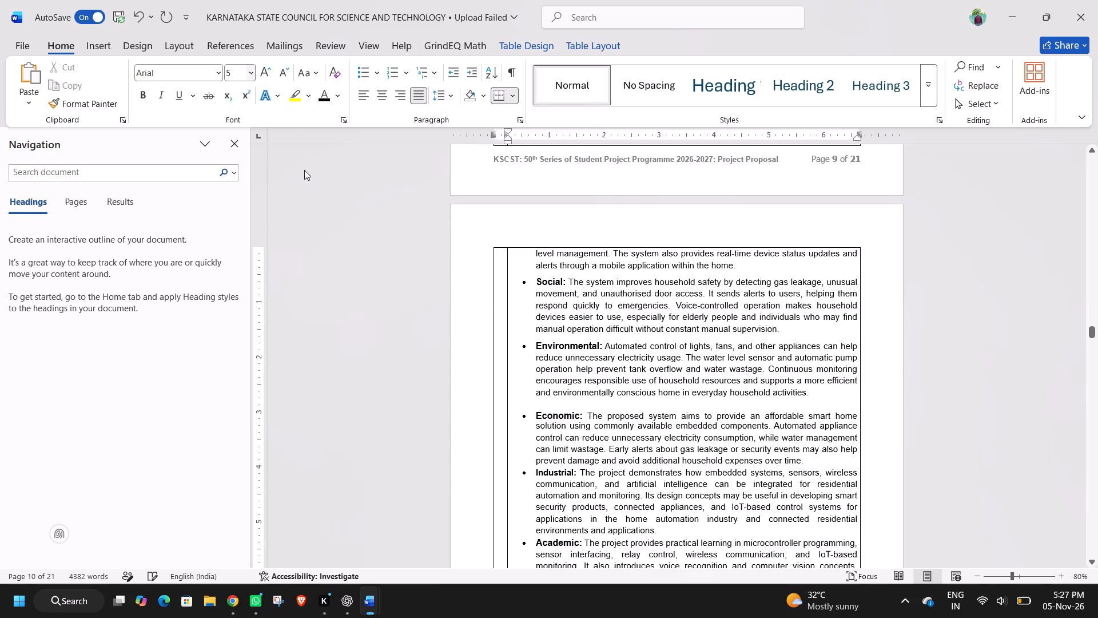
# Remove the paragraph spacing after the Environmental bullet paragraph.
pyautogui.press('Up')
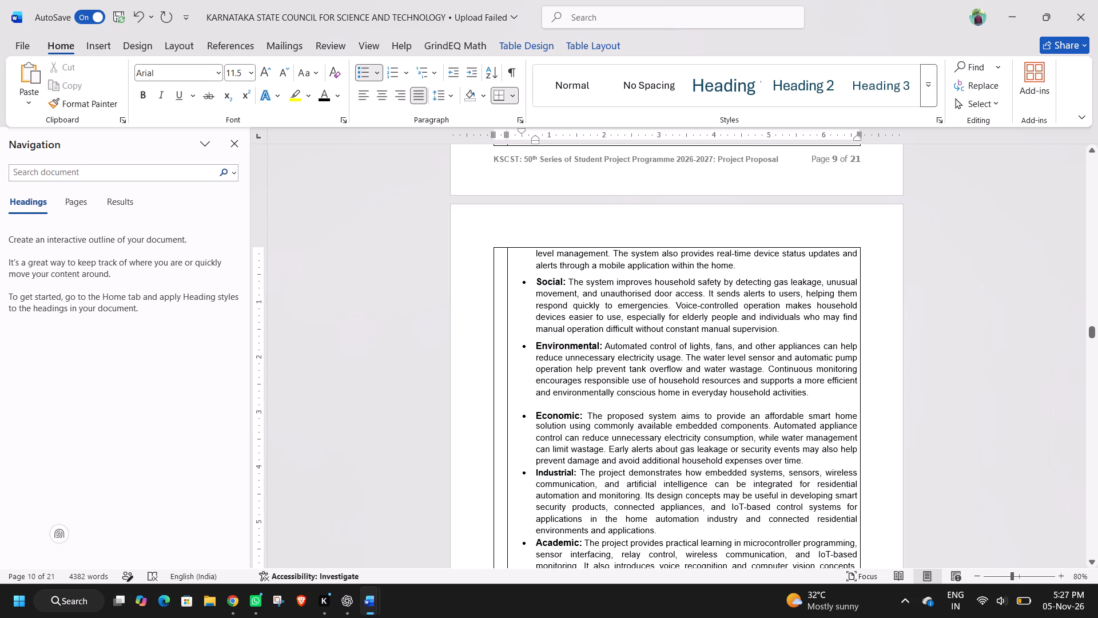
pyautogui.moveTo(445, 95); pyautogui.dragTo(433, 288)
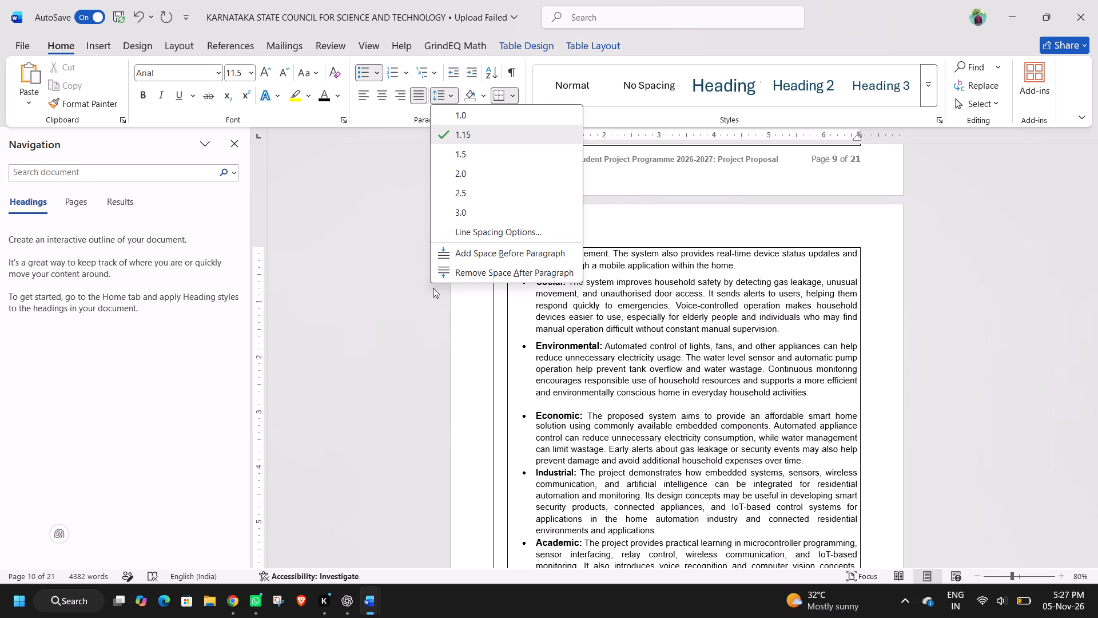
pyautogui.moveTo(433, 288); pyautogui.dragTo(453, 274)
pyautogui.click(453, 274)
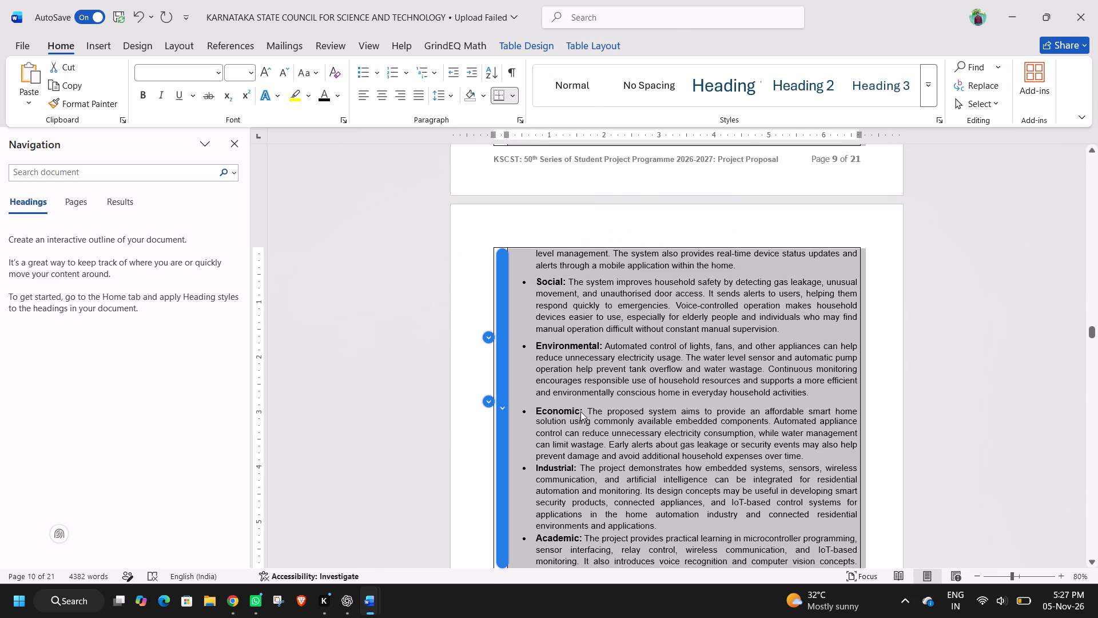
# Remove the paragraph spacing after and before the Economic bullet paragraph.
pyautogui.click(580, 411)
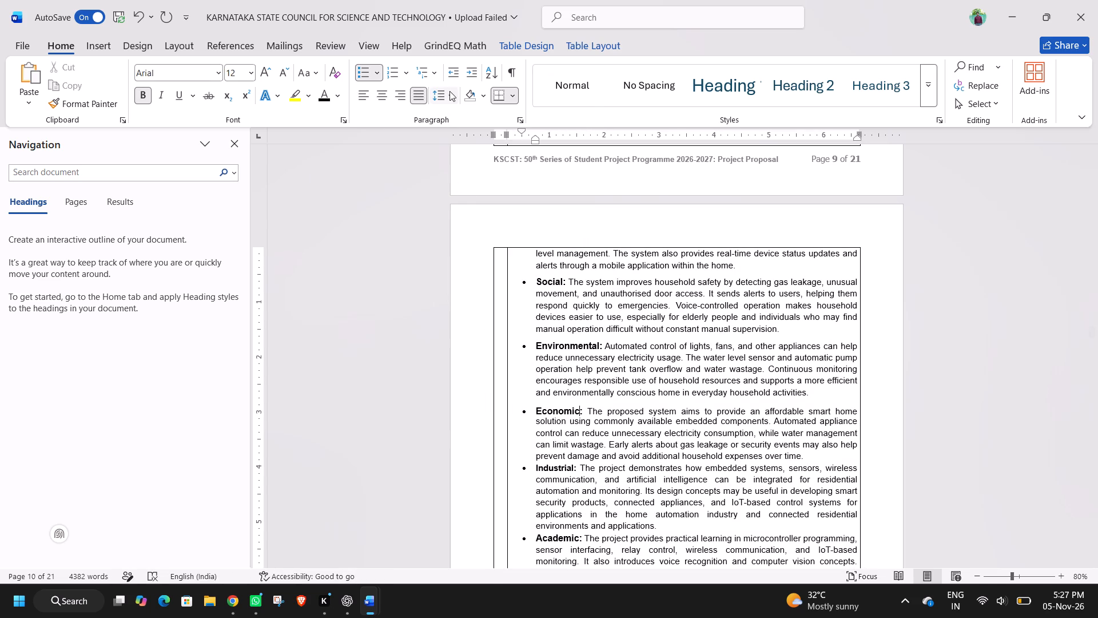
pyautogui.moveTo(449, 89); pyautogui.dragTo(468, 271)
pyautogui.click(468, 271)
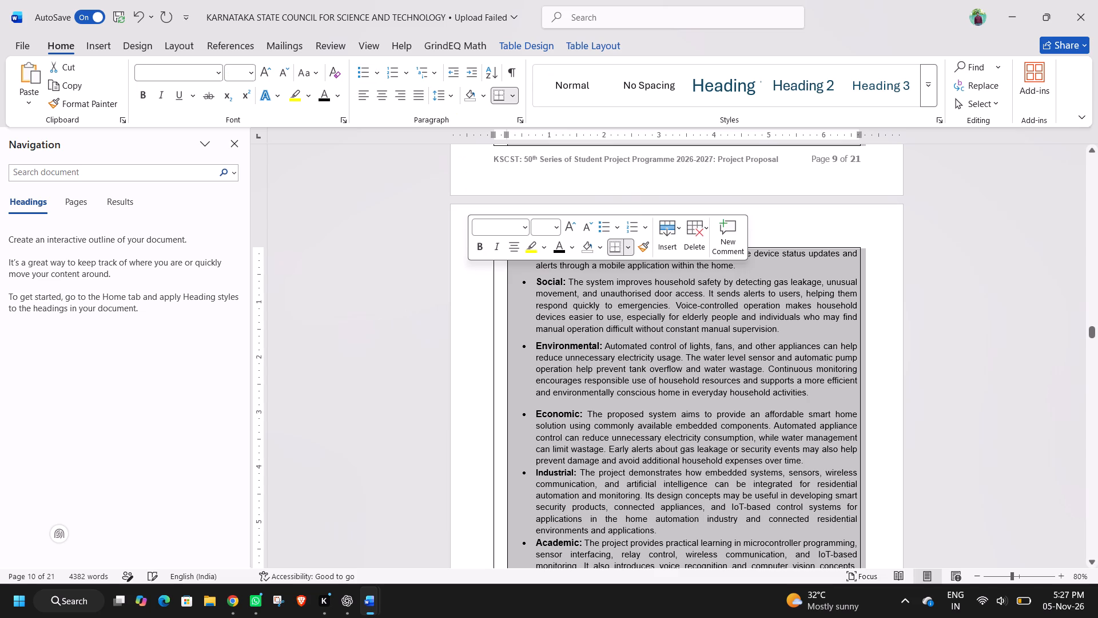
pyautogui.click(440, 102)
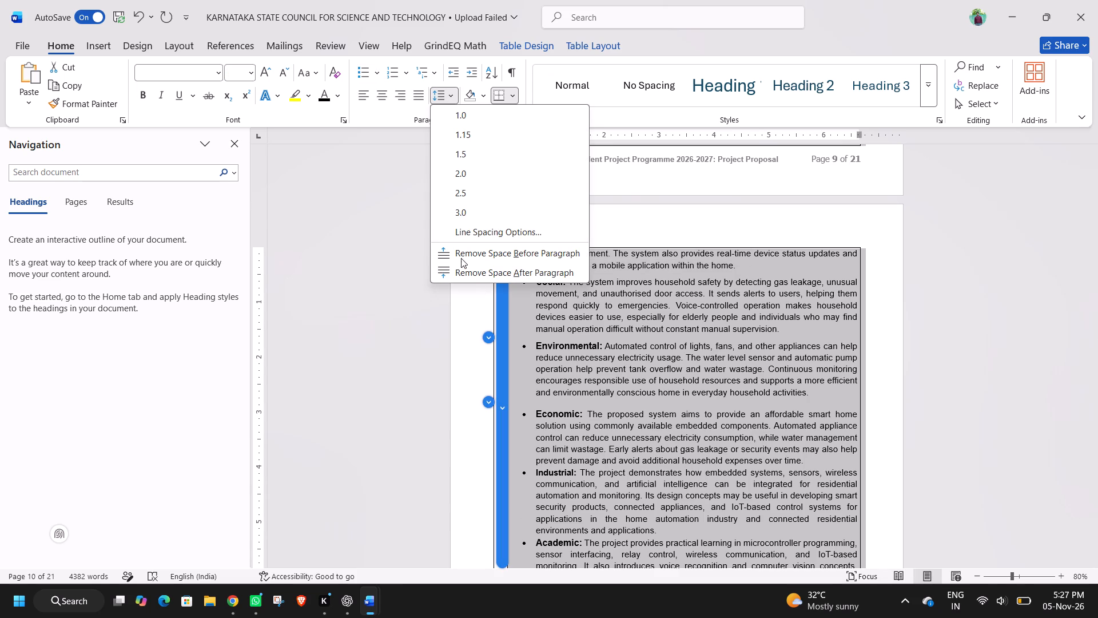
pyautogui.click(463, 263)
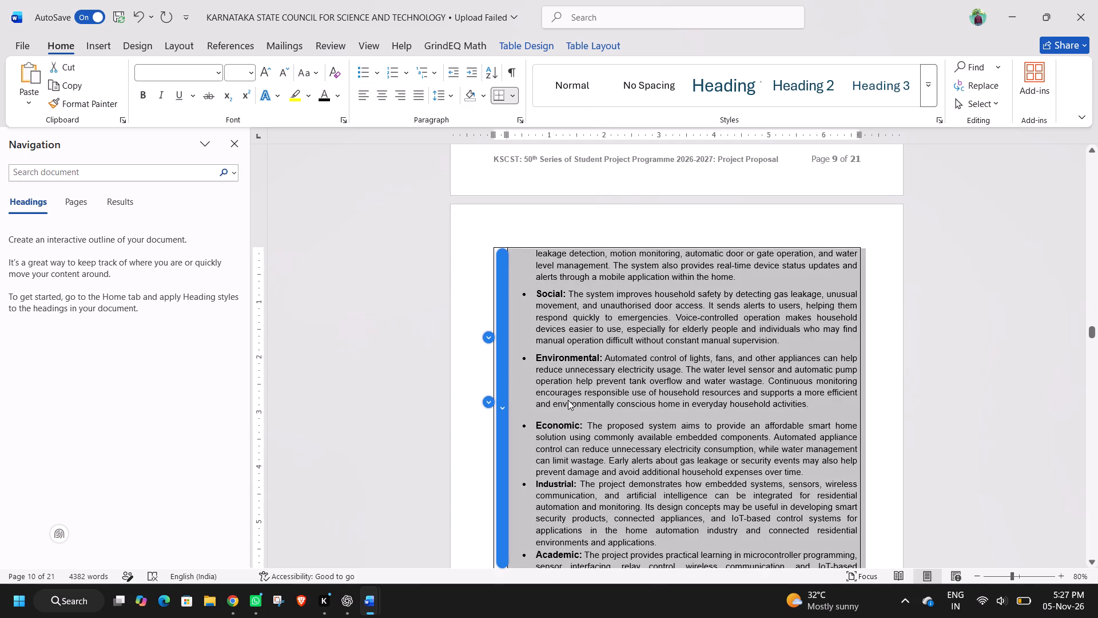
pyautogui.click(568, 400)
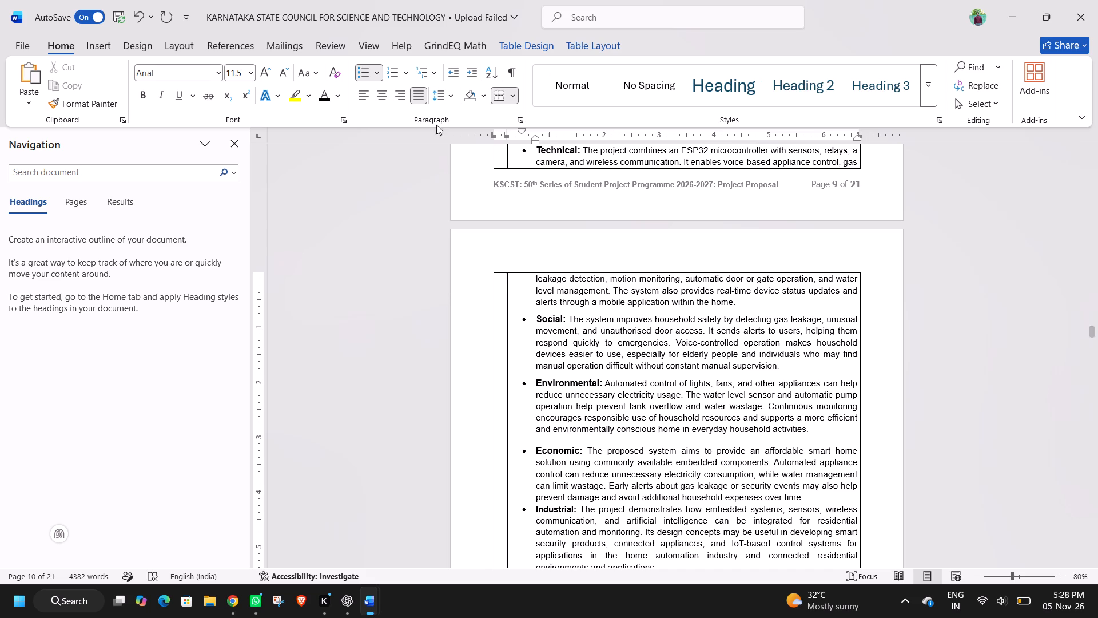
pyautogui.click(441, 100)
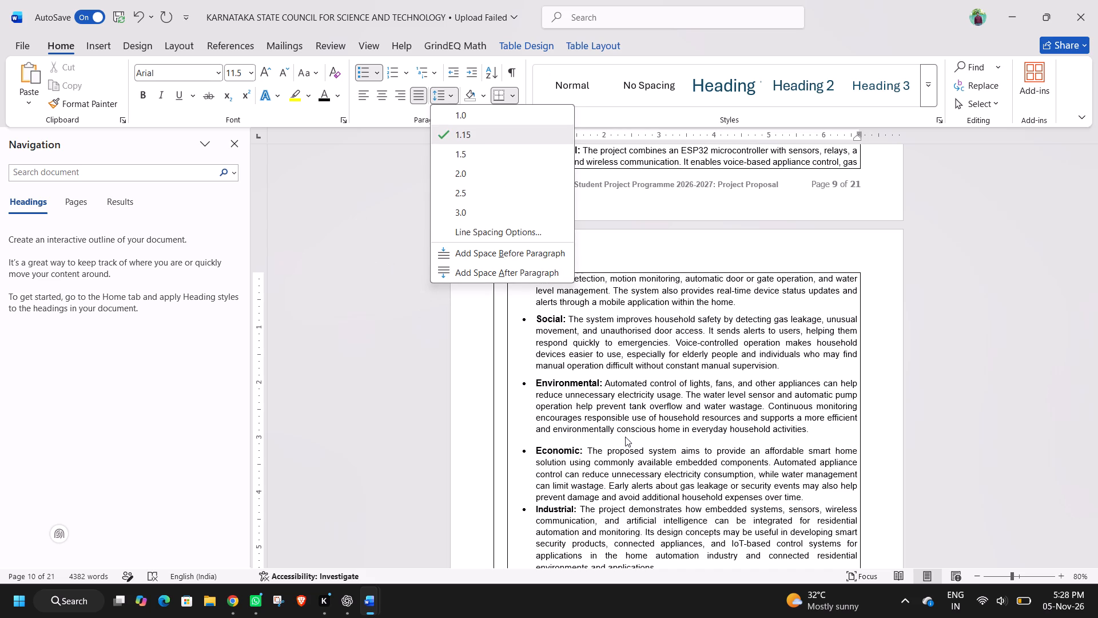
pyautogui.click(617, 451)
pyautogui.click(617, 451)
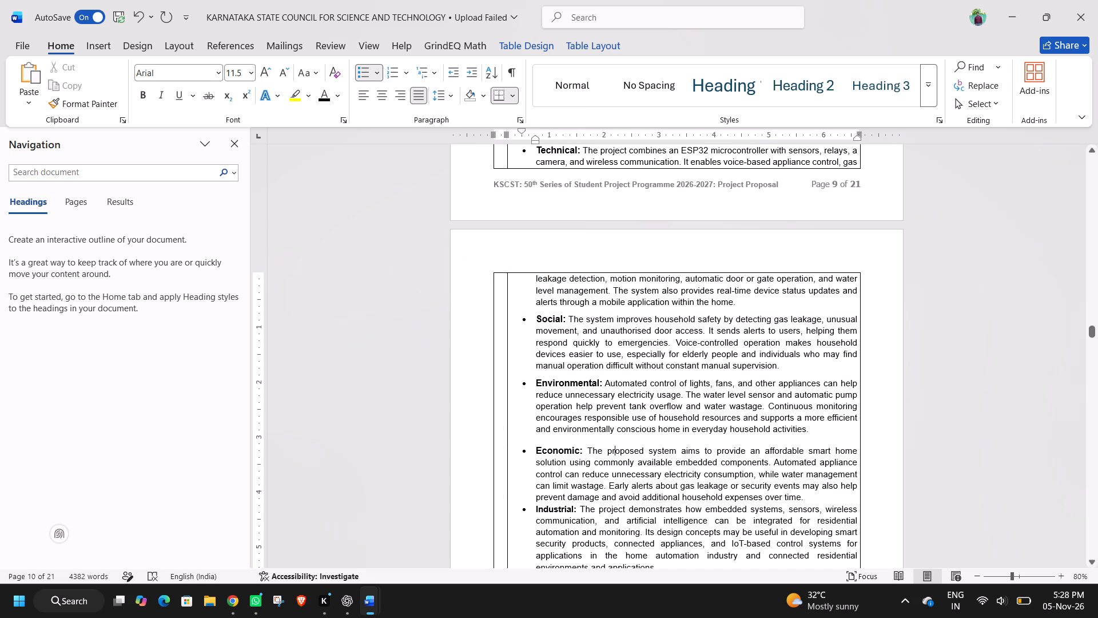
pyautogui.moveTo(441, 98); pyautogui.dragTo(437, 257)
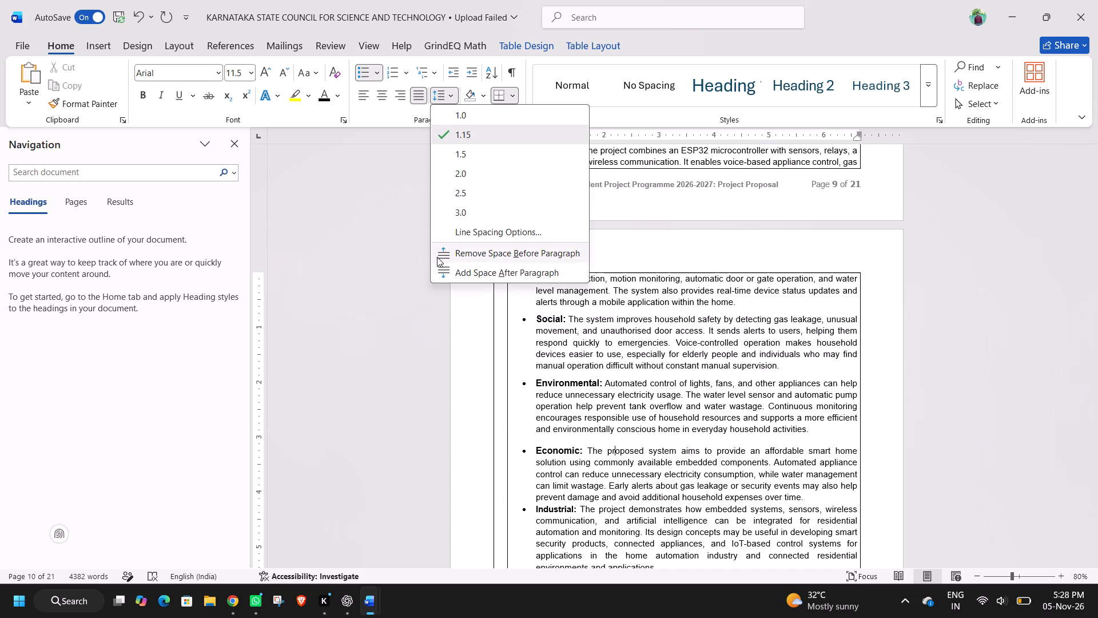
pyautogui.moveTo(437, 257); pyautogui.dragTo(438, 256)
pyautogui.click(438, 256)
pyautogui.click(568, 429)
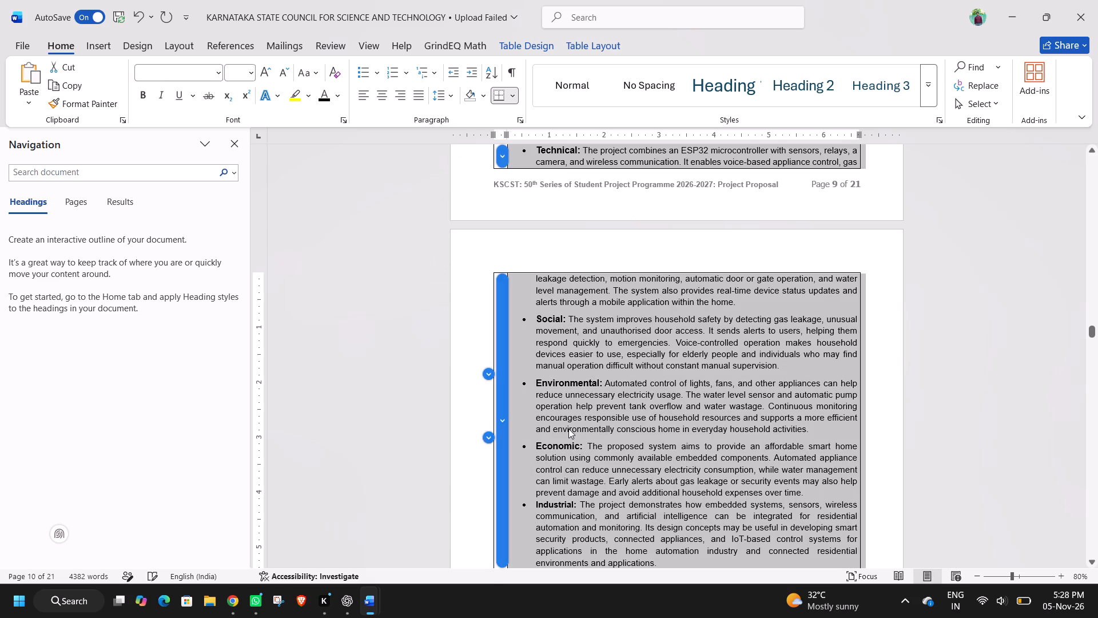
pyautogui.click(568, 436)
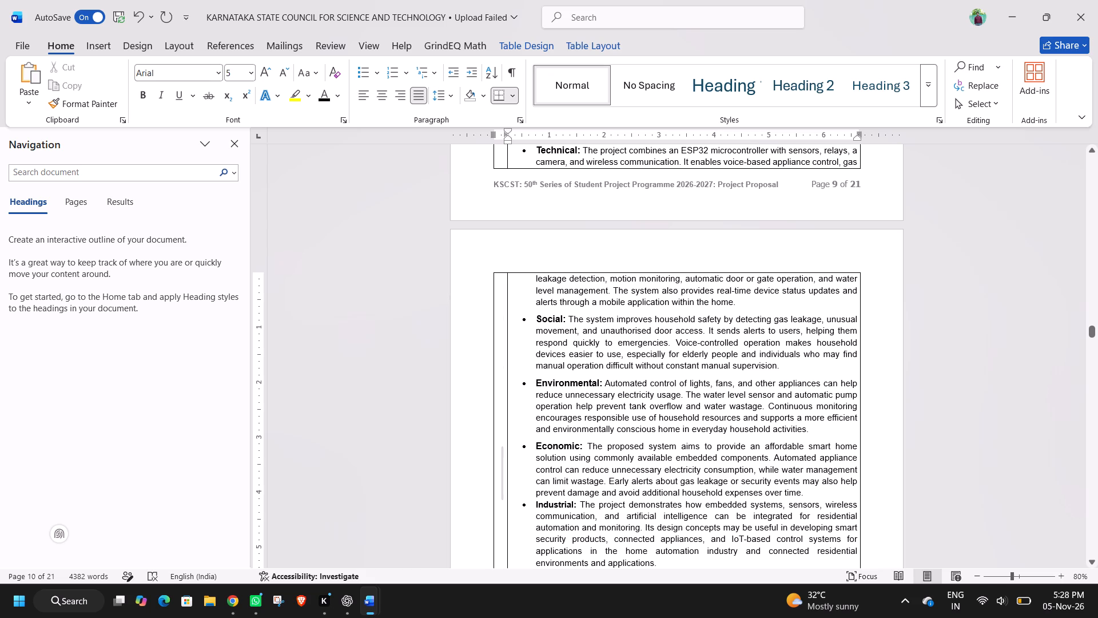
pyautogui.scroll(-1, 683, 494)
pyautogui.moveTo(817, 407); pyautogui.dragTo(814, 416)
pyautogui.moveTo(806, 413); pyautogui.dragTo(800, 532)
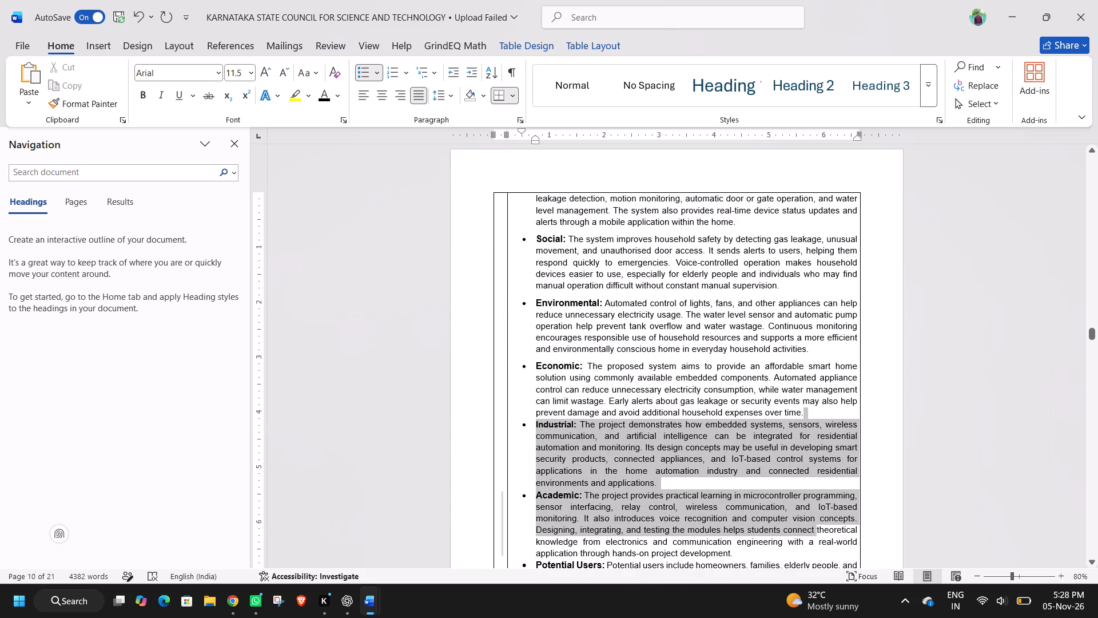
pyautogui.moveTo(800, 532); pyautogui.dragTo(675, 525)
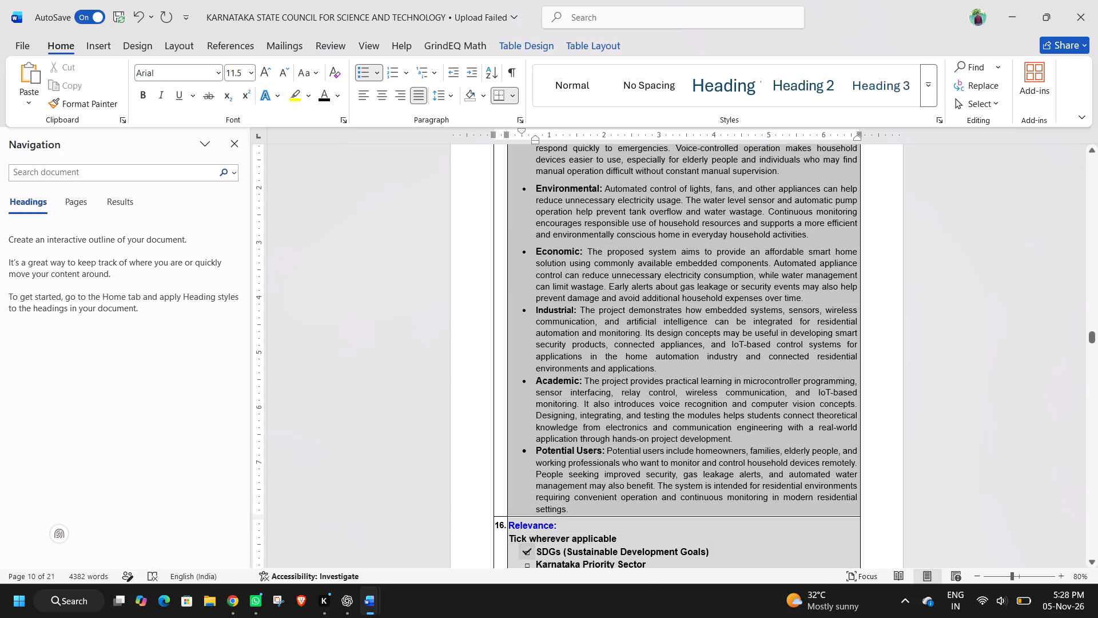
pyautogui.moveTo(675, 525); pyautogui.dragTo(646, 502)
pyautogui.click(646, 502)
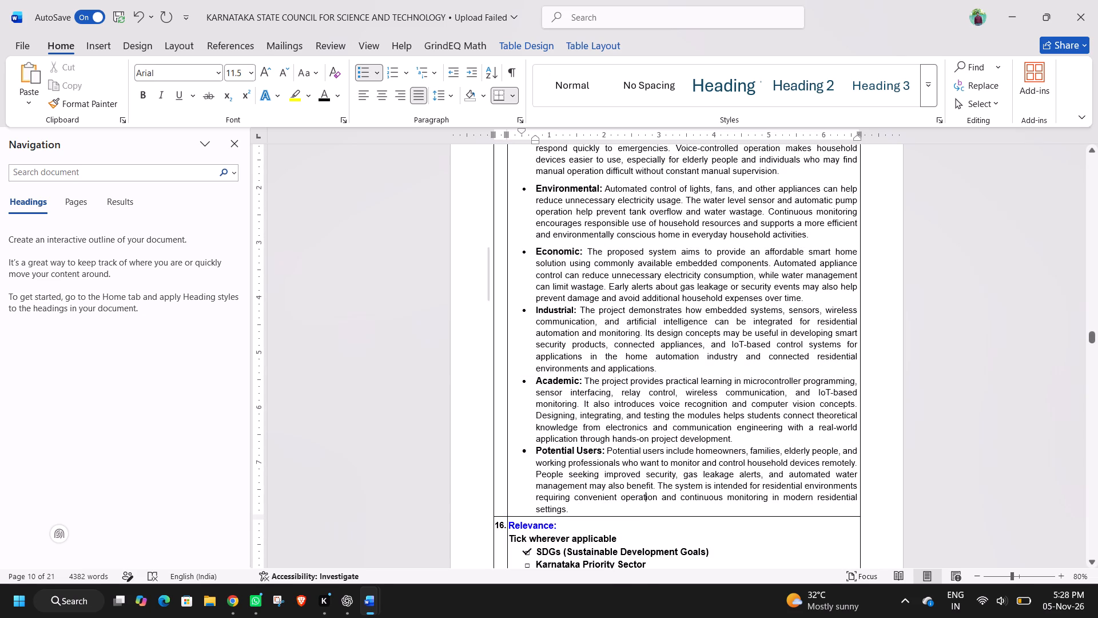
# Set the spacing before to 0 for the Economic, Industrial, Academic and Potential Users bullet paragraphs together.
pyautogui.moveTo(534, 255); pyautogui.dragTo(558, 423)
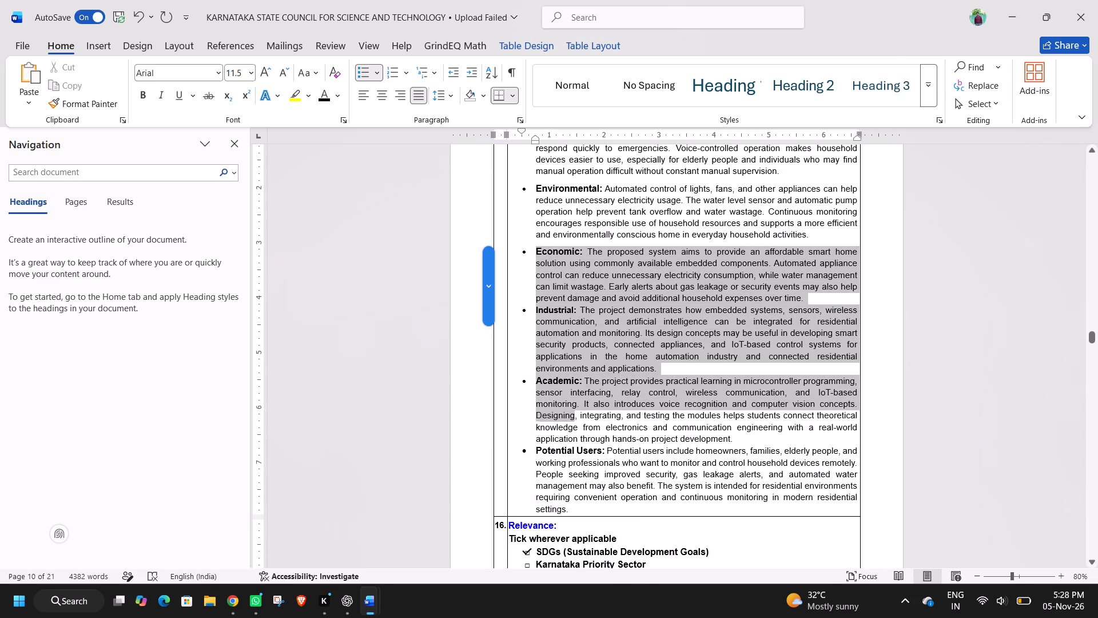
pyautogui.moveTo(558, 423); pyautogui.dragTo(570, 500)
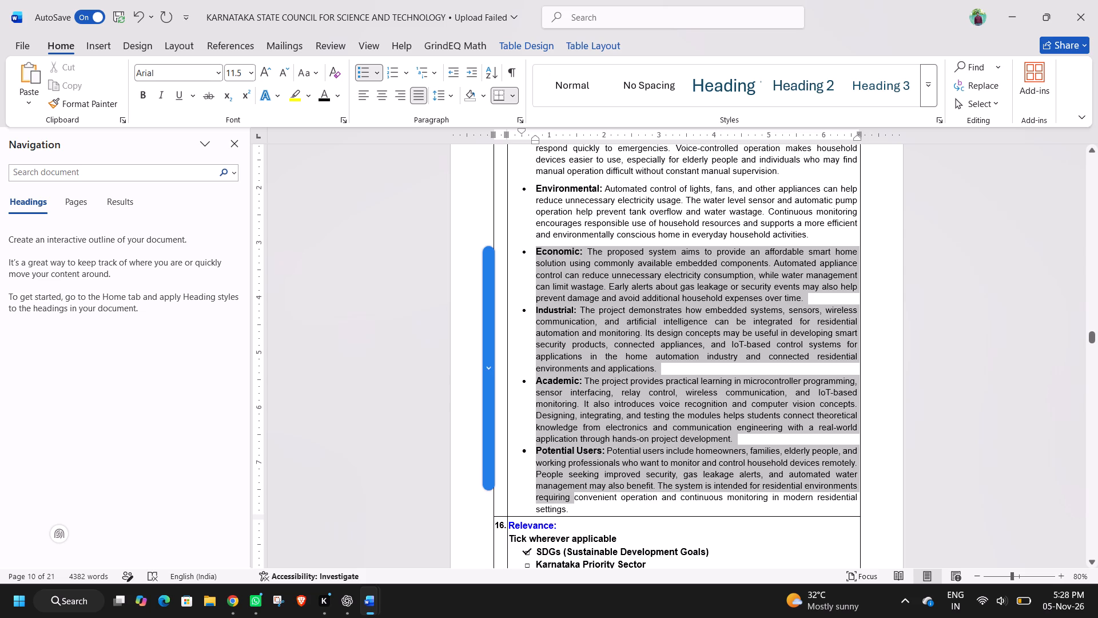
pyautogui.moveTo(570, 500); pyautogui.dragTo(567, 502)
pyautogui.moveTo(567, 502); pyautogui.dragTo(568, 505)
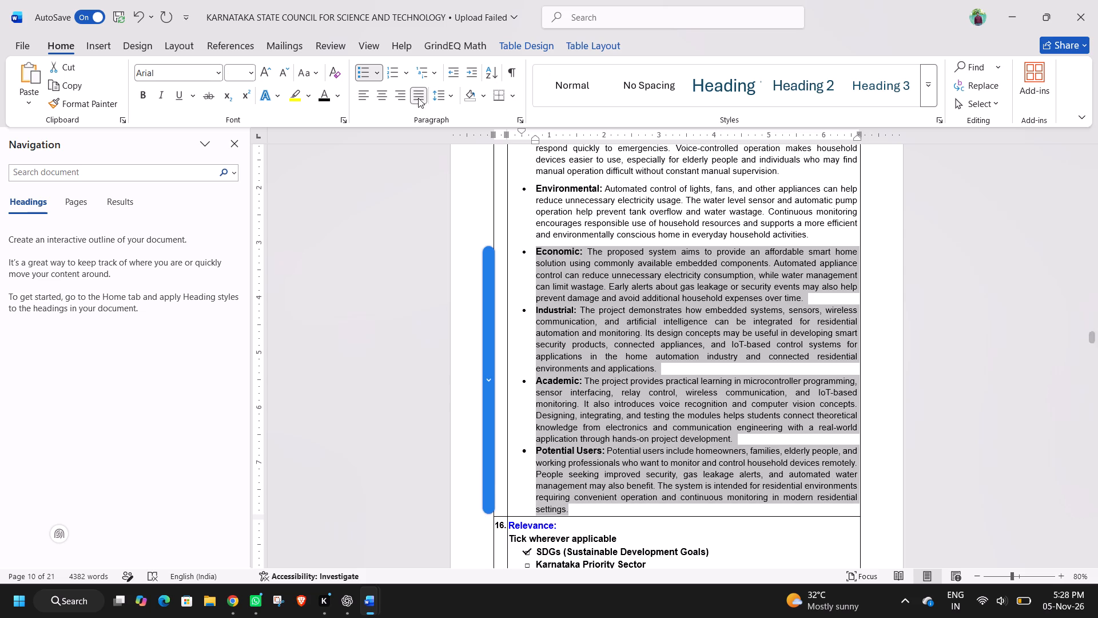
pyautogui.moveTo(442, 92); pyautogui.dragTo(457, 238)
pyautogui.click(457, 238)
pyautogui.click(490, 306)
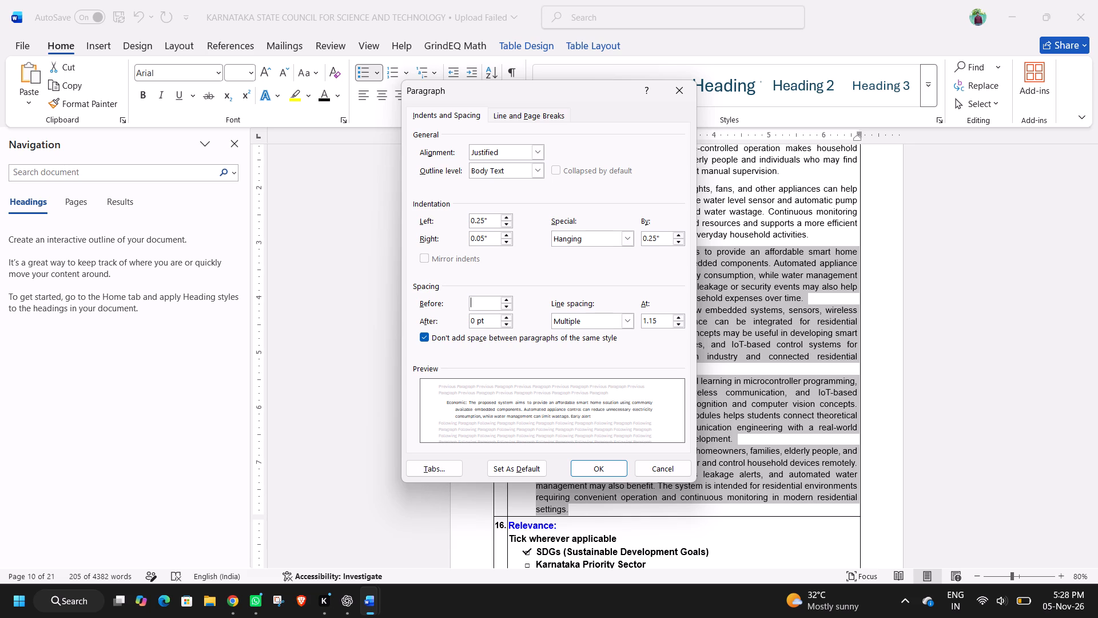
pyautogui.press('0')
pyautogui.press('Return')
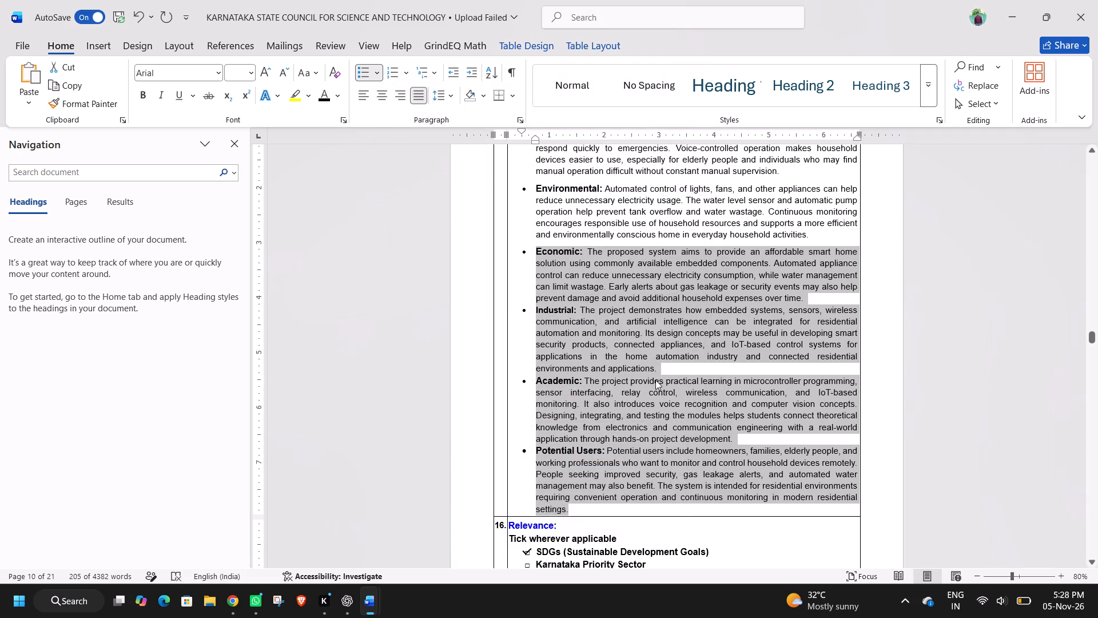
pyautogui.click(664, 369)
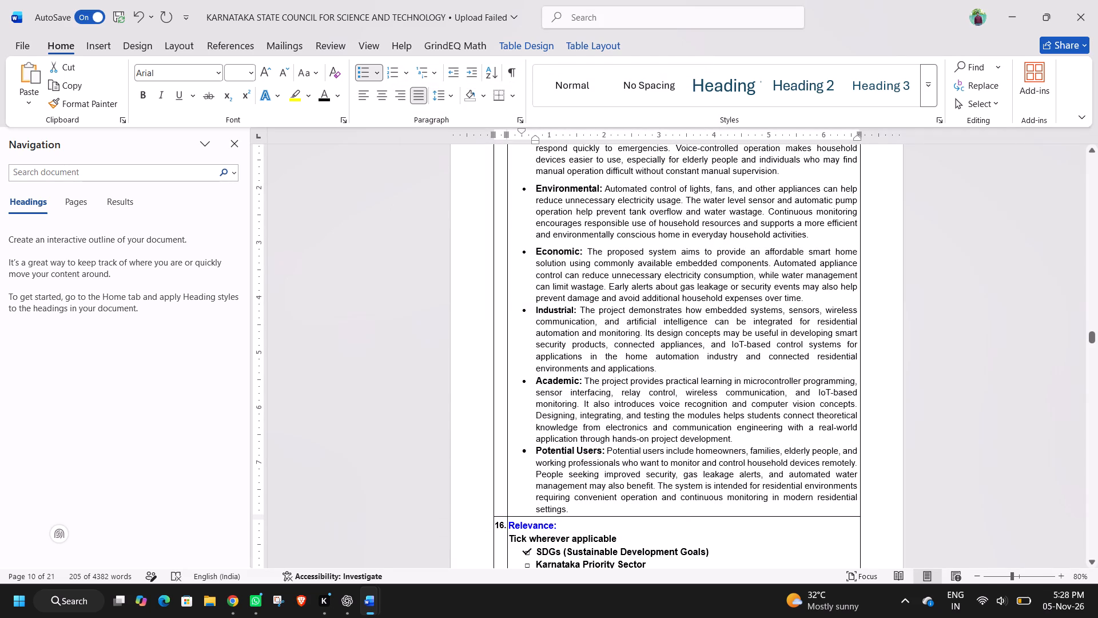
# Insert an unbulleted blank line with a 5 pt font size between the Economic and Industrial bullets.
pyautogui.click(802, 301)
pyautogui.press('Right')
pyautogui.press('Return')
pyautogui.press('BackSpace')
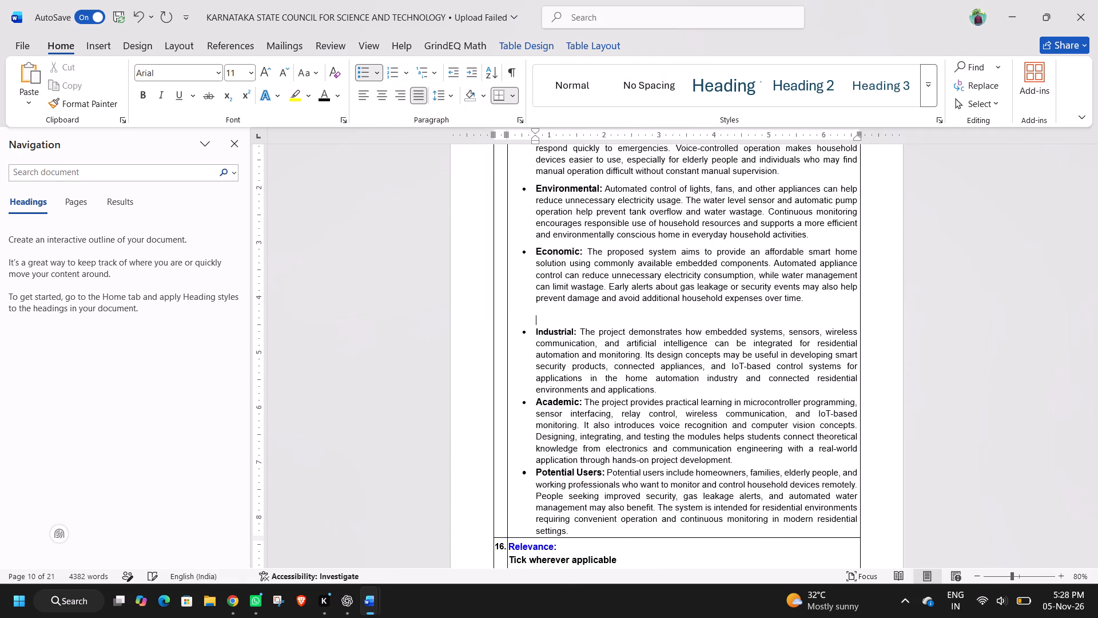
pyautogui.press('BackSpace')
pyautogui.press('BackSpace')
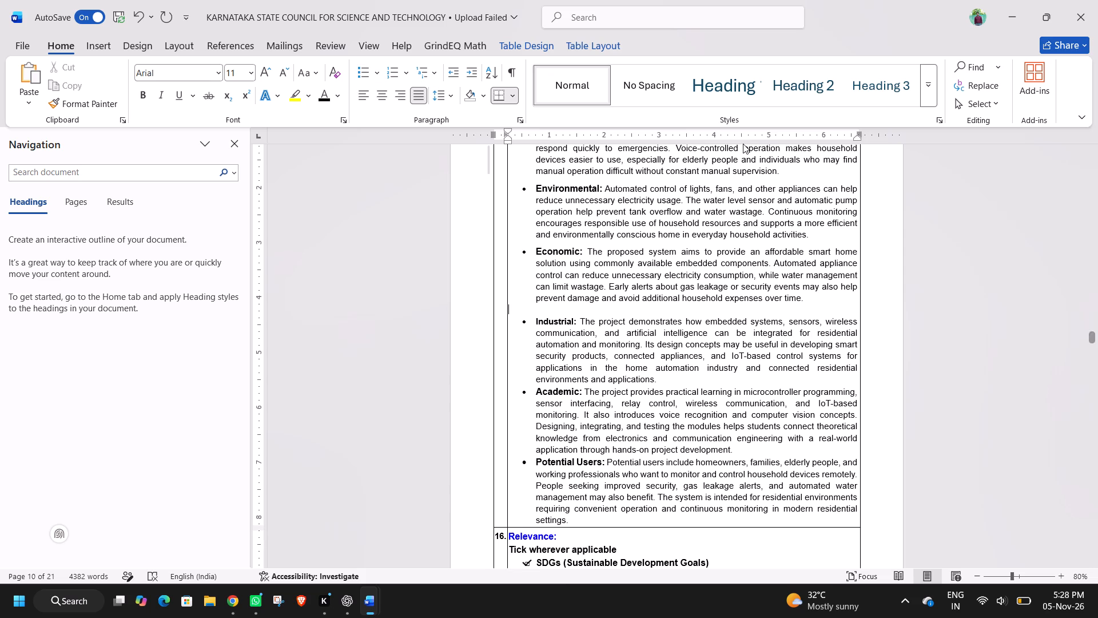
pyautogui.click(234, 72)
pyautogui.press('5')
pyautogui.press('Return')
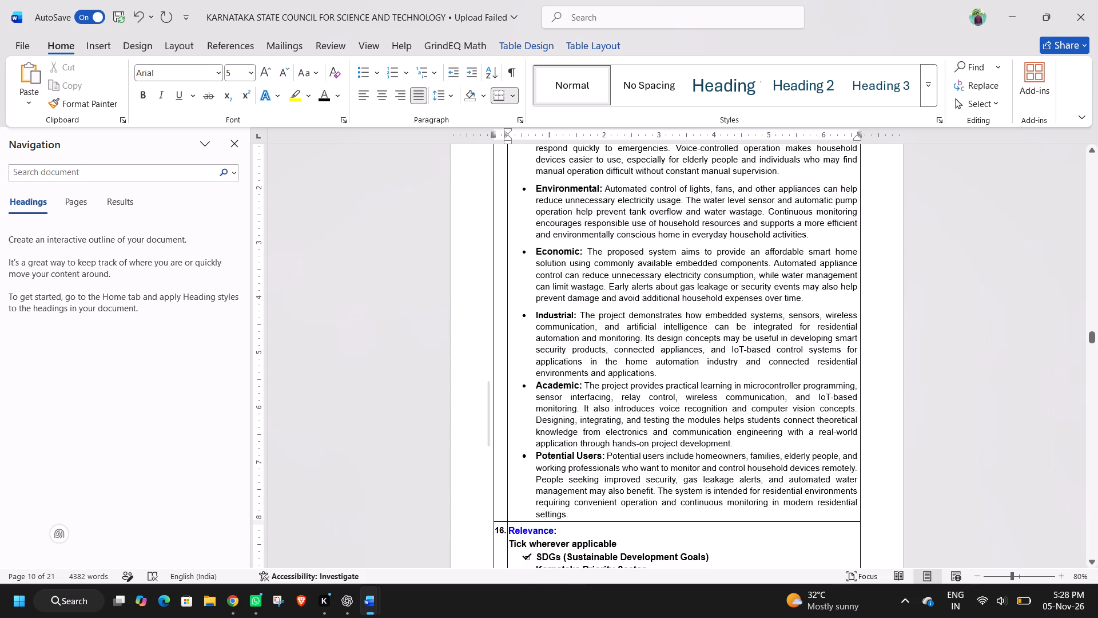
# Insert an unbulleted blank line with a 5 pt font size between the Industrial and Academic bullets.
pyautogui.click(674, 374)
pyautogui.press('Return')
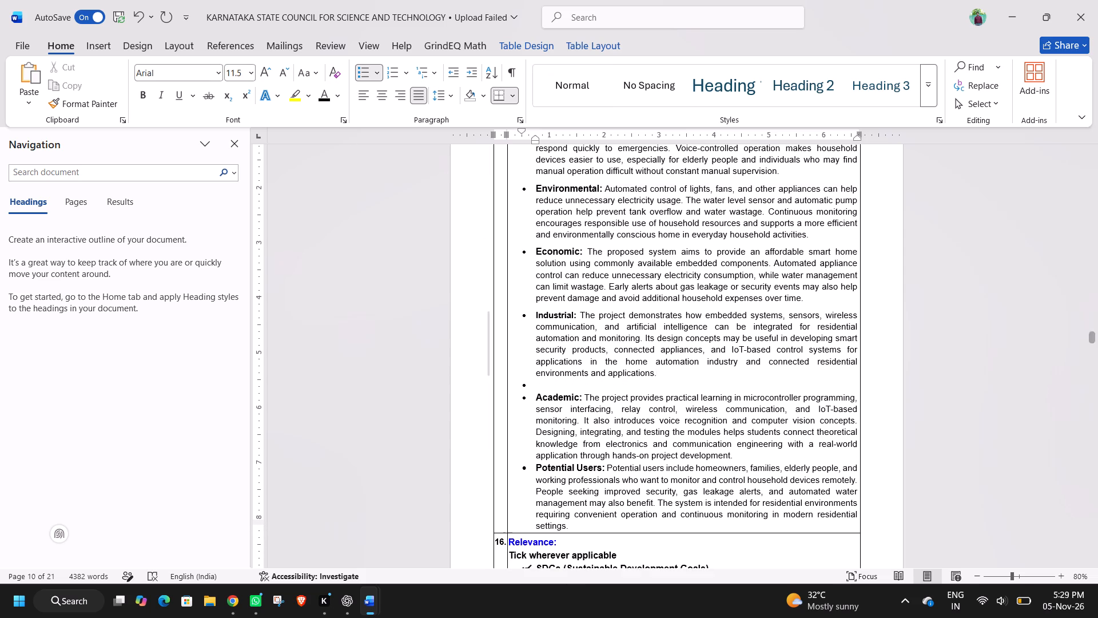
pyautogui.press('BackSpace')
pyautogui.press('BackSpace')
pyautogui.press('BackSpace')
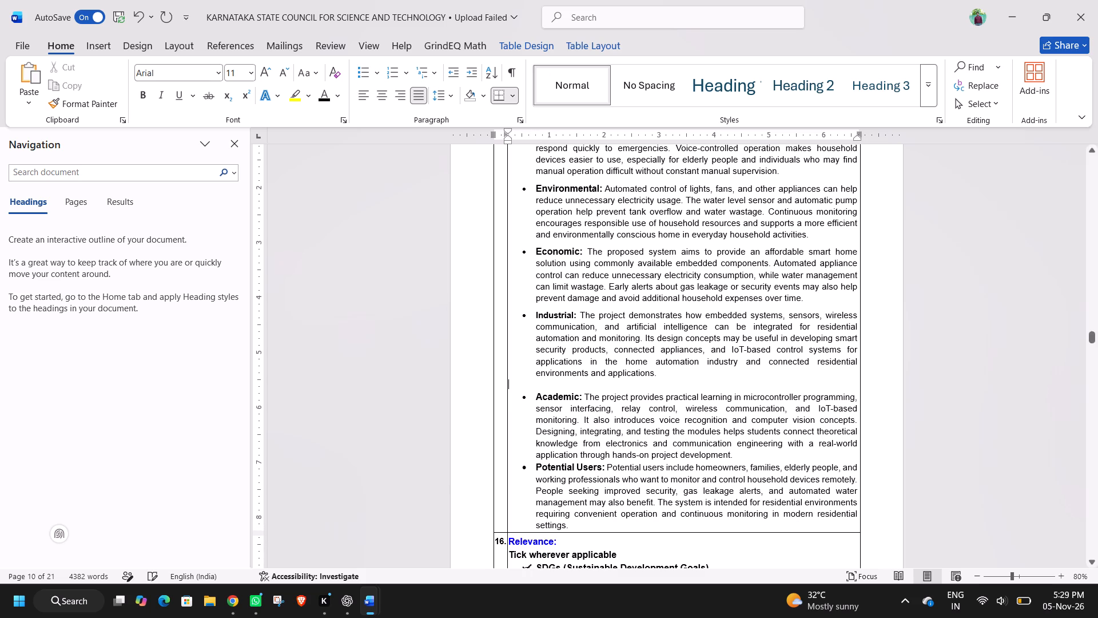
pyautogui.click(242, 76)
pyautogui.press('5')
pyautogui.press('Return')
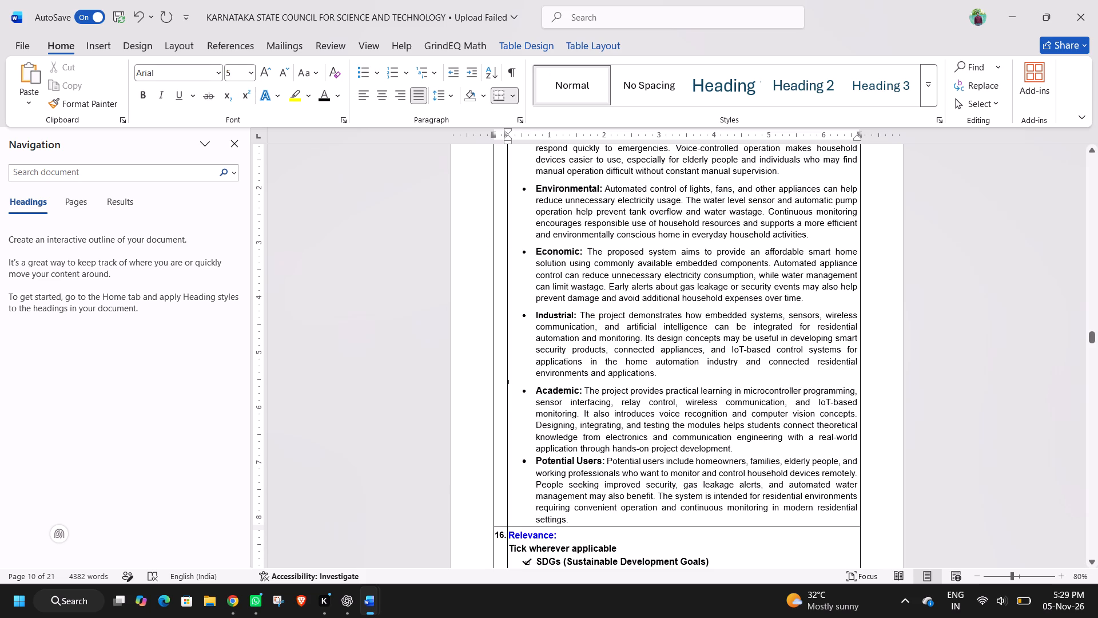
# Insert an unbulleted blank line with a 5 pt font size between the Academic and Potential Users bullets.
pyautogui.click(743, 450)
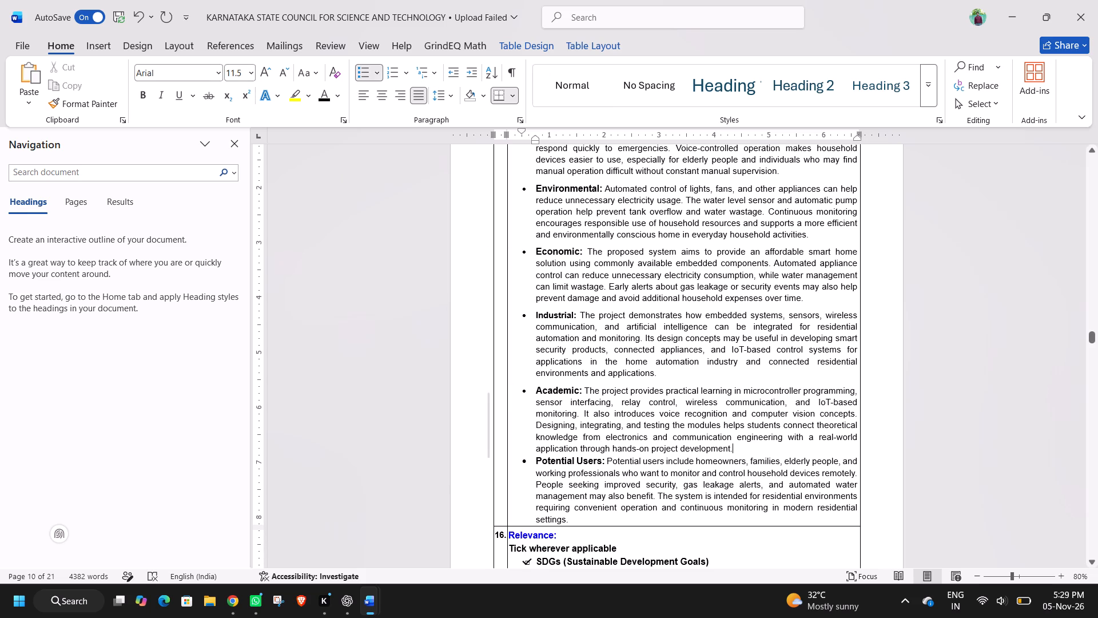
pyautogui.press('Return')
pyautogui.press('BackSpace')
pyautogui.press('BackSpace')
pyautogui.press('BackSpace')
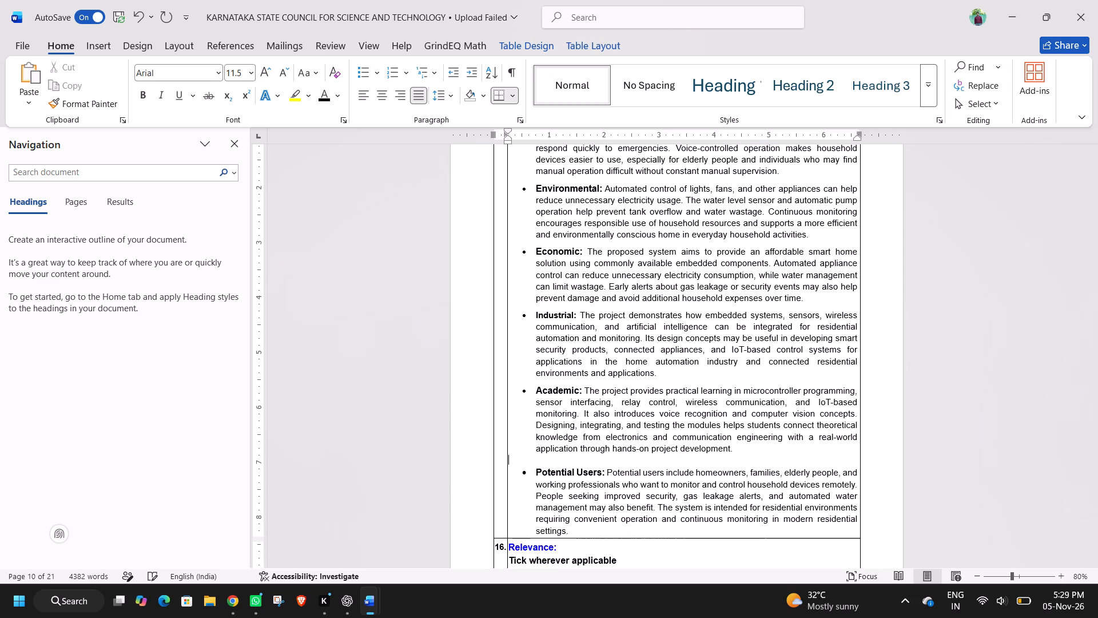
pyautogui.click(241, 71)
pyautogui.press('5')
pyautogui.press('Return')
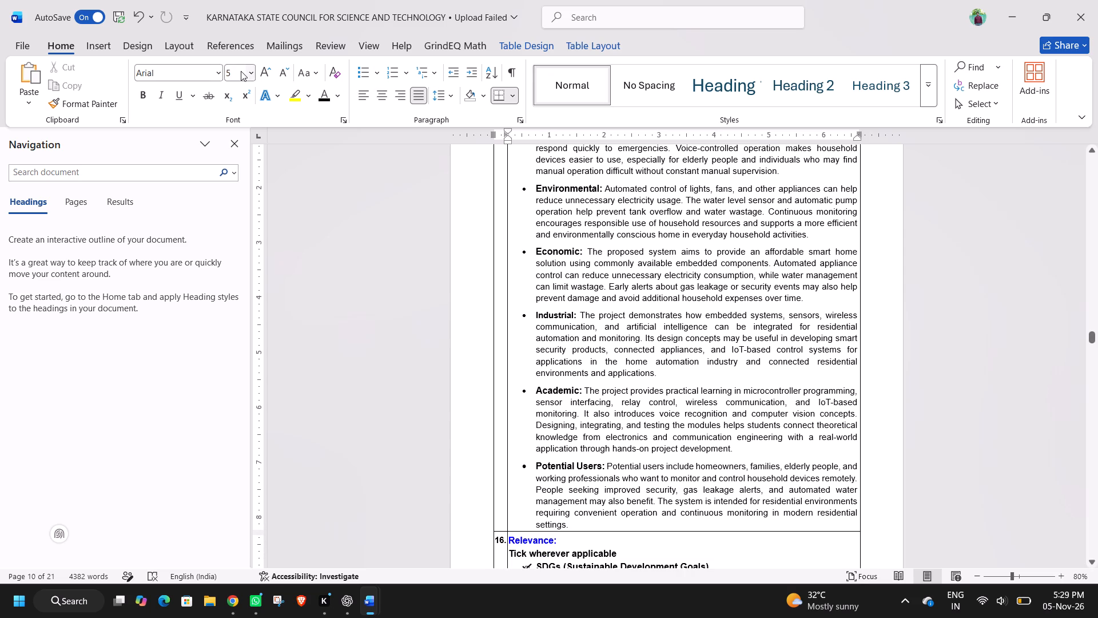
# Insert a blank line between the Figure 3 description paragraph and the Technical bullet under Expected Outcomes and Impact.
pyautogui.scroll(-2, 514, 347)
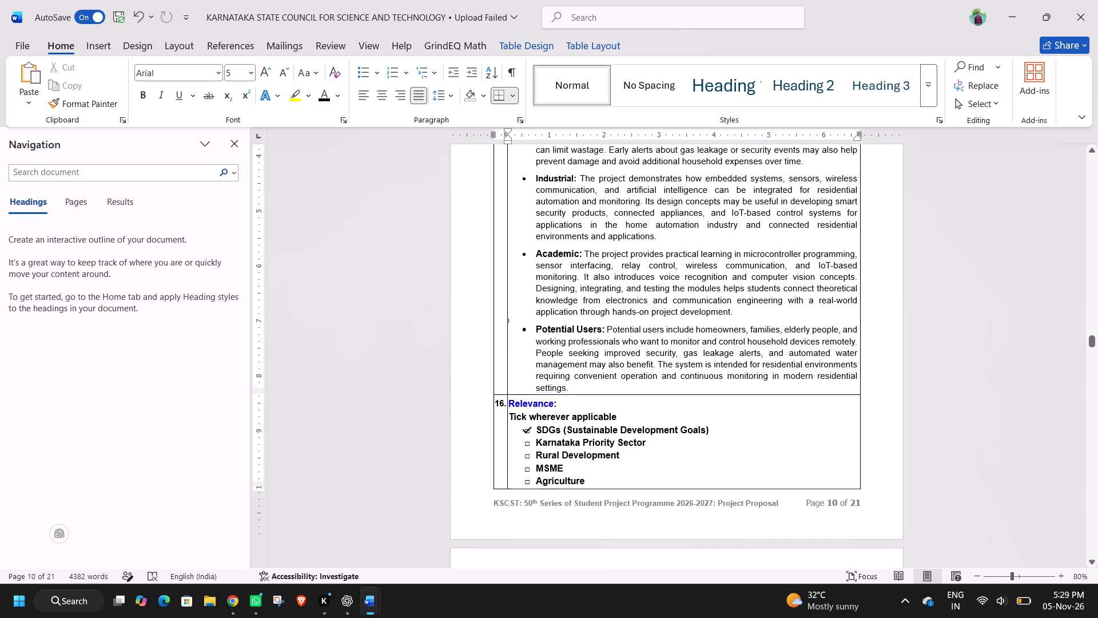
pyautogui.scroll(2, 581, 386)
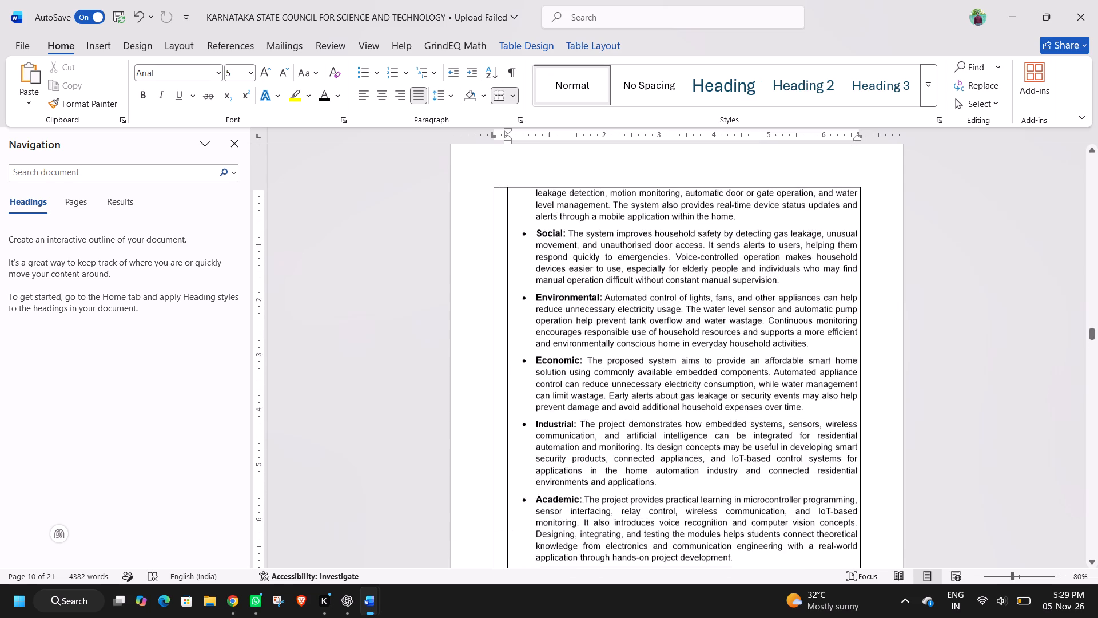
pyautogui.scroll(1, 581, 386)
pyautogui.click(682, 203)
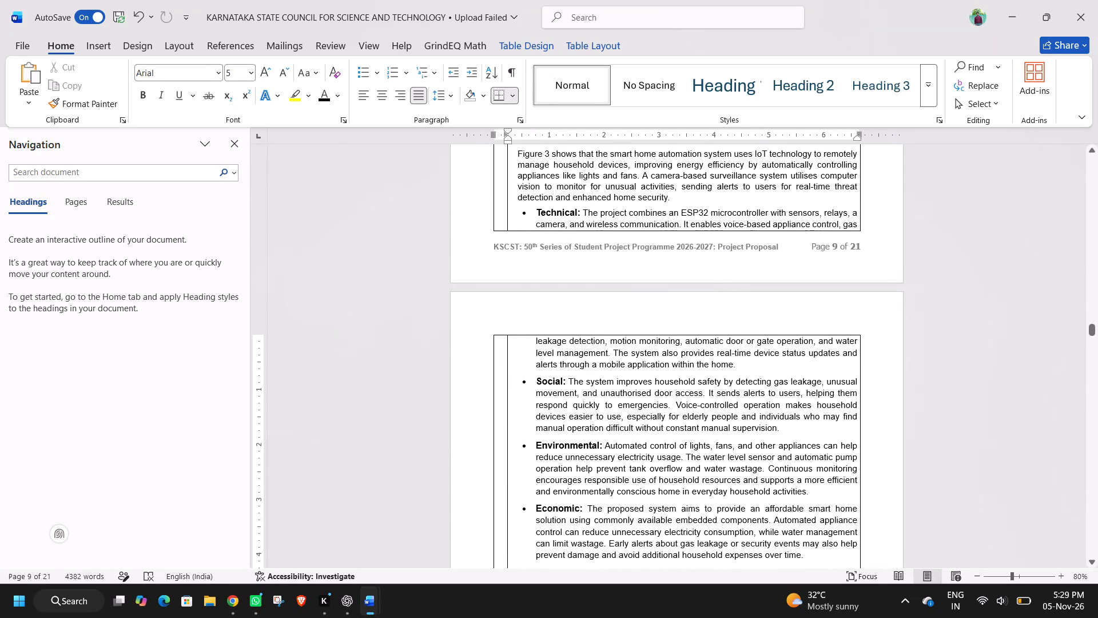
pyautogui.click(683, 200)
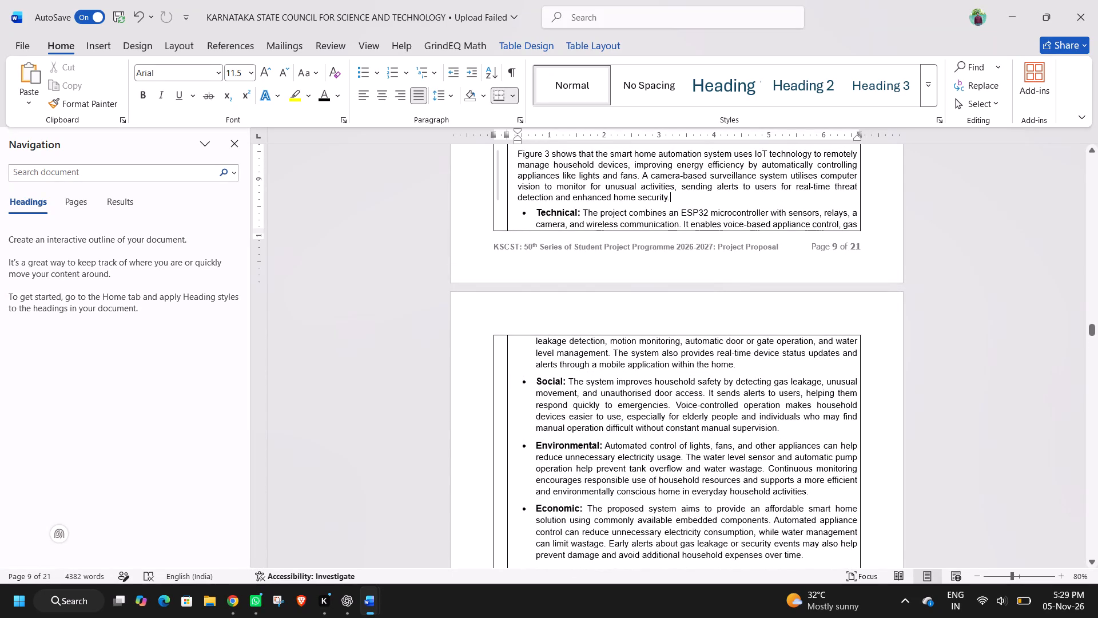
pyautogui.press('Return')
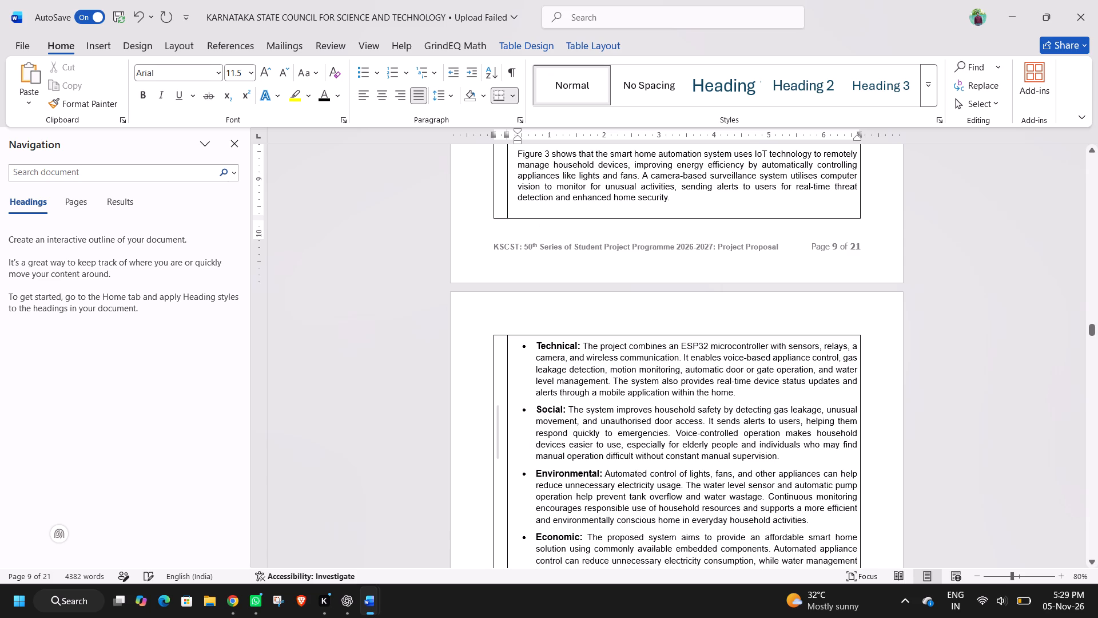
# Insert a blank line beside the lower Figure 3 picture to push the caption below the pictures.
pyautogui.scroll(-3, 789, 423)
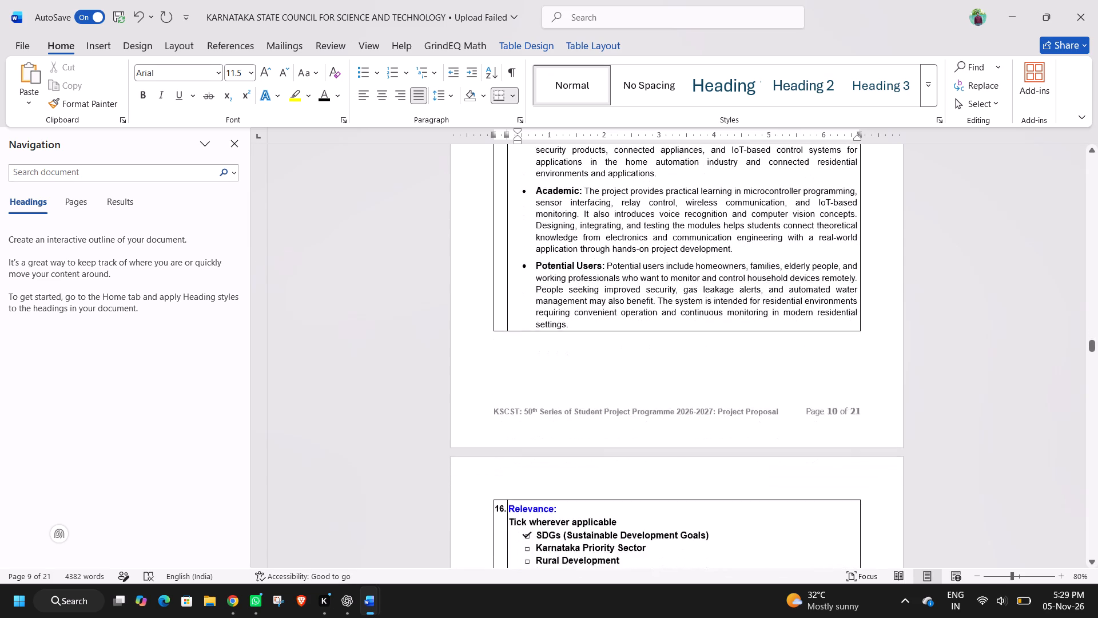
pyautogui.scroll(-1, 789, 423)
pyautogui.scroll(5, 789, 423)
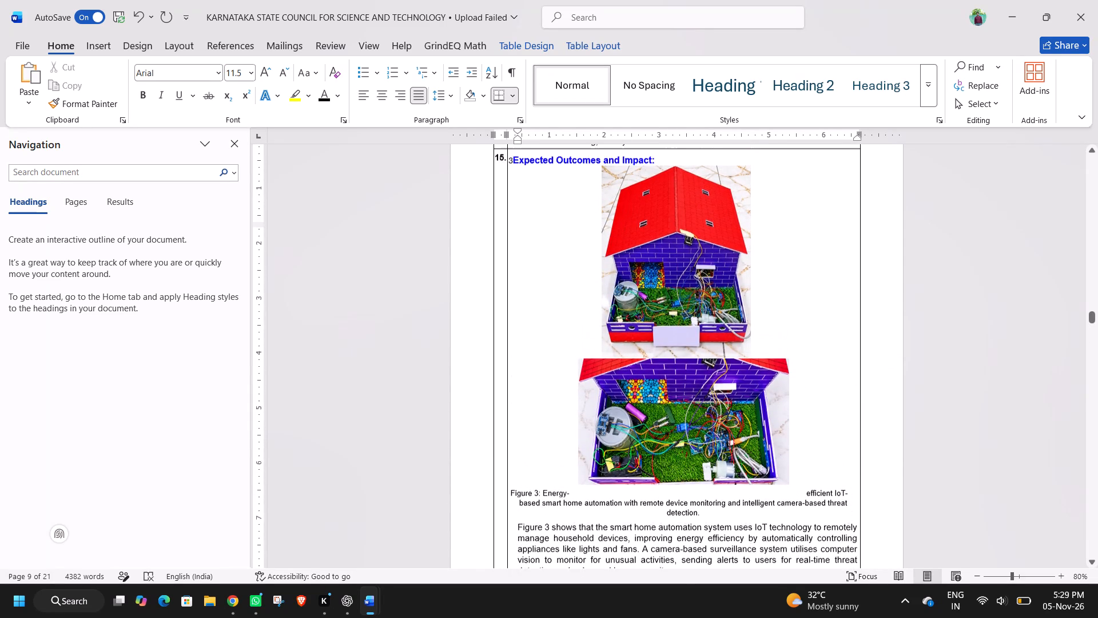
pyautogui.scroll(-1, 655, 438)
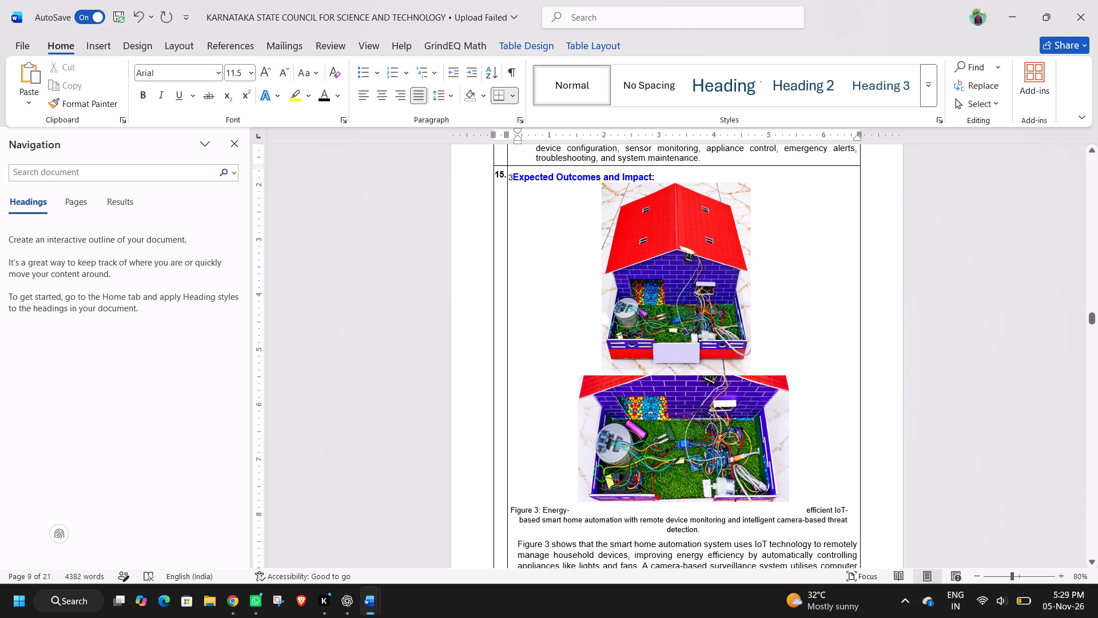
pyautogui.click(552, 442)
pyautogui.press('Return')
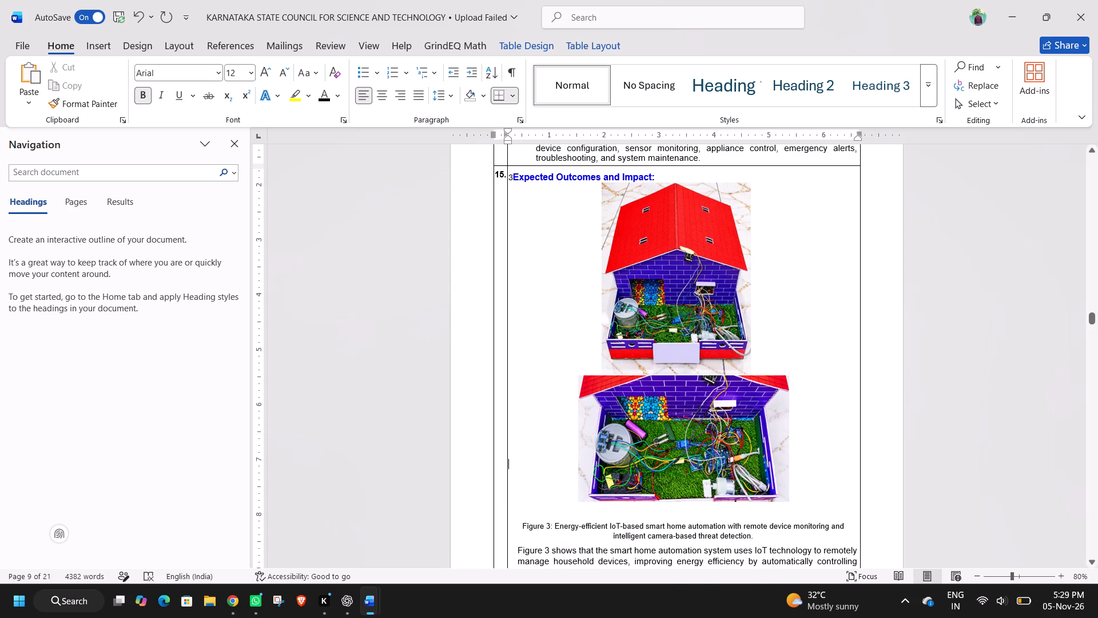
# Move both Figure 3 house pictures slightly down, placing them between the Expected Outcomes and Impact heading and the caption.
pyautogui.moveTo(681, 495); pyautogui.dragTo(682, 504)
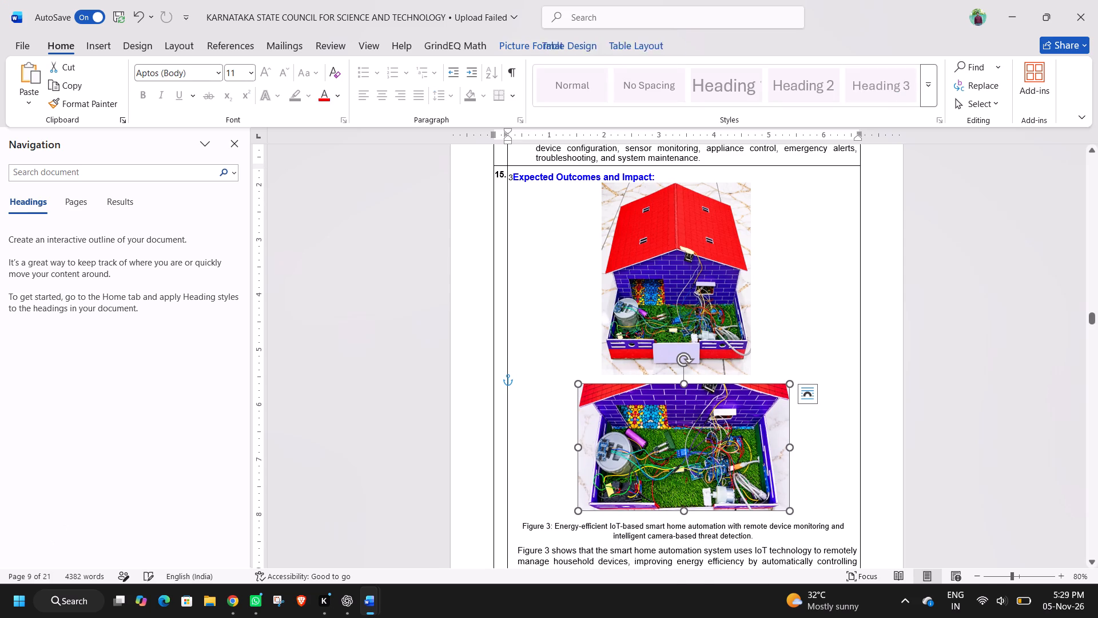
pyautogui.moveTo(677, 327); pyautogui.dragTo(678, 334)
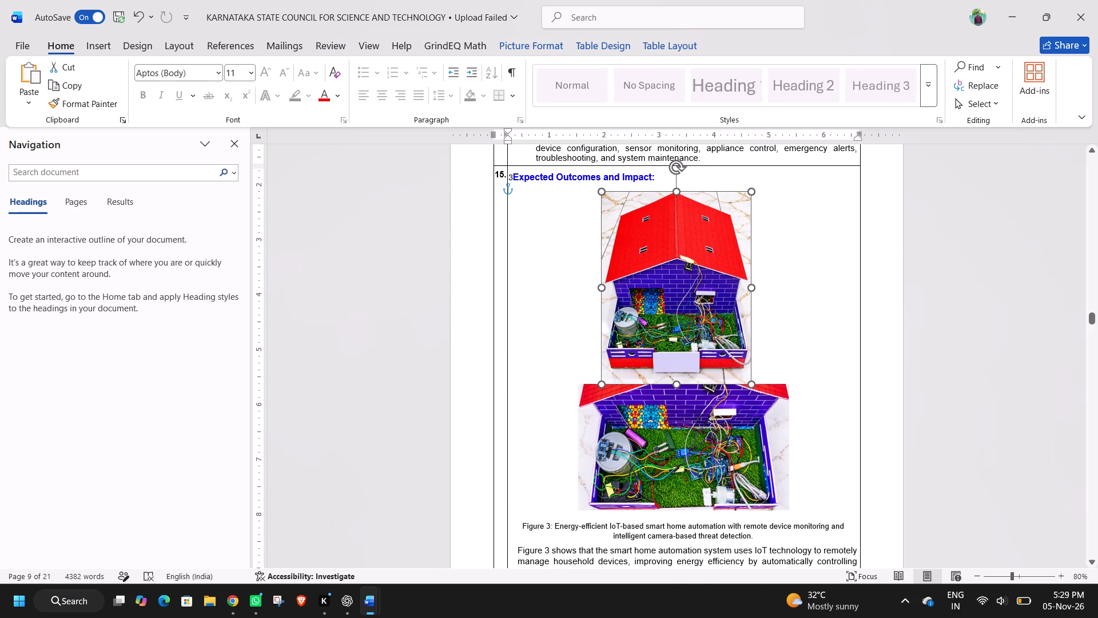
pyautogui.moveTo(678, 334); pyautogui.dragTo(678, 334)
pyautogui.click(803, 367)
pyautogui.scroll(-1, 803, 367)
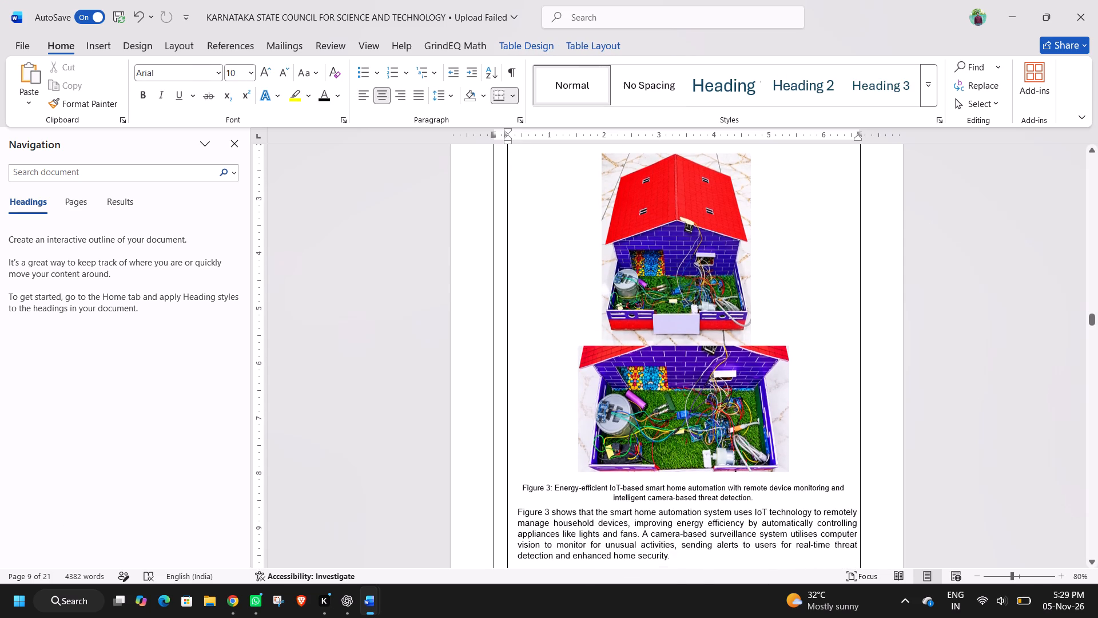
pyautogui.scroll(-1, 803, 367)
pyautogui.click(699, 353)
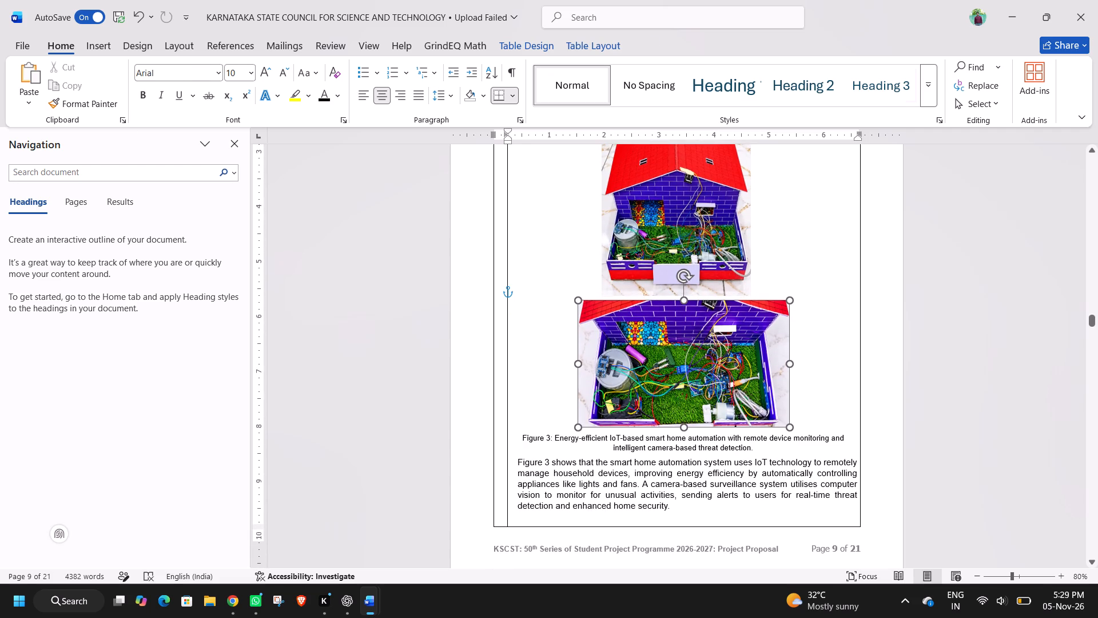
pyautogui.click(798, 278)
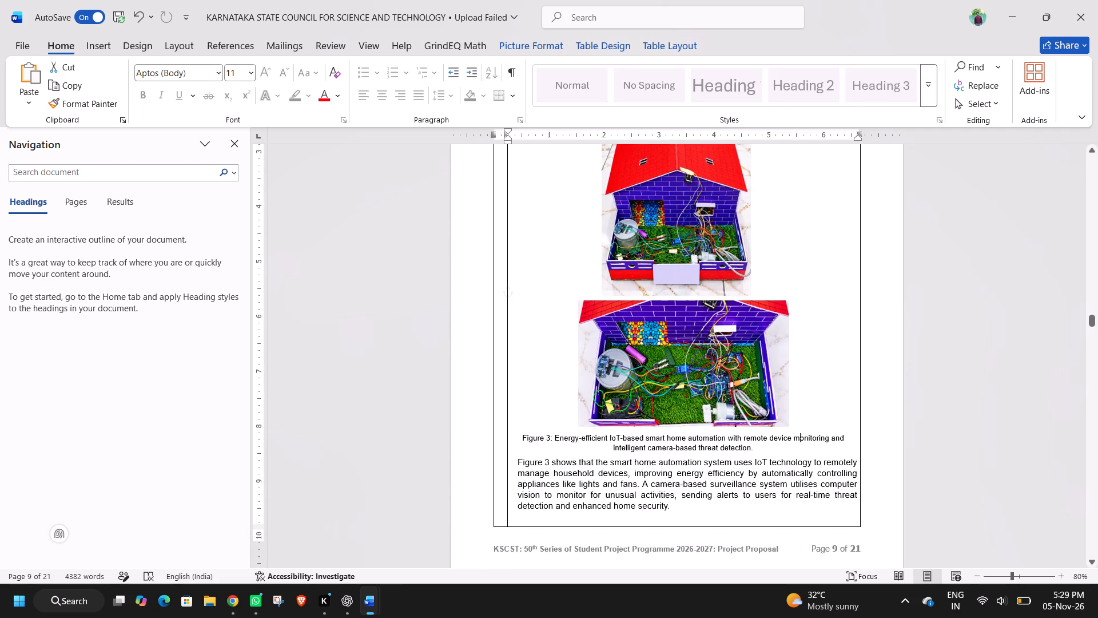
# Review the layout of the pages from Figure 3 through Relevance, Work Plan, Facilities Available and Major Requirements.
pyautogui.scroll(-1, 677, 345)
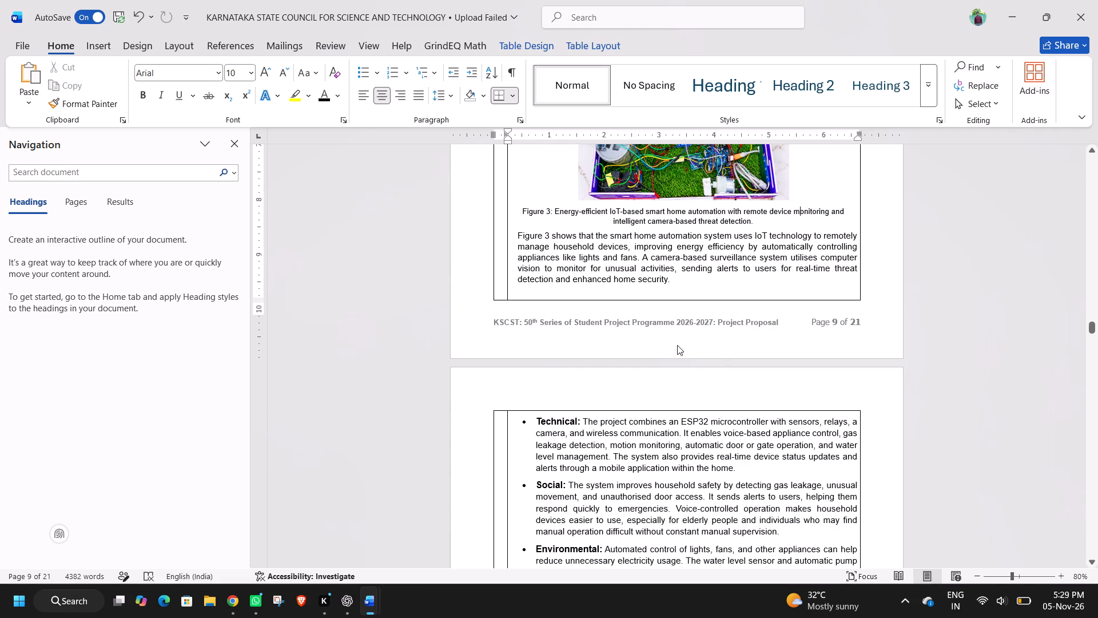
pyautogui.scroll(2, 677, 345)
pyautogui.scroll(-2, 677, 345)
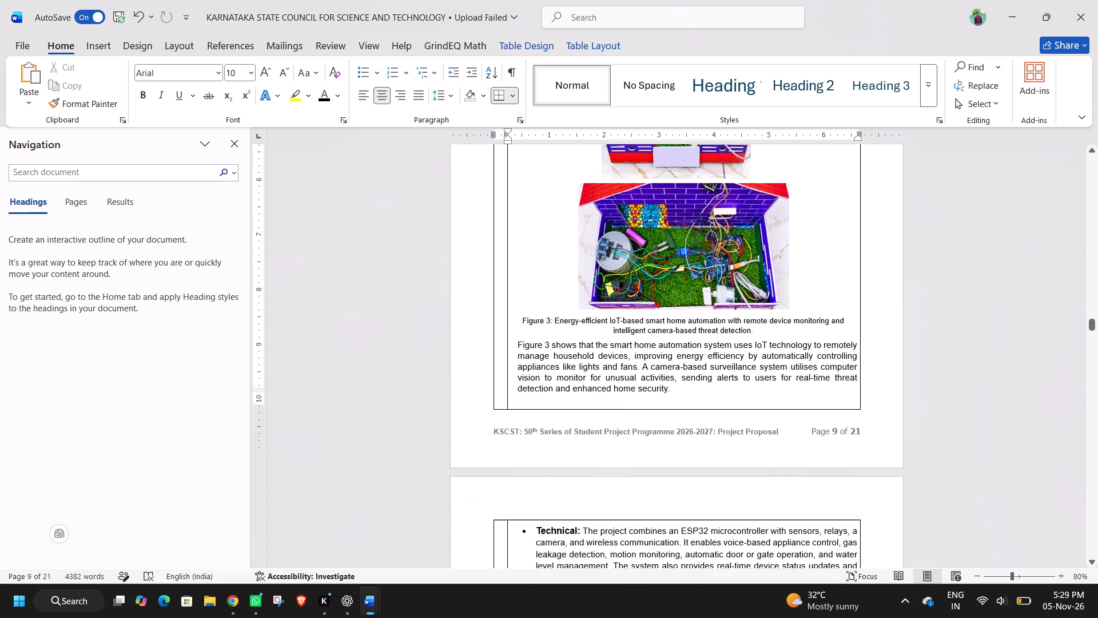
pyautogui.scroll(-3, 677, 345)
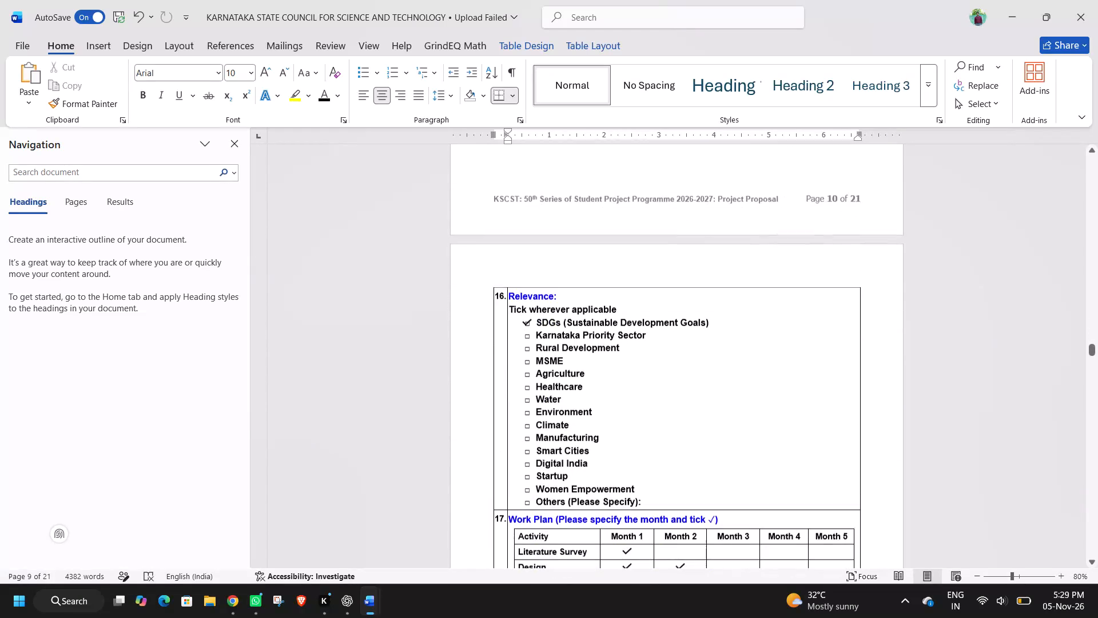
pyautogui.scroll(-3, 677, 345)
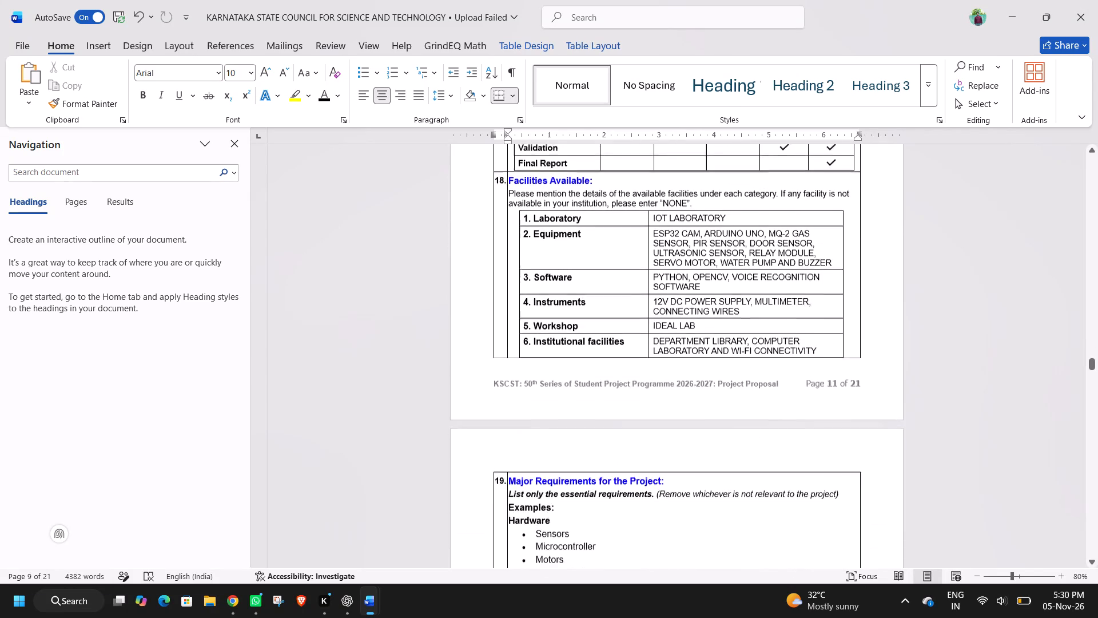
pyautogui.scroll(-1, 677, 345)
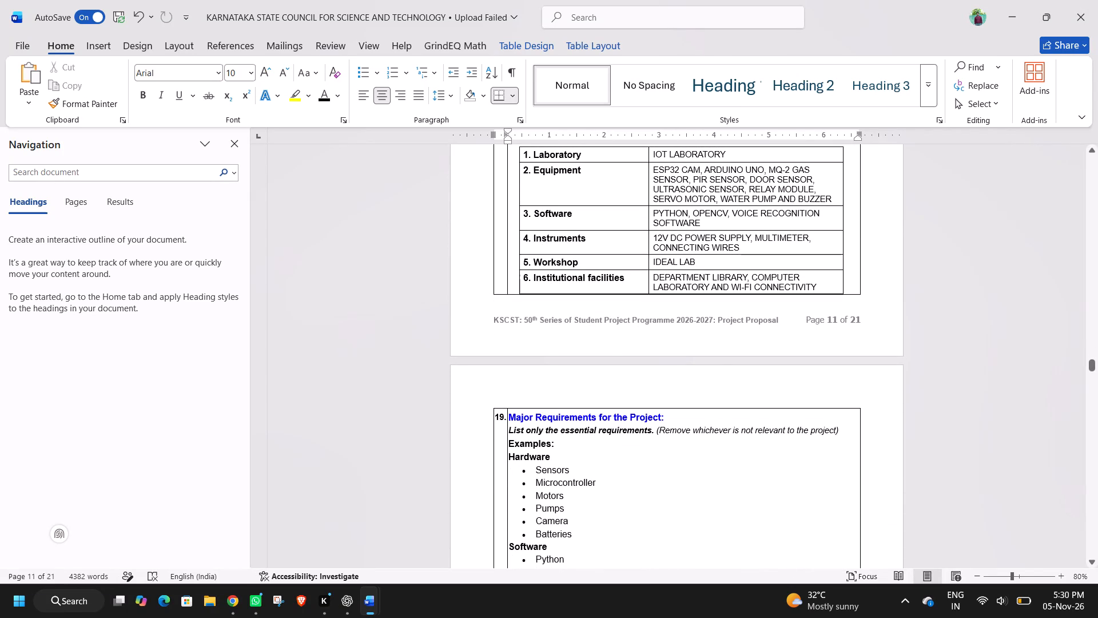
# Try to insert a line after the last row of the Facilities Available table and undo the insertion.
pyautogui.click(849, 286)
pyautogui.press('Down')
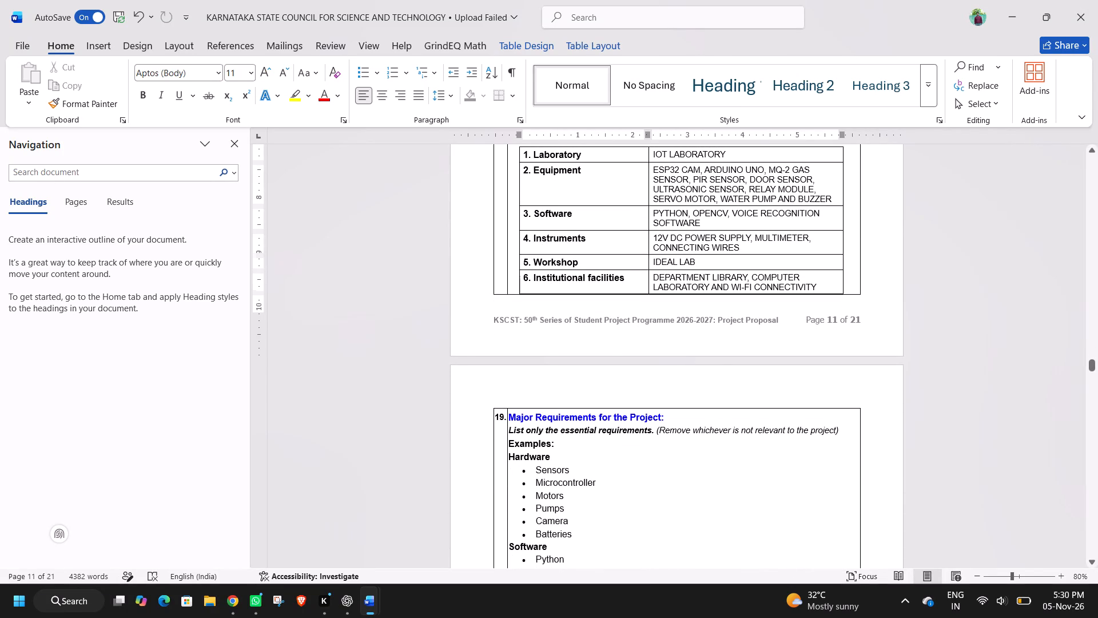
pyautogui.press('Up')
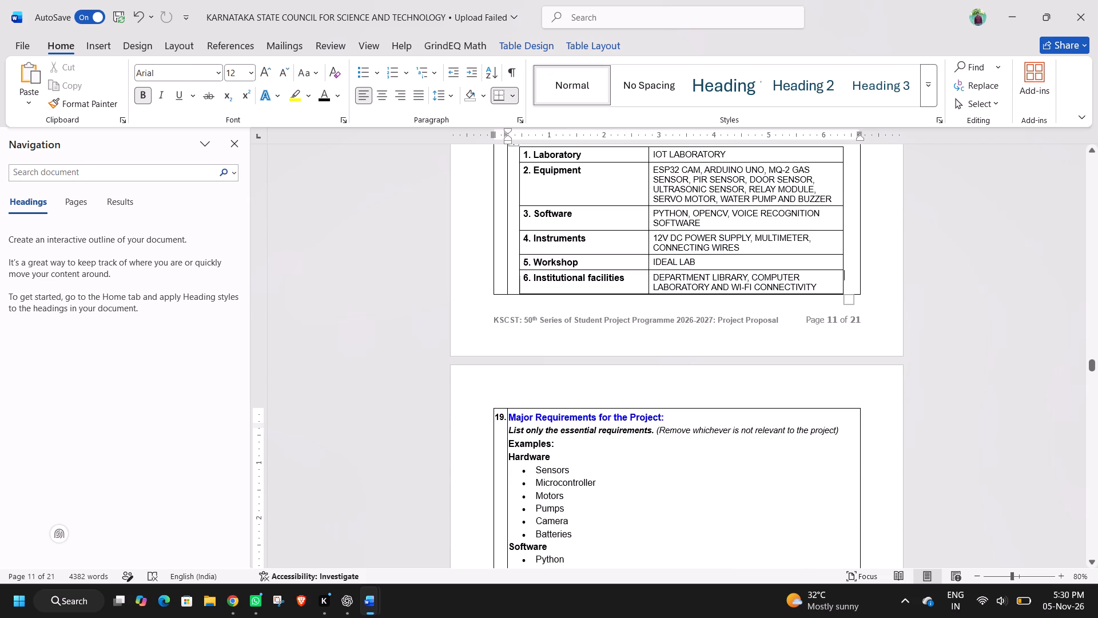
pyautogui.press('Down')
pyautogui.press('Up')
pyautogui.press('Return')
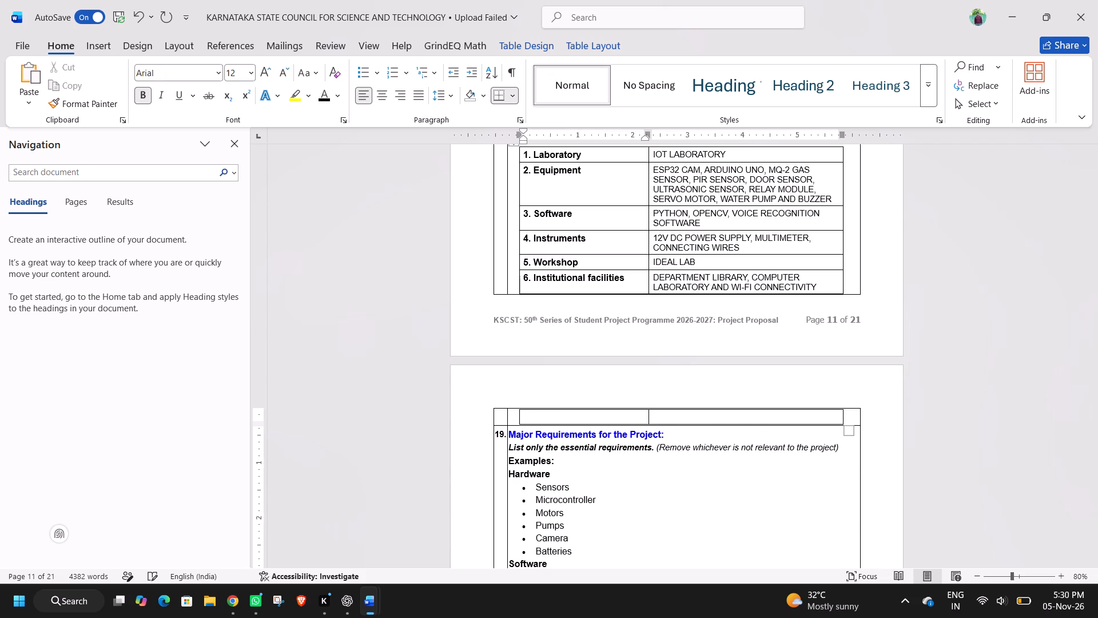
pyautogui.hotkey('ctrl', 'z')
# Change the second-column entries of the Facilities Available table, from Laboratory to Institutional facilities, to sentence case.
pyautogui.scroll(1, 849, 286)
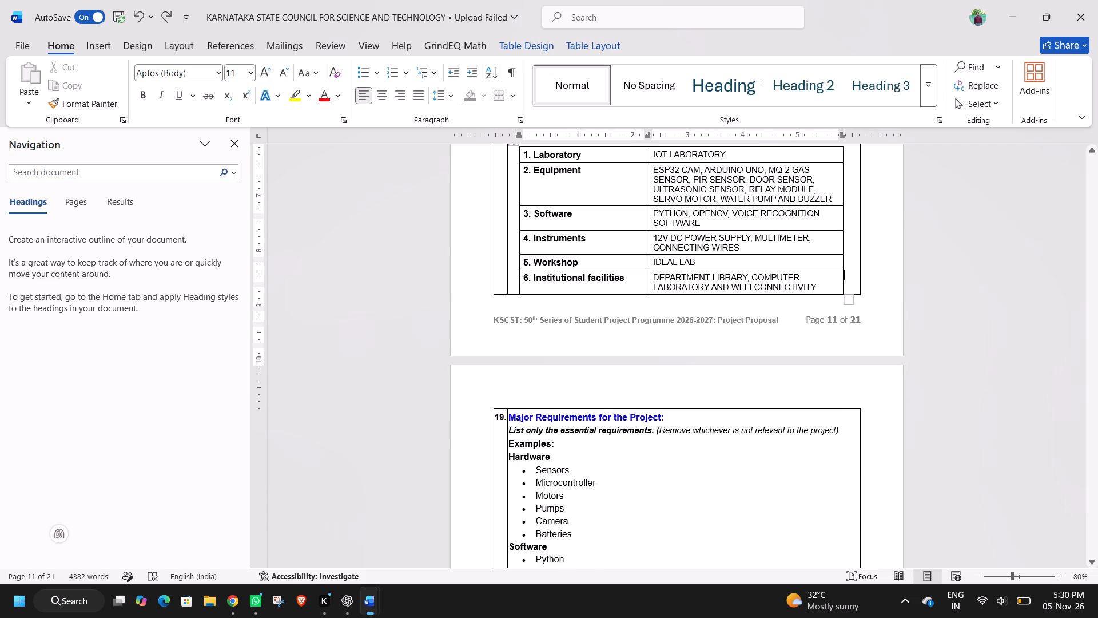
pyautogui.scroll(1, 849, 286)
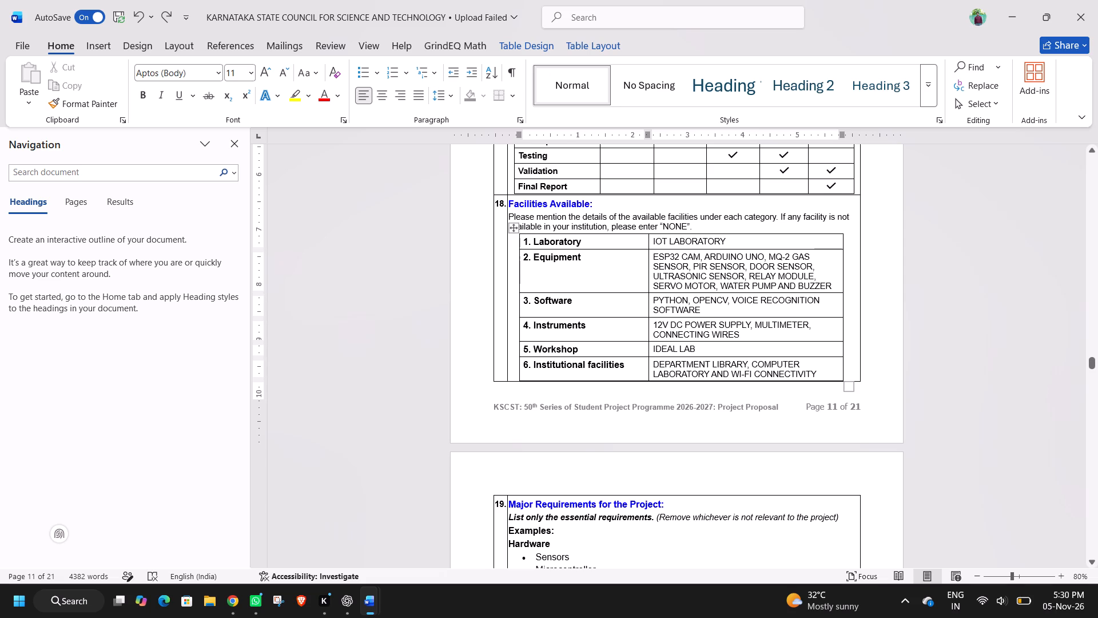
pyautogui.scroll(6, 849, 286)
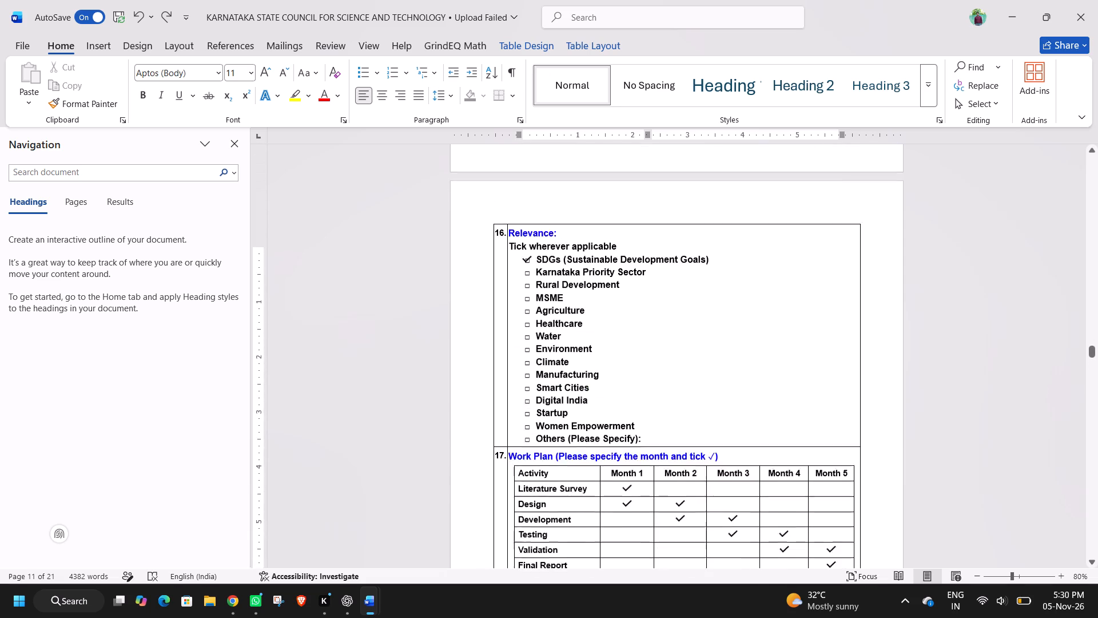
pyautogui.scroll(3, 849, 286)
pyautogui.scroll(-3, 849, 286)
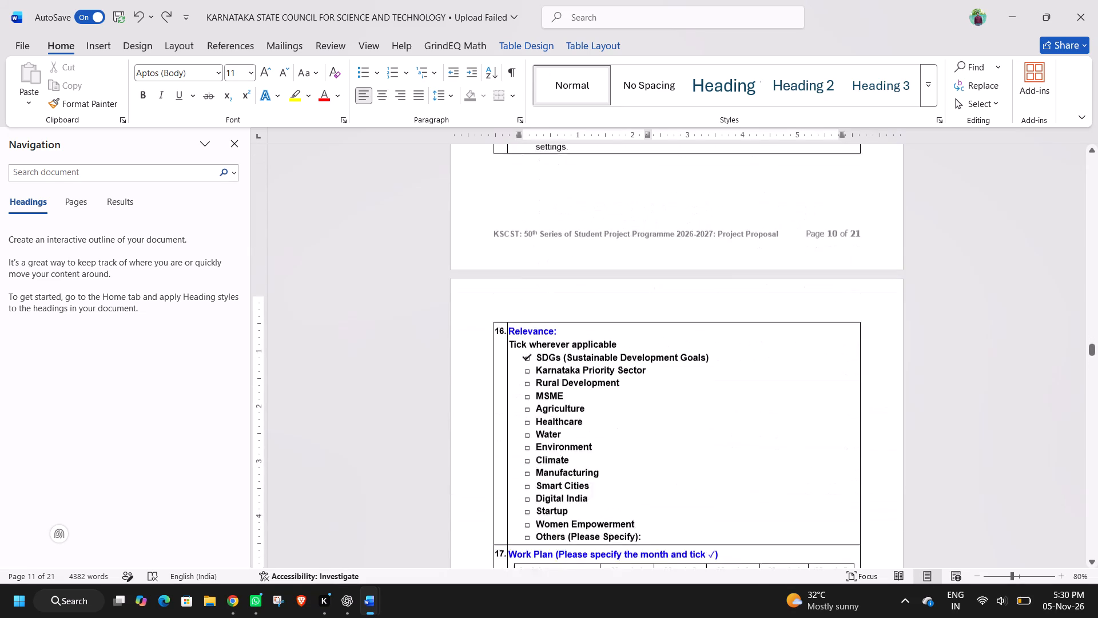
pyautogui.scroll(-3, 849, 286)
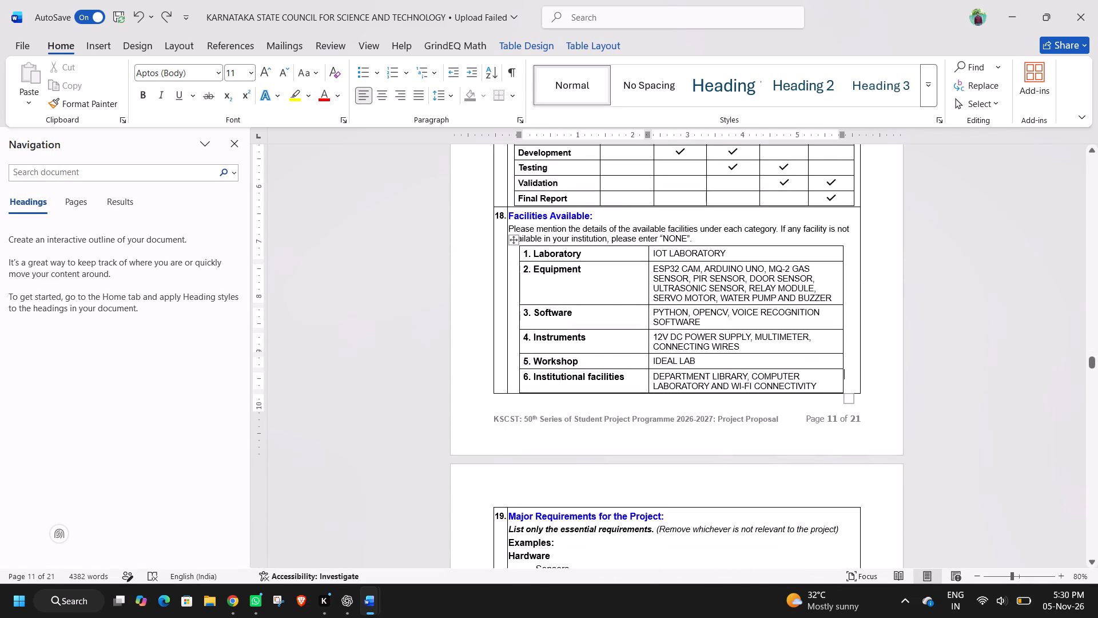
pyautogui.moveTo(654, 252); pyautogui.dragTo(678, 287)
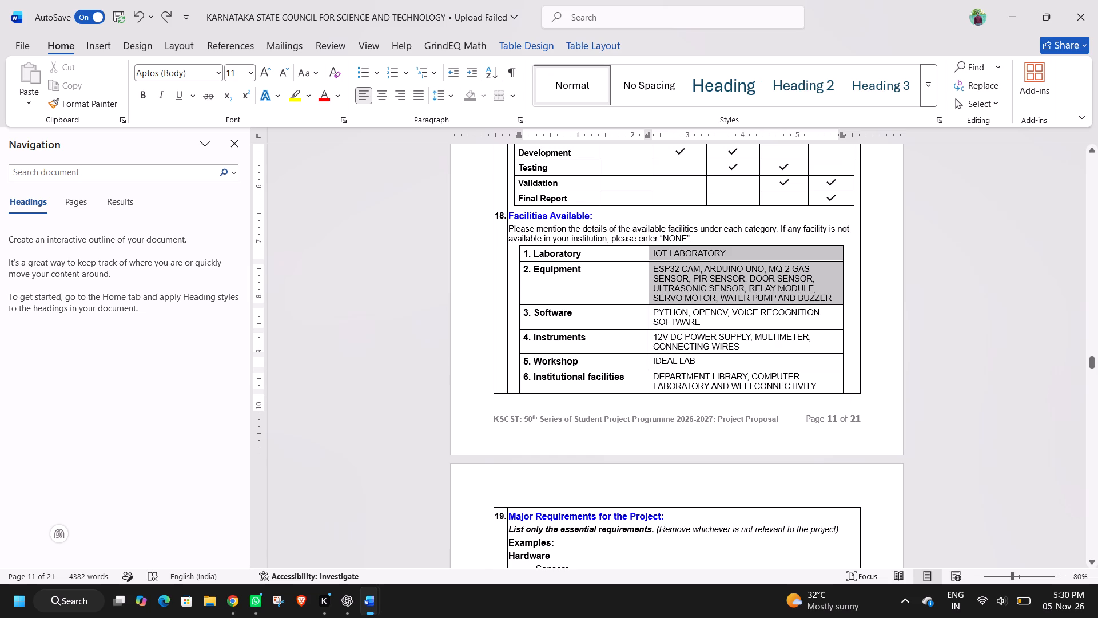
pyautogui.moveTo(678, 287); pyautogui.dragTo(775, 381)
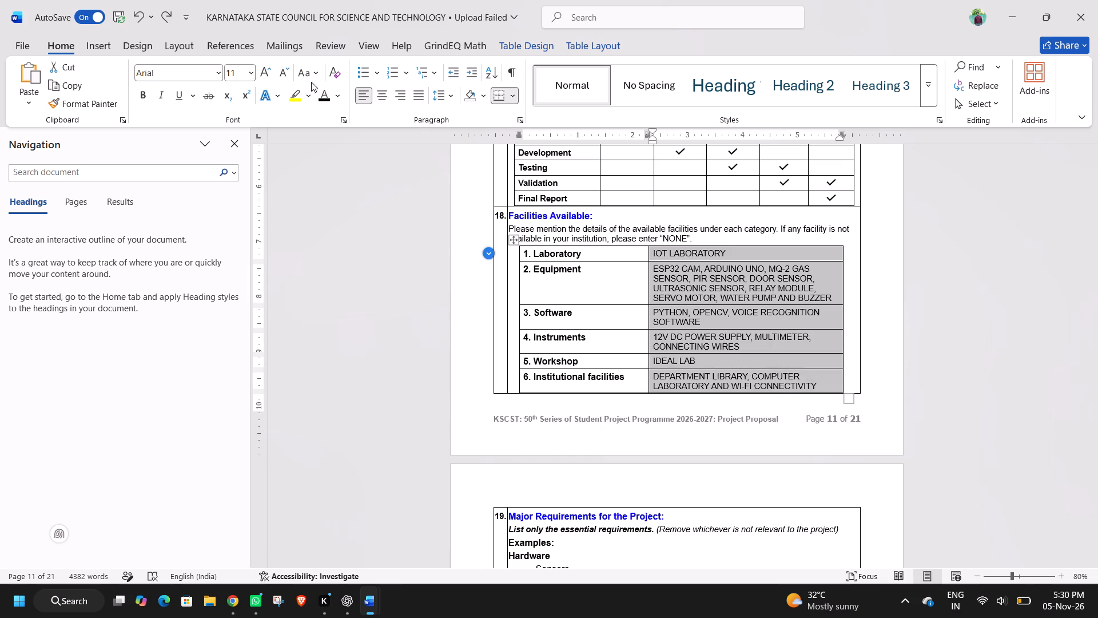
pyautogui.moveTo(308, 72); pyautogui.dragTo(313, 94)
pyautogui.click(313, 94)
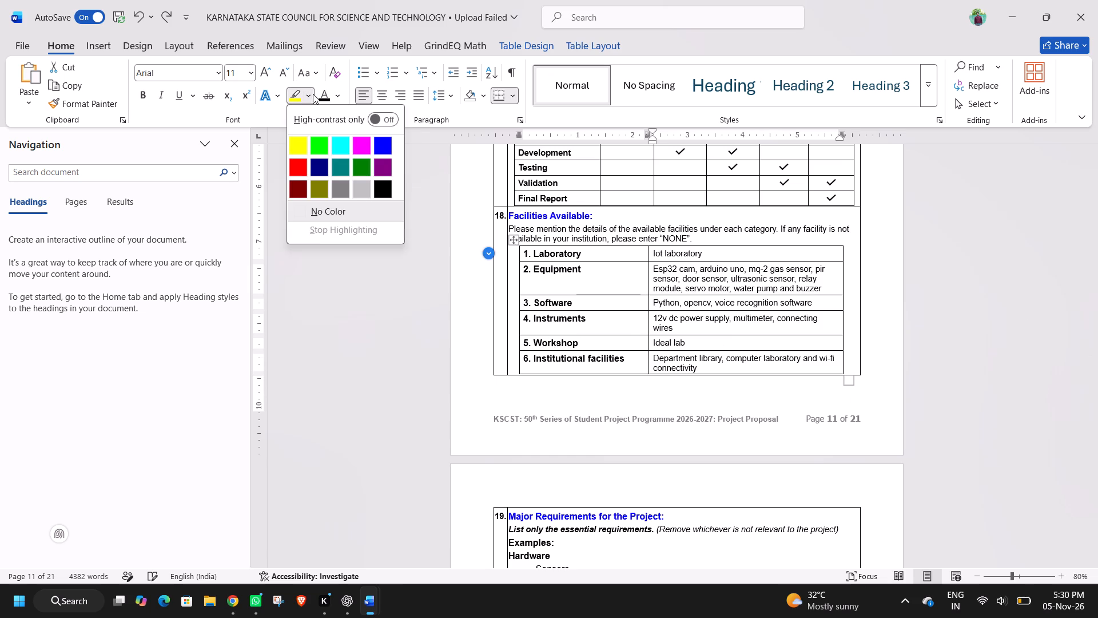
# Set the font size of the second-column entries in the Facilities Available table to 11.5 pt.
pyautogui.click(236, 74)
pyautogui.write('11.5')
pyautogui.press('Return')
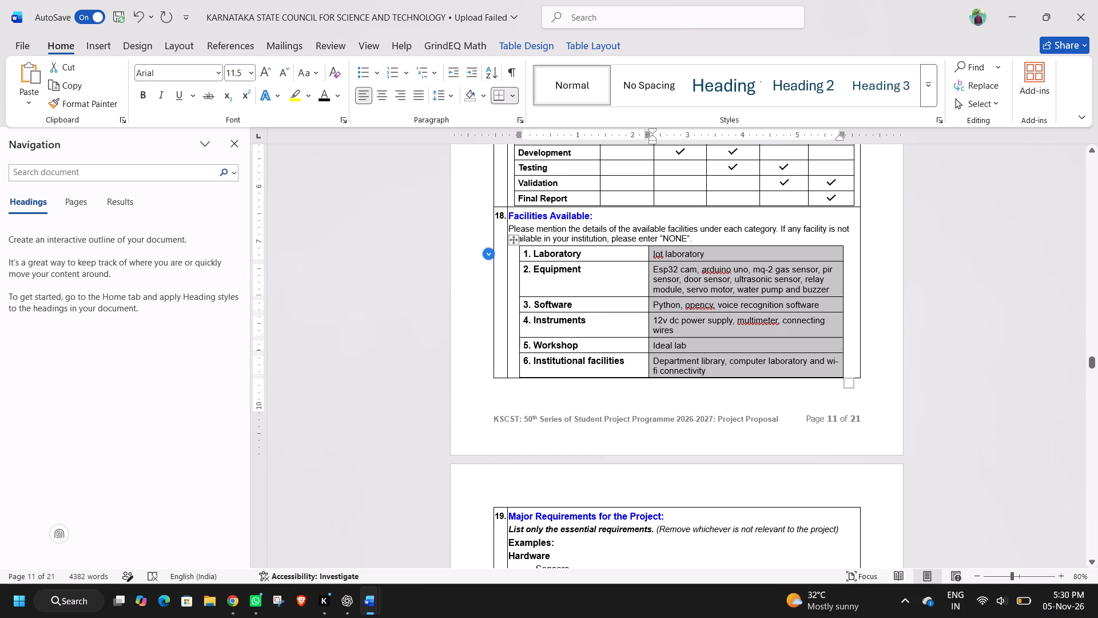
pyautogui.click(819, 312)
pyautogui.click(805, 318)
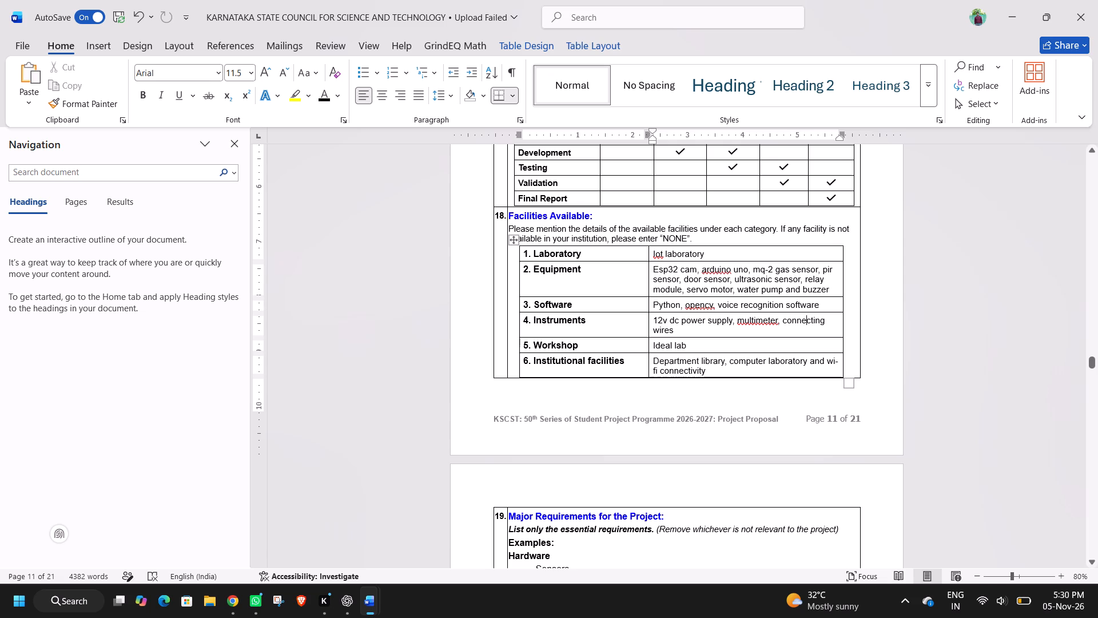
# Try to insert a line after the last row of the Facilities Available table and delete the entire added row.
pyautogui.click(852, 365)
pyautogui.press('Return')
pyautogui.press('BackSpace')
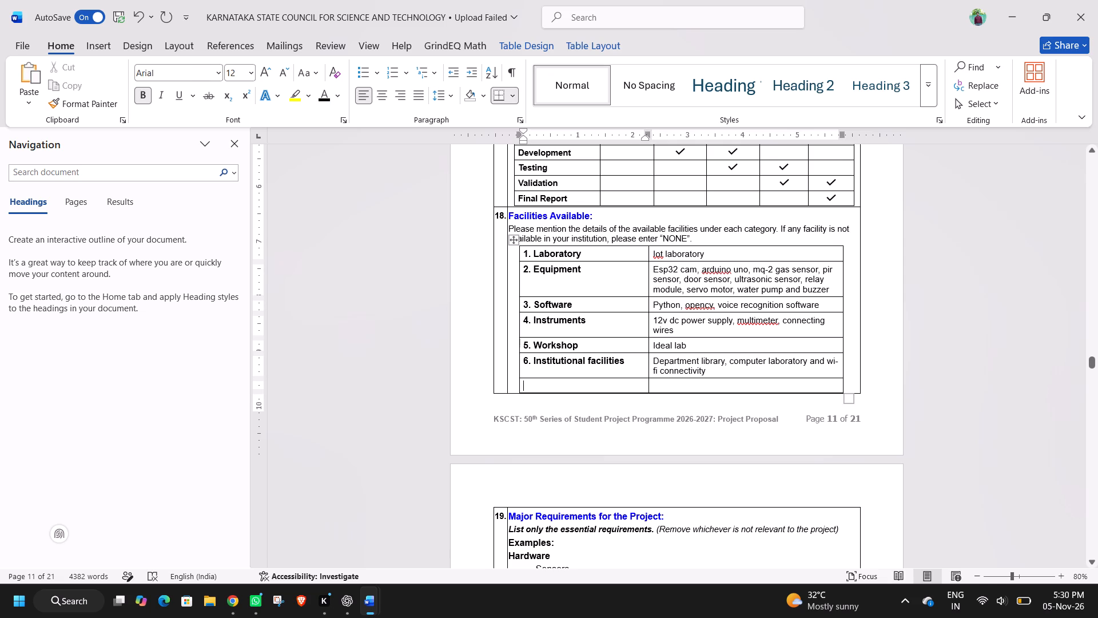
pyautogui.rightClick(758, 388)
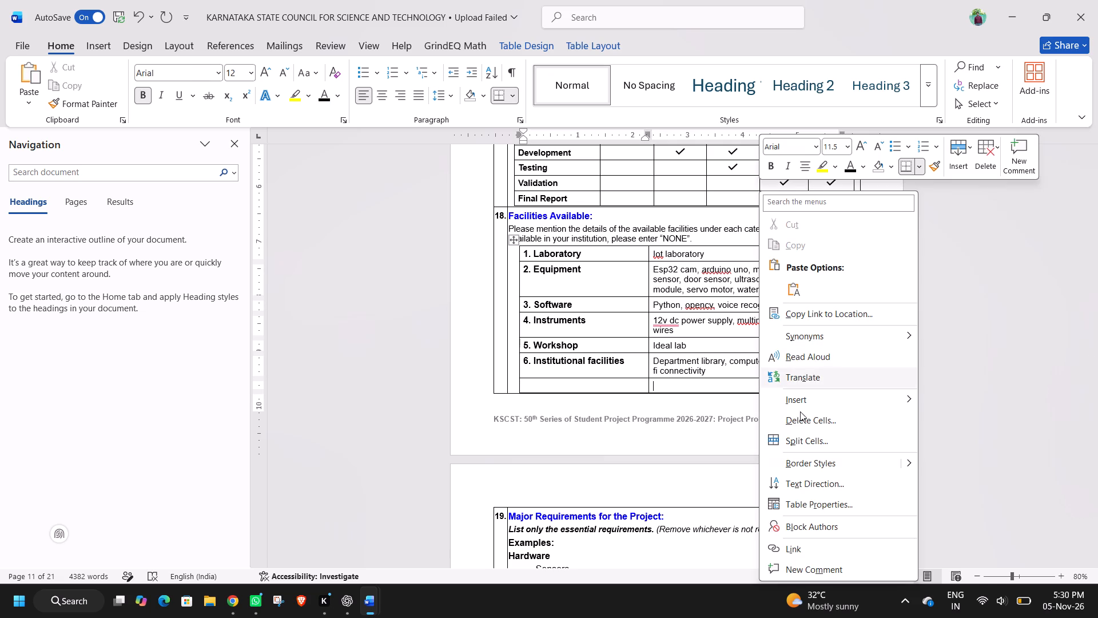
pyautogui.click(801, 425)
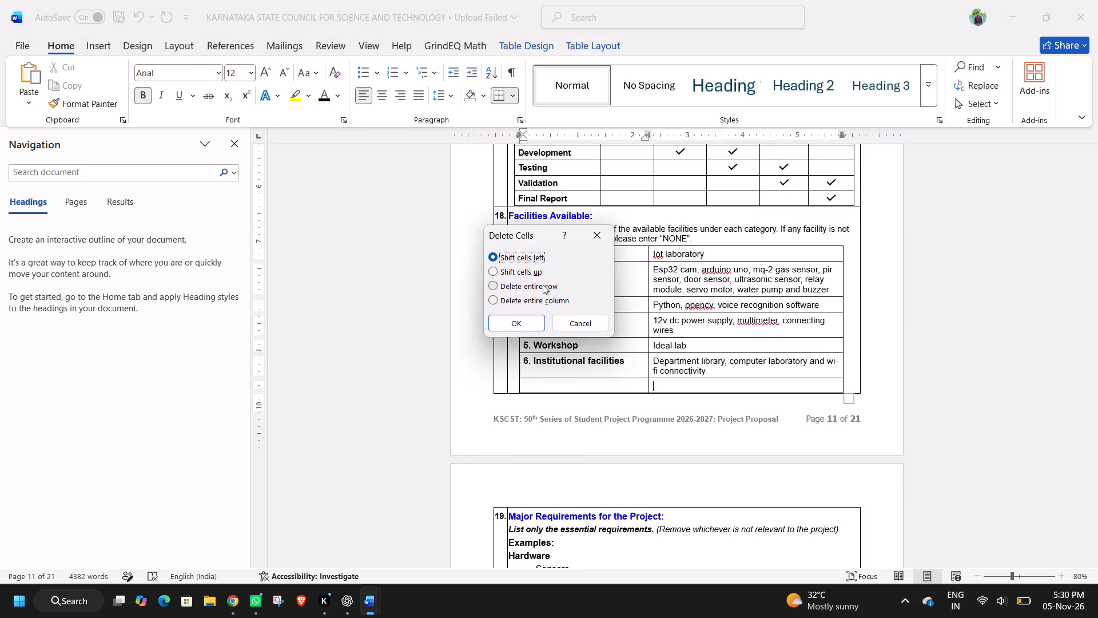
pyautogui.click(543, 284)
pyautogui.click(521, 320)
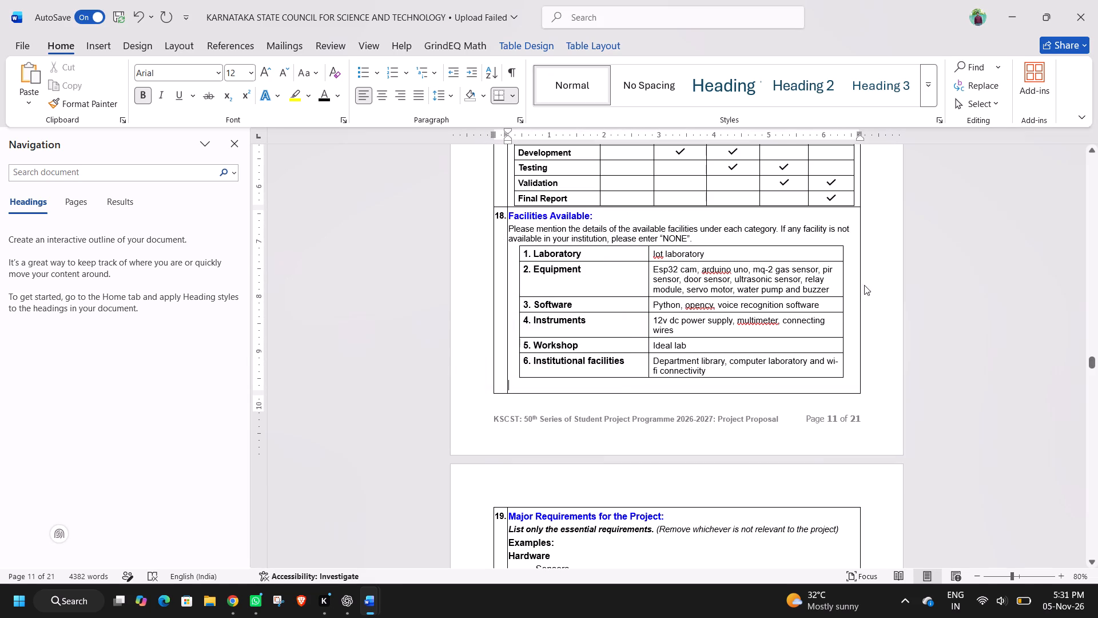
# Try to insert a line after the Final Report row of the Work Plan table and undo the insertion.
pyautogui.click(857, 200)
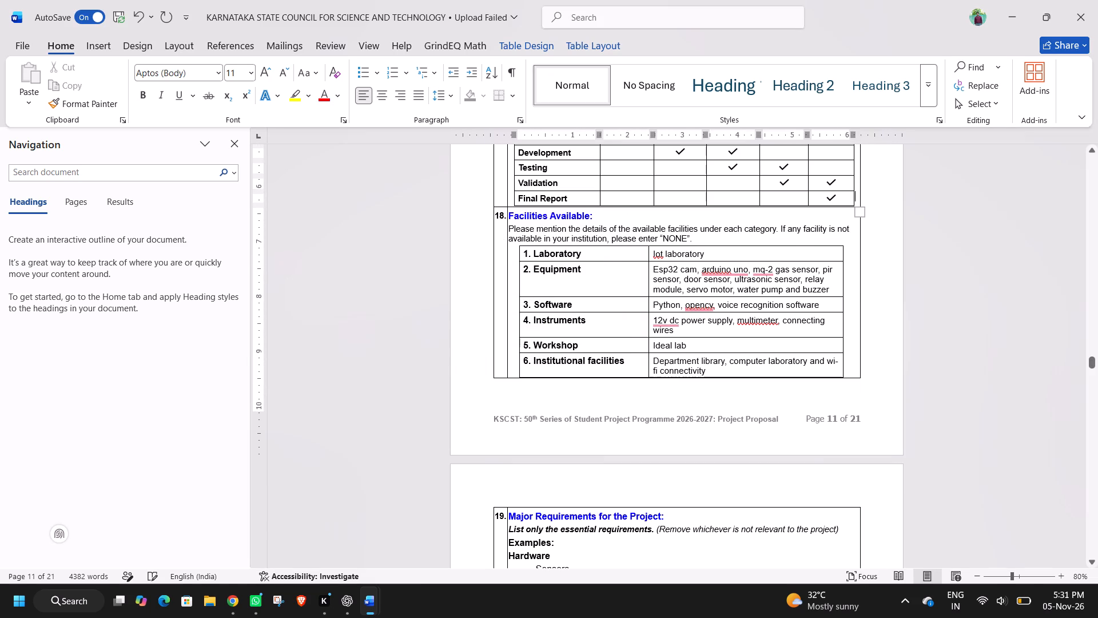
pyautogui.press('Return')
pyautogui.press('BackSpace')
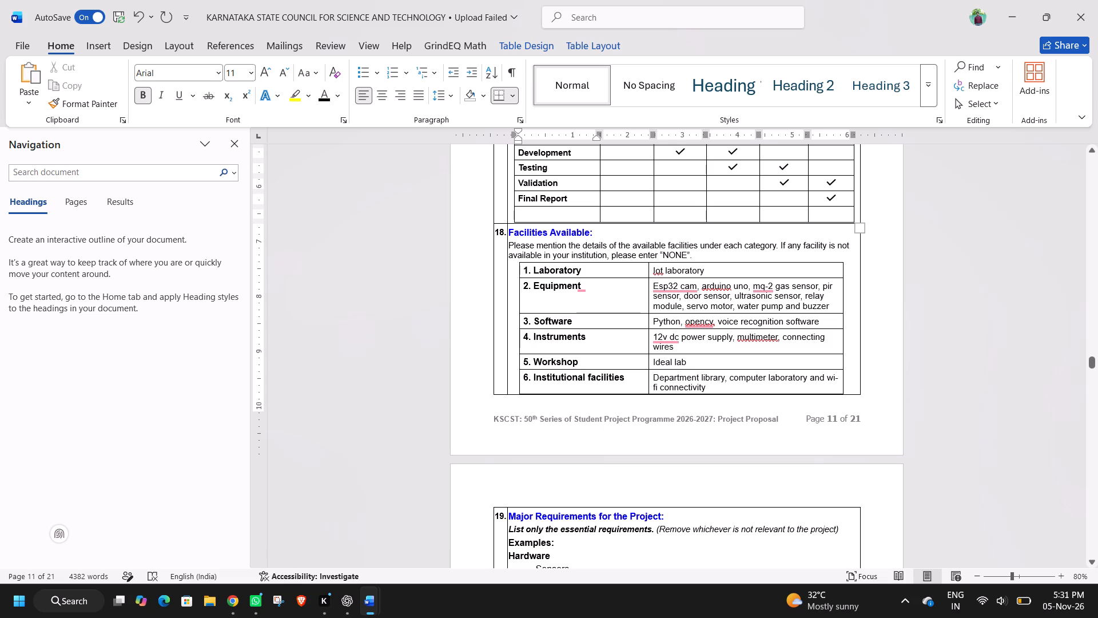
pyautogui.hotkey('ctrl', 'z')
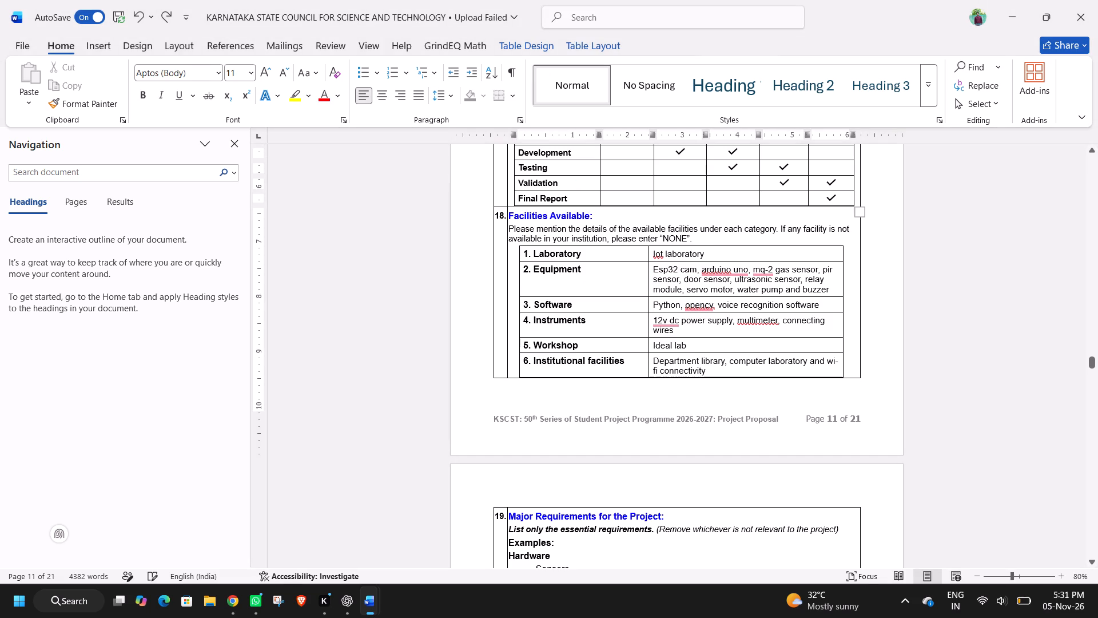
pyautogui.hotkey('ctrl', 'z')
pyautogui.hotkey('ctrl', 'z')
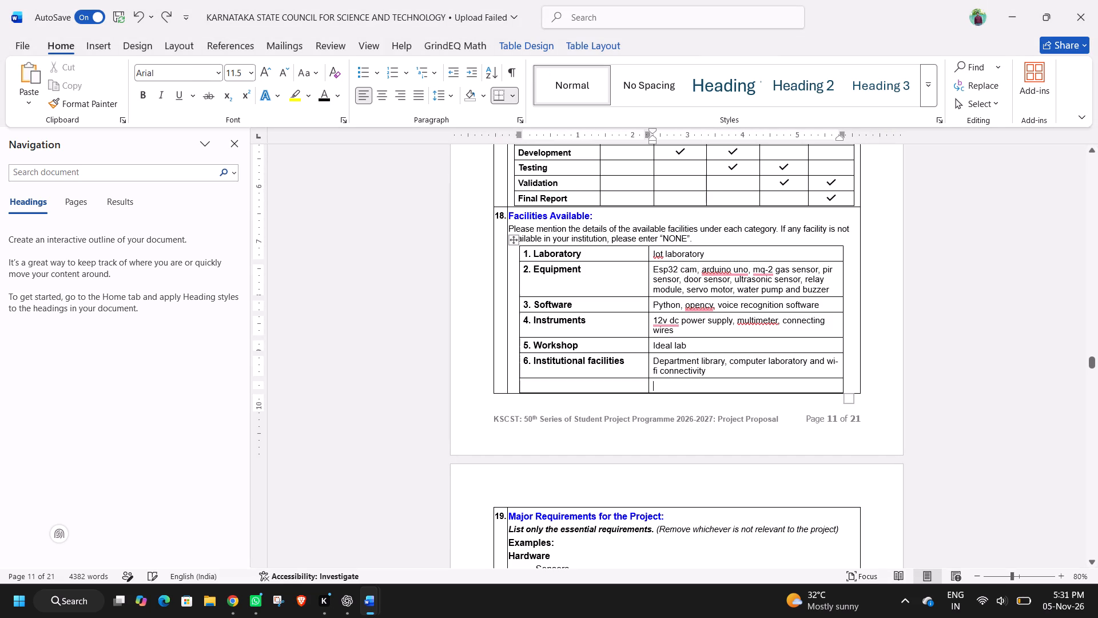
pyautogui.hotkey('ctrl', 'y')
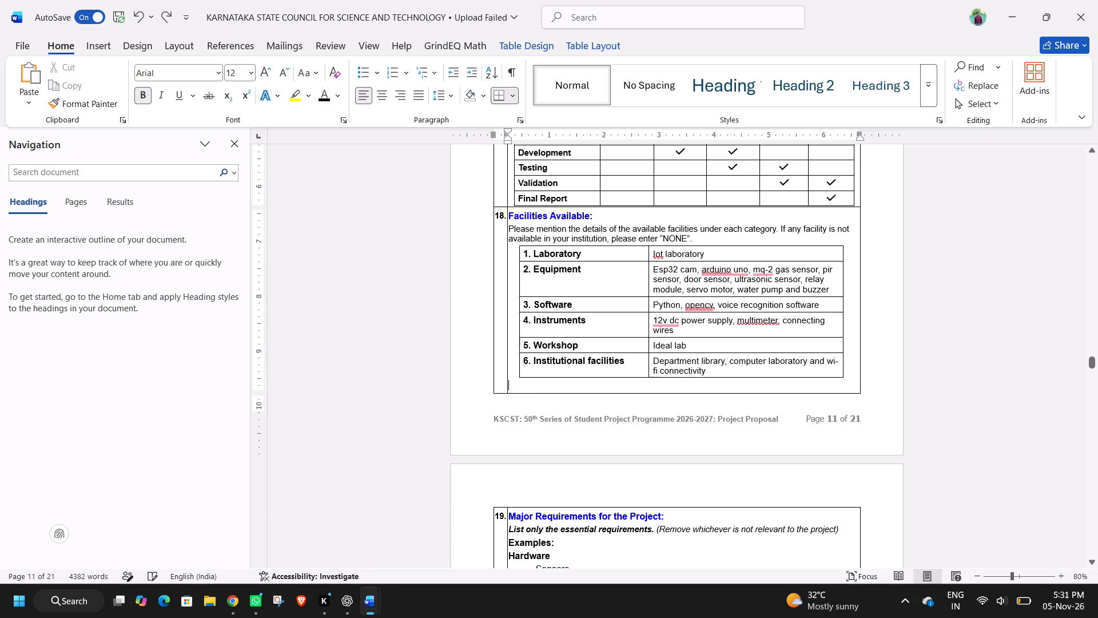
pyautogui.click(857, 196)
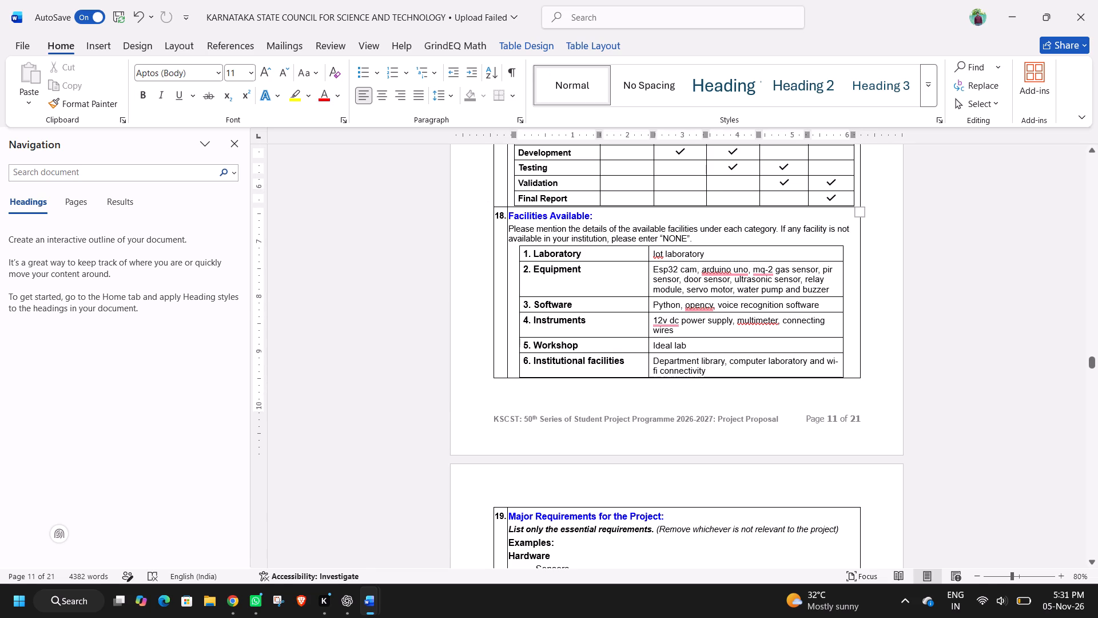
# Apply the suggested corrections Arduino Uno, MQ-2, OpenCV and 12 V DC in the Facilities Available table.
pyautogui.click(729, 287)
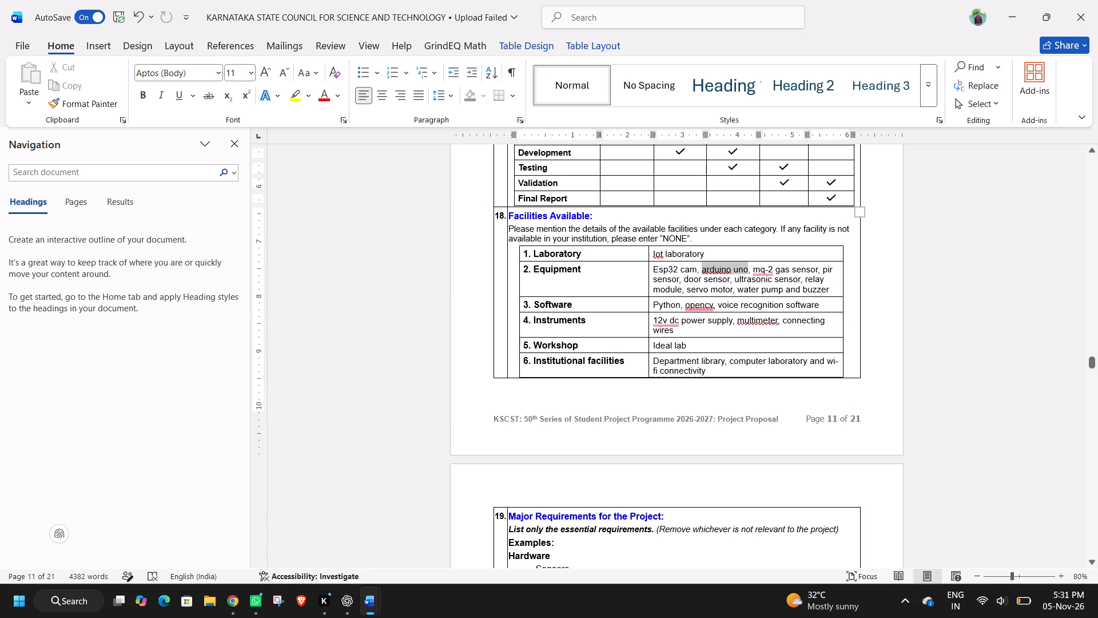
pyautogui.click(773, 298)
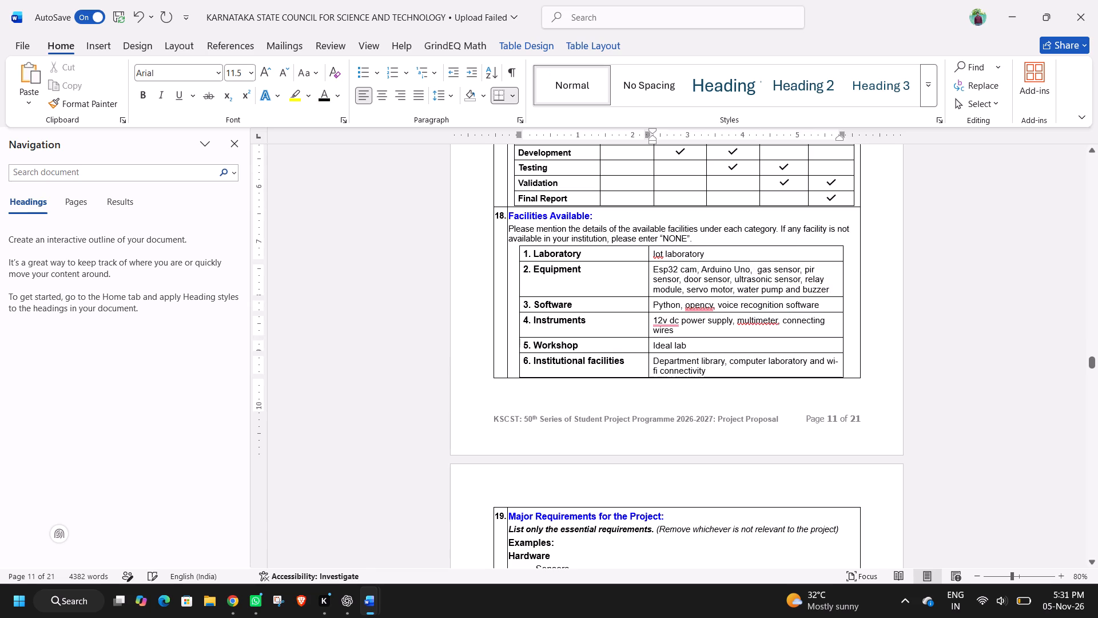
pyautogui.click(707, 327)
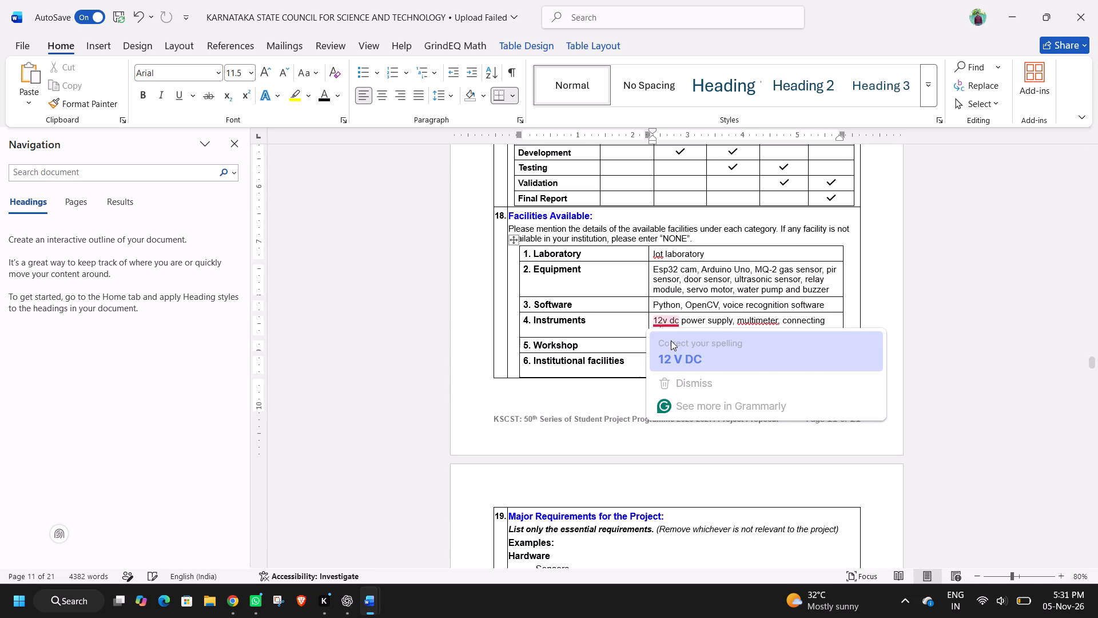
pyautogui.click(671, 340)
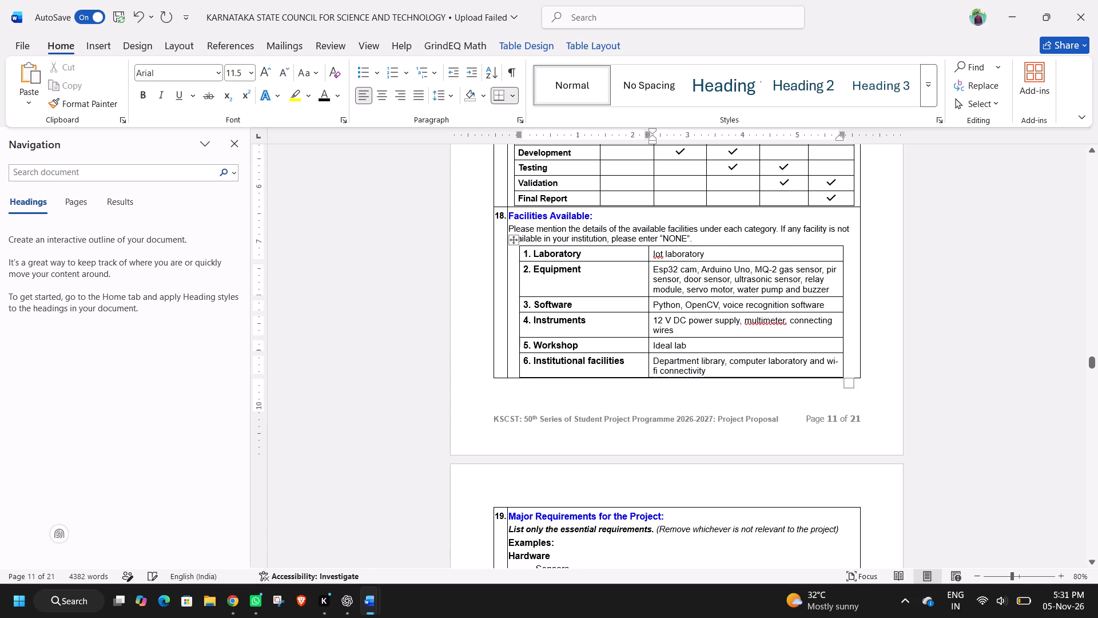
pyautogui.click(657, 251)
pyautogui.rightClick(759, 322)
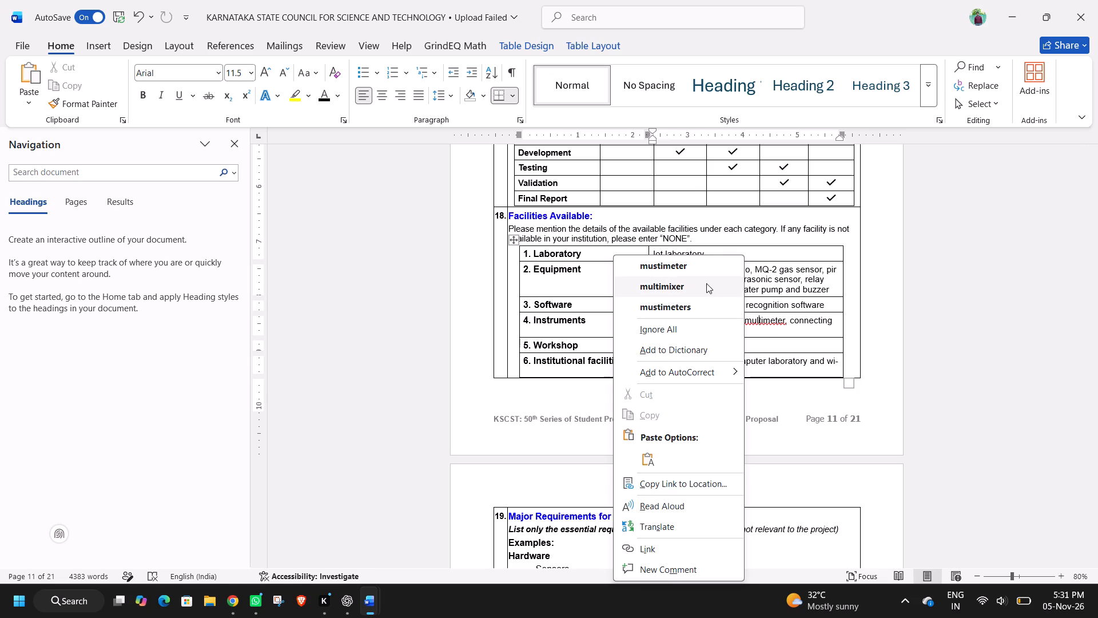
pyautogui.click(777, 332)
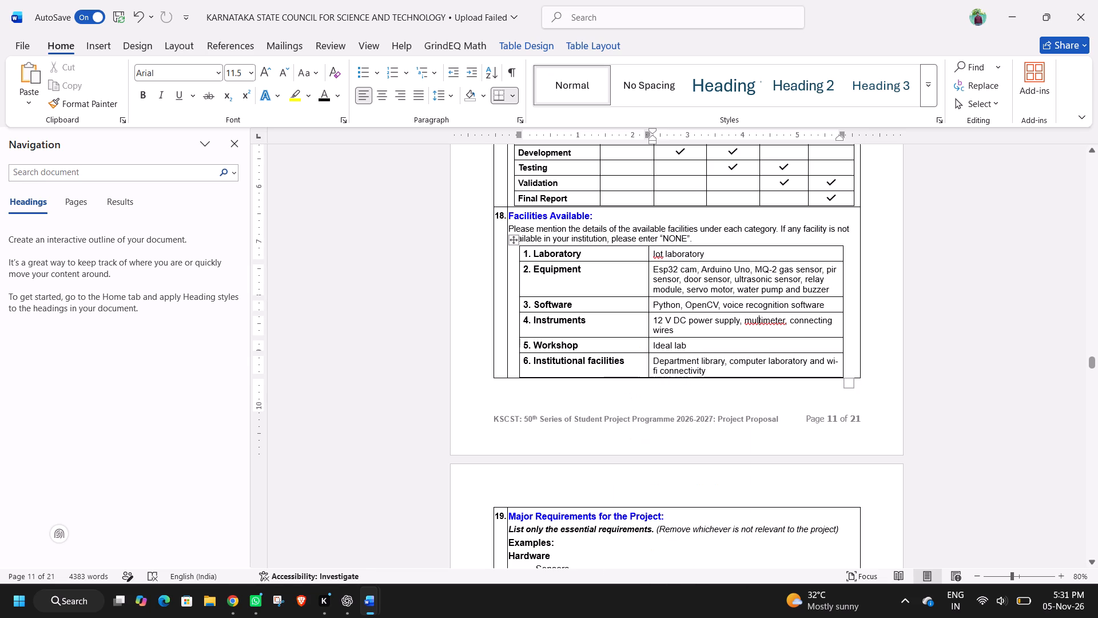
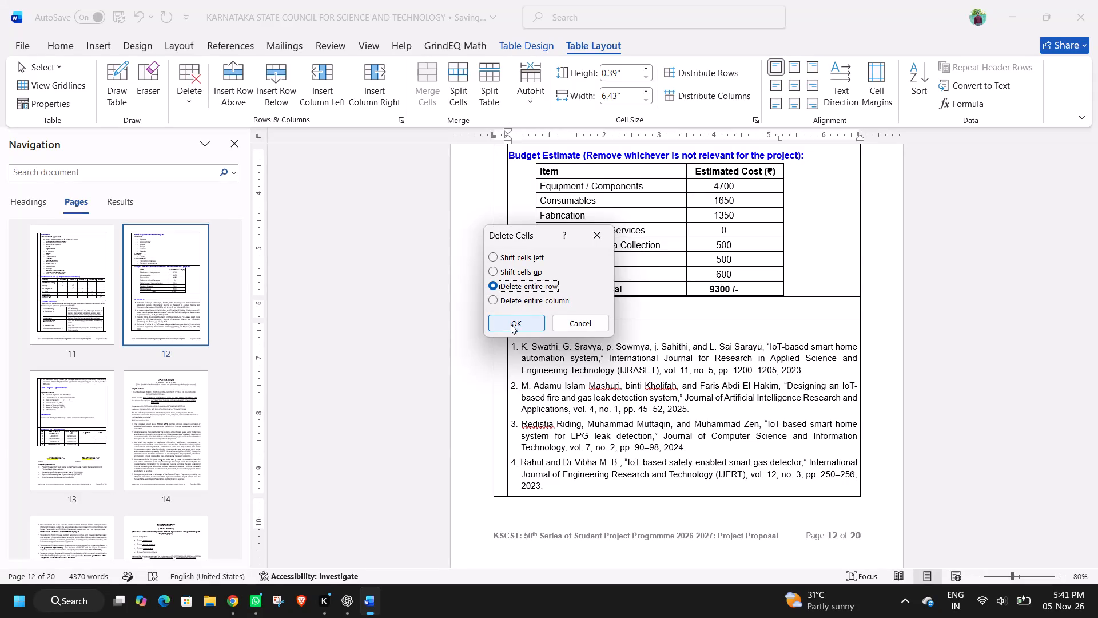
# Delete the entire table row between the Budget Estimate and References sections on page 12.
pyautogui.click(511, 324)
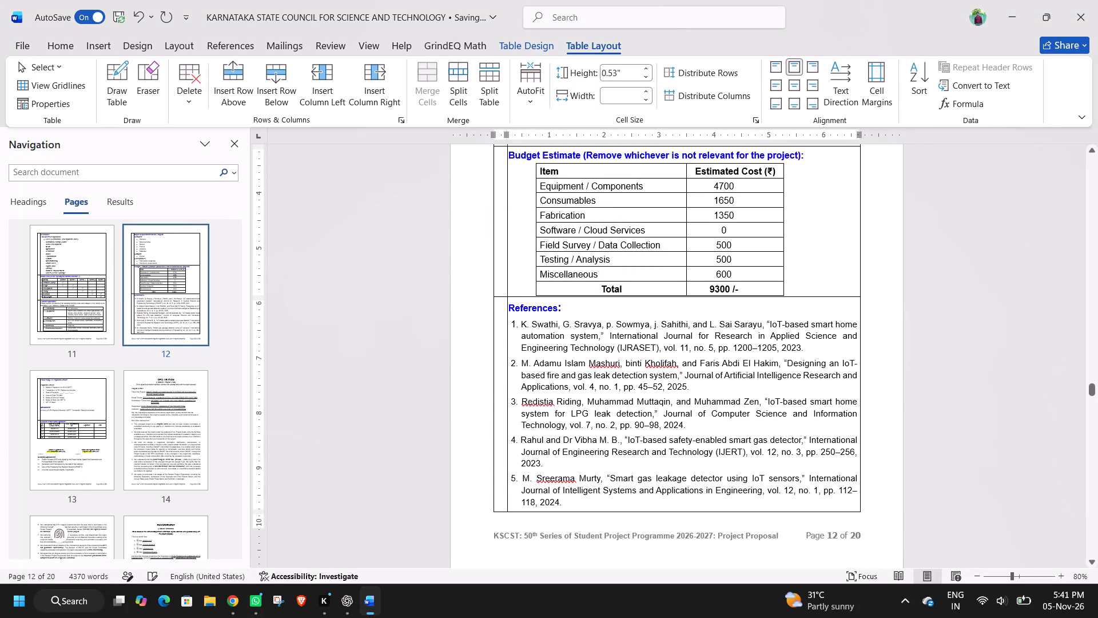
pyautogui.click(510, 298)
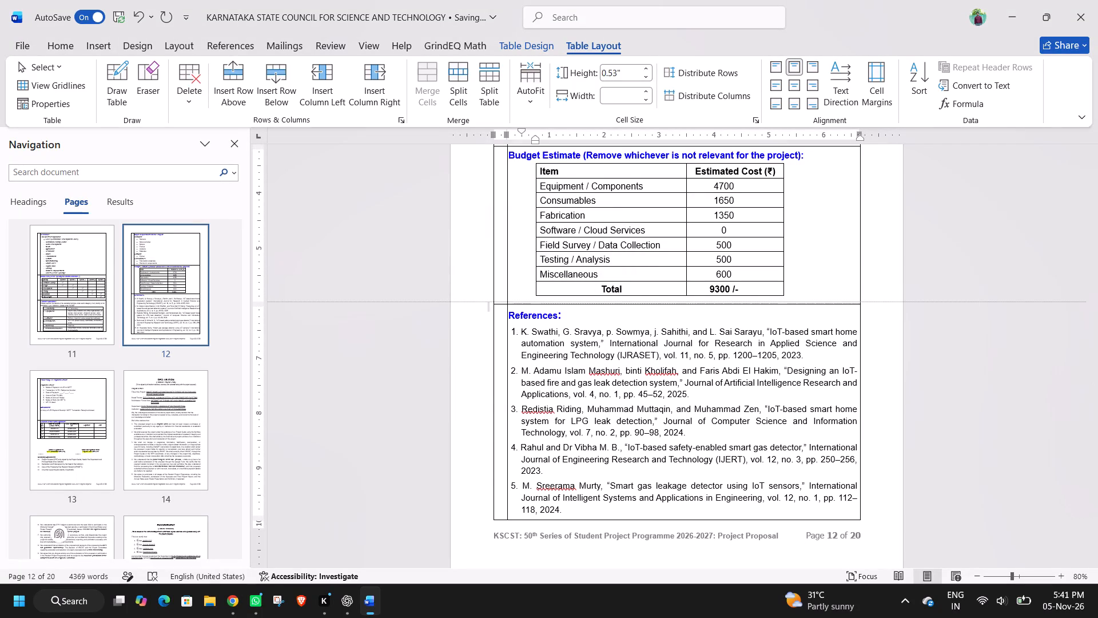
# Delete the blank line between the Processing Fee Payment Details heading and the Payment Details subheading on page 13.
pyautogui.scroll(1, 583, 371)
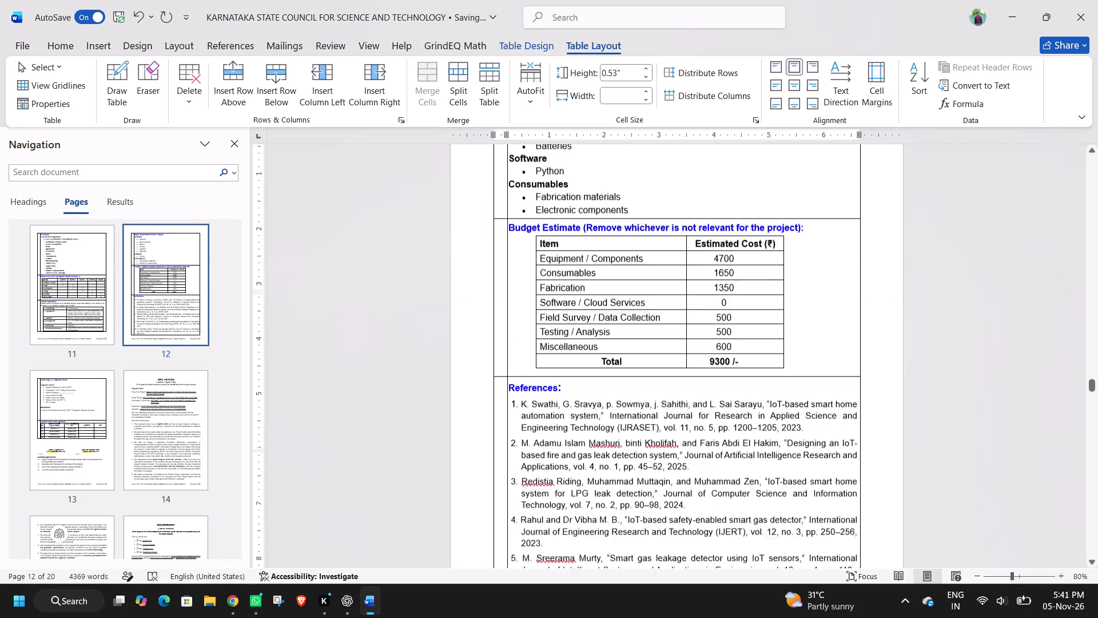
pyautogui.scroll(2, 583, 371)
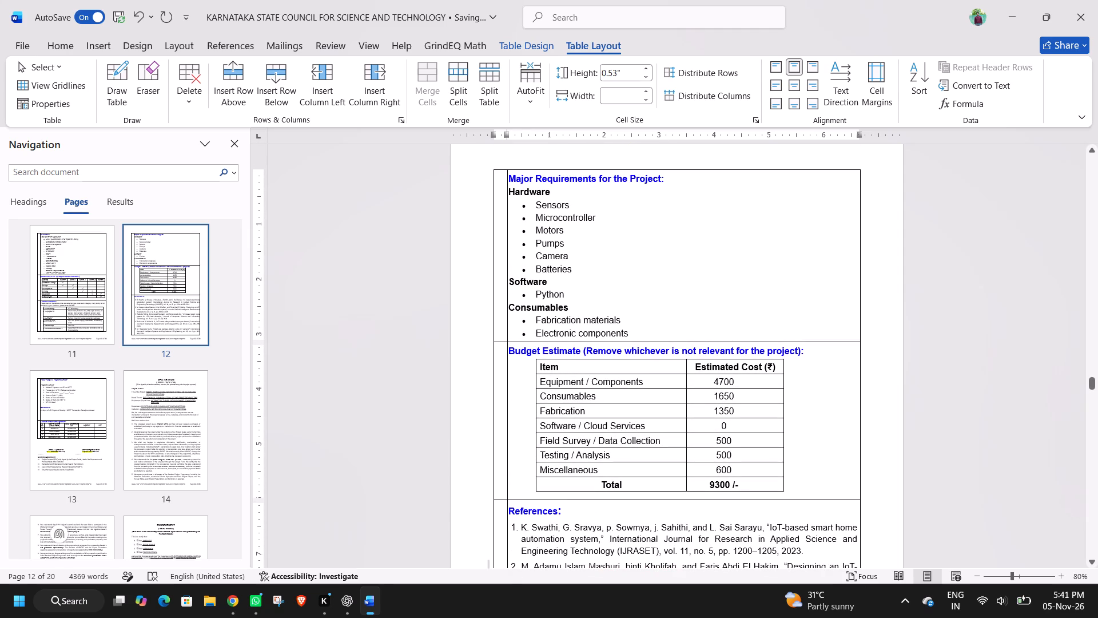
pyautogui.scroll(-4, 583, 371)
pyautogui.scroll(1, 583, 371)
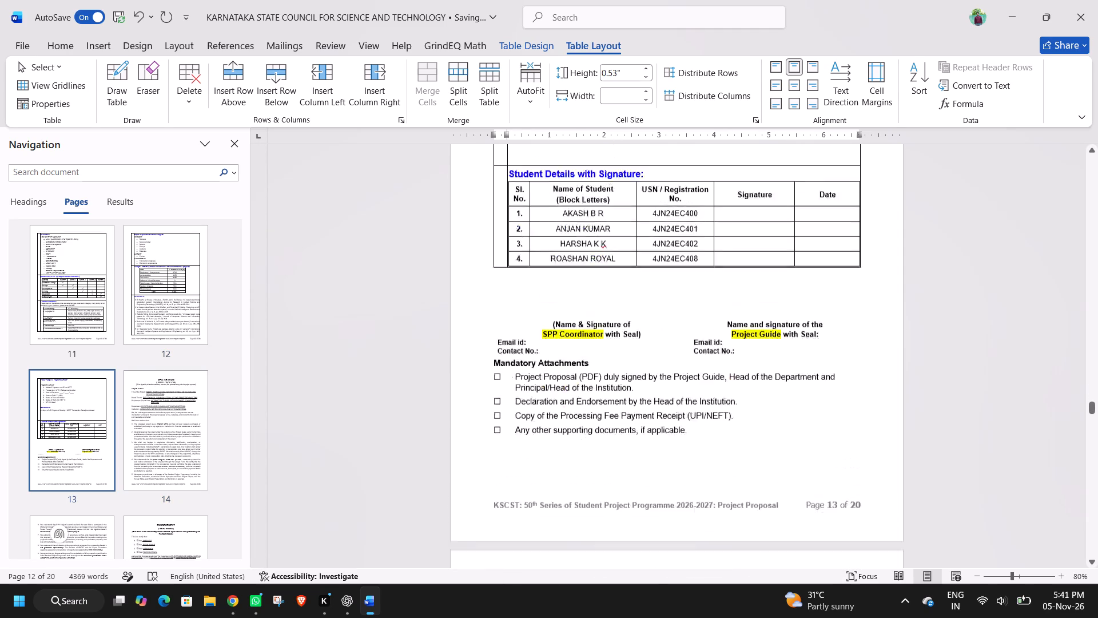
pyautogui.scroll(3, 583, 371)
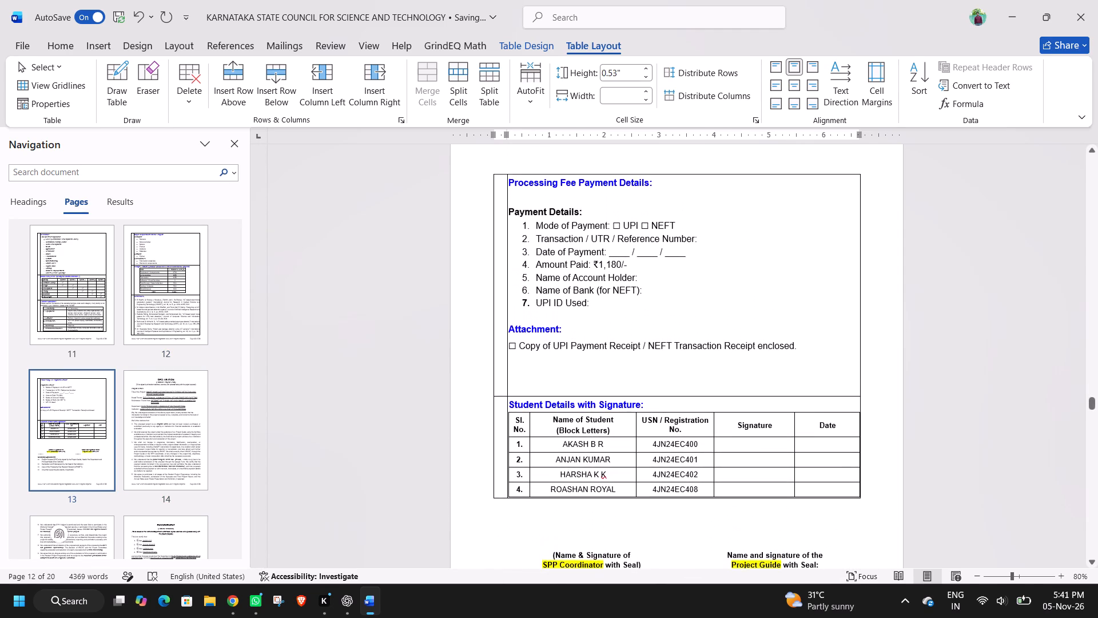
pyautogui.scroll(1, 583, 371)
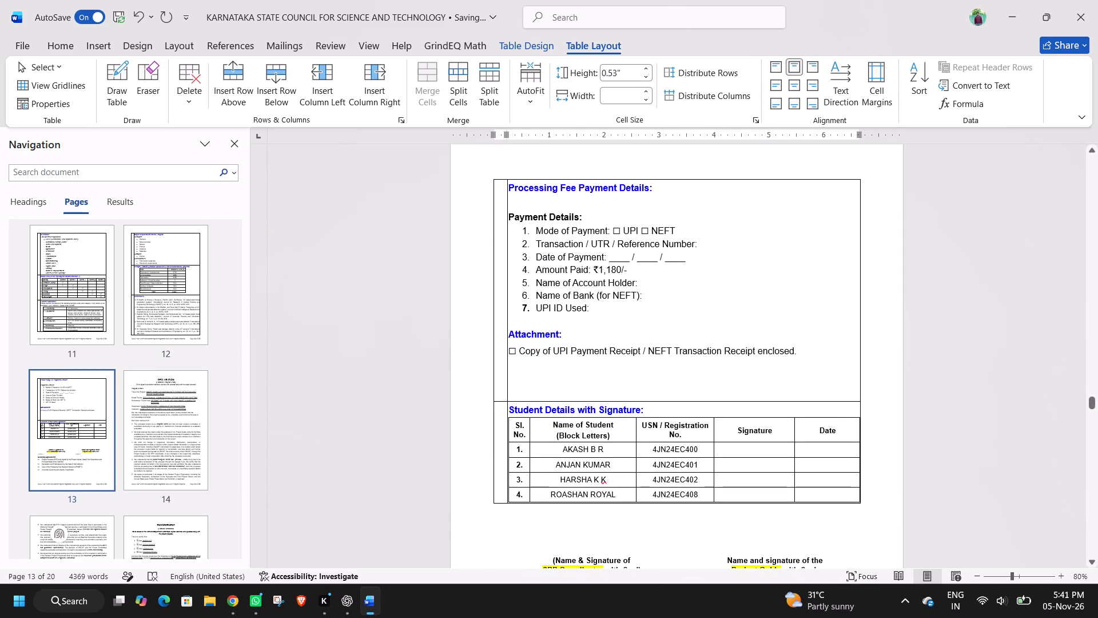
pyautogui.click(536, 204)
pyautogui.press('Delete')
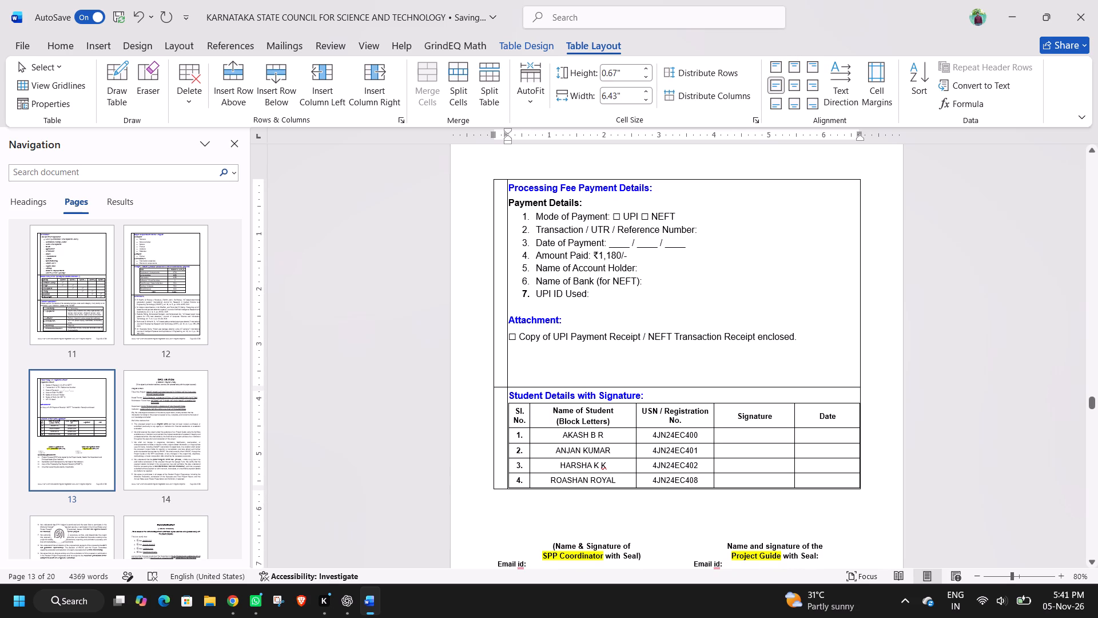
# Delete the blank lines below the UPI Payment Receipt / NEFT Transaction Receipt attachment line.
pyautogui.click(550, 351)
pyautogui.press('Delete')
pyautogui.press('Delete')
pyautogui.press('BackSpace')
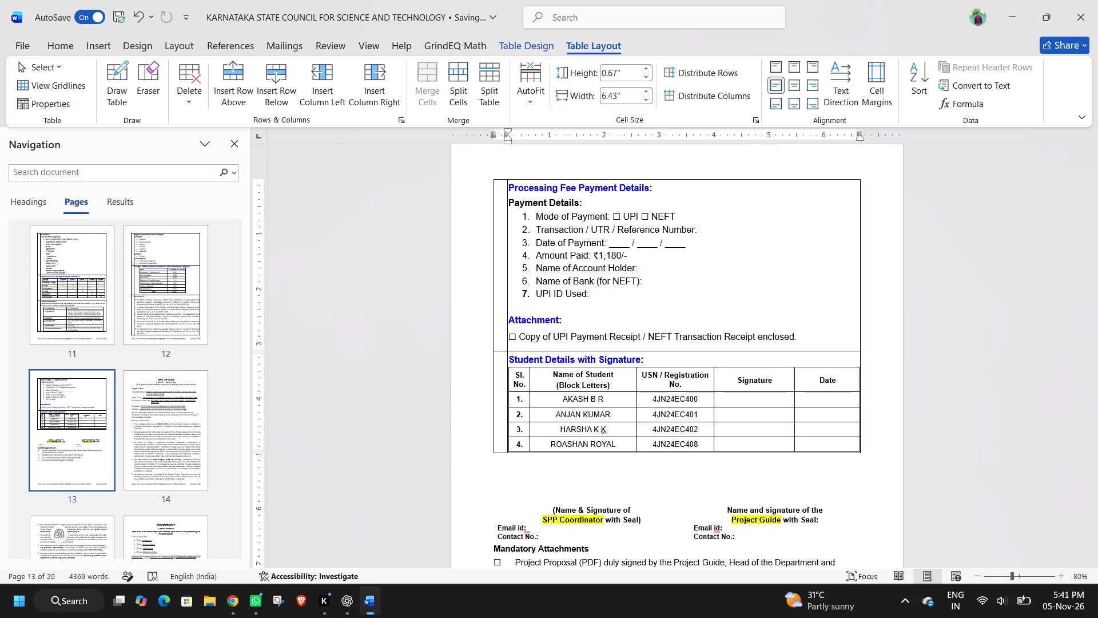
# Insert a blank line after the Project Guide signature and seal text, above the Email id row.
pyautogui.scroll(-1, 606, 399)
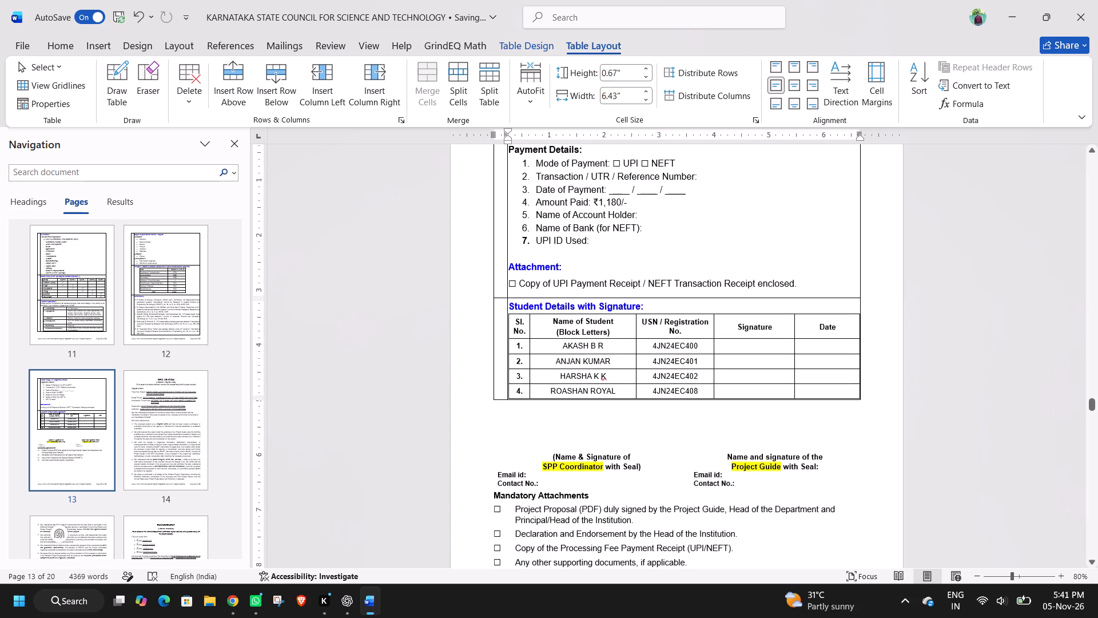
pyautogui.scroll(-2, 606, 399)
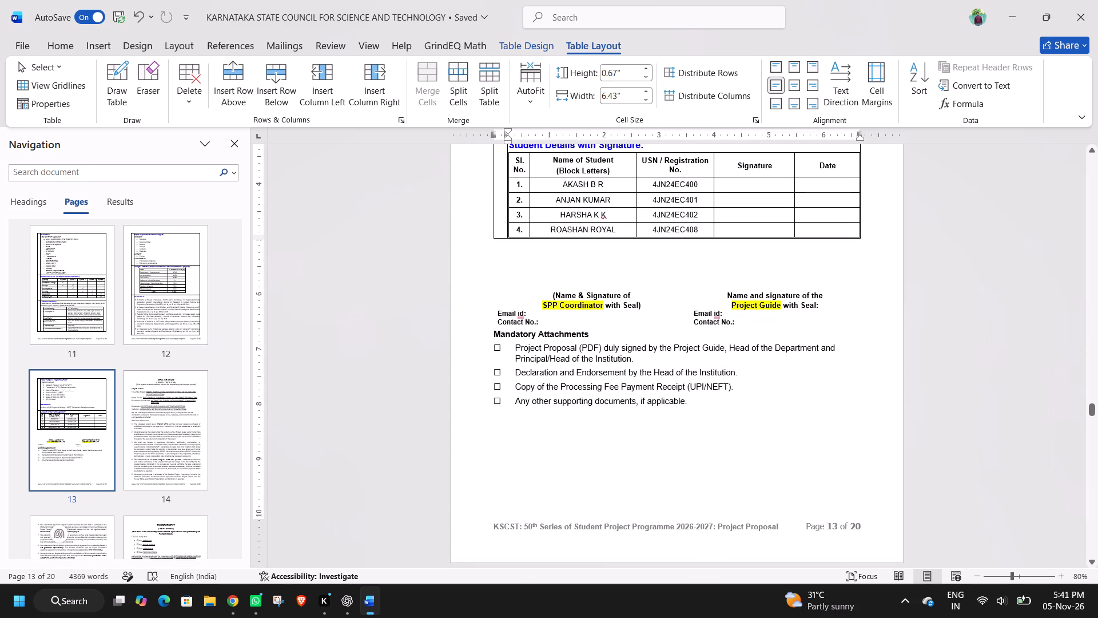
pyautogui.click(823, 303)
pyautogui.press('Return')
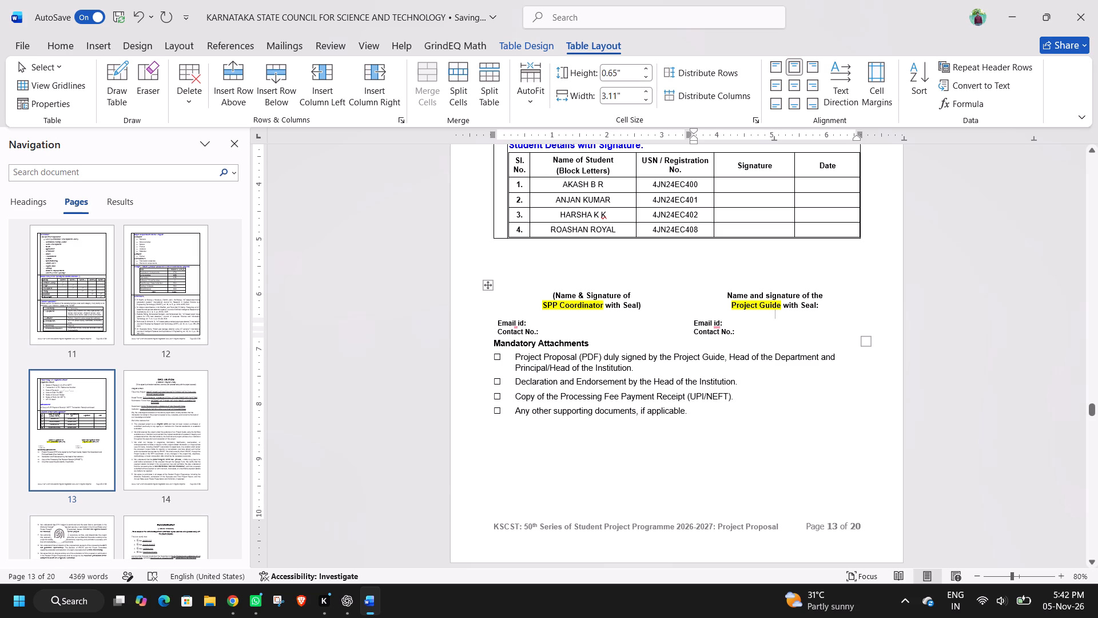
pyautogui.click(531, 323)
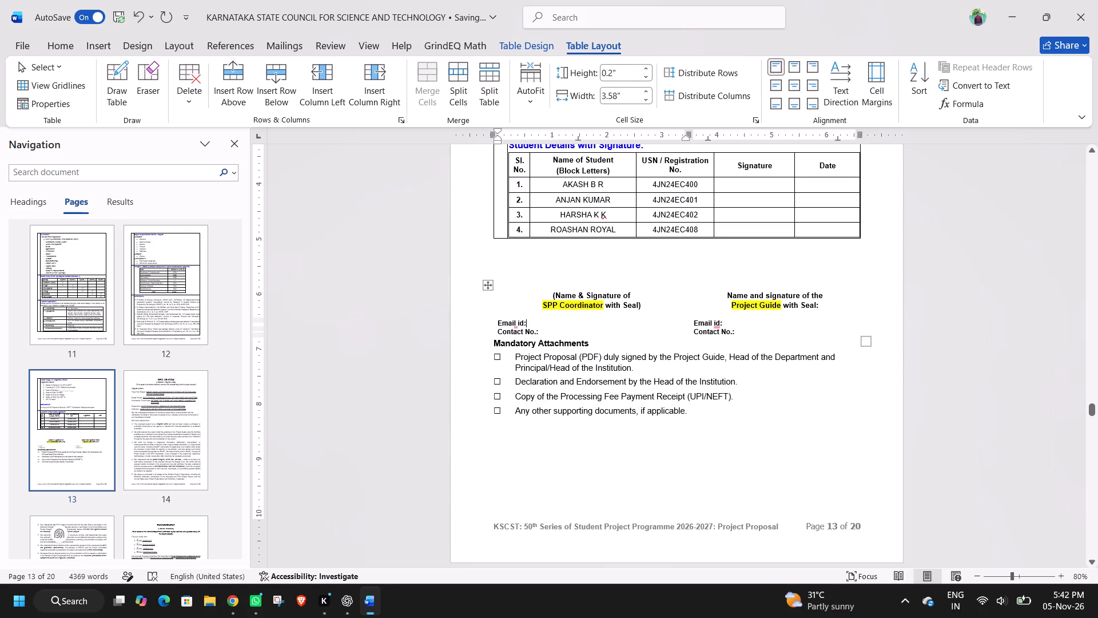
pyautogui.scroll(1, 173, 316)
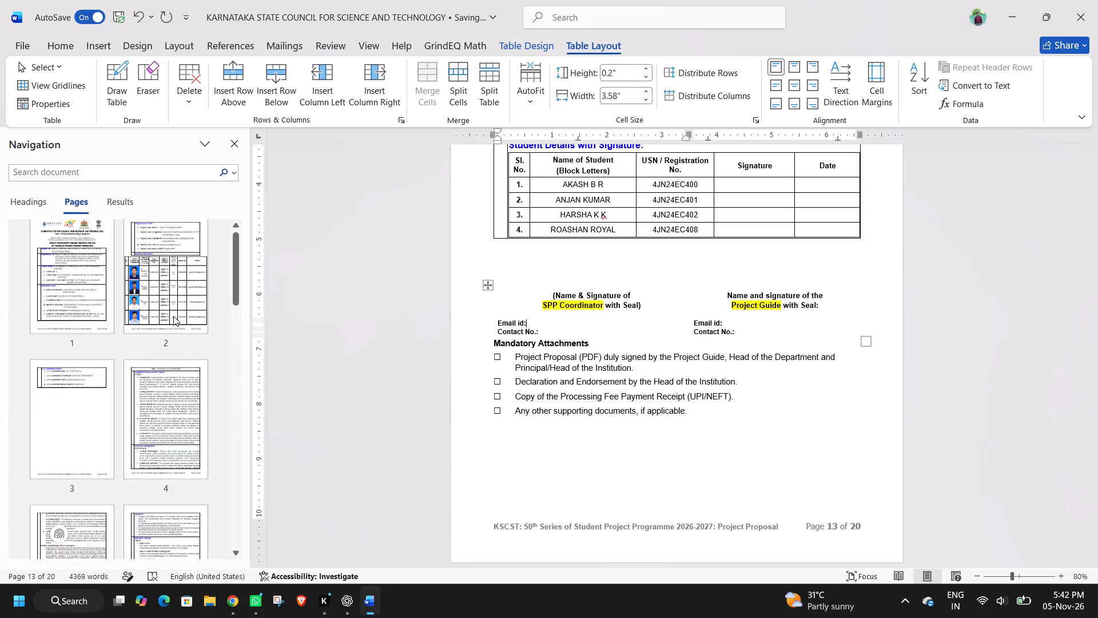
pyautogui.scroll(2, 173, 316)
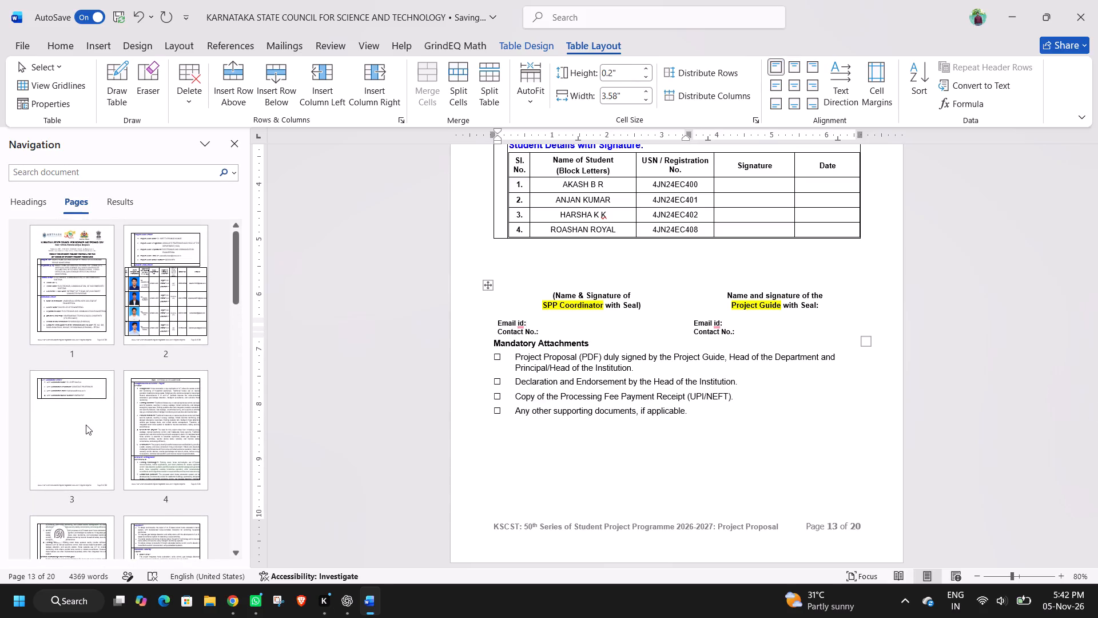
pyautogui.click(83, 420)
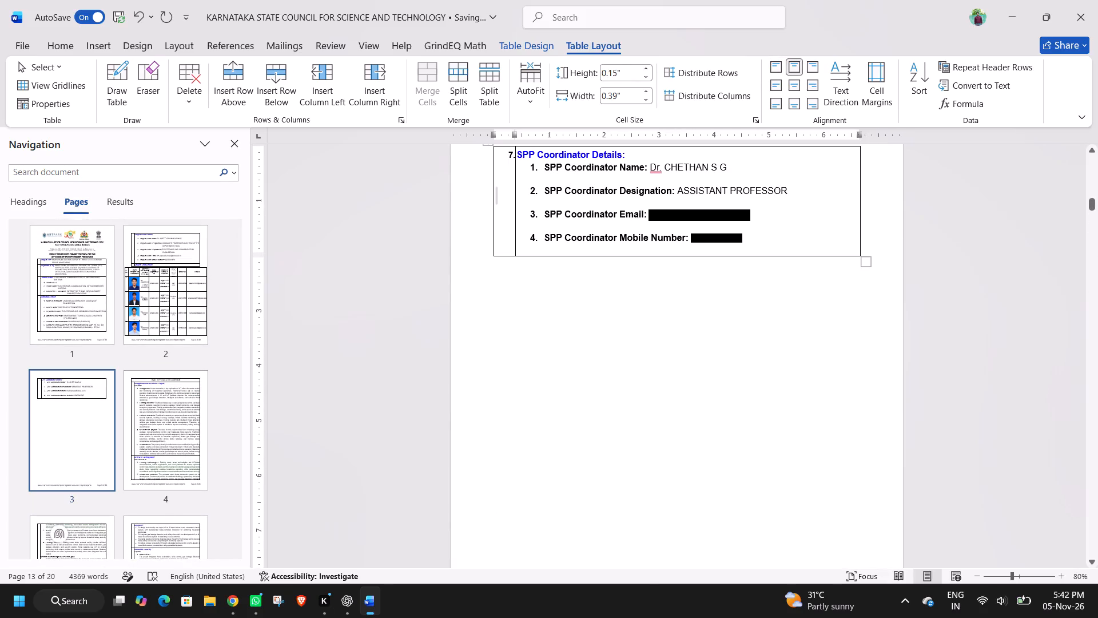
pyautogui.moveTo(753, 215); pyautogui.dragTo(678, 219)
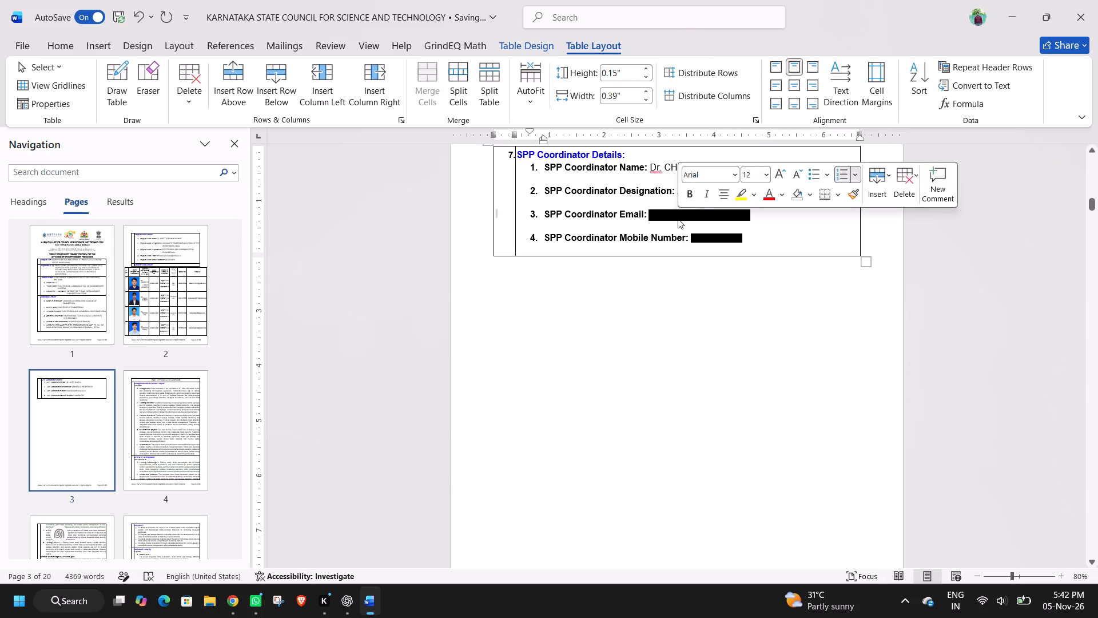
pyautogui.hotkey('ctrl', 'c')
pyautogui.scroll(-1, 176, 457)
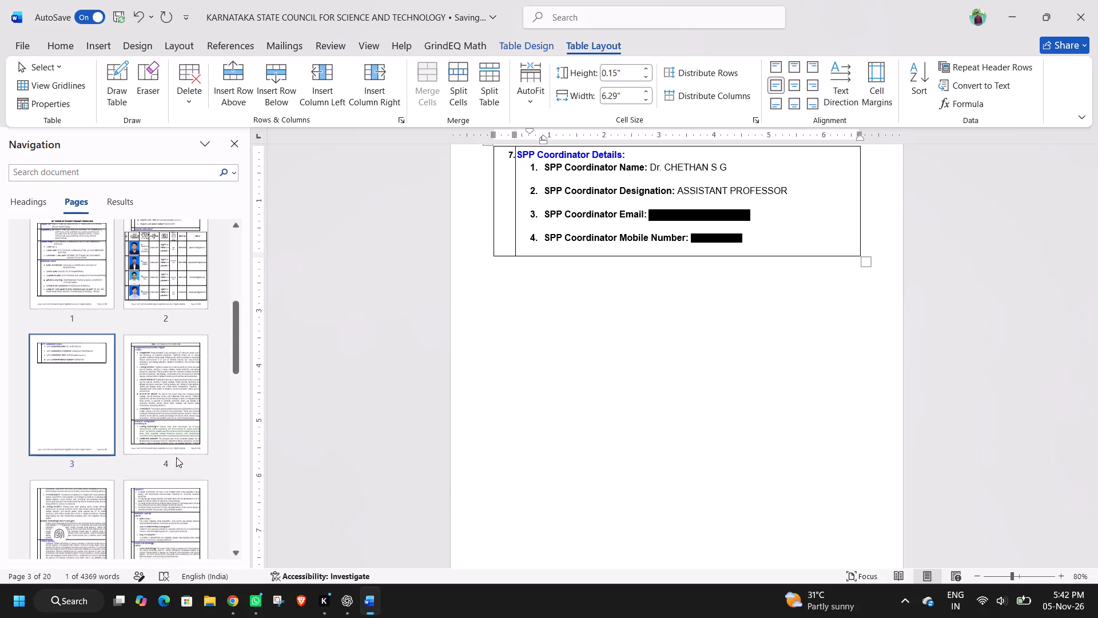
pyautogui.scroll(-1, 176, 457)
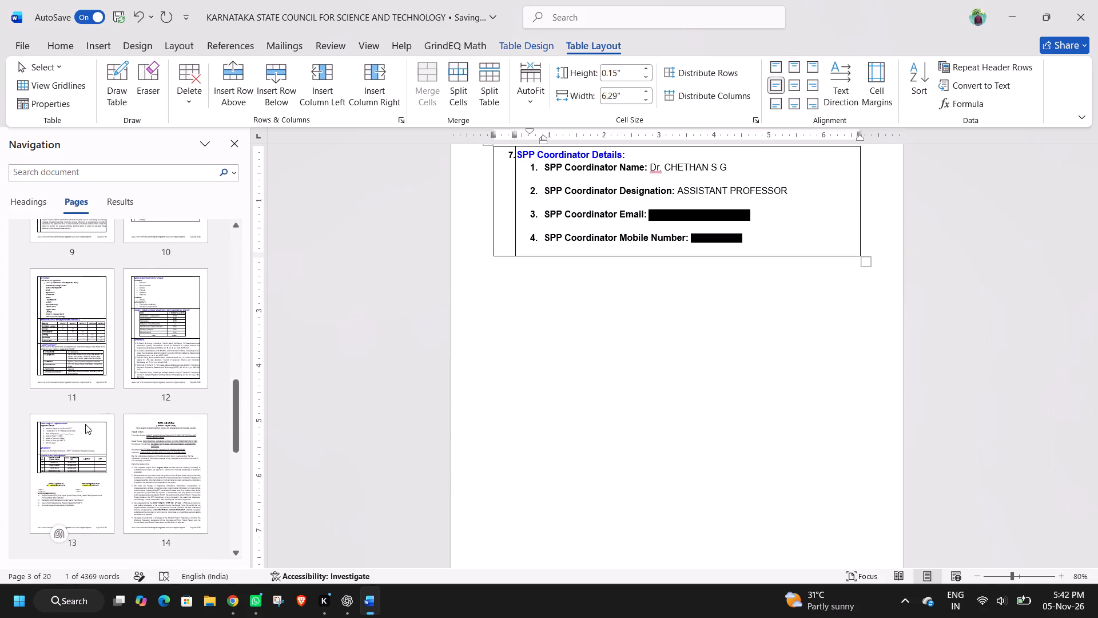
pyautogui.click(73, 451)
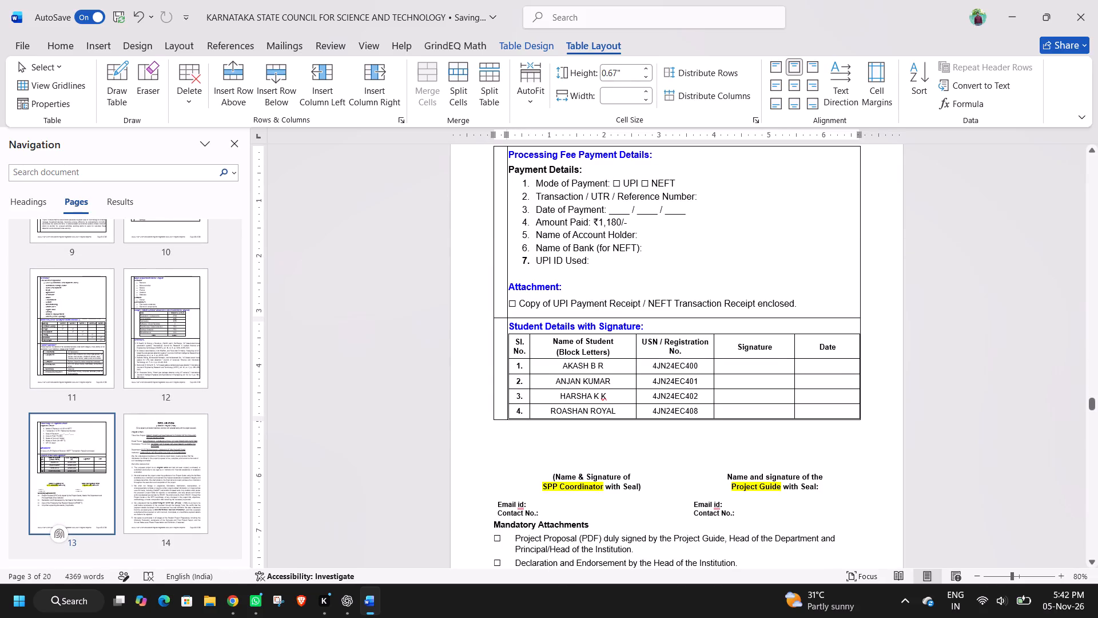
pyautogui.click(544, 505)
pyautogui.hotkey('ctrl', 'v')
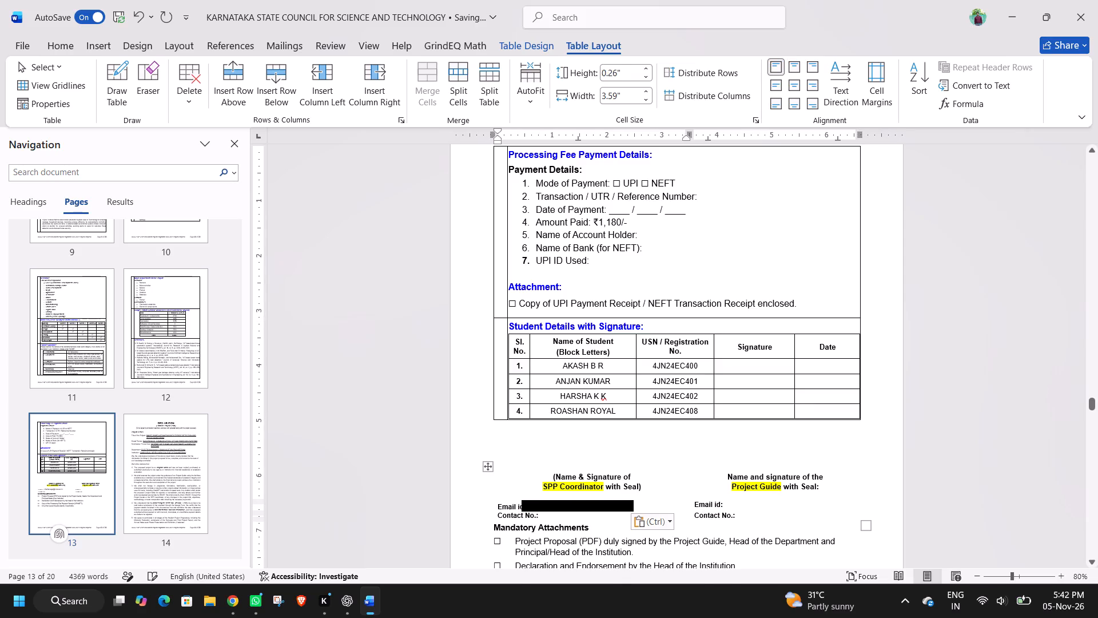
# Set the font size of the pasted SPP Coordinator email to 11.5.
pyautogui.moveTo(630, 504); pyautogui.dragTo(551, 512)
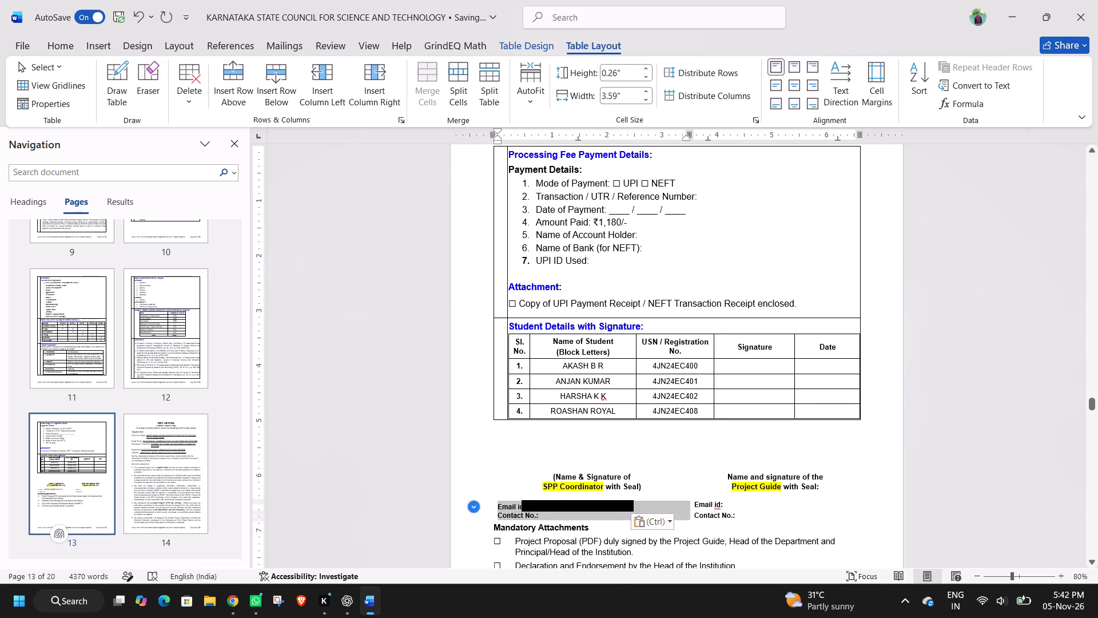
pyautogui.moveTo(551, 512); pyautogui.dragTo(539, 509)
pyautogui.click(539, 509)
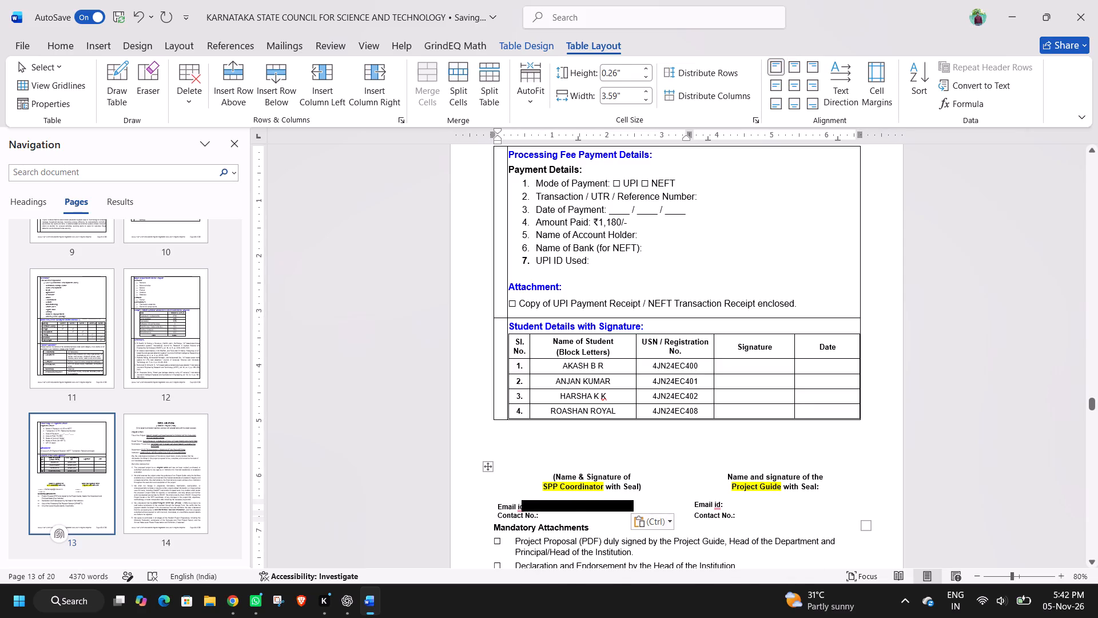
pyautogui.click(54, 38)
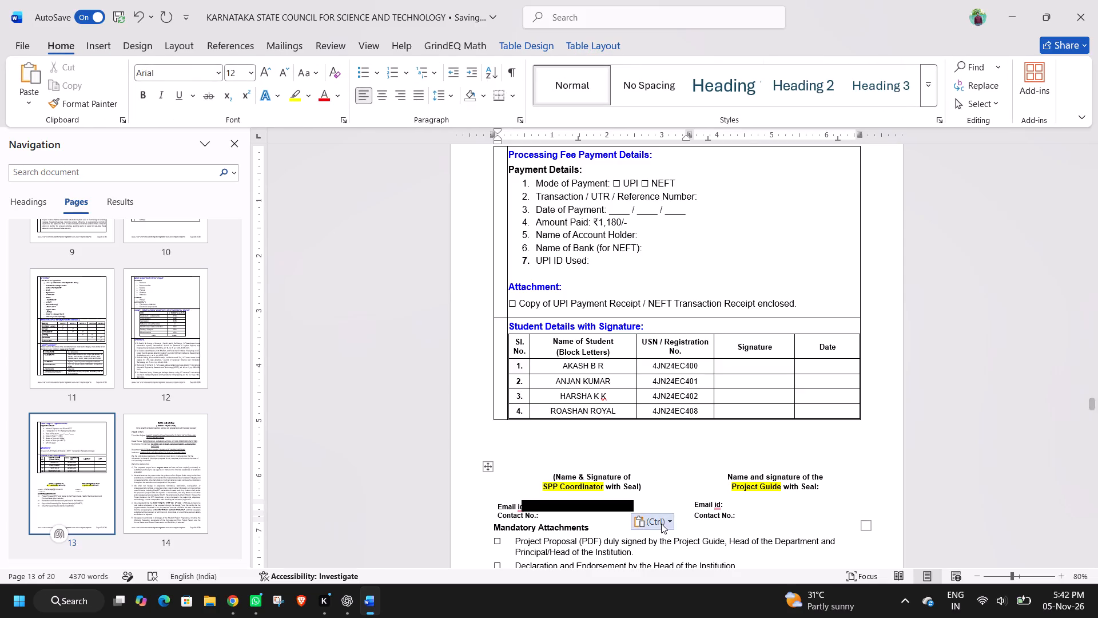
pyautogui.moveTo(638, 509); pyautogui.dragTo(567, 512)
pyautogui.click(567, 512)
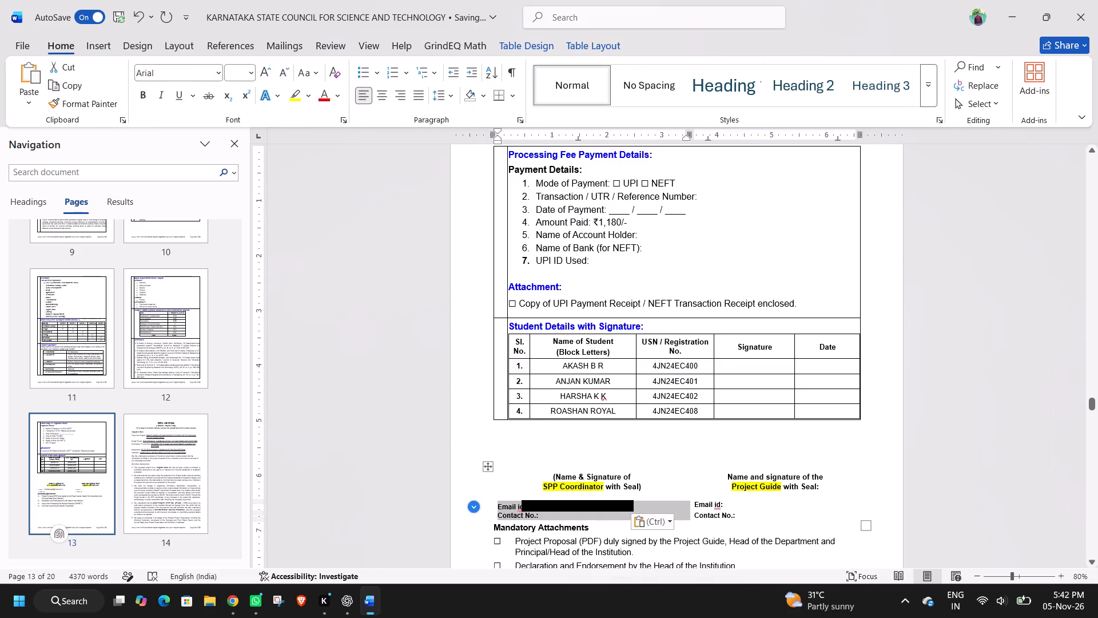
pyautogui.click(551, 509)
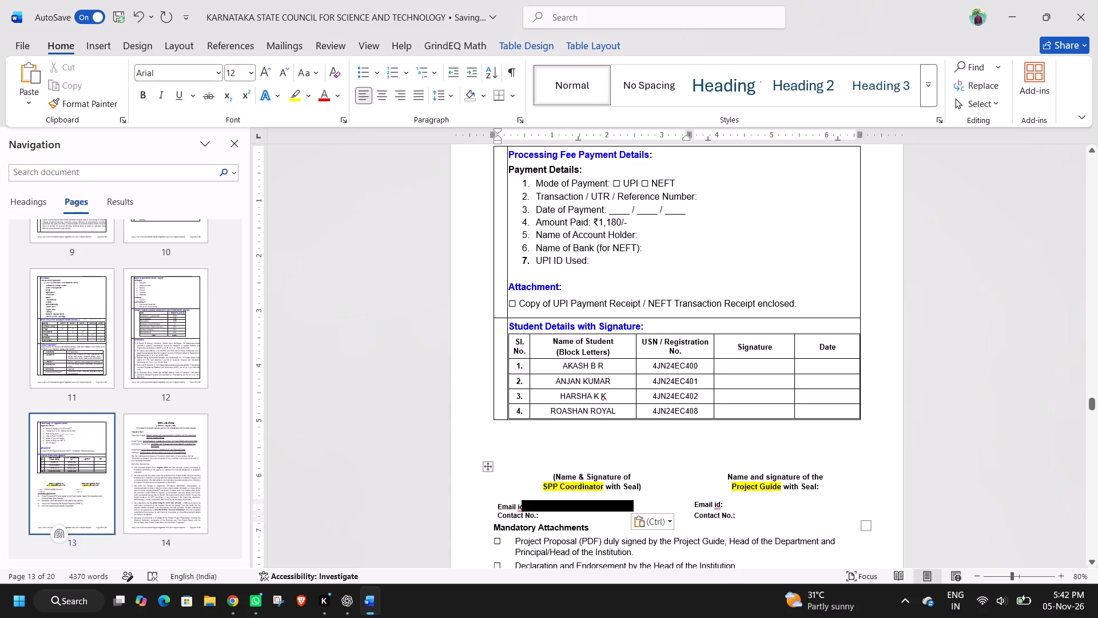
pyautogui.moveTo(530, 508); pyautogui.dragTo(627, 507)
pyautogui.click(700, 526)
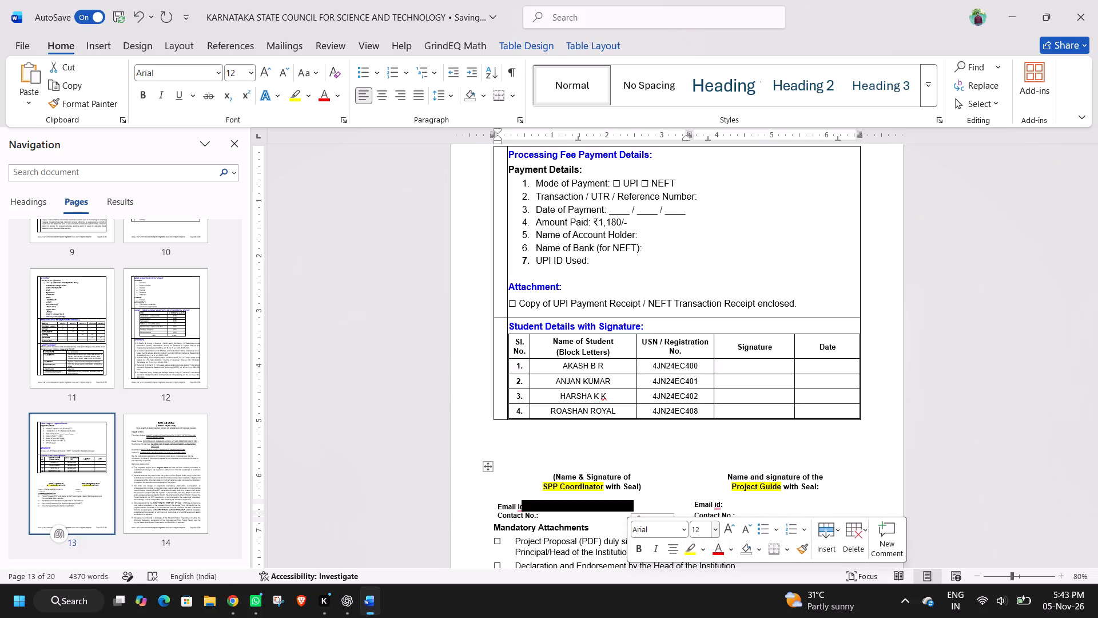
pyautogui.write('11')
pyautogui.press('Return')
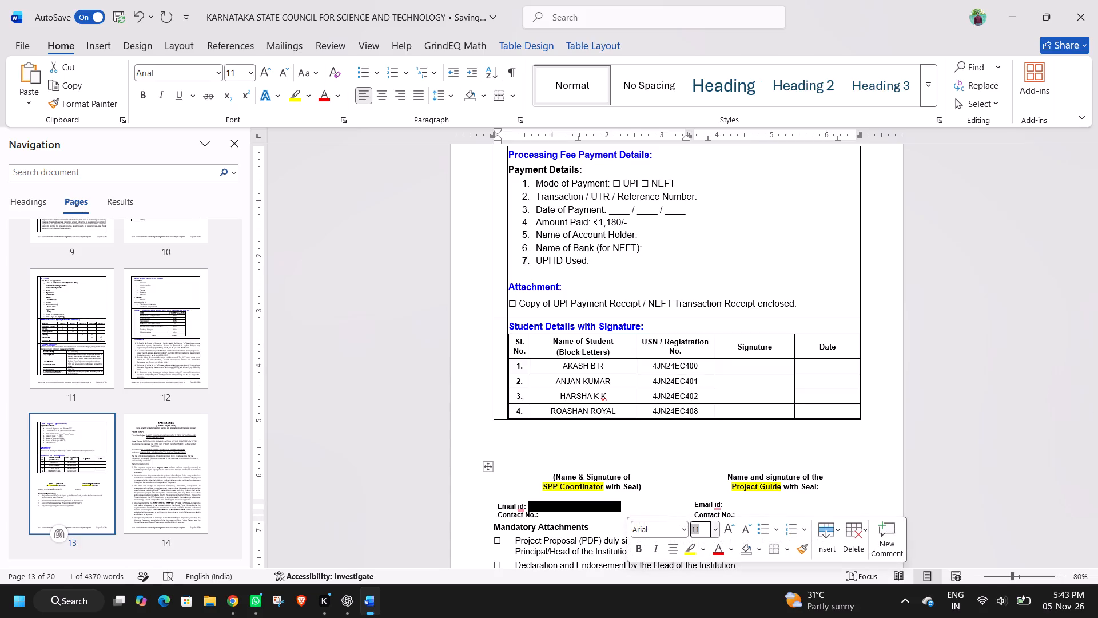
pyautogui.click(702, 532)
pyautogui.write('.5')
pyautogui.press('Return')
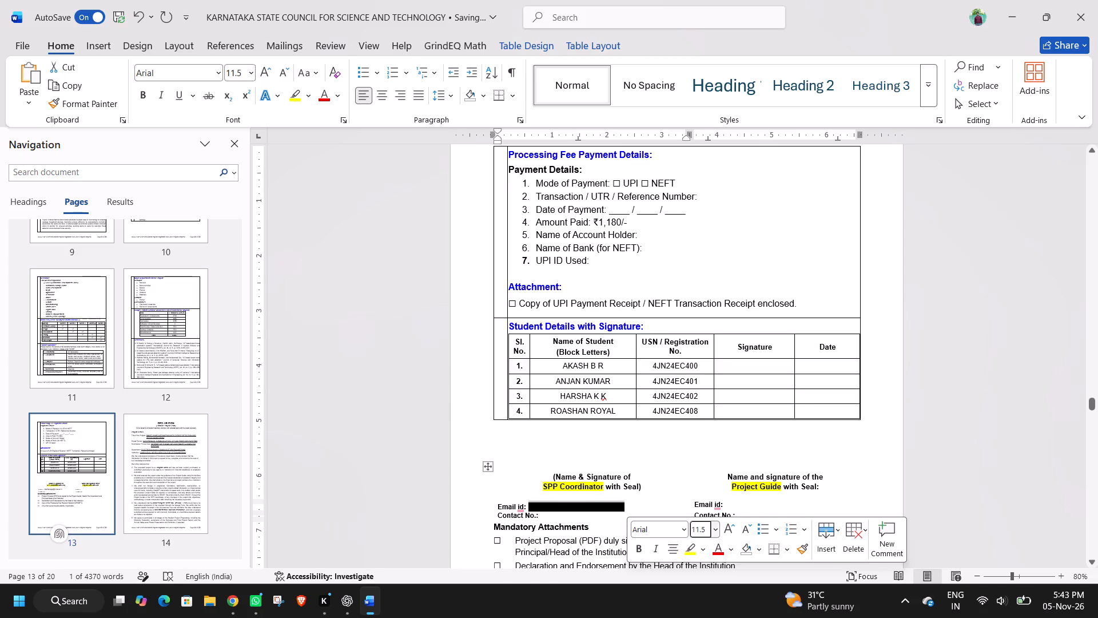
# Copy the SPP Coordinator's mobile number from page 3 into the Contact No. field under the SPP Coordinator signature on page 13.
pyautogui.scroll(2, 177, 380)
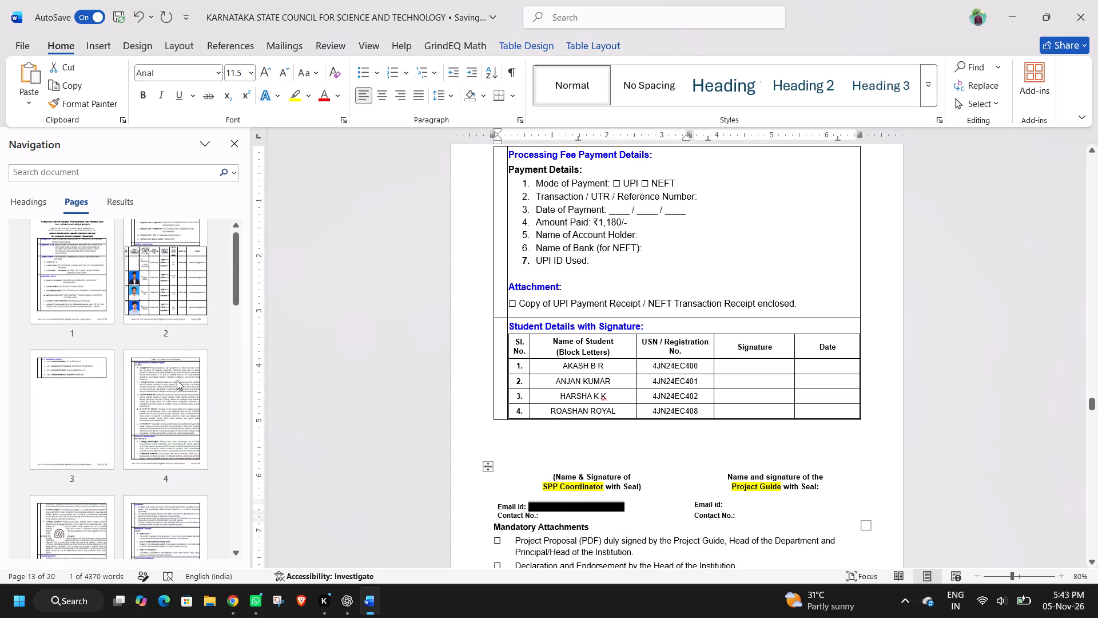
pyautogui.click(86, 403)
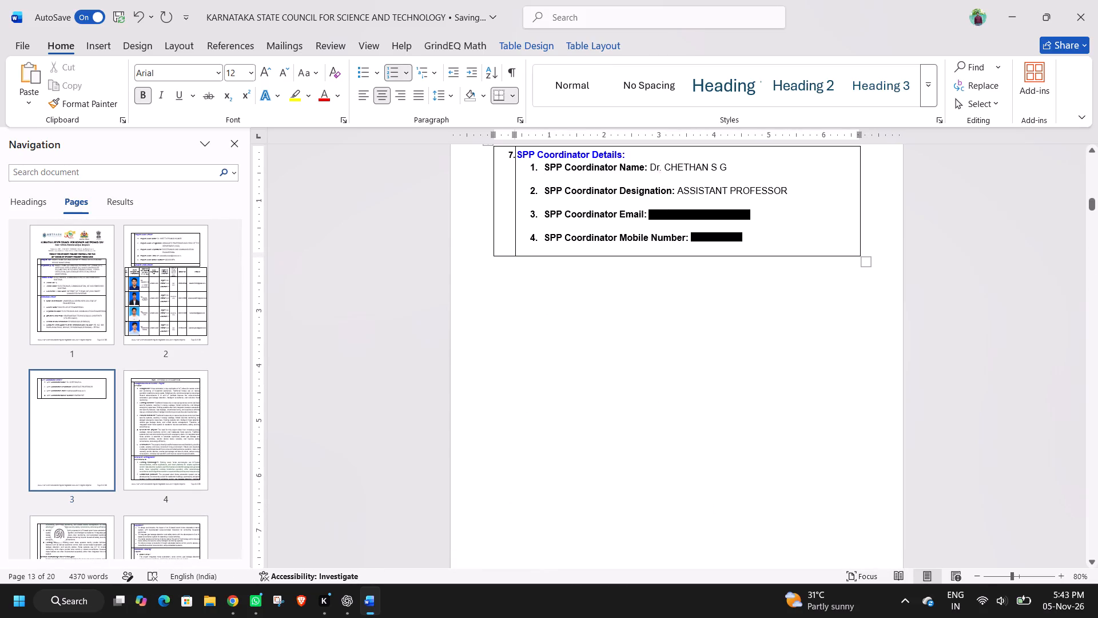
pyautogui.moveTo(691, 235); pyautogui.dragTo(728, 239)
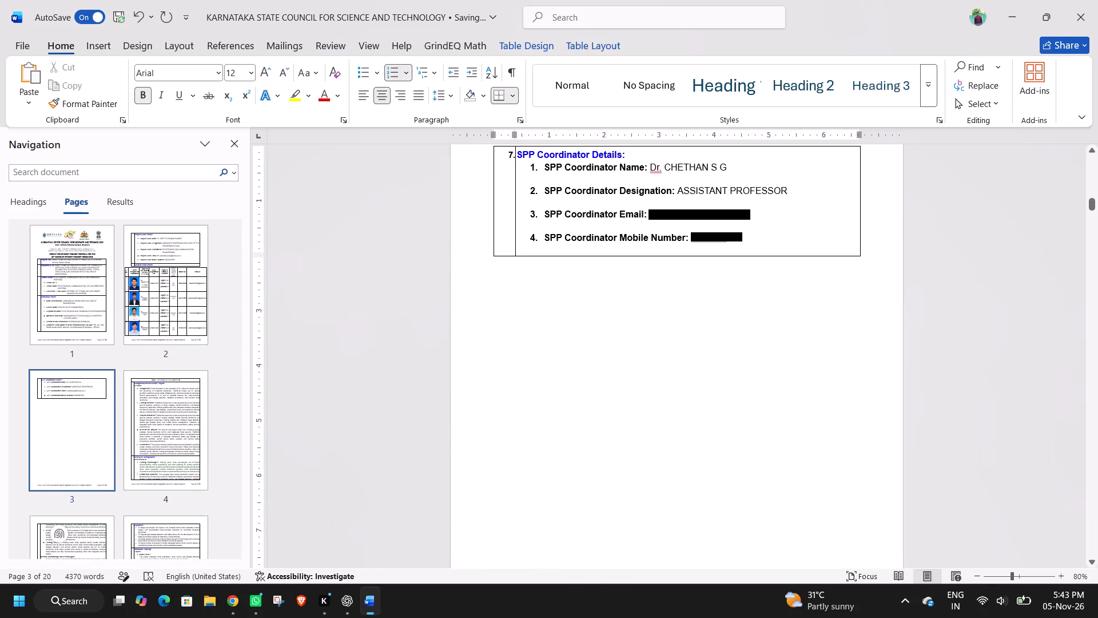
pyautogui.moveTo(728, 239); pyautogui.dragTo(742, 237)
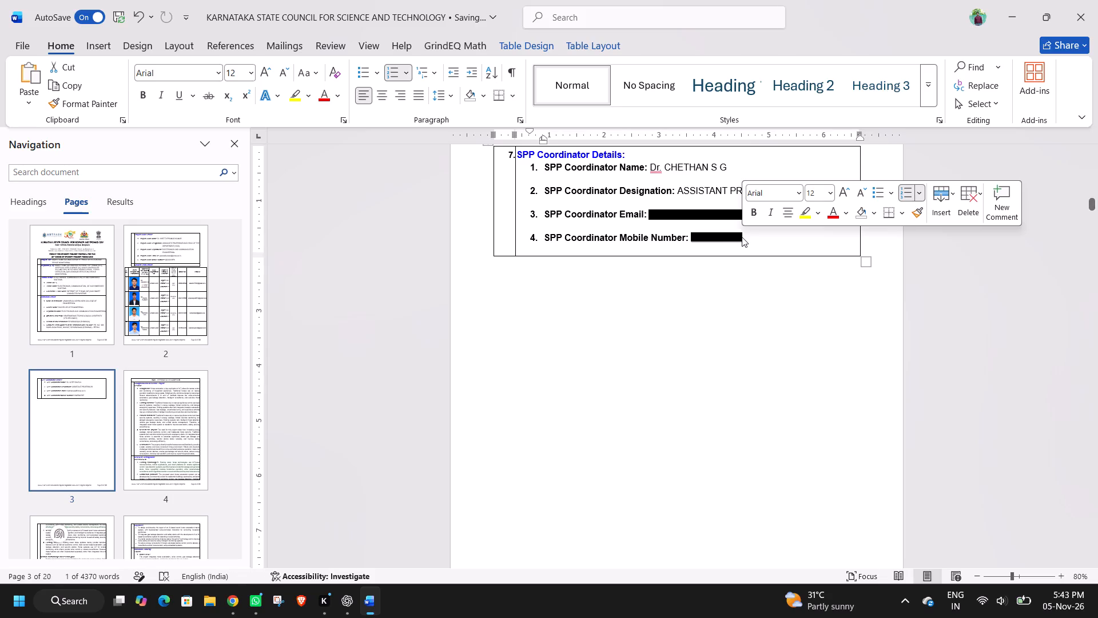
pyautogui.hotkey('ctrl', 'c')
pyautogui.scroll(-2, 141, 425)
pyautogui.click(82, 436)
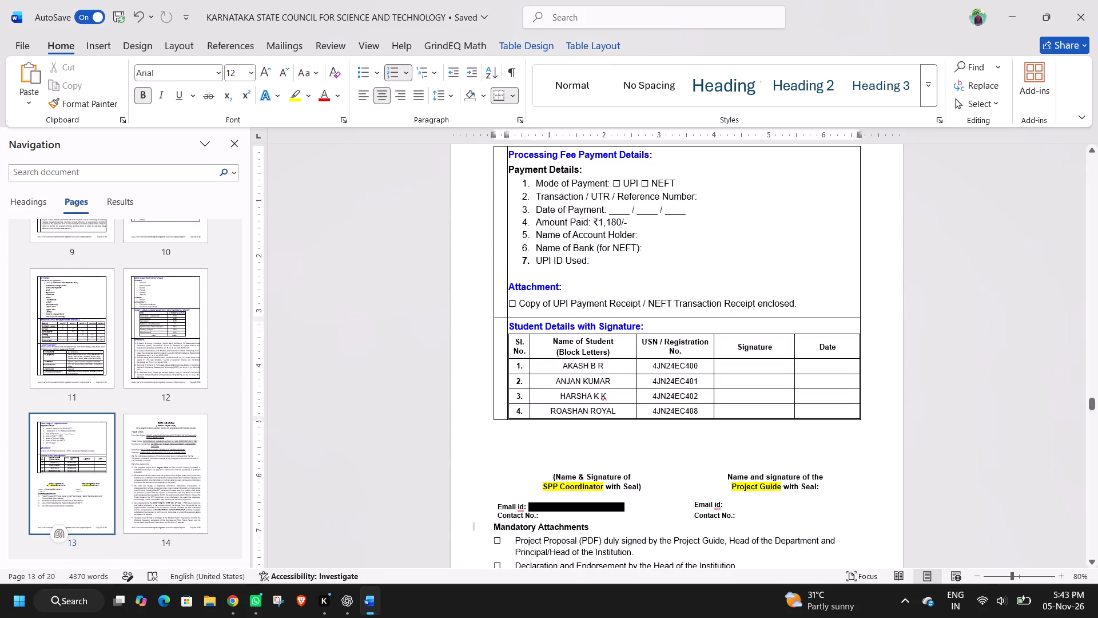
pyautogui.click(562, 518)
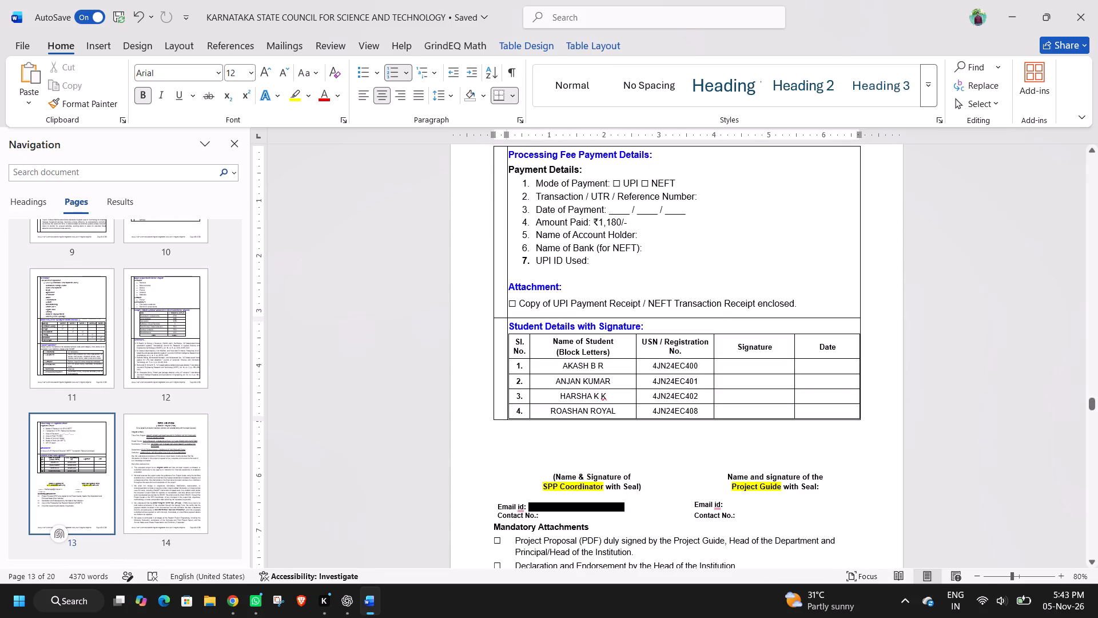
pyautogui.click(558, 516)
pyautogui.press('space')
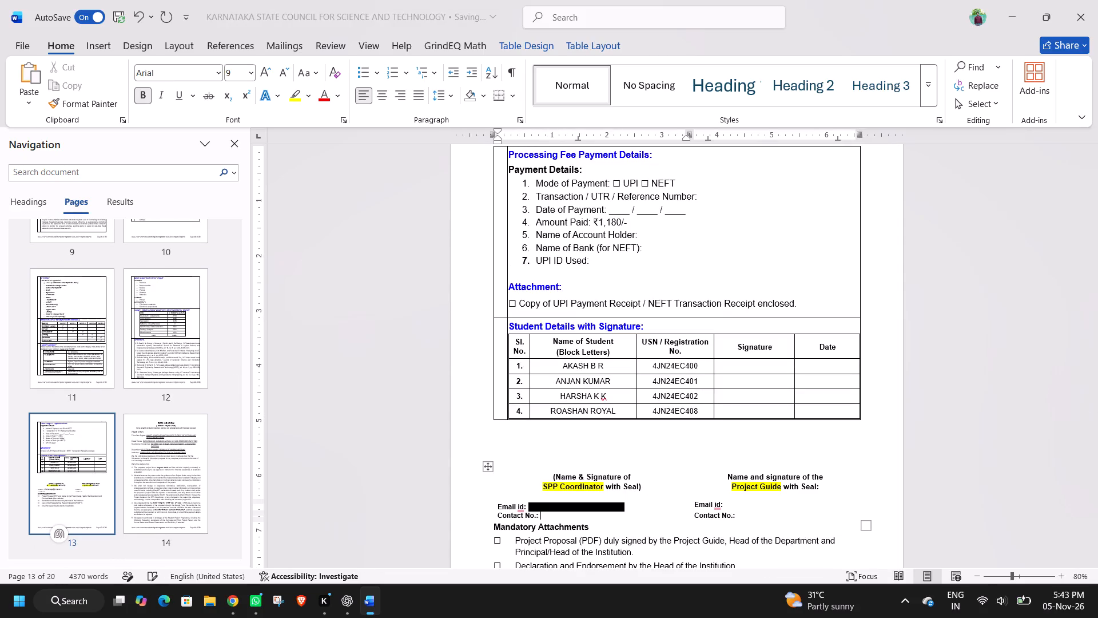
pyautogui.hotkey('ctrl', 'v')
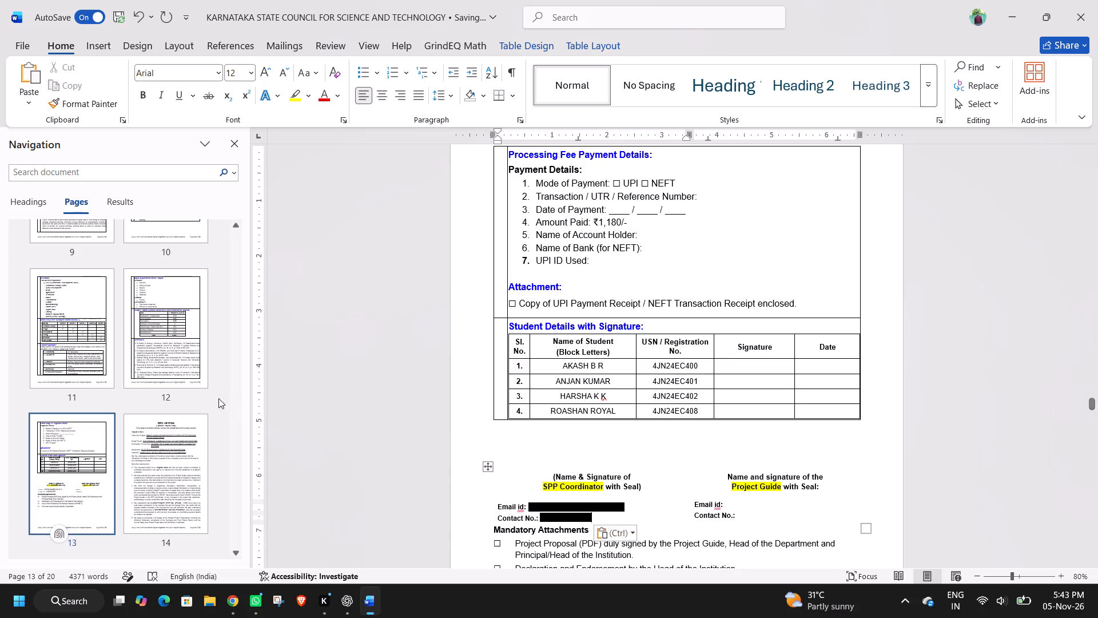
pyautogui.scroll(3, 149, 385)
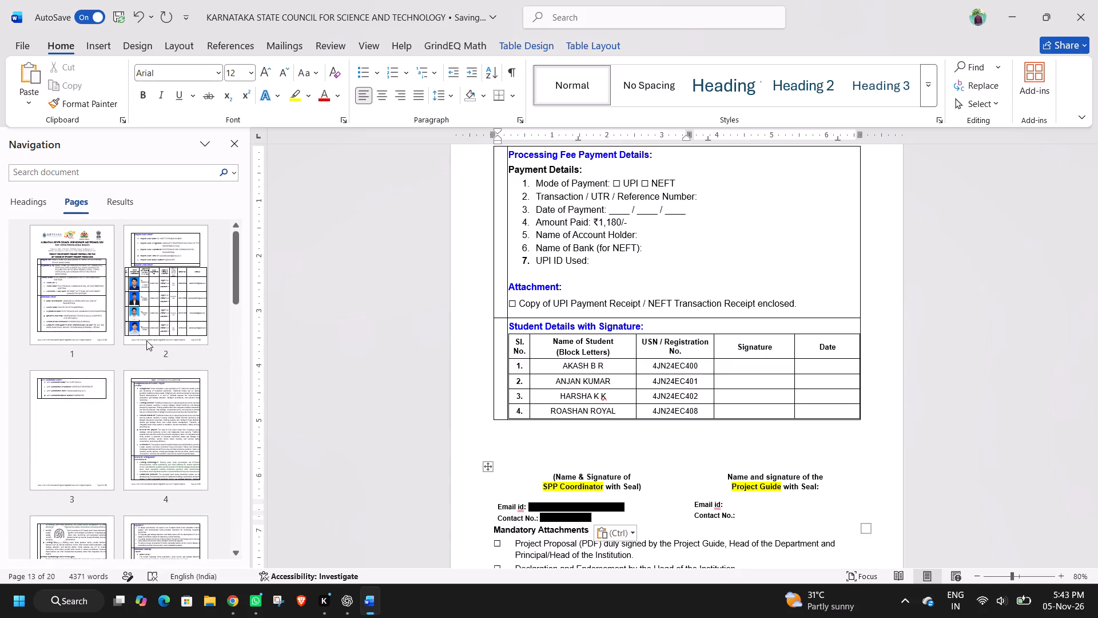
pyautogui.click(63, 425)
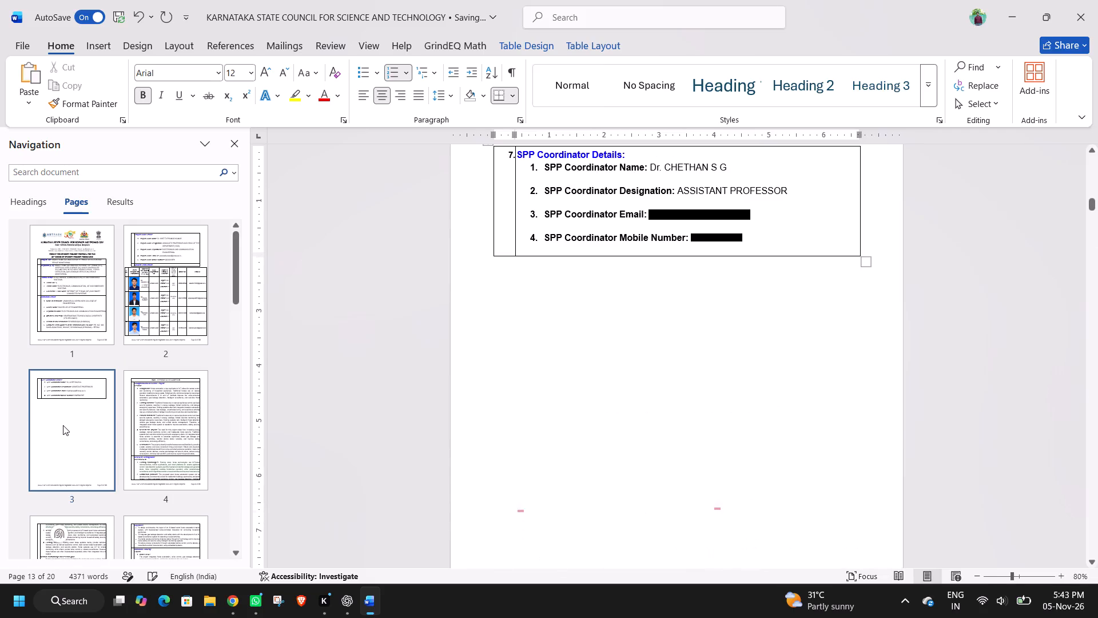
pyautogui.scroll(3, 544, 253)
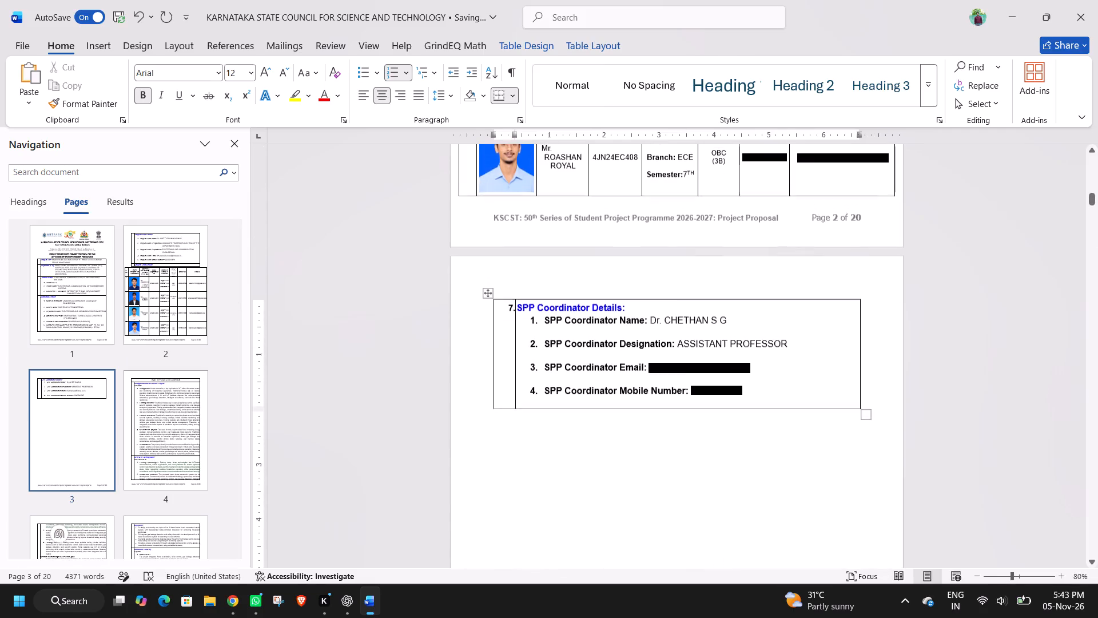
pyautogui.scroll(5, 544, 253)
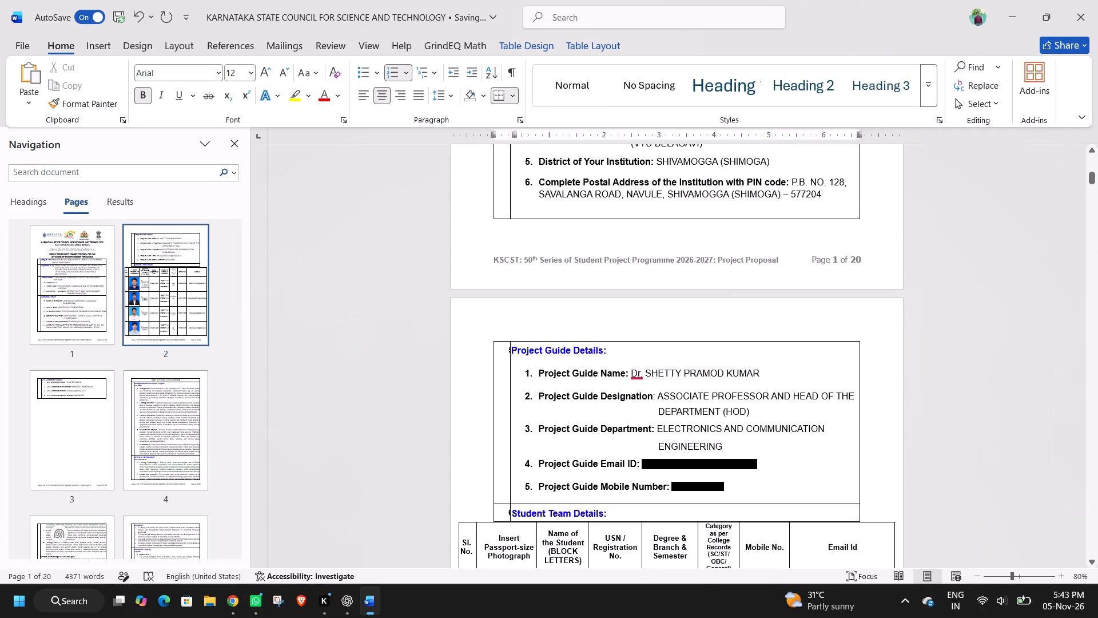
pyautogui.moveTo(758, 466); pyautogui.dragTo(658, 462)
pyautogui.hotkey('ctrl', 'c')
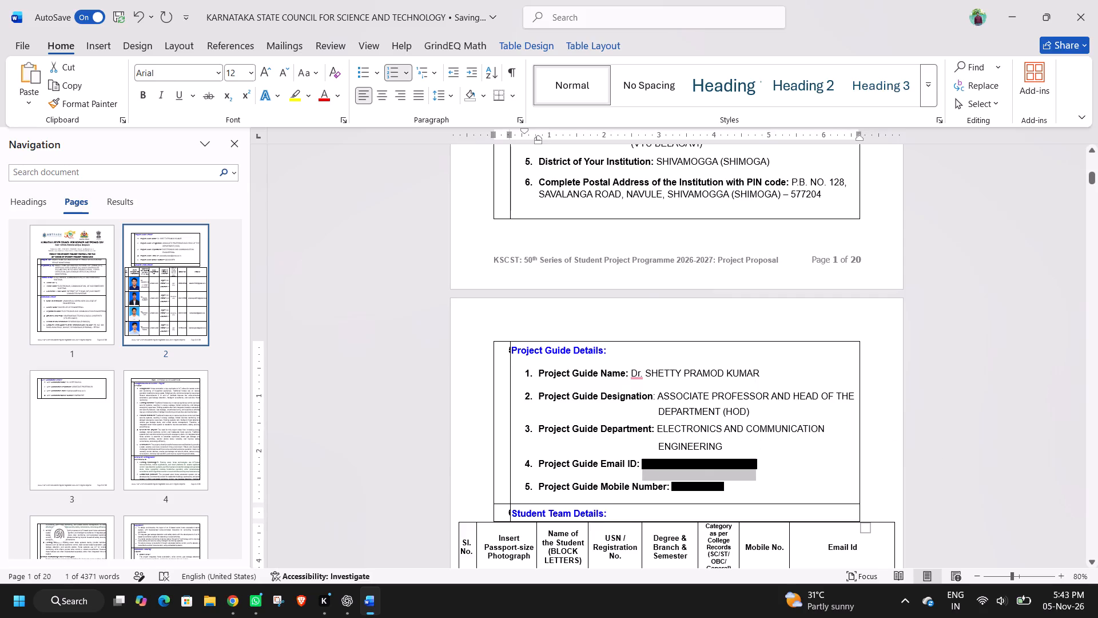
pyautogui.scroll(-12, 156, 509)
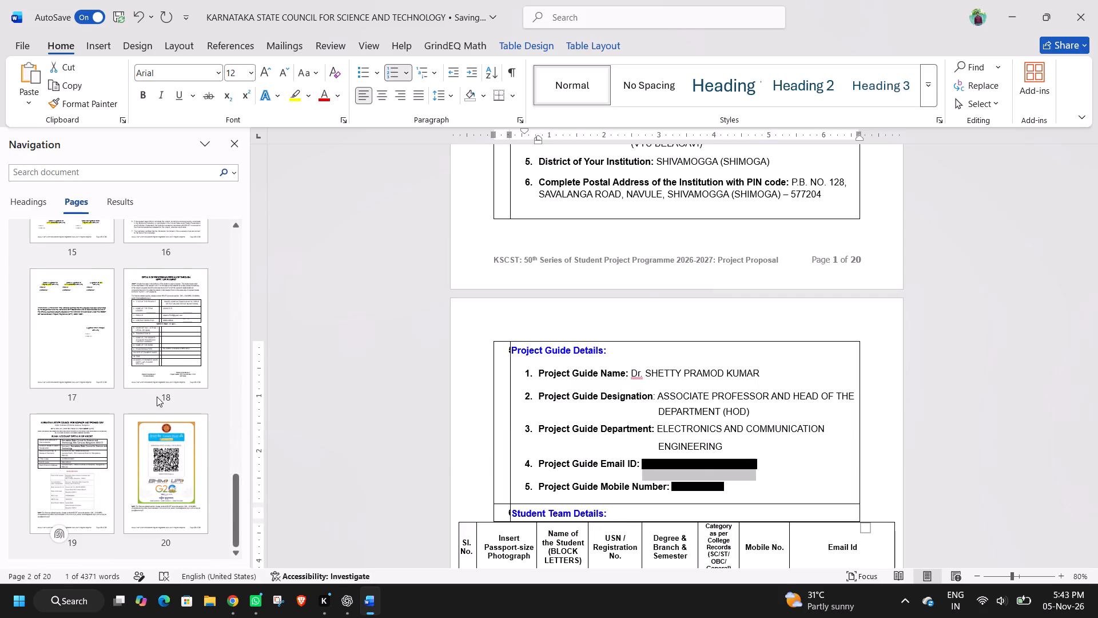
pyautogui.scroll(1, 118, 333)
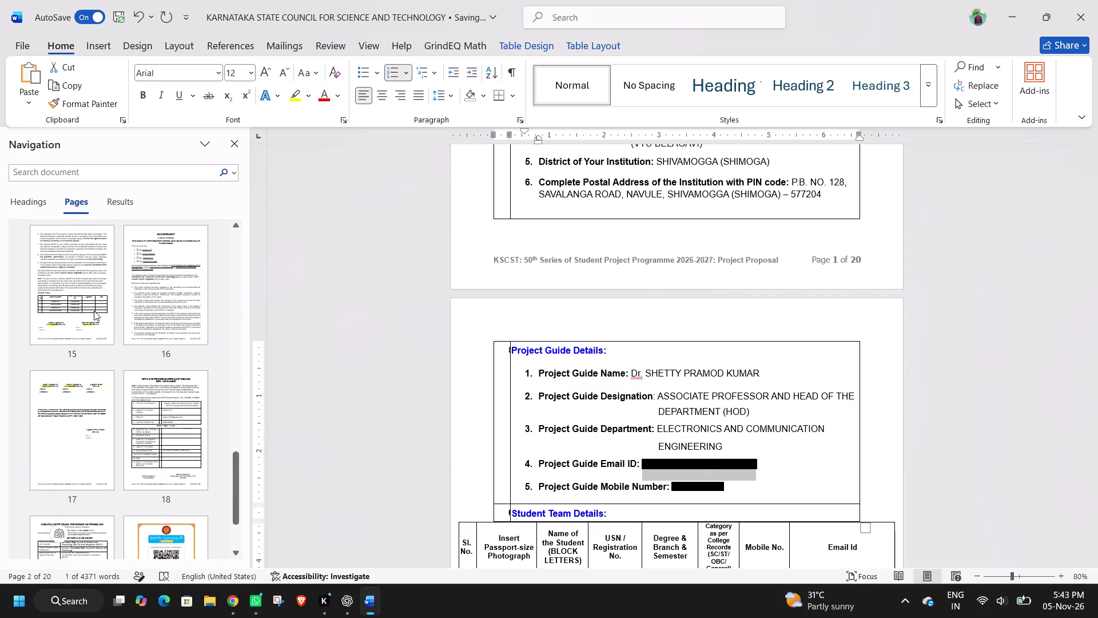
pyautogui.click(94, 311)
pyautogui.scroll(1, 125, 302)
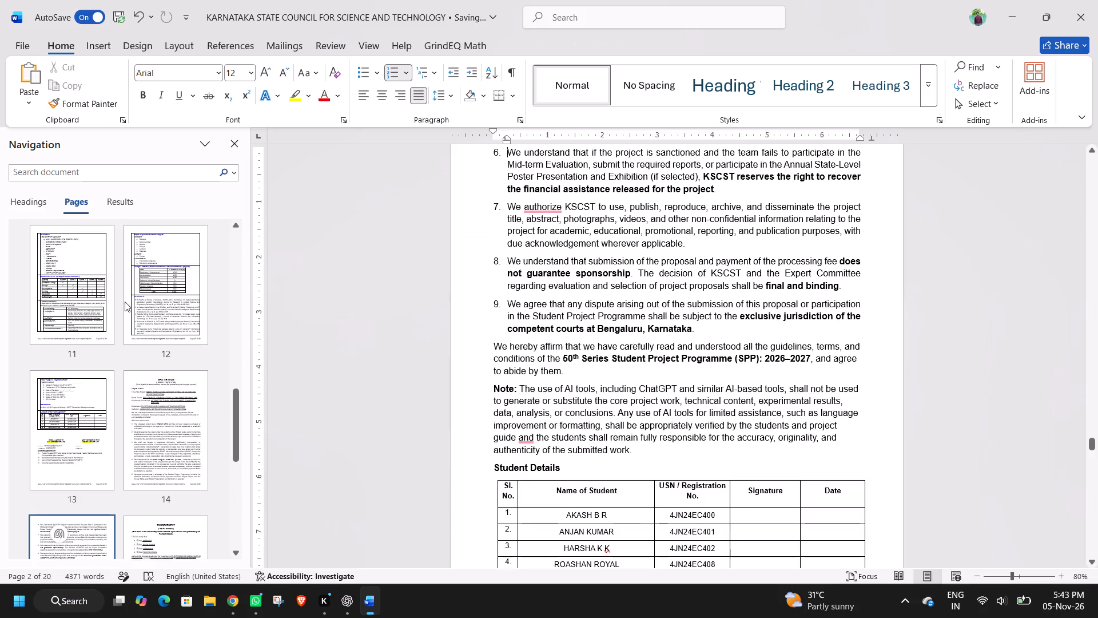
pyautogui.click(81, 312)
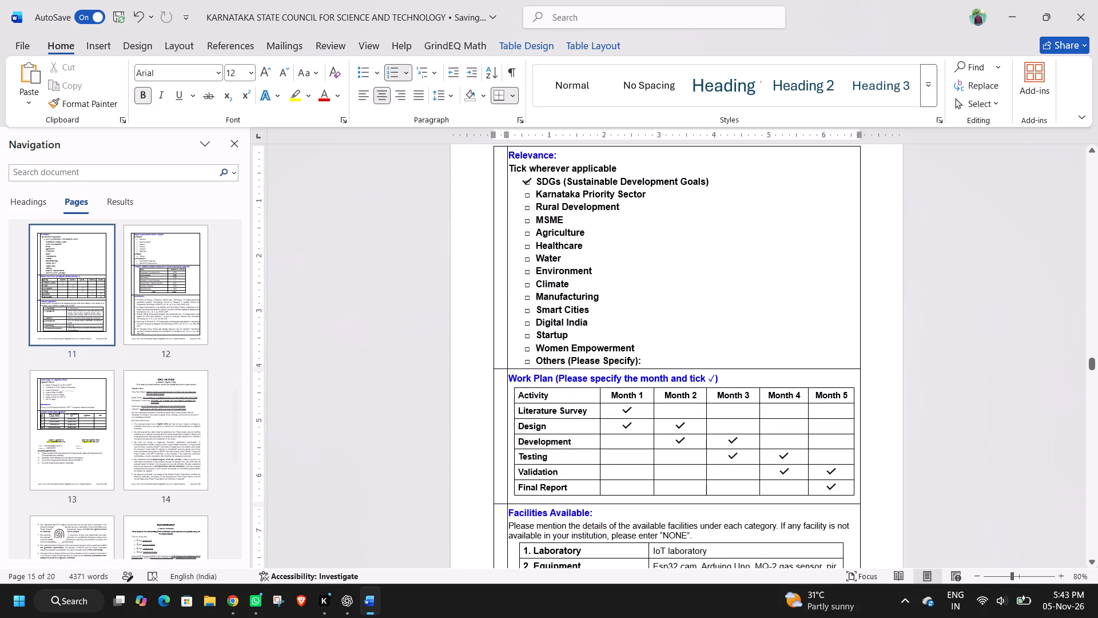
pyautogui.scroll(-3, 598, 402)
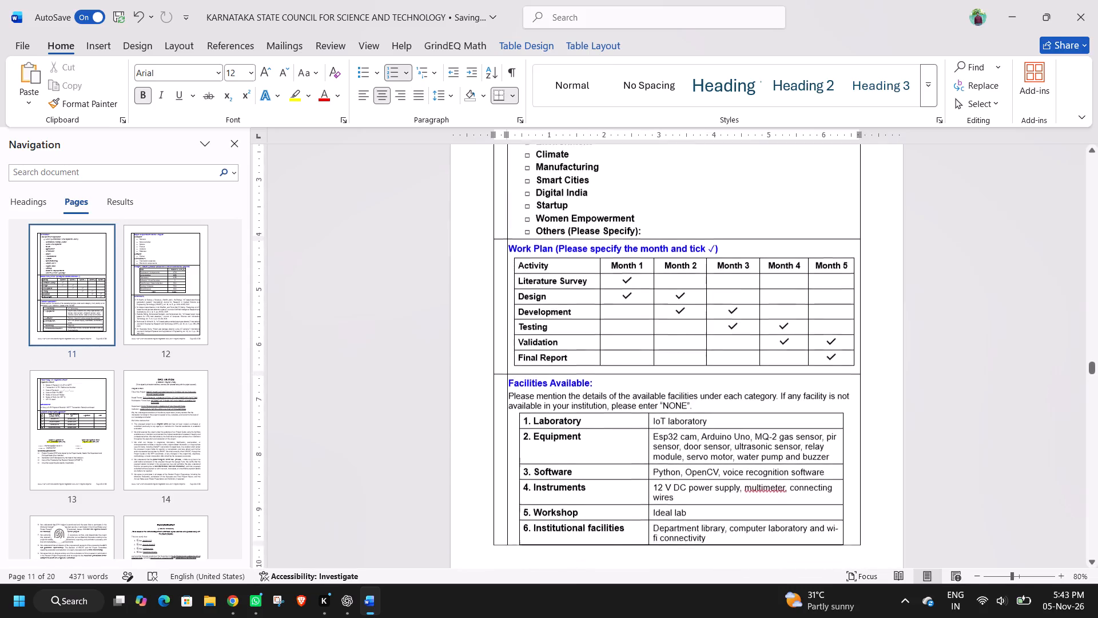
pyautogui.scroll(-4, 598, 402)
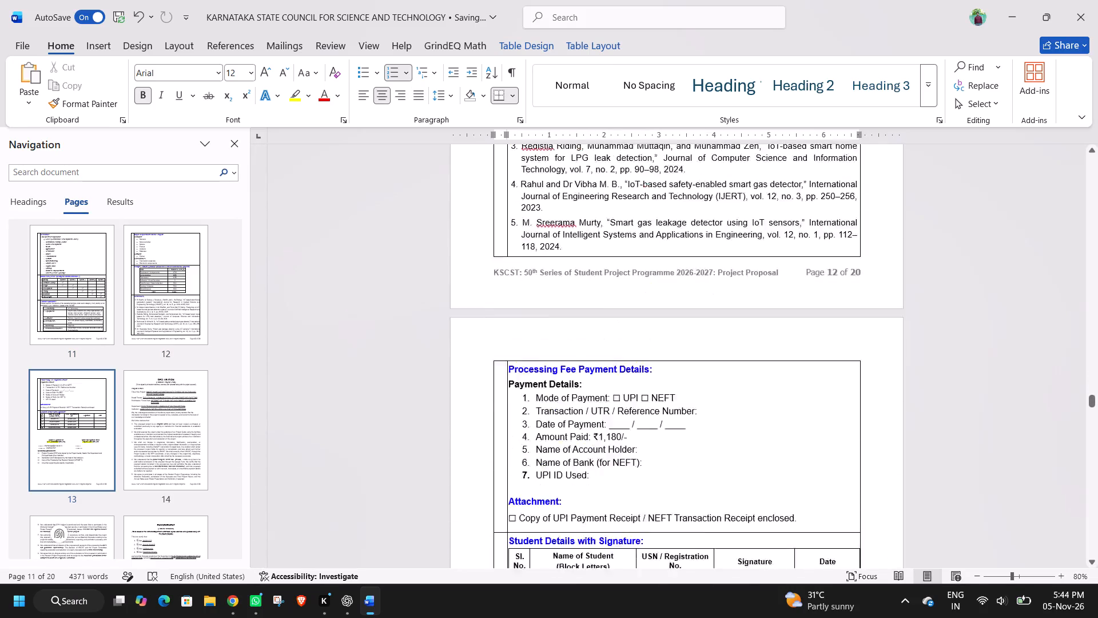
pyautogui.scroll(-1, 598, 402)
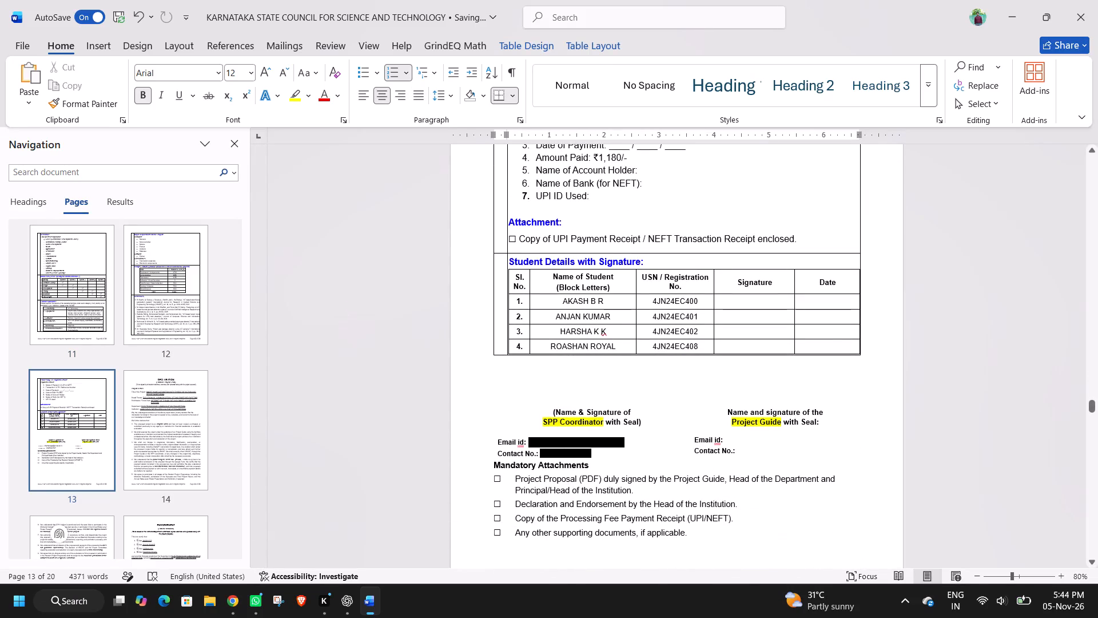
pyautogui.click(747, 439)
pyautogui.press('space')
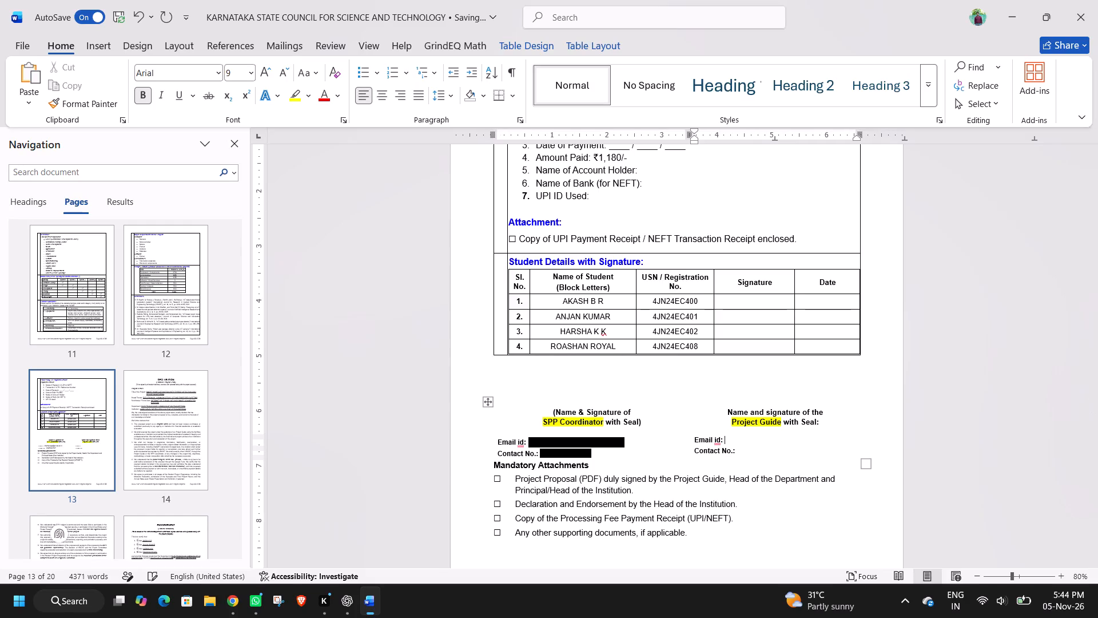
pyautogui.hotkey('ctrl', 'v')
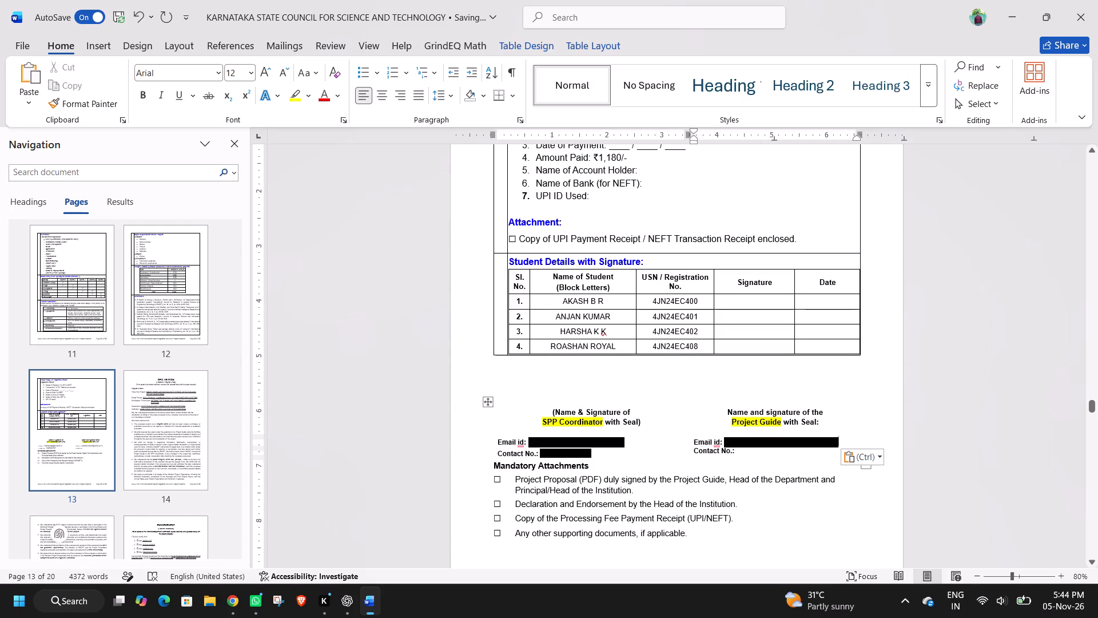
# Correct "id" to "ID" in the Email labels under both the SPP Coordinator and Project Guide signatures.
pyautogui.click(524, 467)
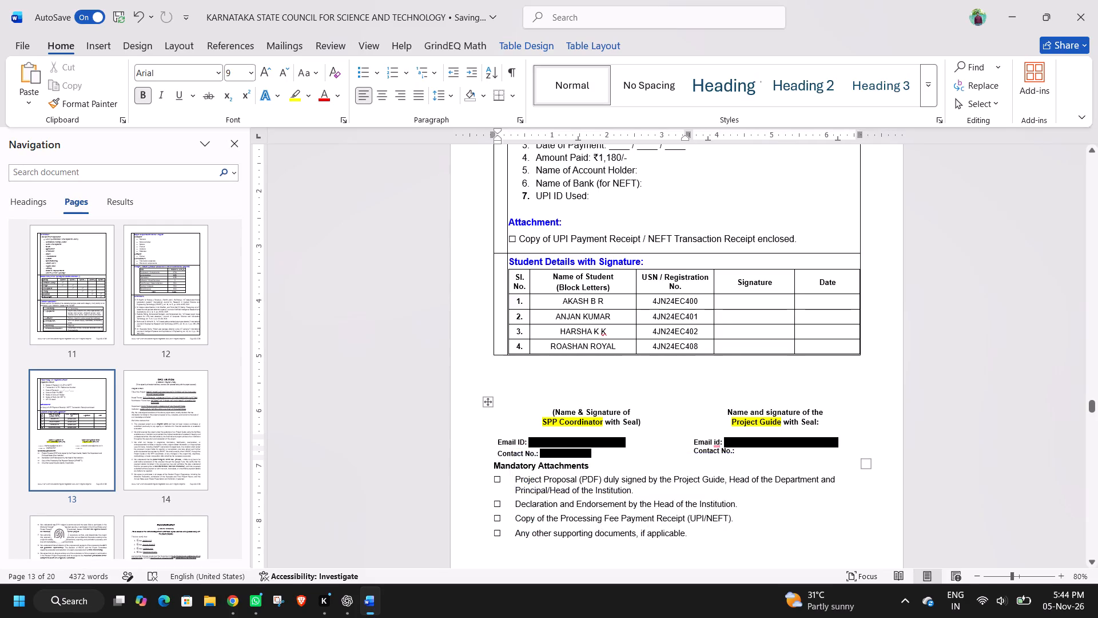
pyautogui.click(724, 470)
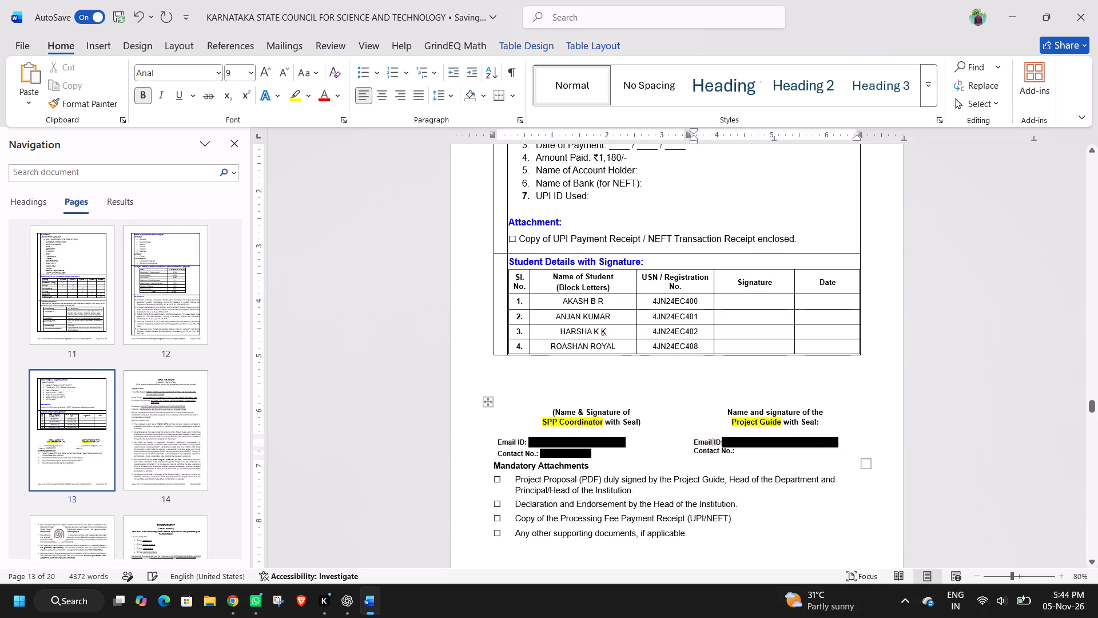
# Copy the Project Guide's mobile number from the Project Guide Details section on page 2.
pyautogui.scroll(3, 149, 379)
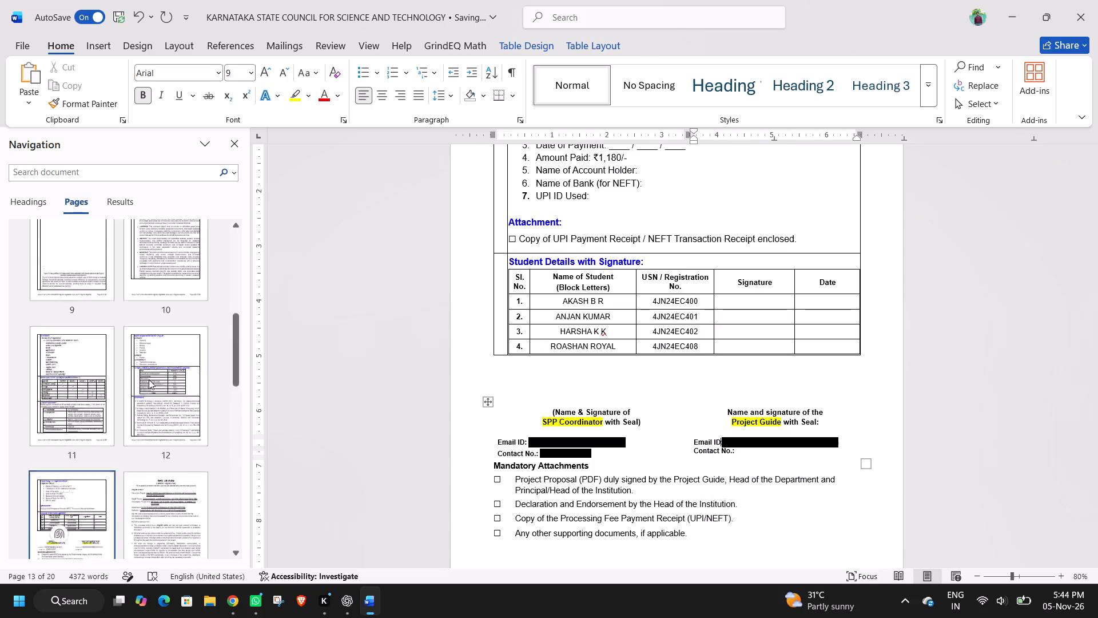
pyautogui.scroll(5, 149, 379)
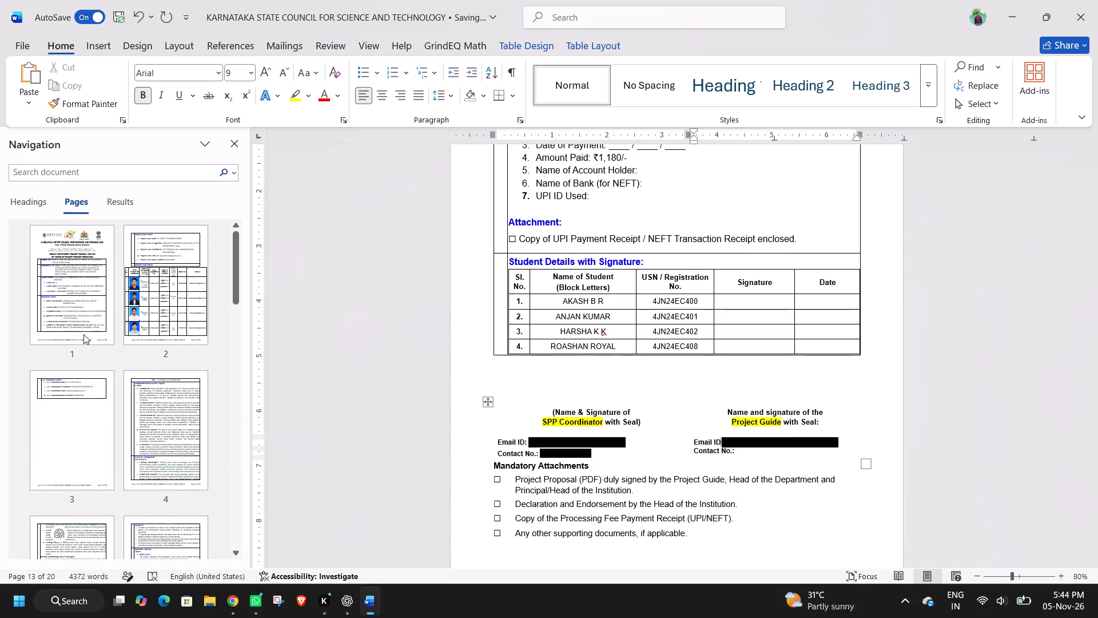
pyautogui.click(143, 323)
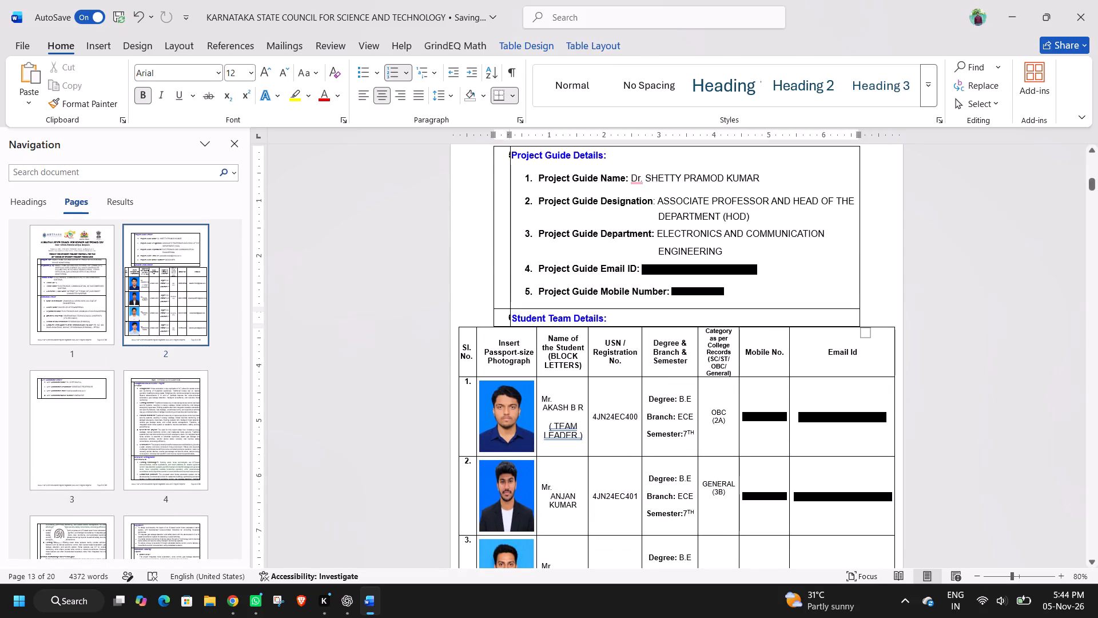
pyautogui.moveTo(728, 289); pyautogui.dragTo(674, 289)
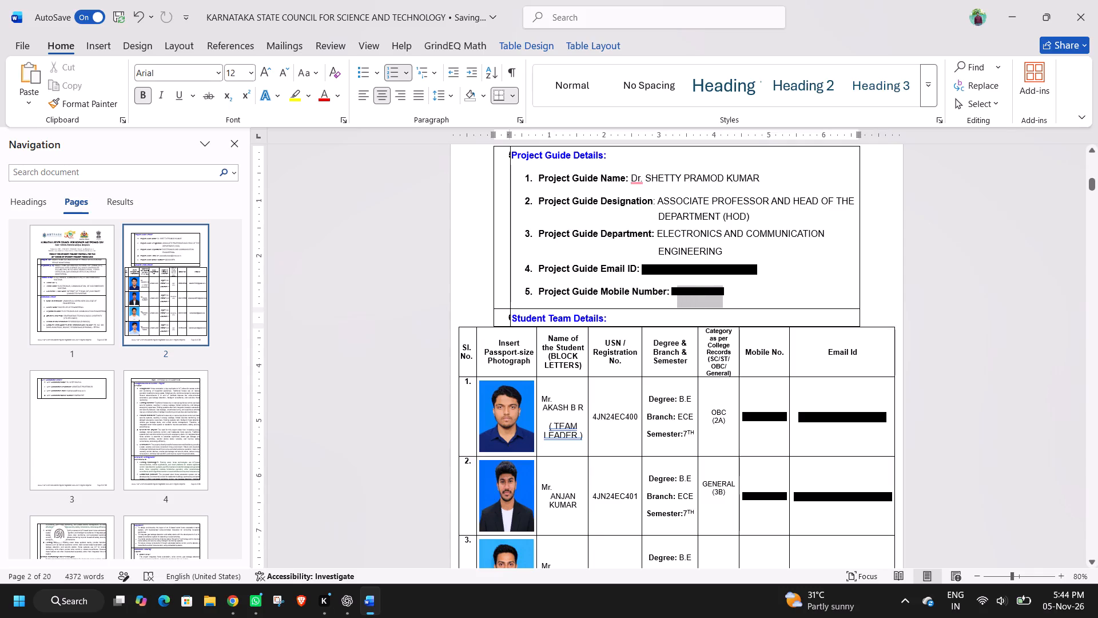
pyautogui.moveTo(674, 289); pyautogui.dragTo(672, 289)
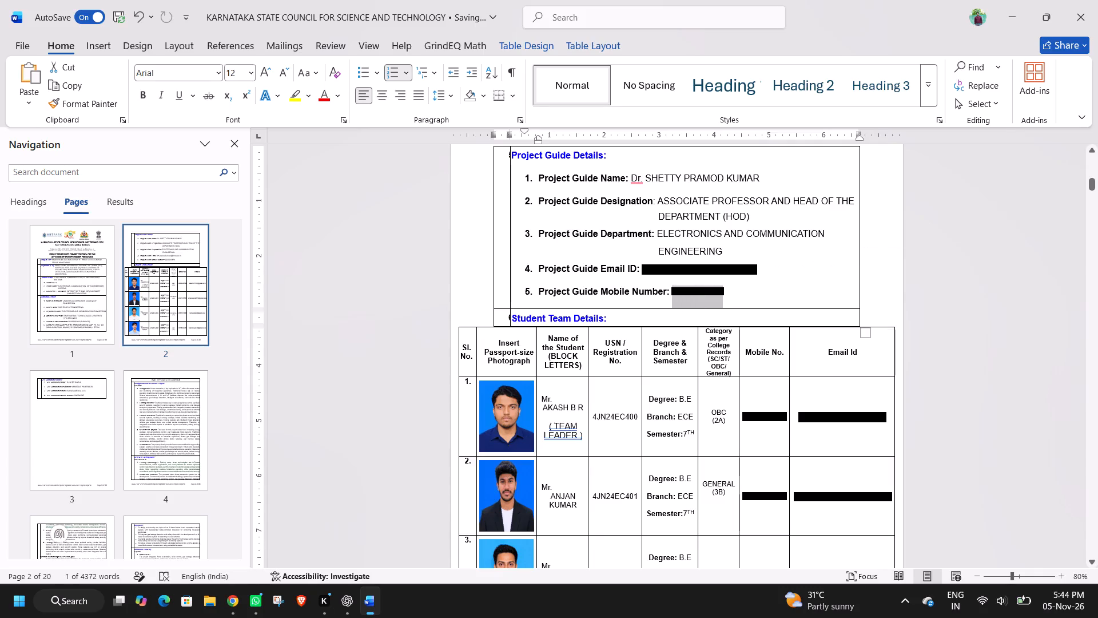
pyautogui.hotkey('ctrl', 'c')
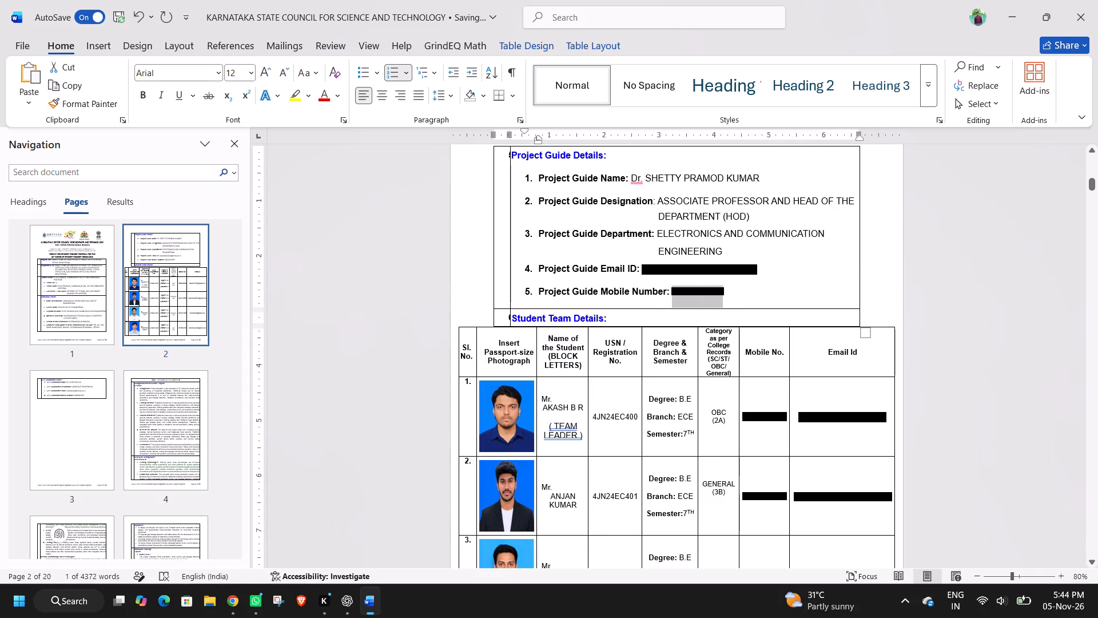
# Insert a space before the Student Team Details heading on page 2.
pyautogui.click(506, 321)
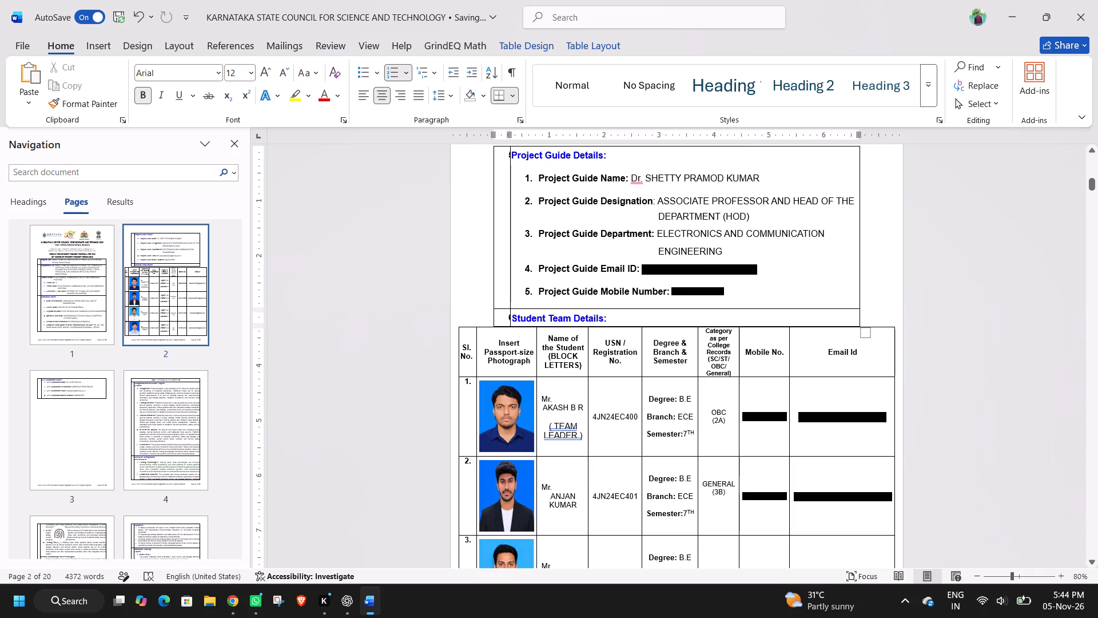
pyautogui.keyDown('ctrl'); pyautogui.scroll(11, 508, 316); pyautogui.keyUp('ctrl')
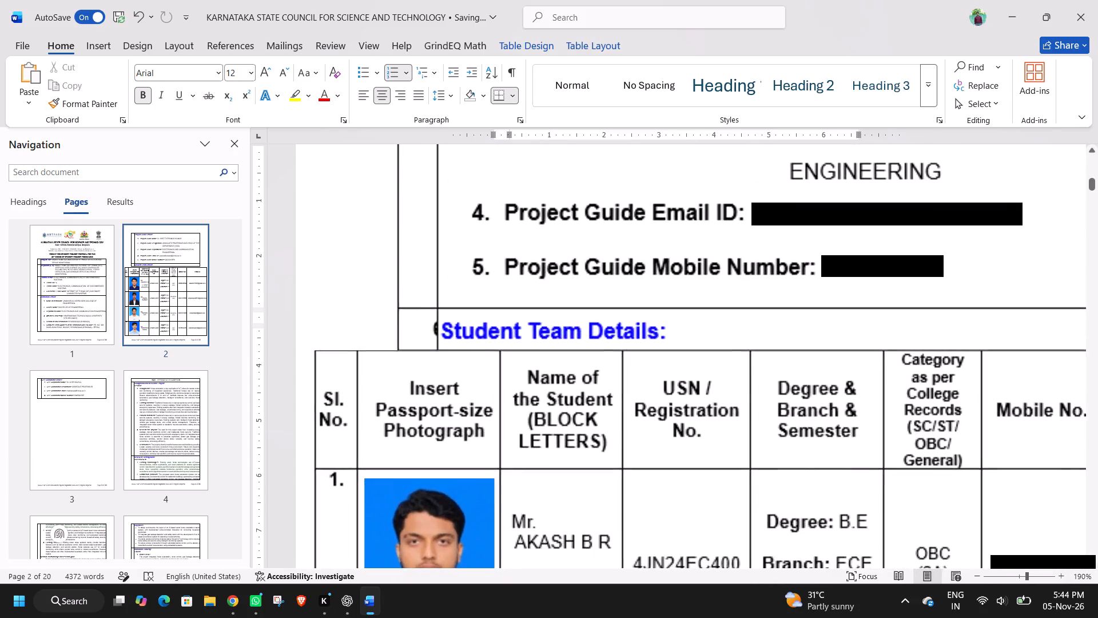
pyautogui.click(431, 331)
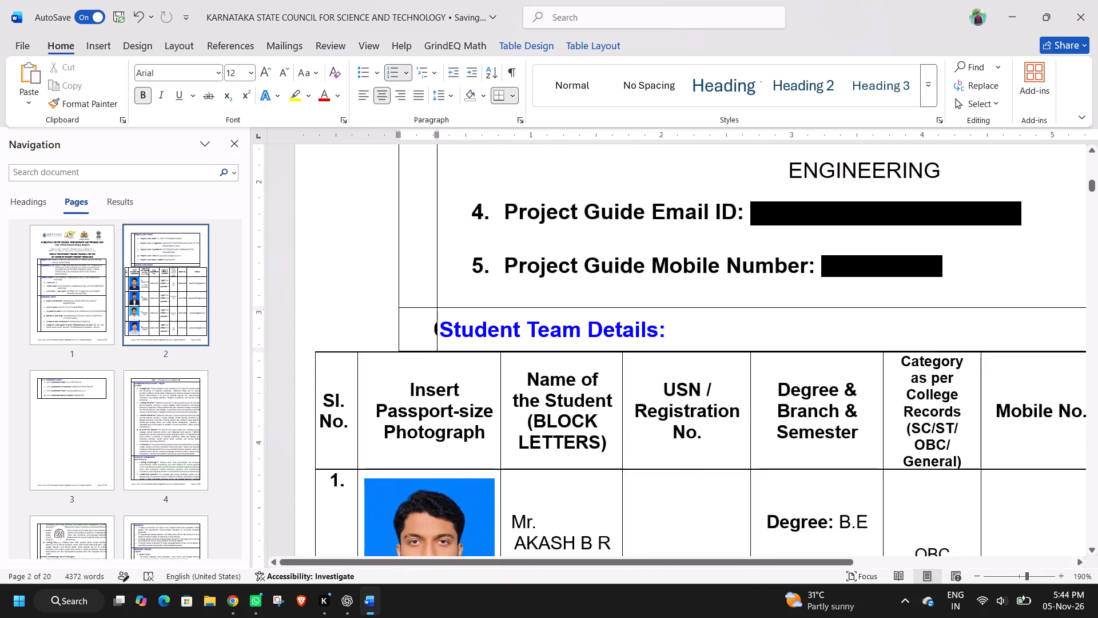
pyautogui.doubleClick(431, 331)
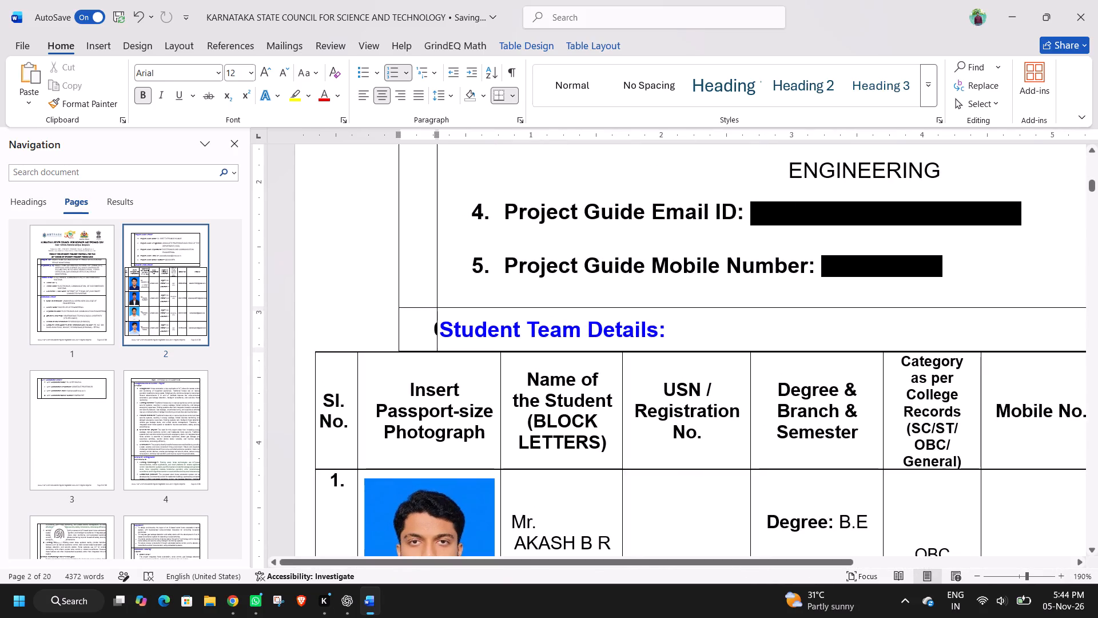
pyautogui.click(442, 327)
pyautogui.press('space')
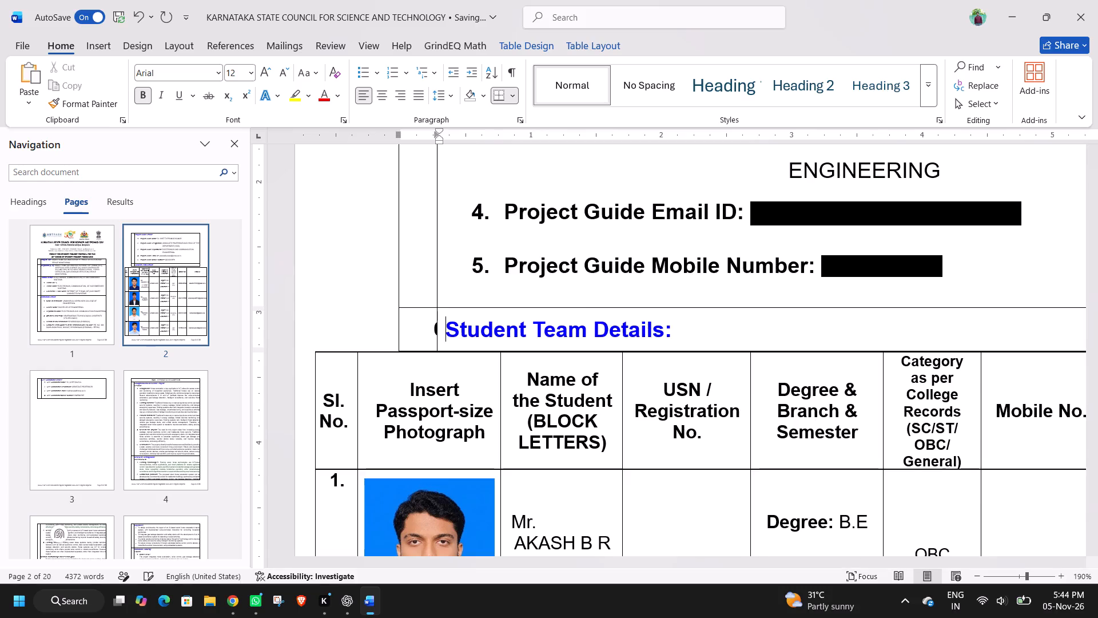
# Remove the inserted space before the Student Team Details heading on page 2.
pyautogui.press('BackSpace')
pyautogui.press('BackSpace')
pyautogui.press('Left')
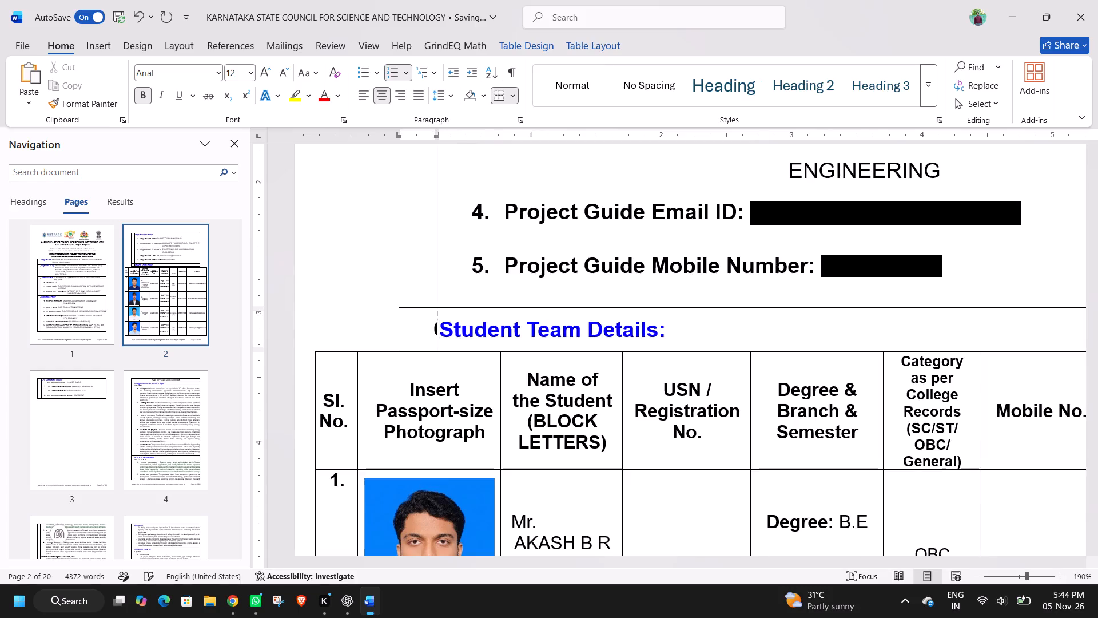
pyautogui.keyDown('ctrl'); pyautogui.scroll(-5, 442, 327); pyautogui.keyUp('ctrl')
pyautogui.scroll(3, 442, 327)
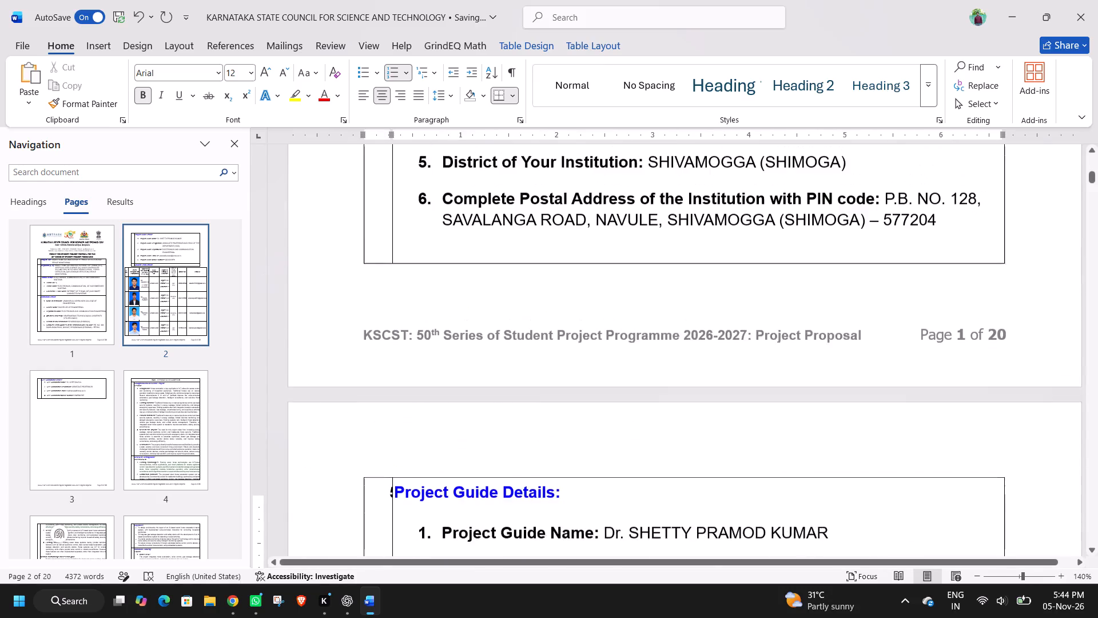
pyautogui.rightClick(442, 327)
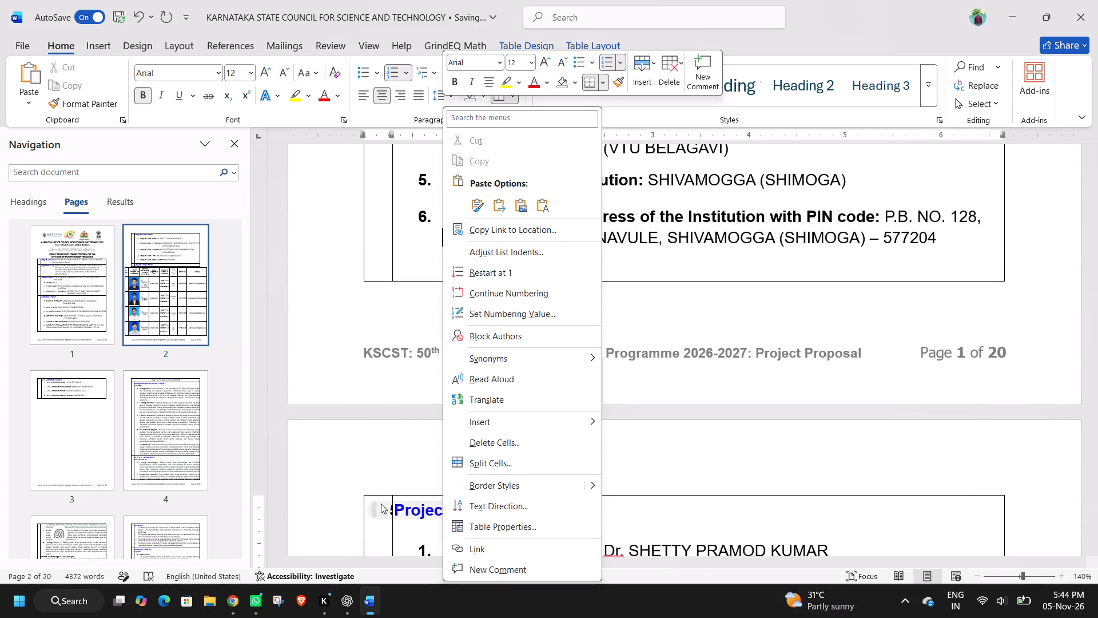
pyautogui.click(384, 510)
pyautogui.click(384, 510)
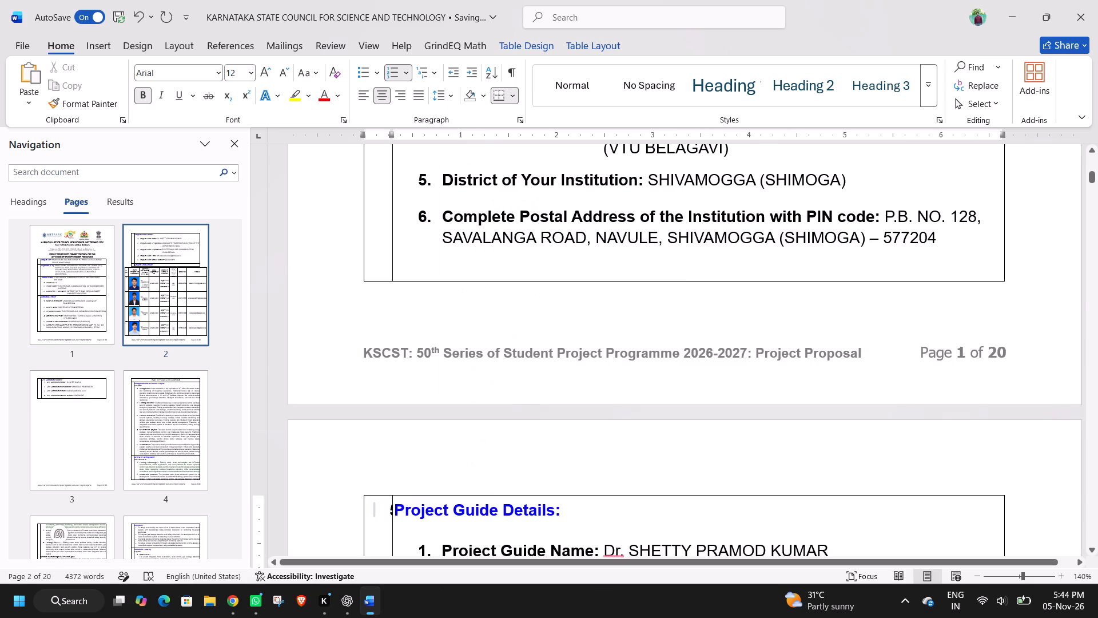
# Widen the serial-number column of the proposal details table by moving its outer edge outward, and shift its inner divider slightly toward that edge.
pyautogui.scroll(4, 384, 510)
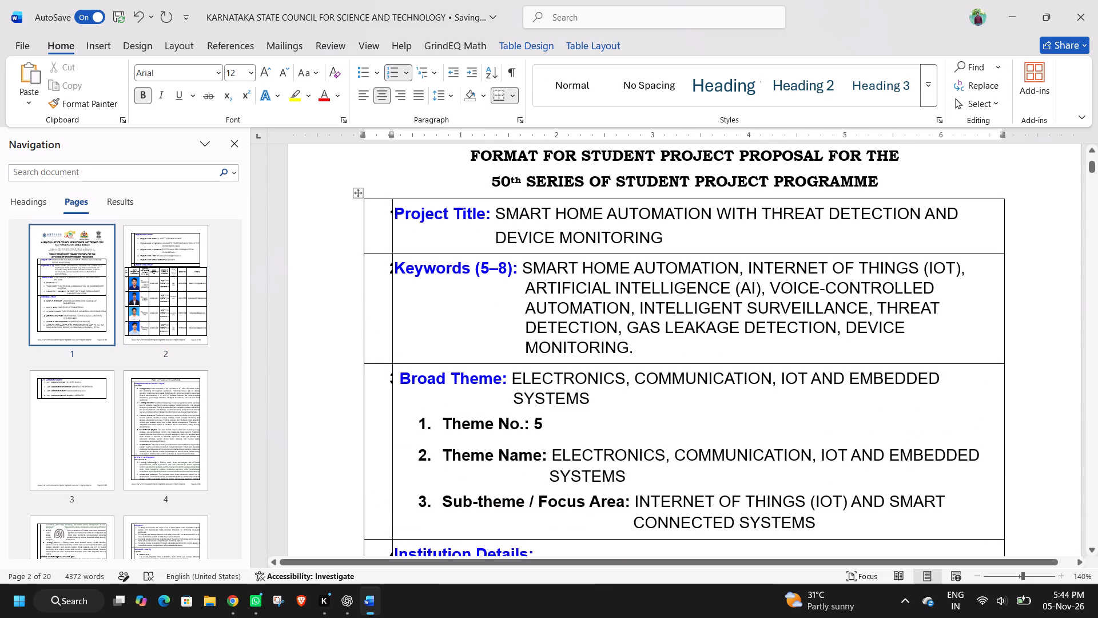
pyautogui.click(361, 309)
pyautogui.click(361, 309)
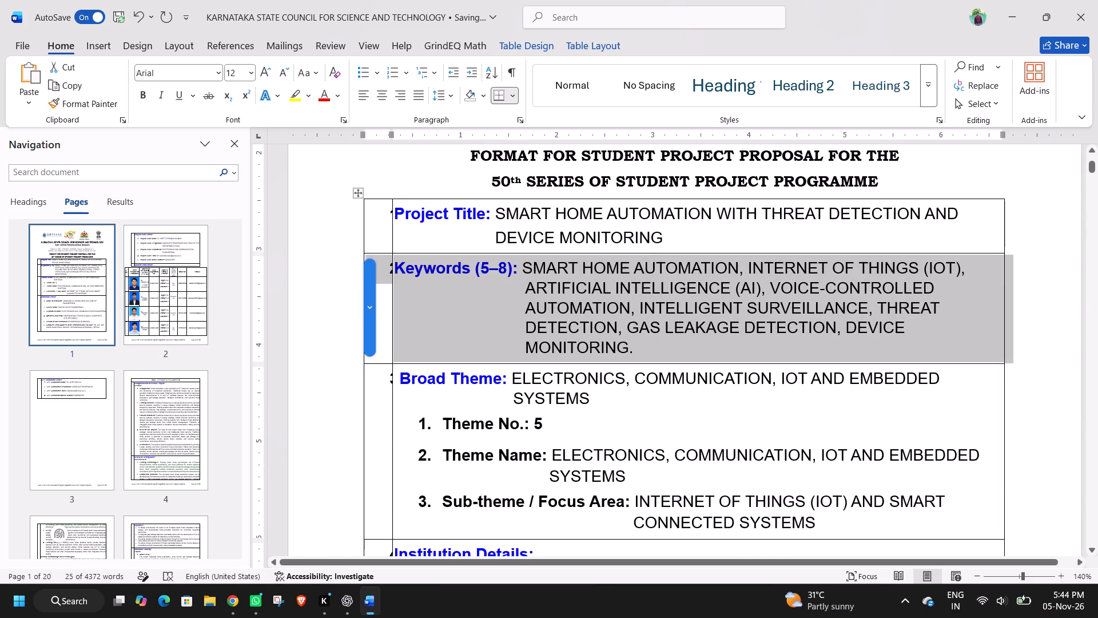
pyautogui.click(351, 390)
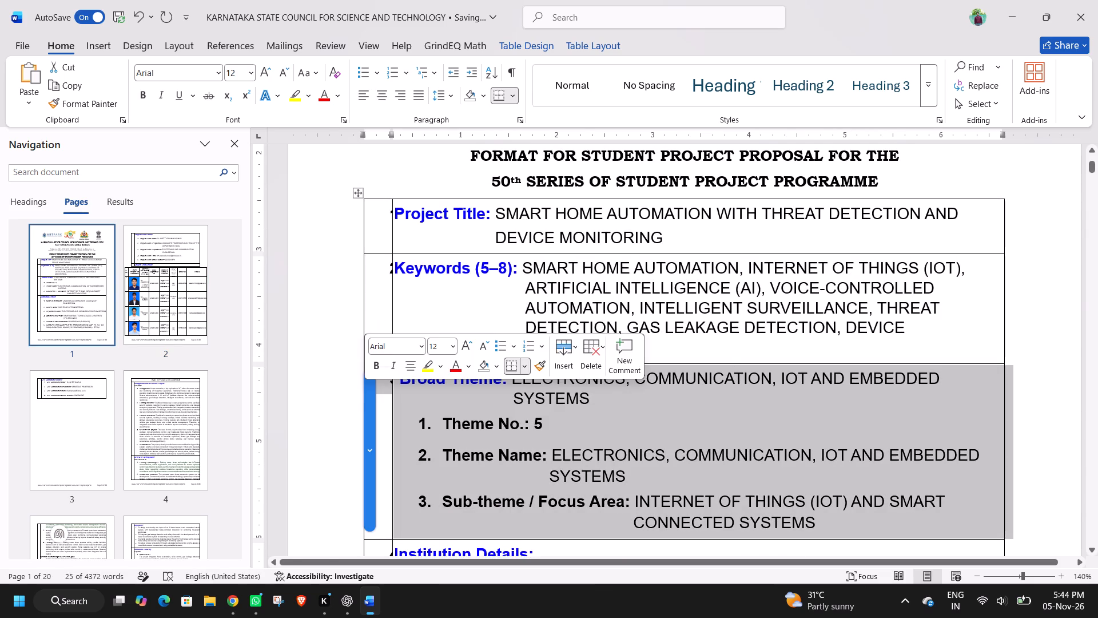
pyautogui.click(387, 344)
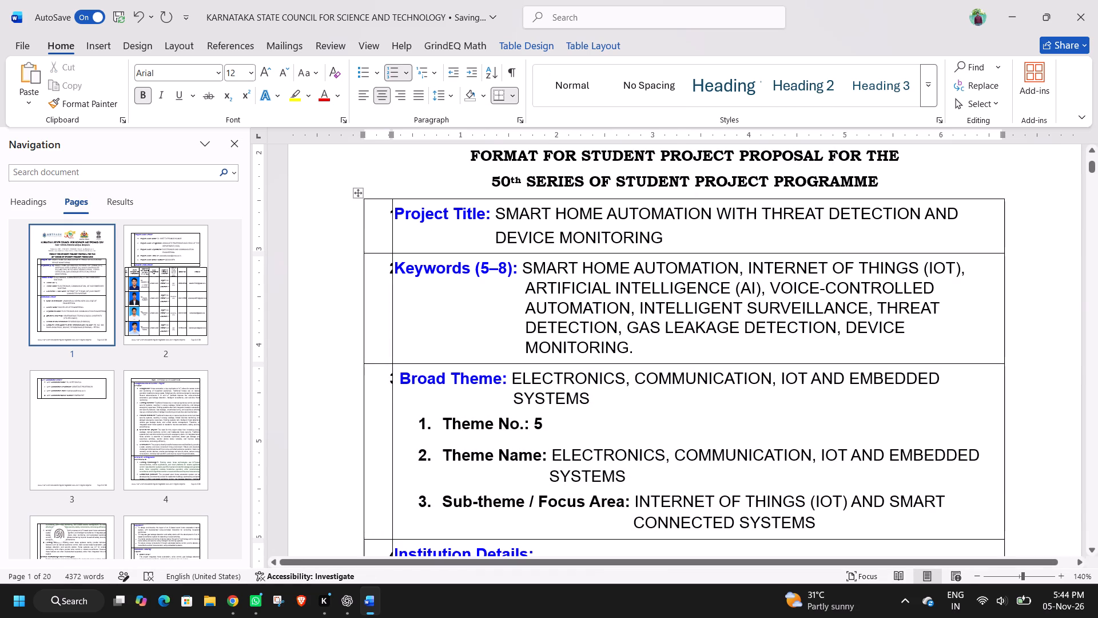
pyautogui.click(365, 318)
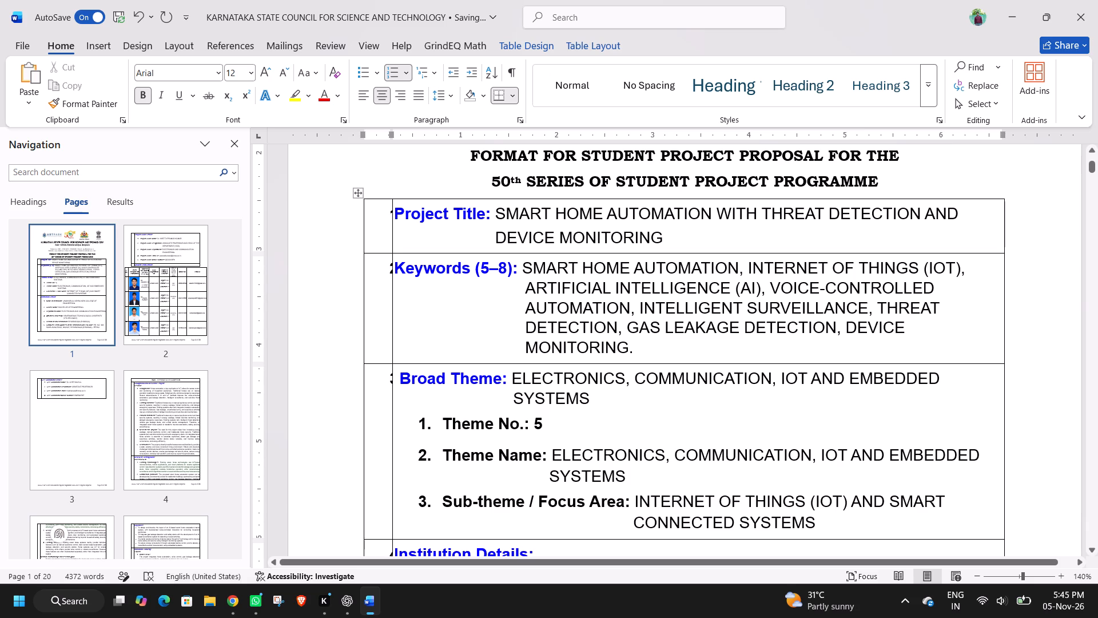
pyautogui.click(364, 318)
pyautogui.moveTo(364, 322); pyautogui.dragTo(348, 327)
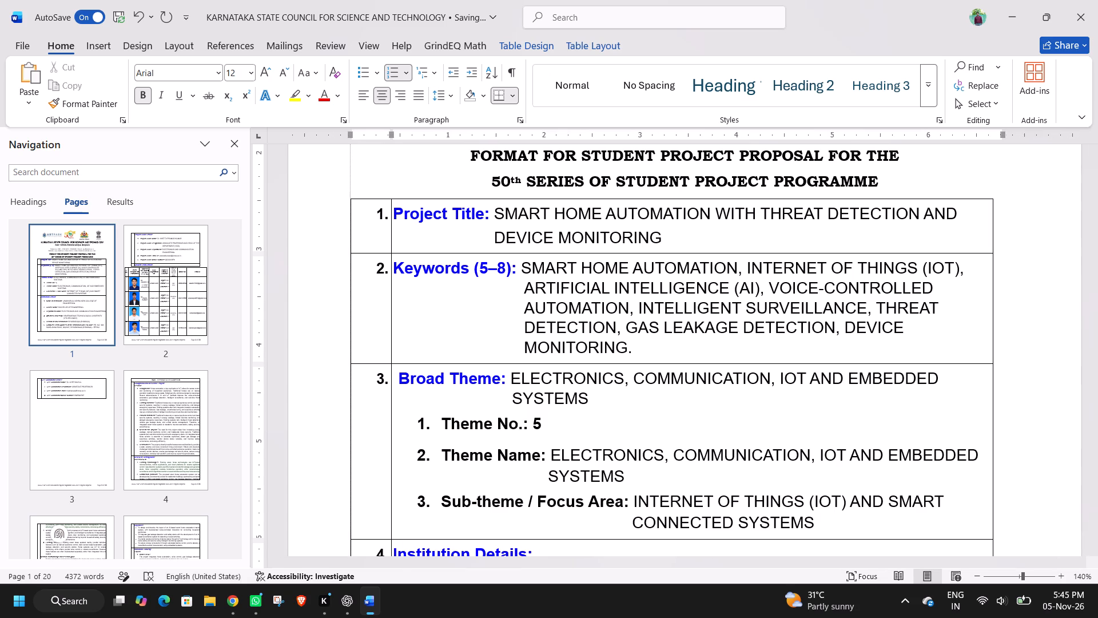
pyautogui.moveTo(348, 327); pyautogui.dragTo(343, 327)
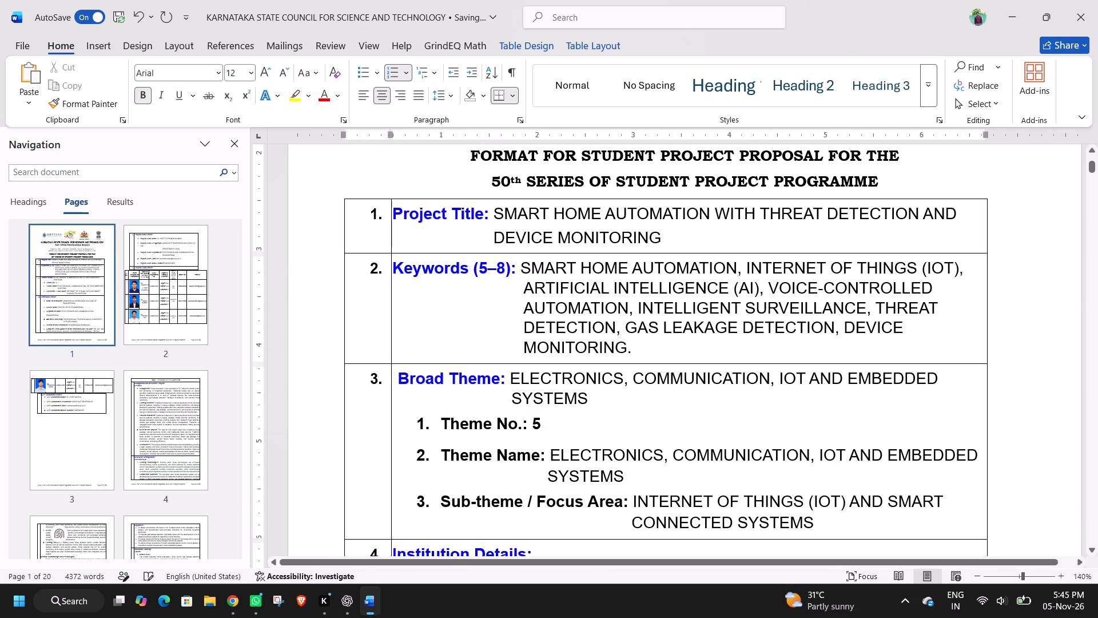
pyautogui.click(390, 236)
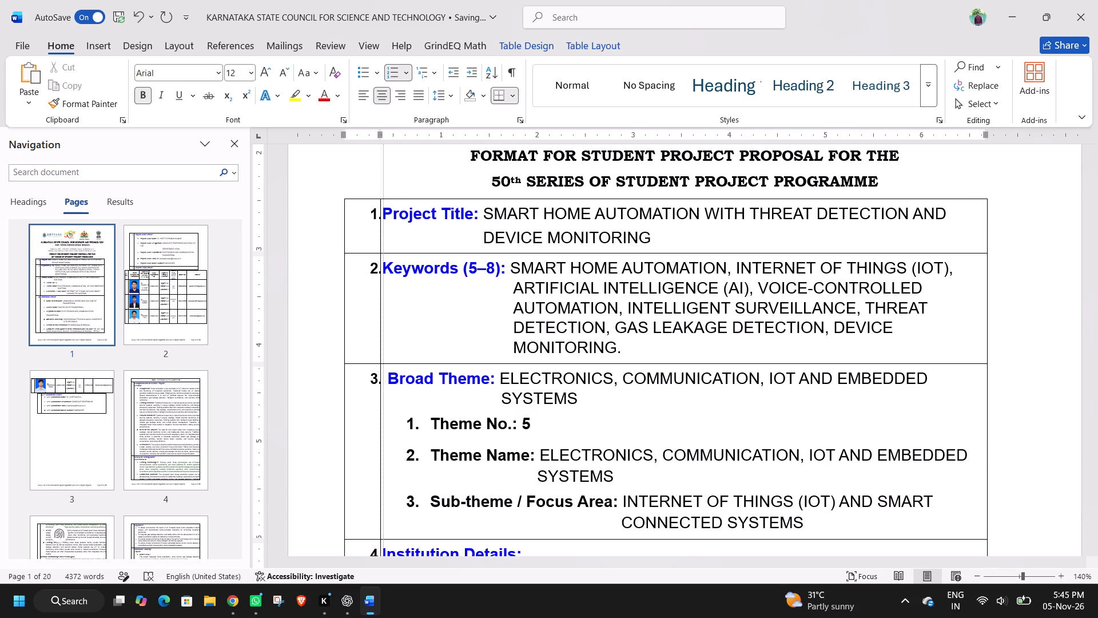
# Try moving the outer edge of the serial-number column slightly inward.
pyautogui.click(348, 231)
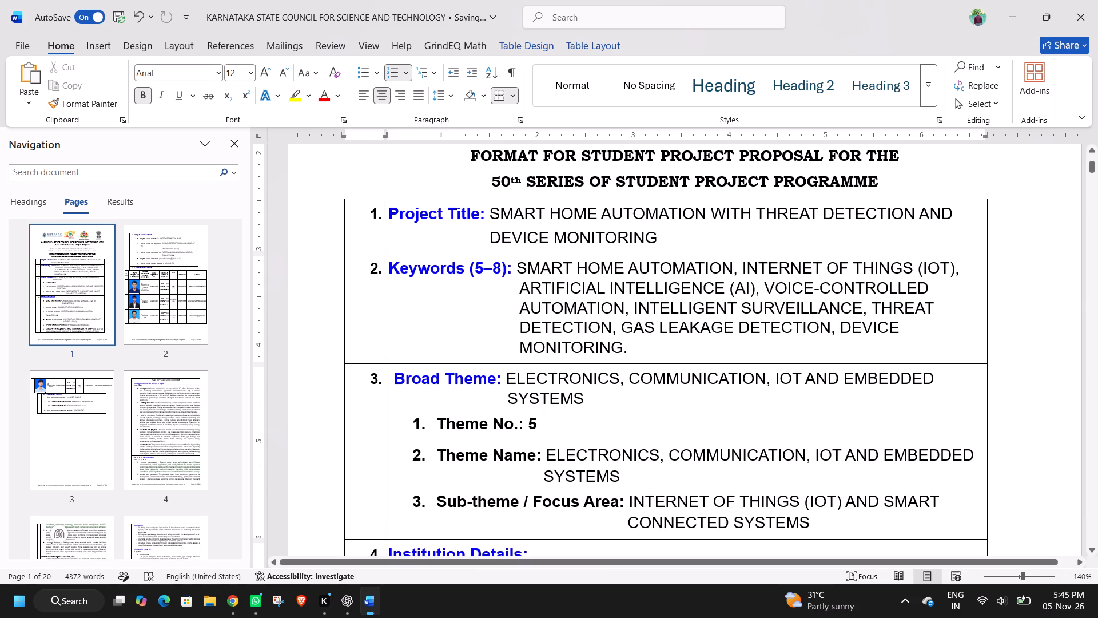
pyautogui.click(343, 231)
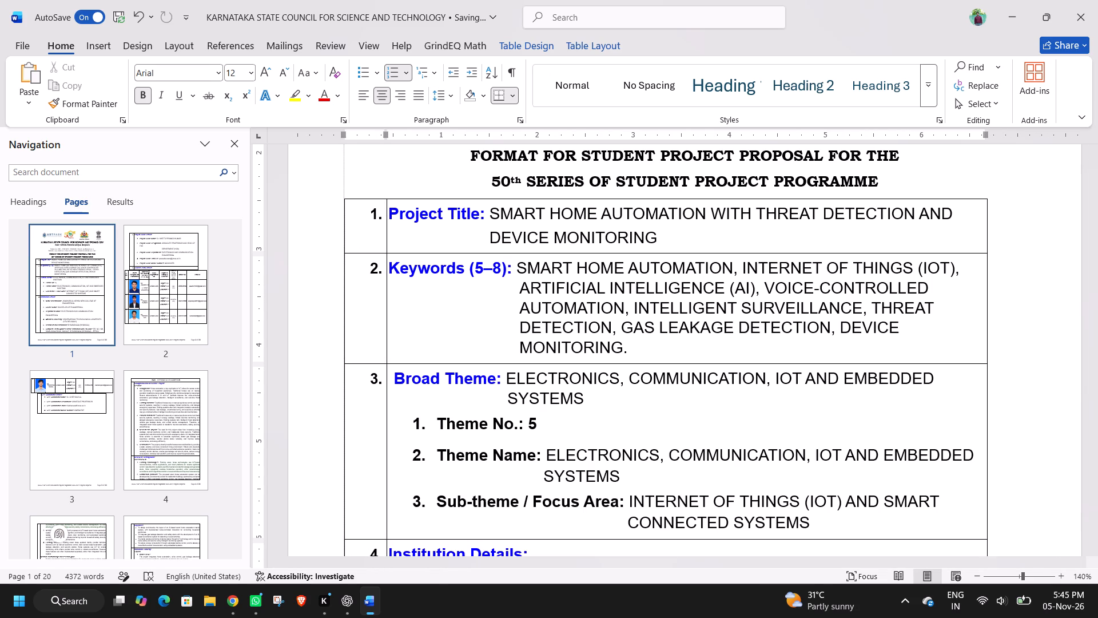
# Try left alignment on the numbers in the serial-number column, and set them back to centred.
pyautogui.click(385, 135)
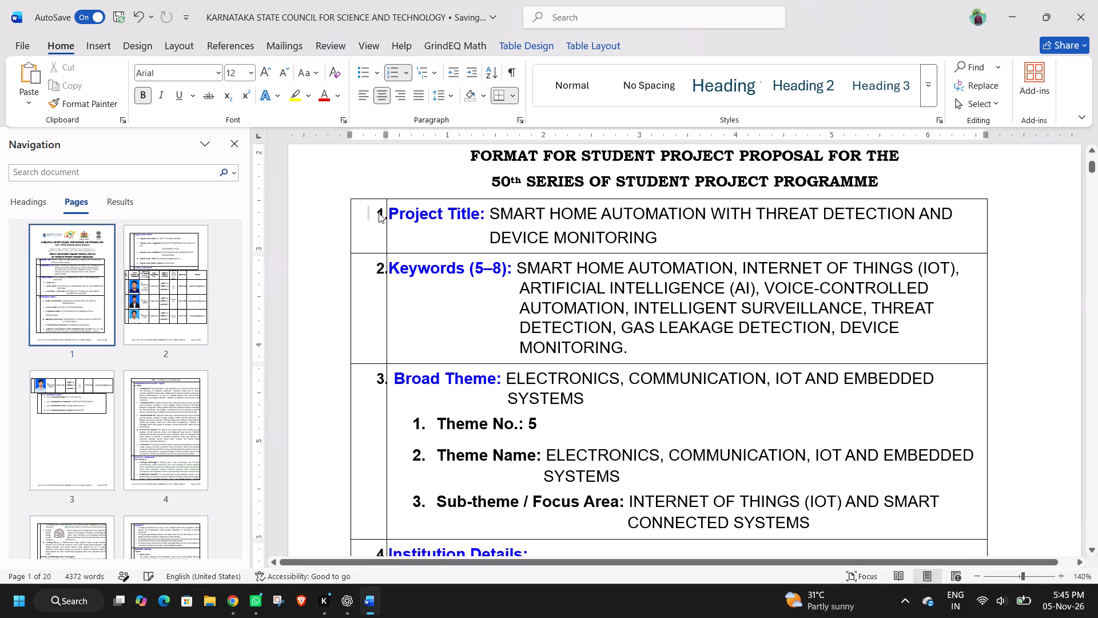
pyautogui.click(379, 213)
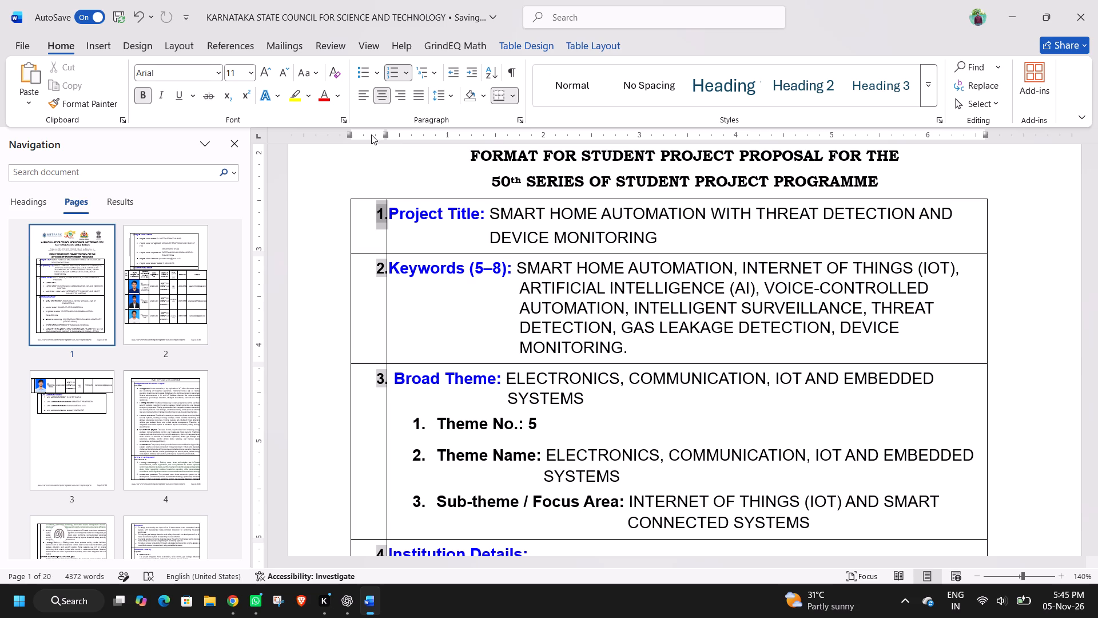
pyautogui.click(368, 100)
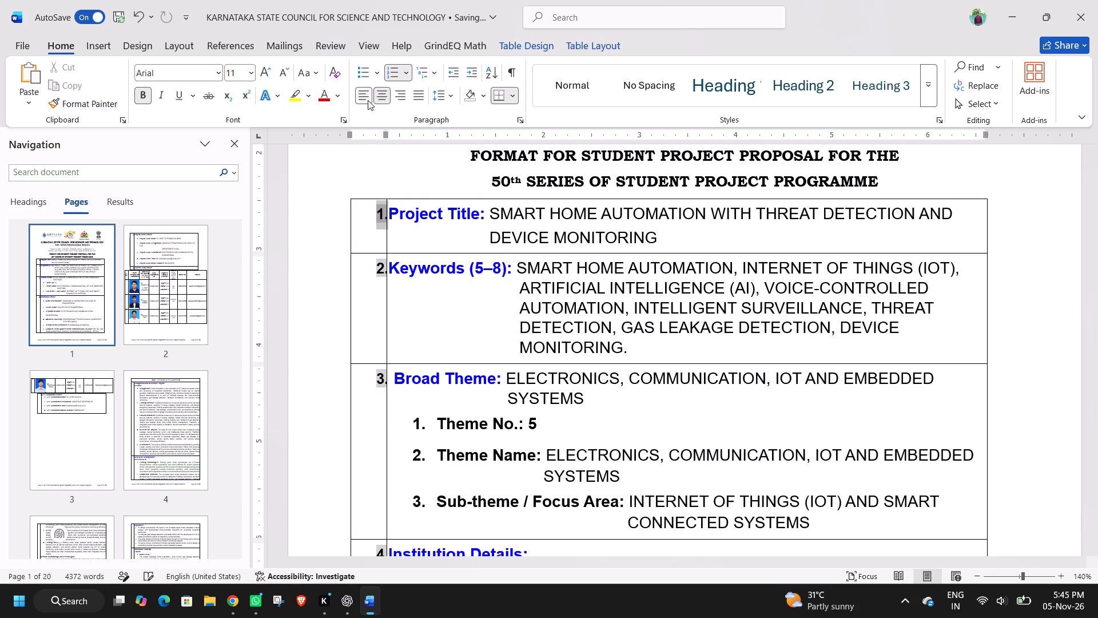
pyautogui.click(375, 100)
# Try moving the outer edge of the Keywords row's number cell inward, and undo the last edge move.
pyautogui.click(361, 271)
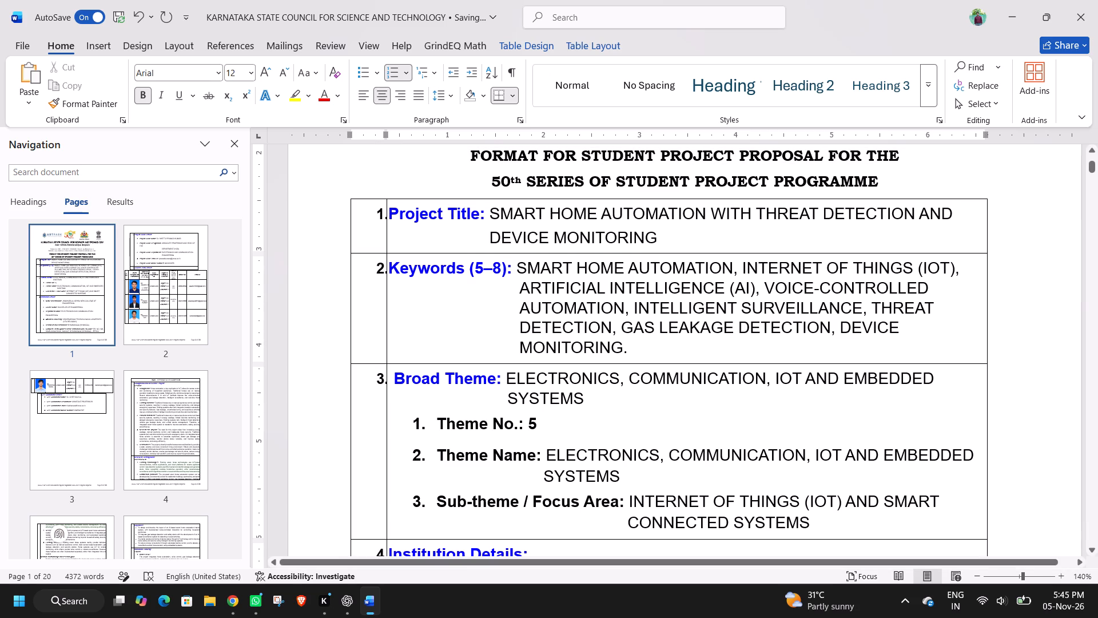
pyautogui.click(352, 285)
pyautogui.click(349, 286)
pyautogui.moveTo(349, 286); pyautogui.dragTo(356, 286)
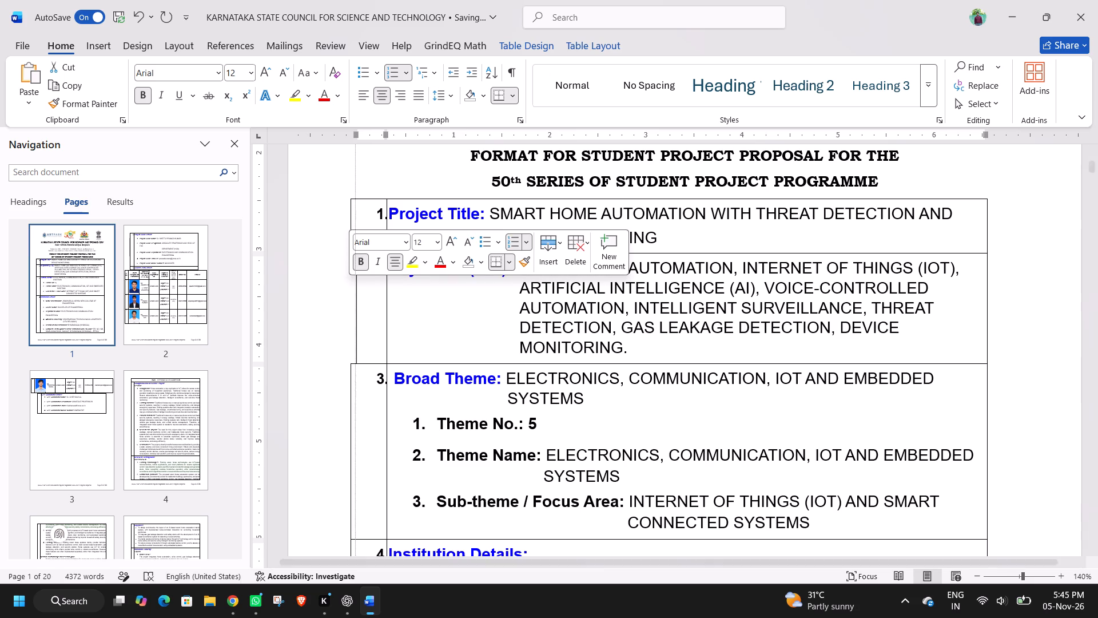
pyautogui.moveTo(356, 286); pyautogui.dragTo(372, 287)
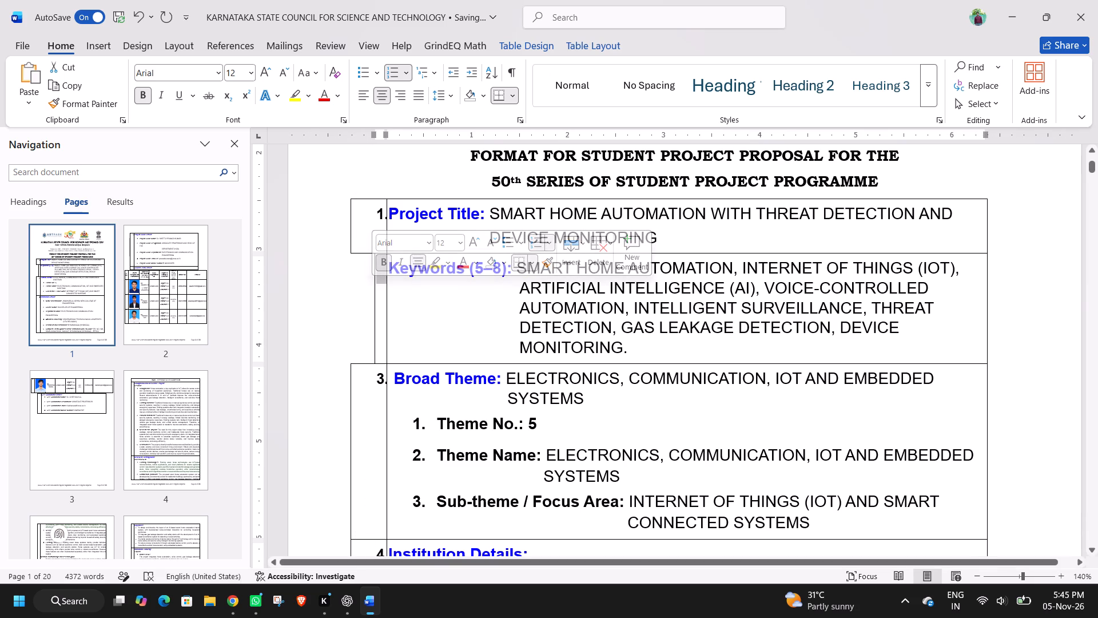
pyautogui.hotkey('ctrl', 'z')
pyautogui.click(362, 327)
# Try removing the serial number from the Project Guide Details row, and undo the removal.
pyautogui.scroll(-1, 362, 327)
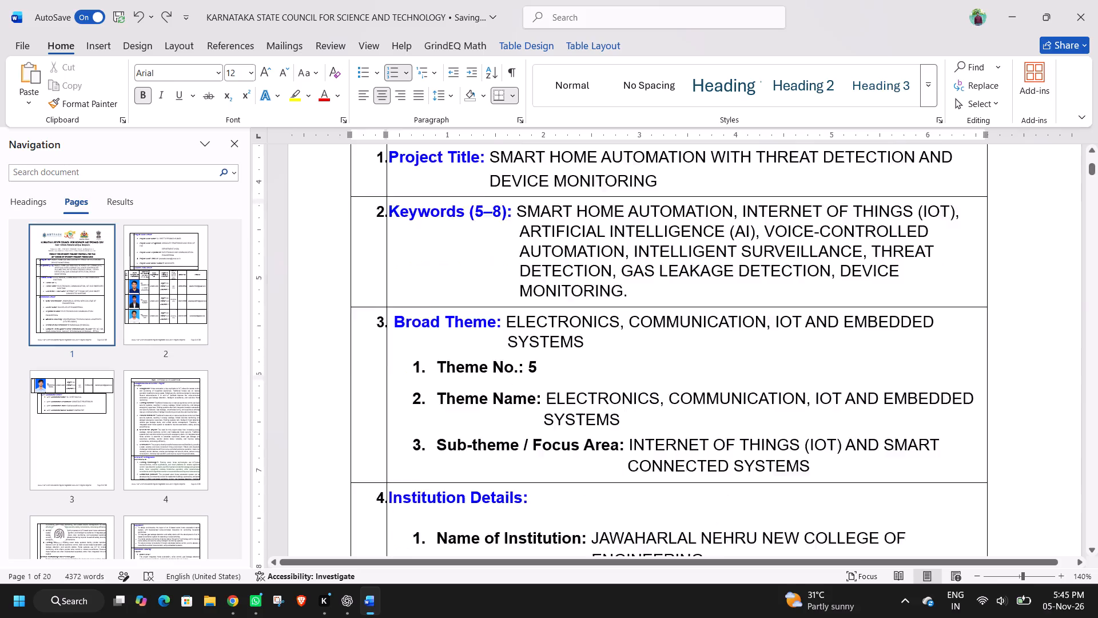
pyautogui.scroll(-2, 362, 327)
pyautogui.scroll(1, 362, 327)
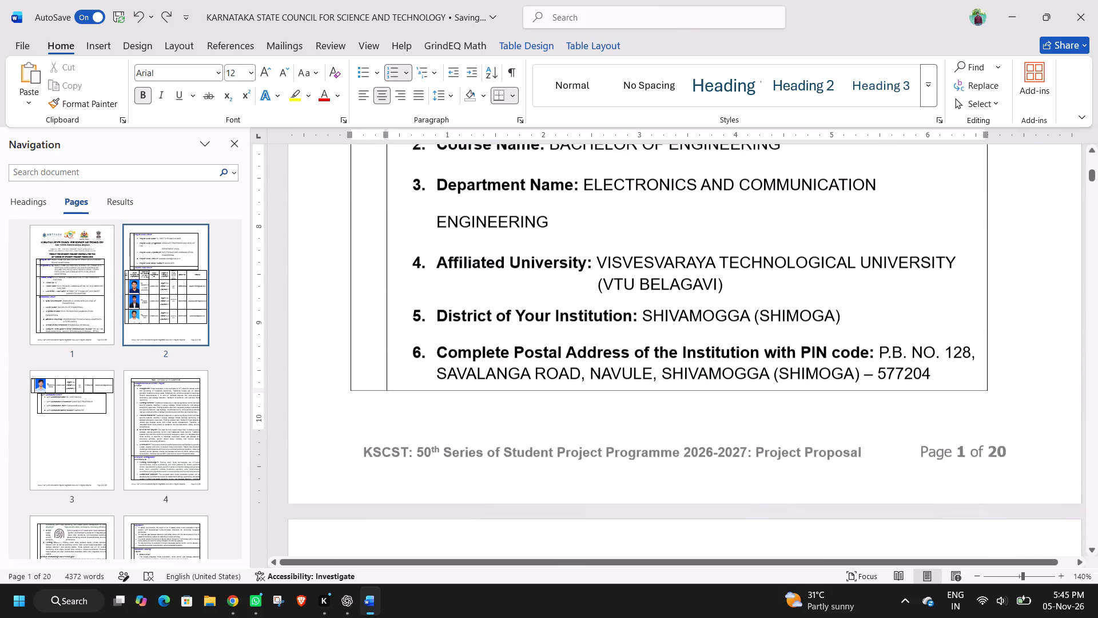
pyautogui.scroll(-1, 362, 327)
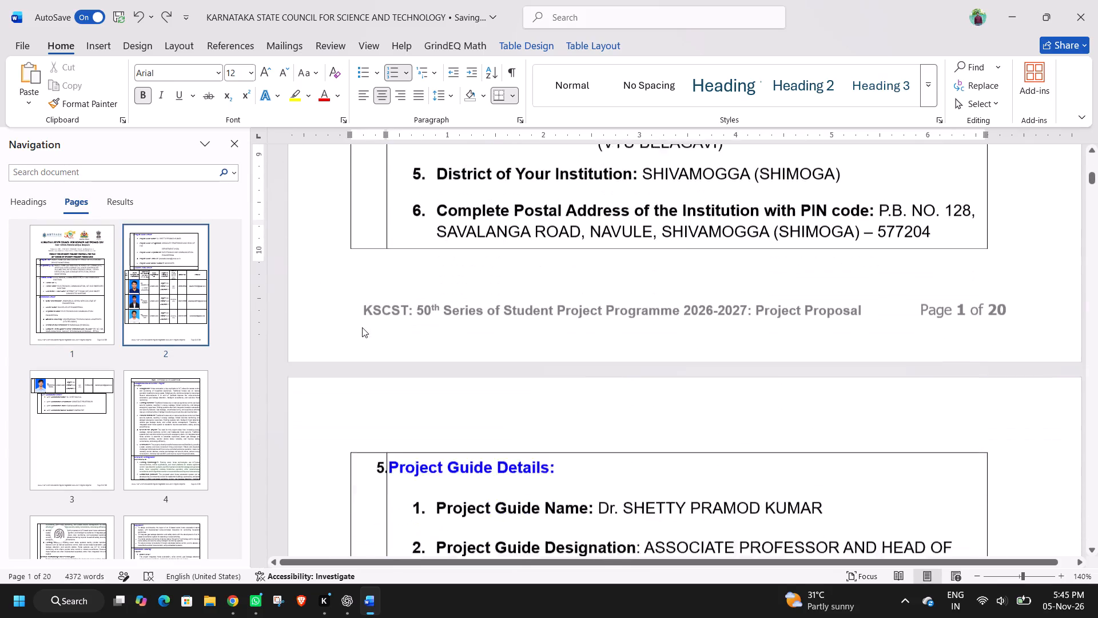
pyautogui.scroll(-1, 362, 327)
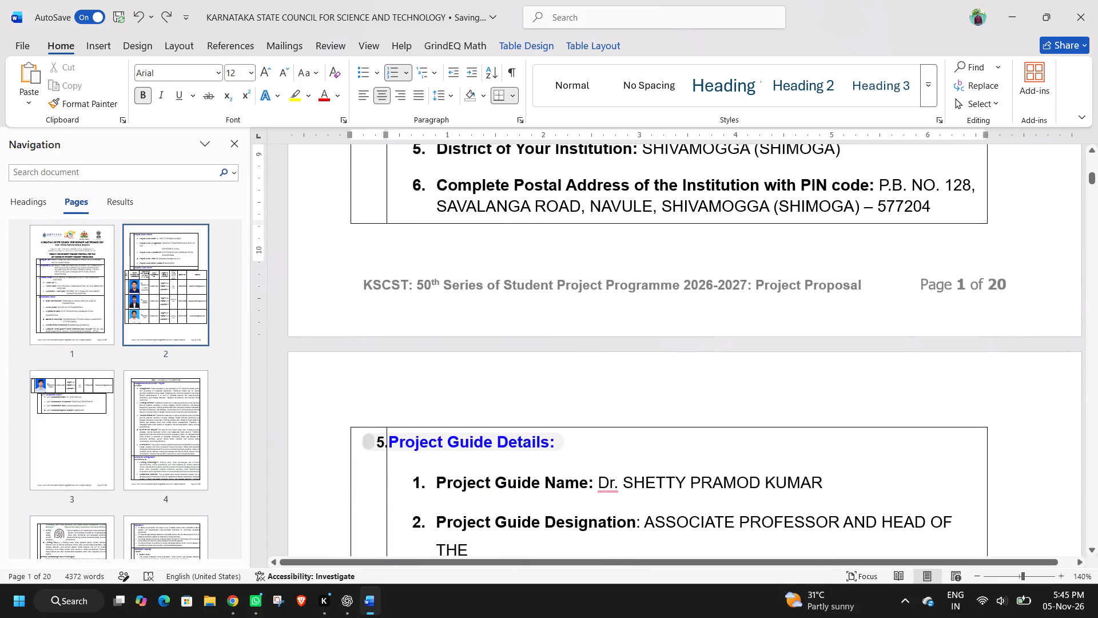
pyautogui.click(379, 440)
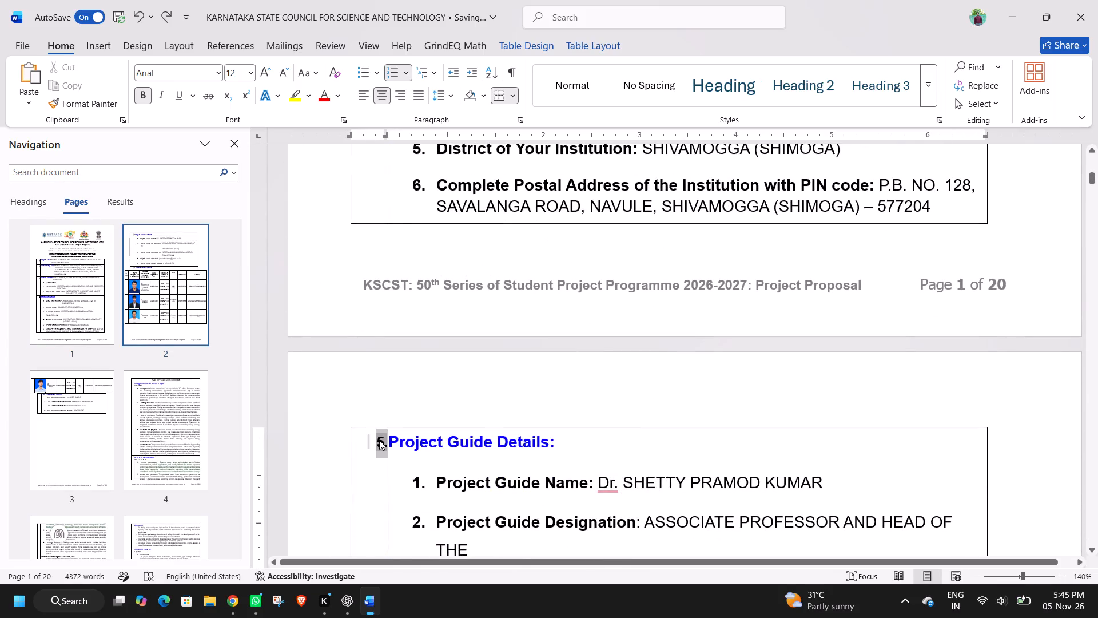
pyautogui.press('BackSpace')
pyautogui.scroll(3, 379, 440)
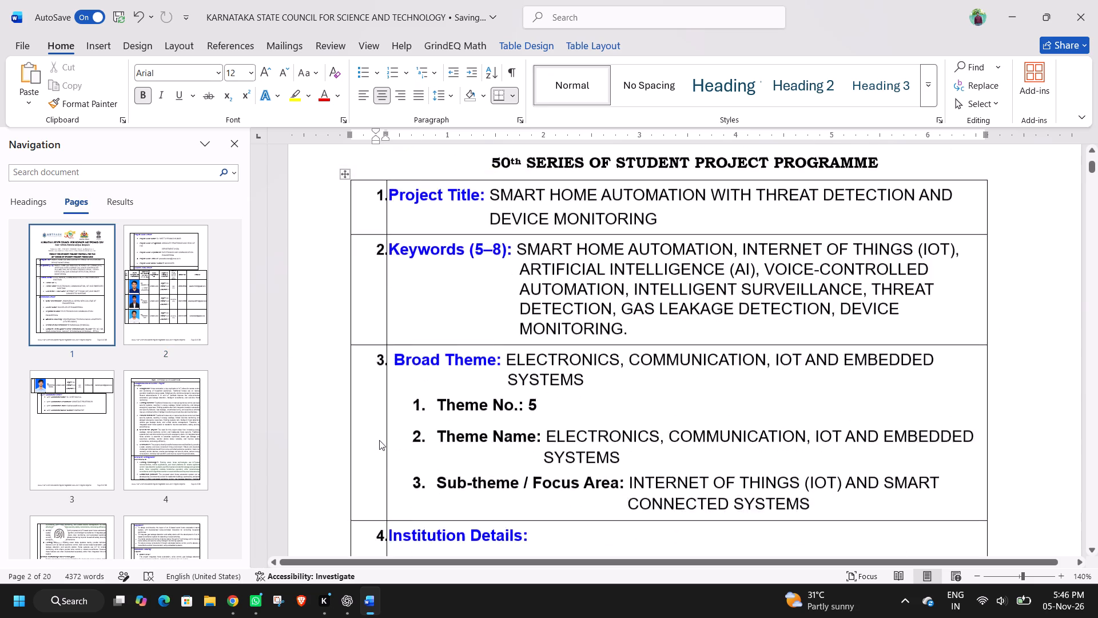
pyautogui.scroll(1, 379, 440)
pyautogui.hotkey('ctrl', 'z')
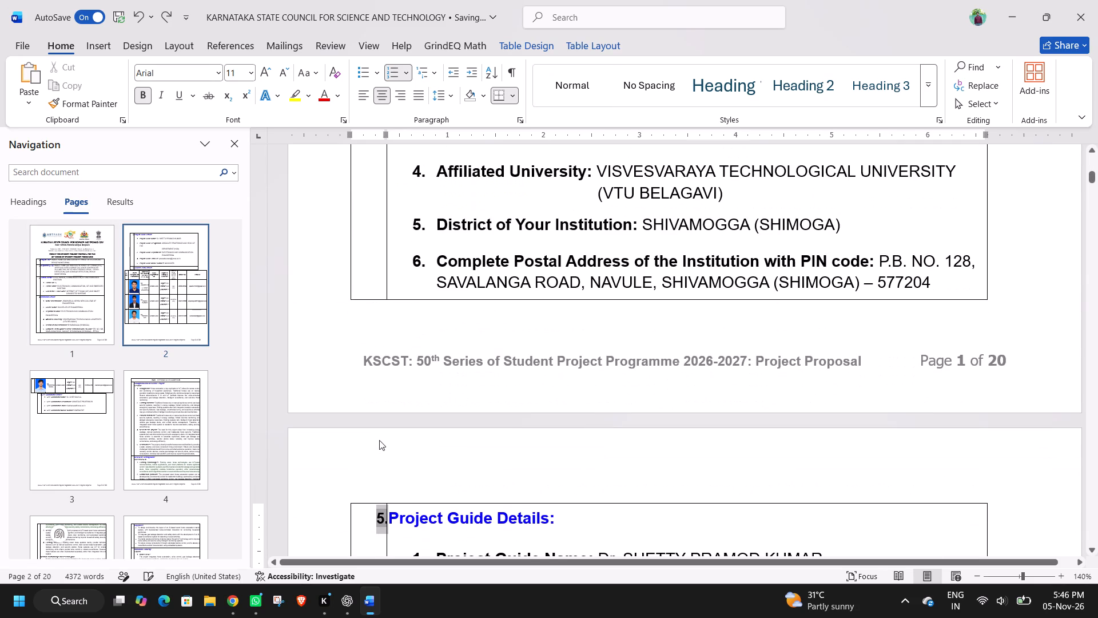
# Widen the serial-number column of the proposal details table by moving its outer edge outward beside the Project Guide Details row.
pyautogui.scroll(-1, 364, 528)
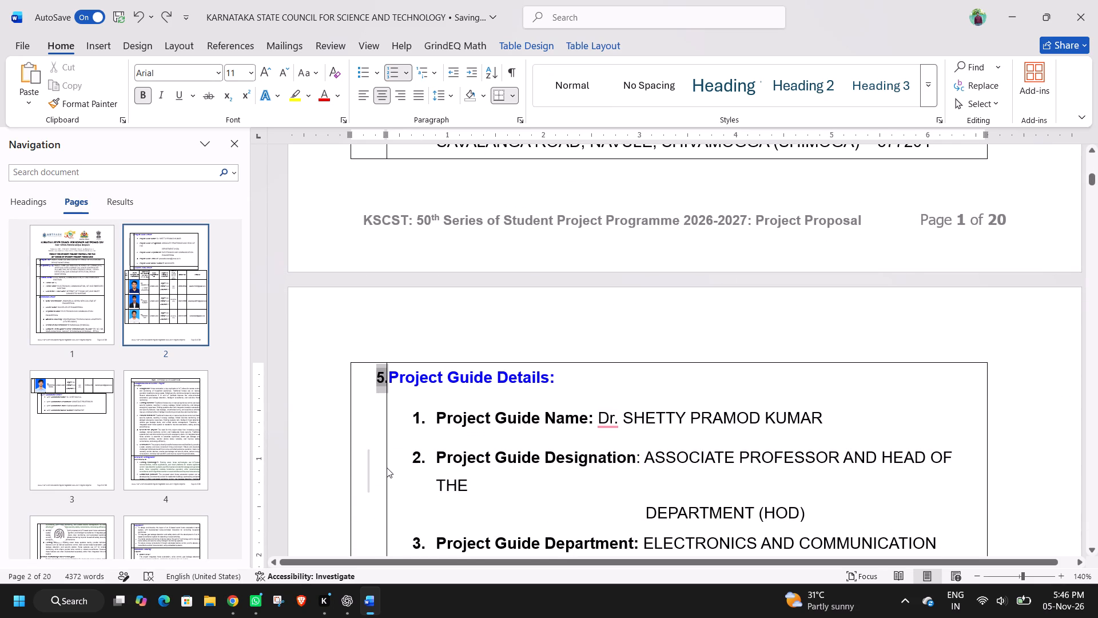
pyautogui.click(387, 468)
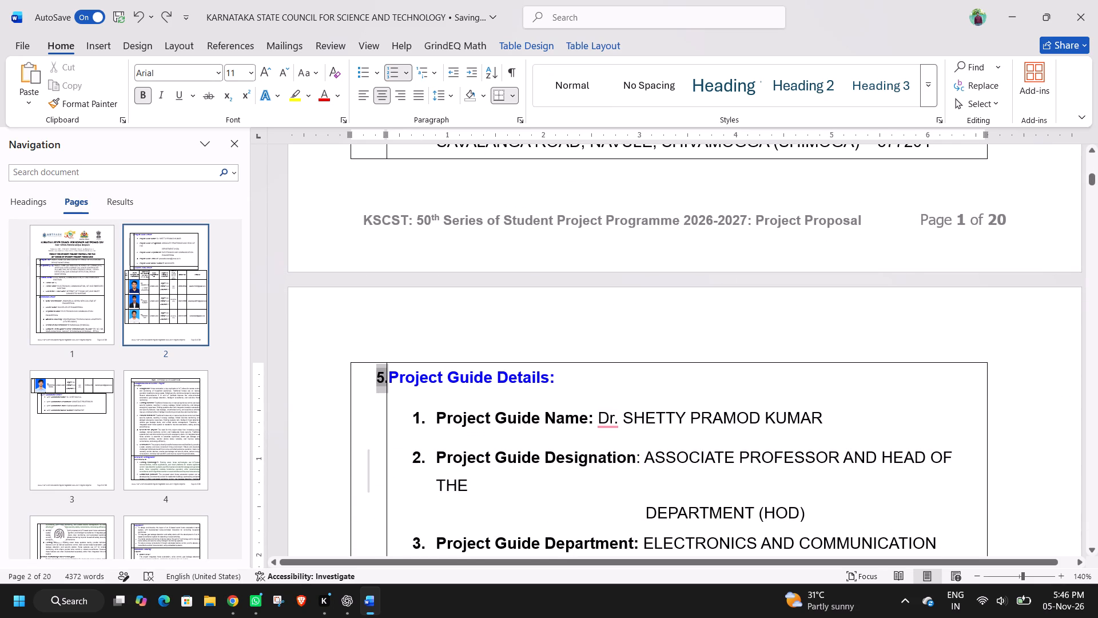
pyautogui.click(399, 465)
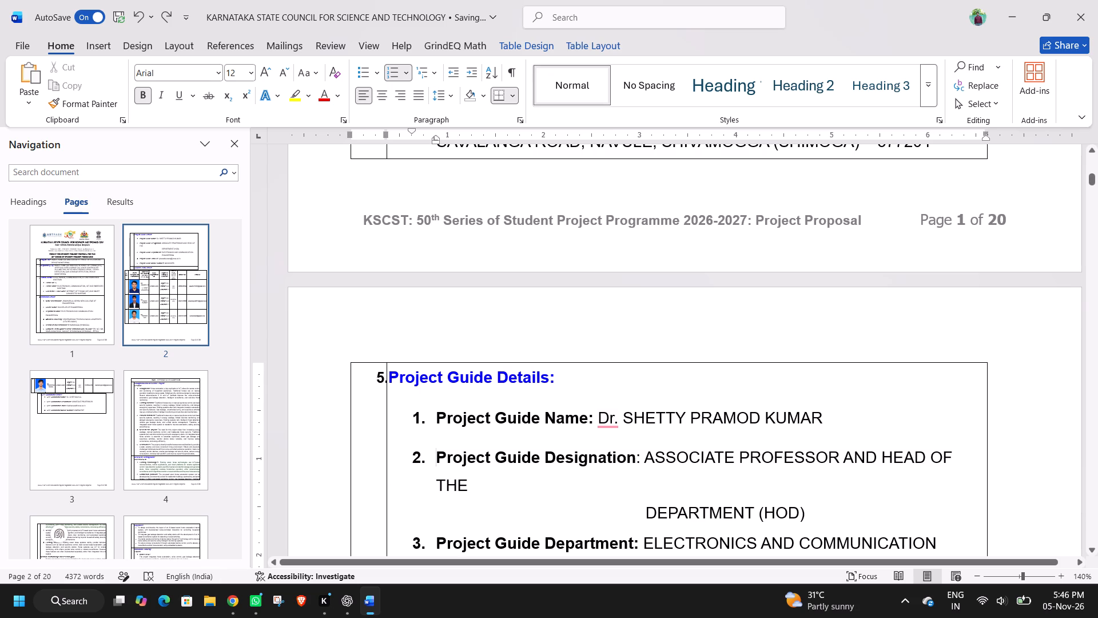
pyautogui.moveTo(351, 409); pyautogui.dragTo(347, 415)
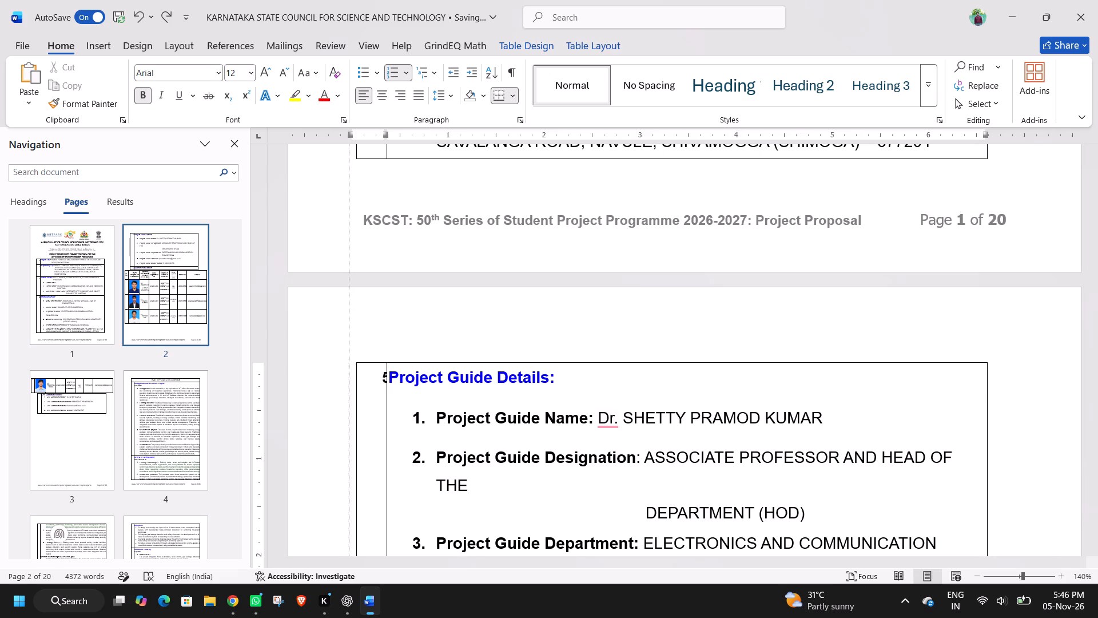
pyautogui.moveTo(347, 415); pyautogui.dragTo(324, 419)
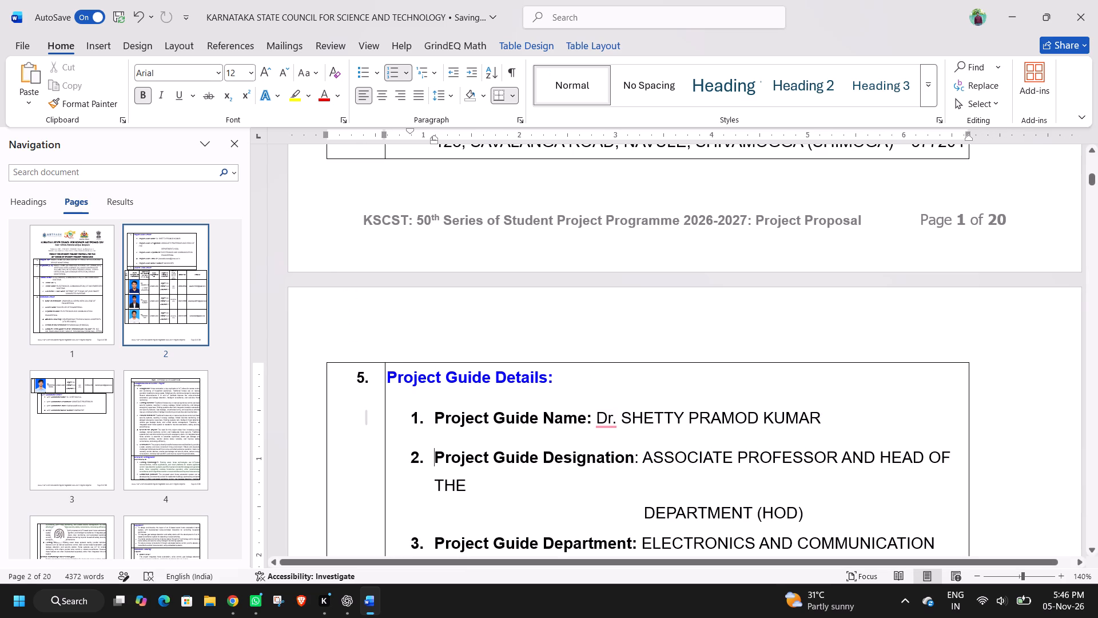
# Shift the divider between the serial-number column and the details column toward the outer edge, leaving the row numbers fully inside their column.
pyautogui.click(383, 413)
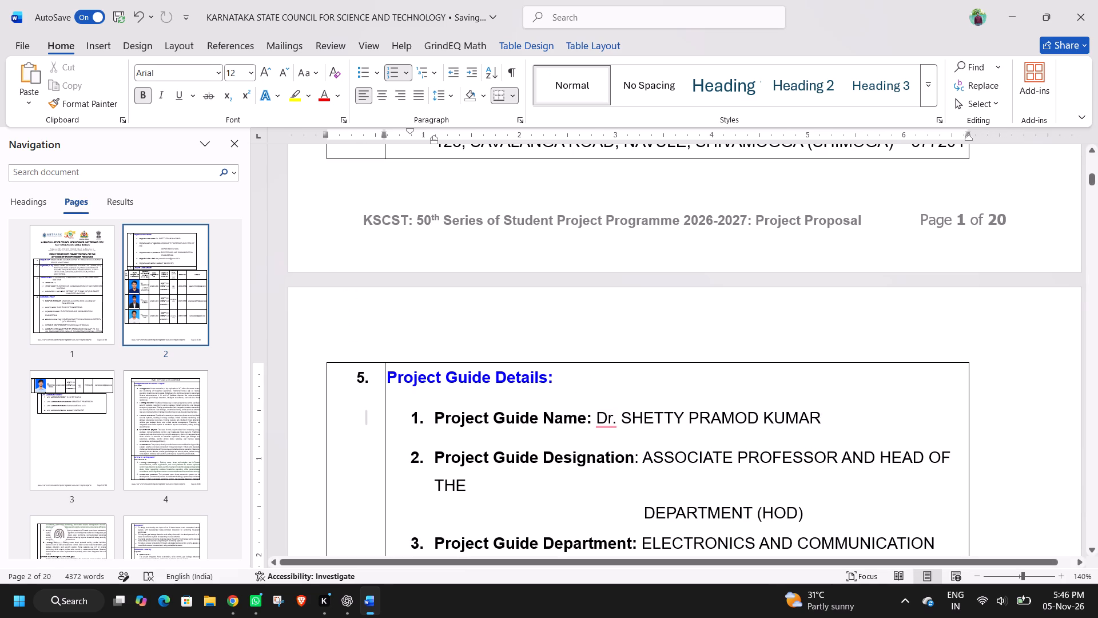
pyautogui.click(387, 414)
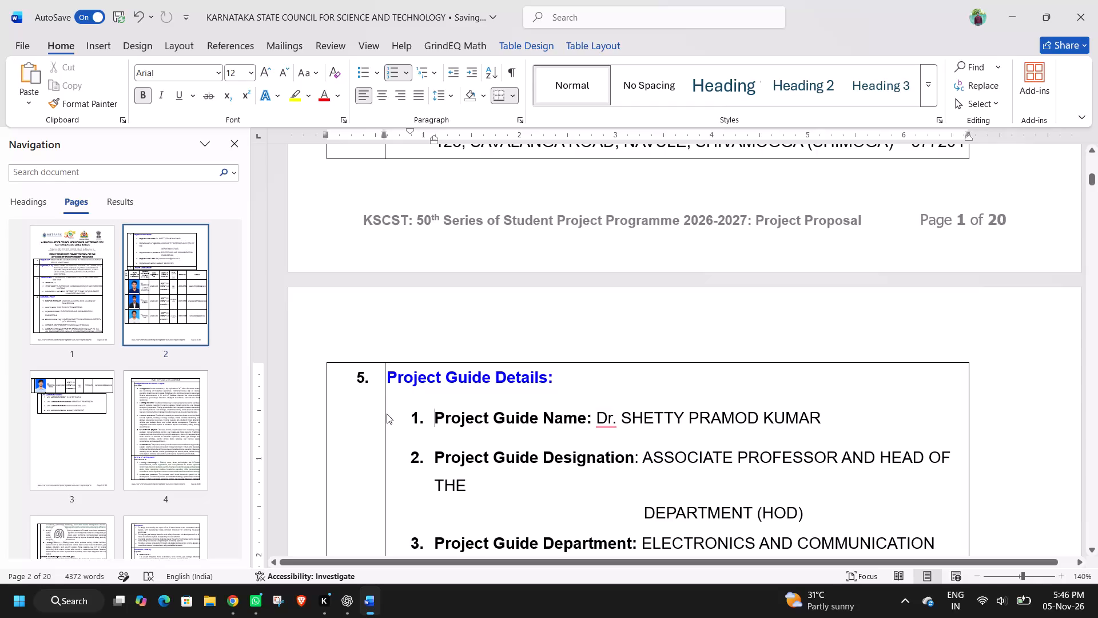
pyautogui.moveTo(384, 415); pyautogui.dragTo(369, 420)
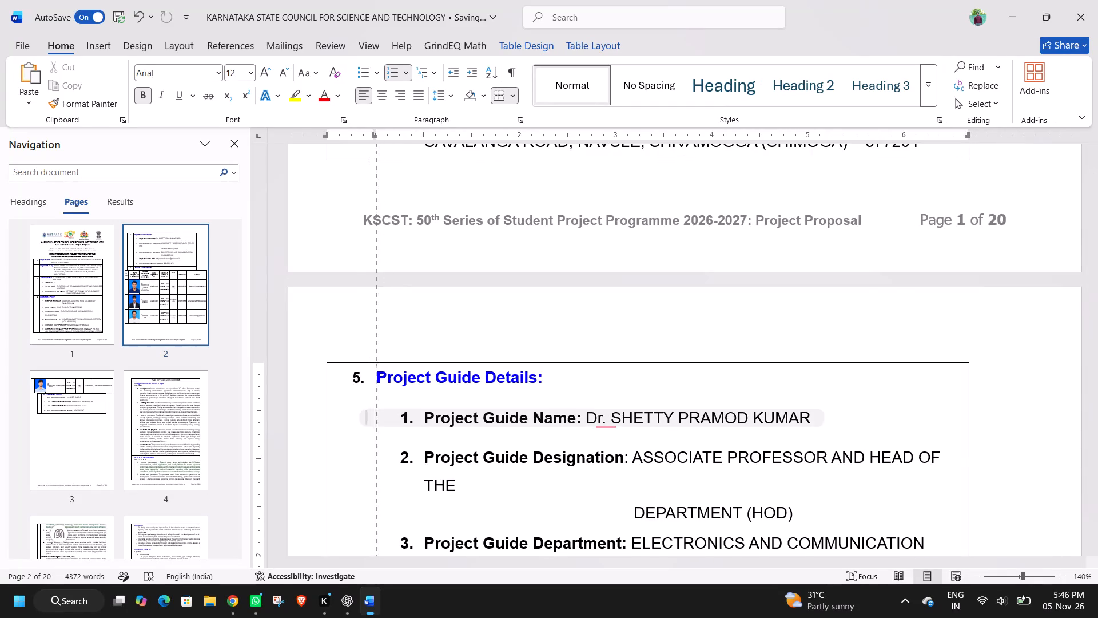
pyautogui.moveTo(369, 420); pyautogui.dragTo(364, 424)
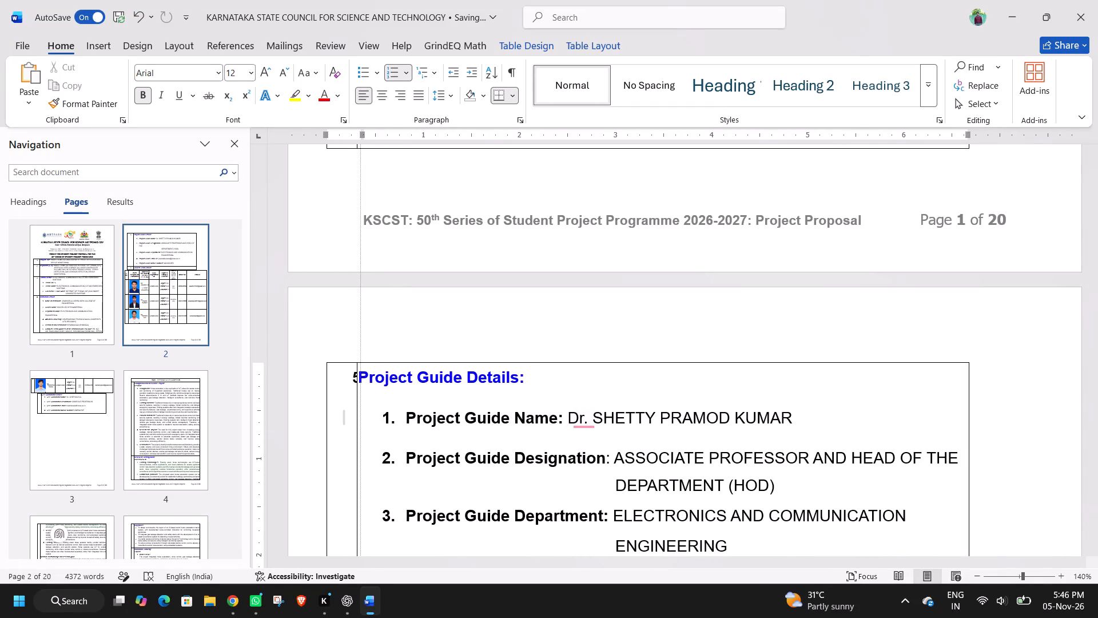
pyautogui.moveTo(364, 424); pyautogui.dragTo(369, 424)
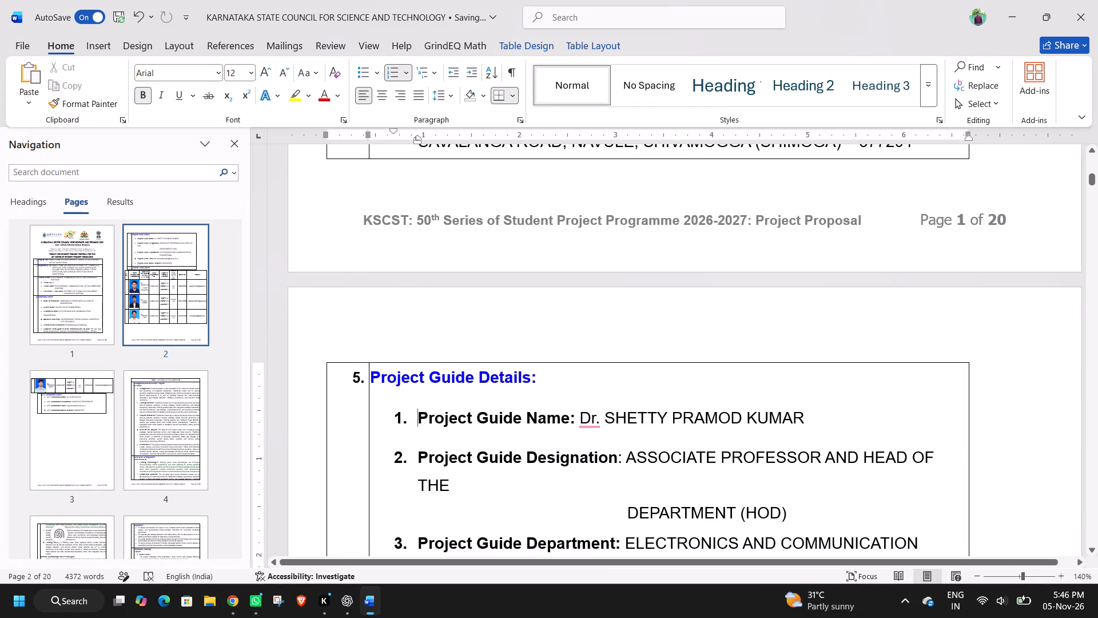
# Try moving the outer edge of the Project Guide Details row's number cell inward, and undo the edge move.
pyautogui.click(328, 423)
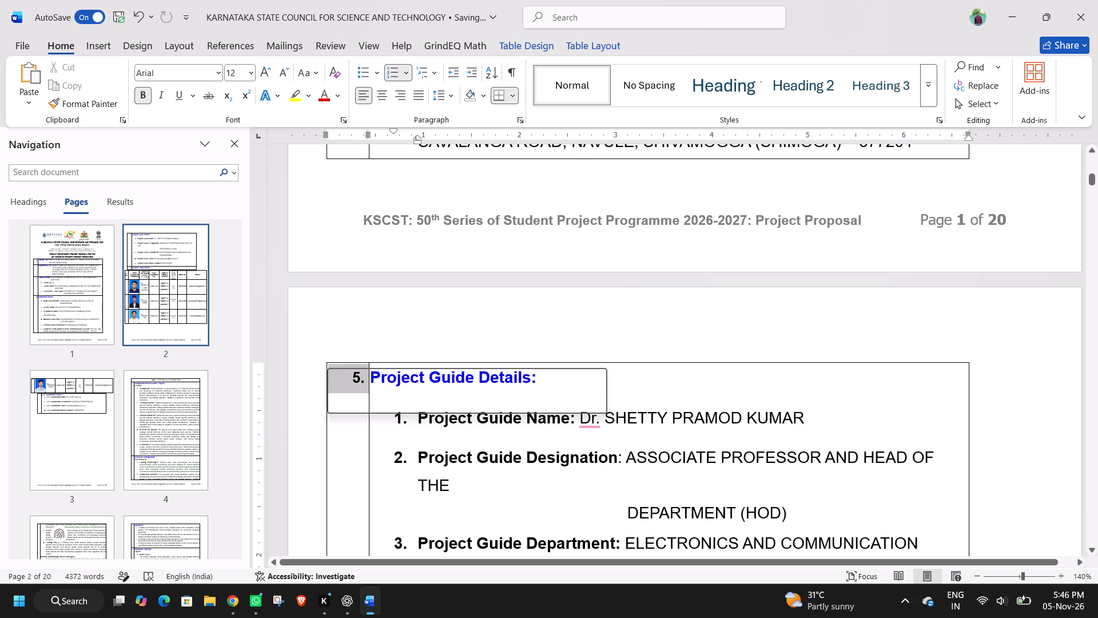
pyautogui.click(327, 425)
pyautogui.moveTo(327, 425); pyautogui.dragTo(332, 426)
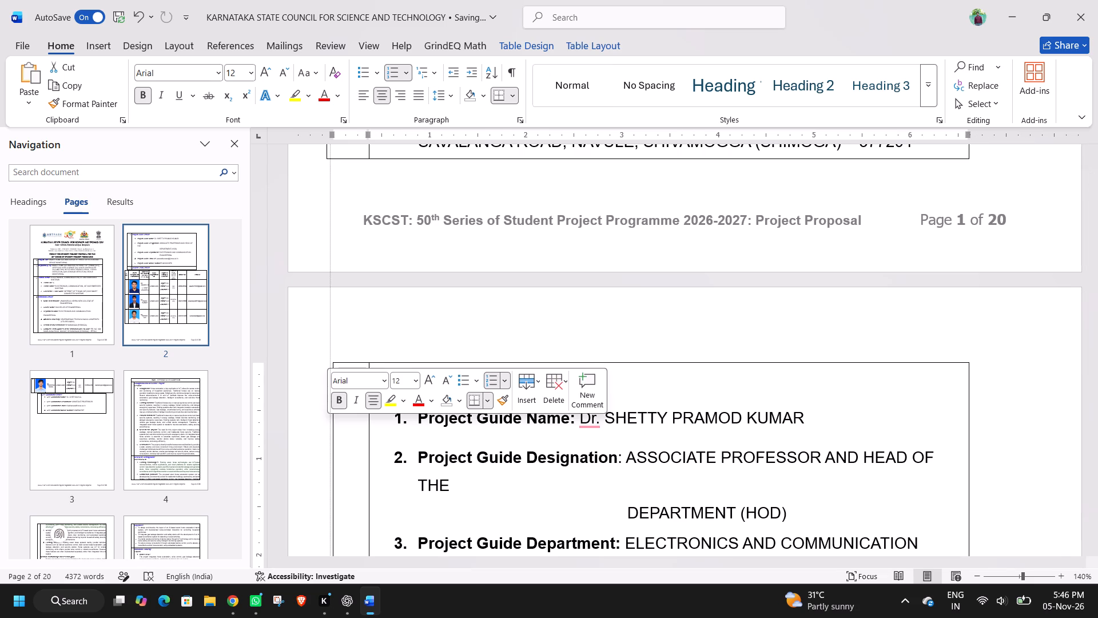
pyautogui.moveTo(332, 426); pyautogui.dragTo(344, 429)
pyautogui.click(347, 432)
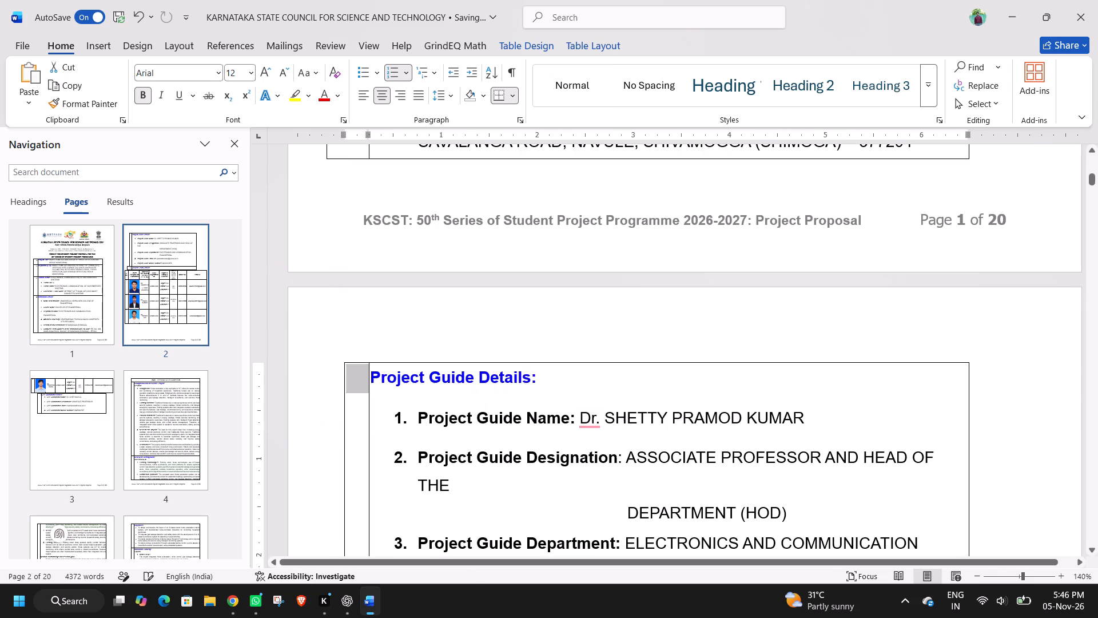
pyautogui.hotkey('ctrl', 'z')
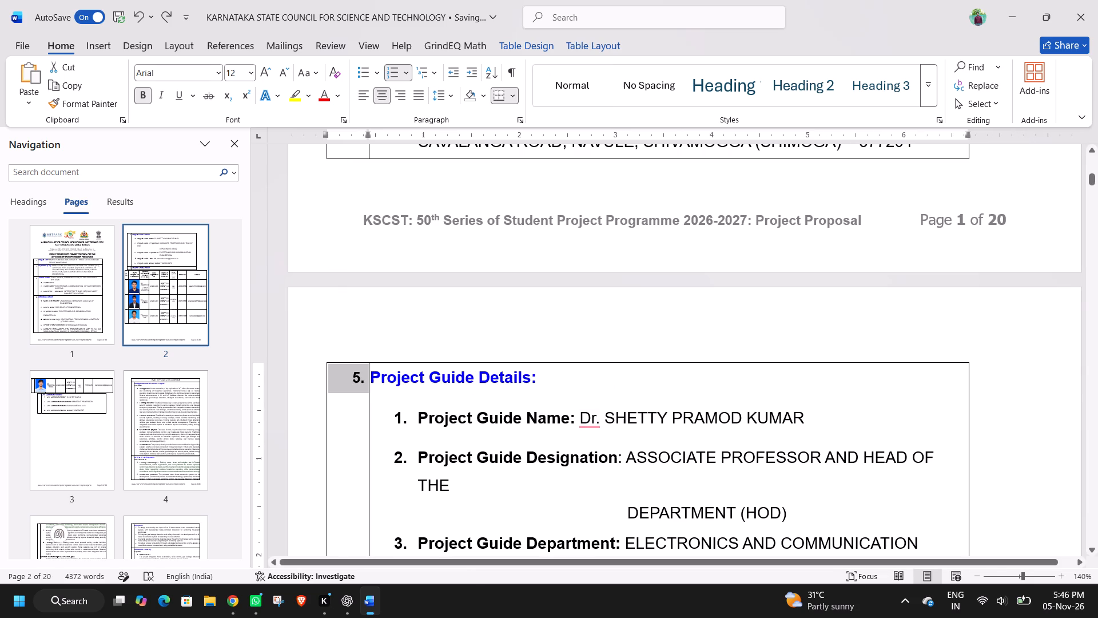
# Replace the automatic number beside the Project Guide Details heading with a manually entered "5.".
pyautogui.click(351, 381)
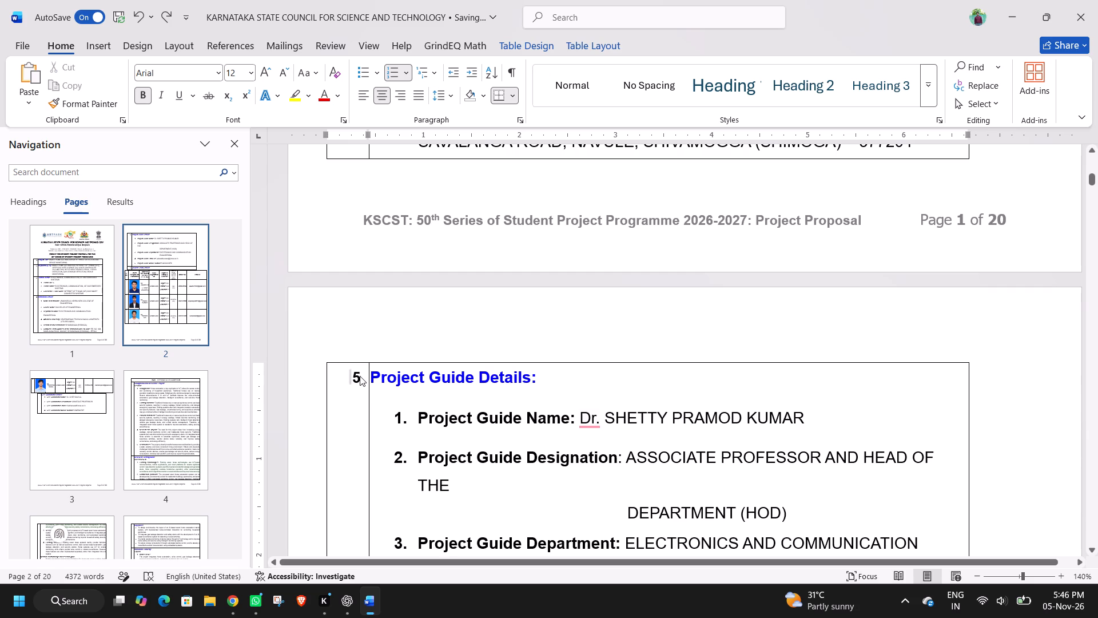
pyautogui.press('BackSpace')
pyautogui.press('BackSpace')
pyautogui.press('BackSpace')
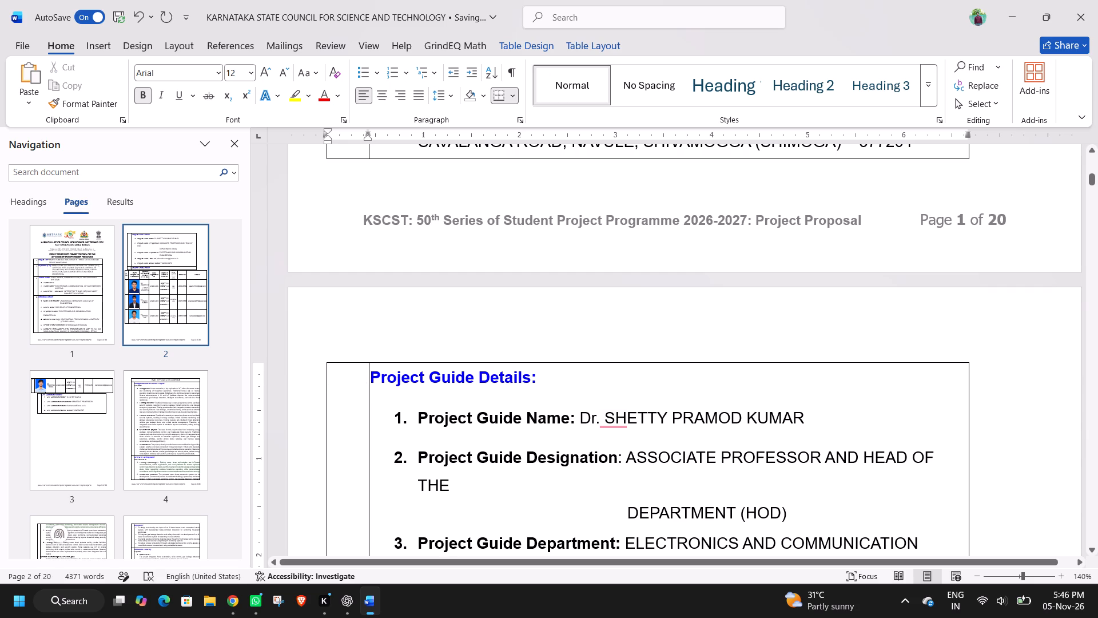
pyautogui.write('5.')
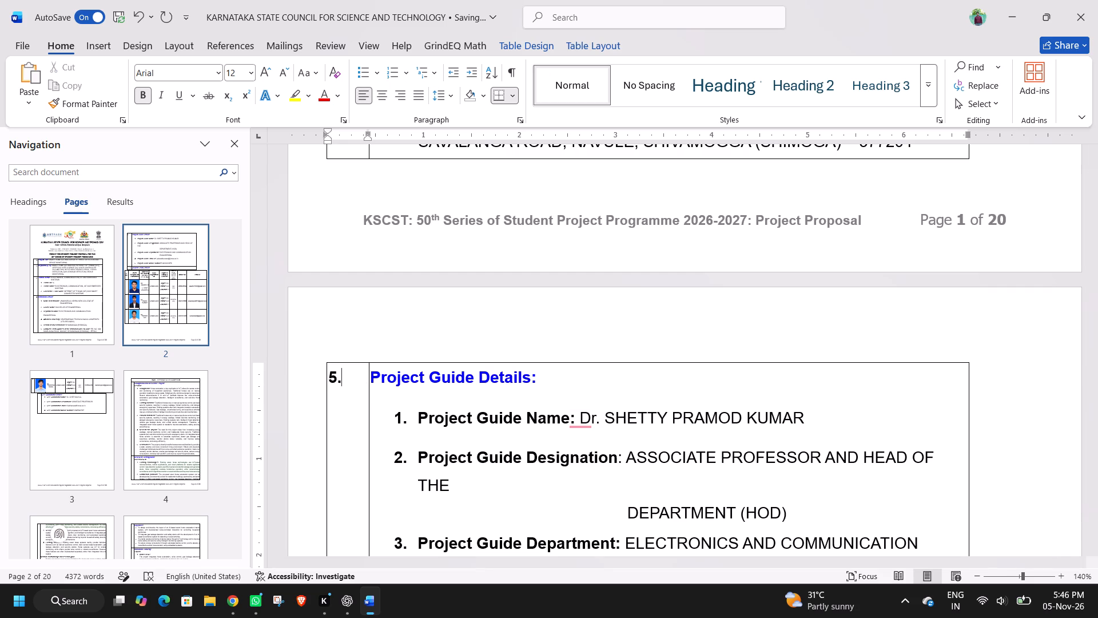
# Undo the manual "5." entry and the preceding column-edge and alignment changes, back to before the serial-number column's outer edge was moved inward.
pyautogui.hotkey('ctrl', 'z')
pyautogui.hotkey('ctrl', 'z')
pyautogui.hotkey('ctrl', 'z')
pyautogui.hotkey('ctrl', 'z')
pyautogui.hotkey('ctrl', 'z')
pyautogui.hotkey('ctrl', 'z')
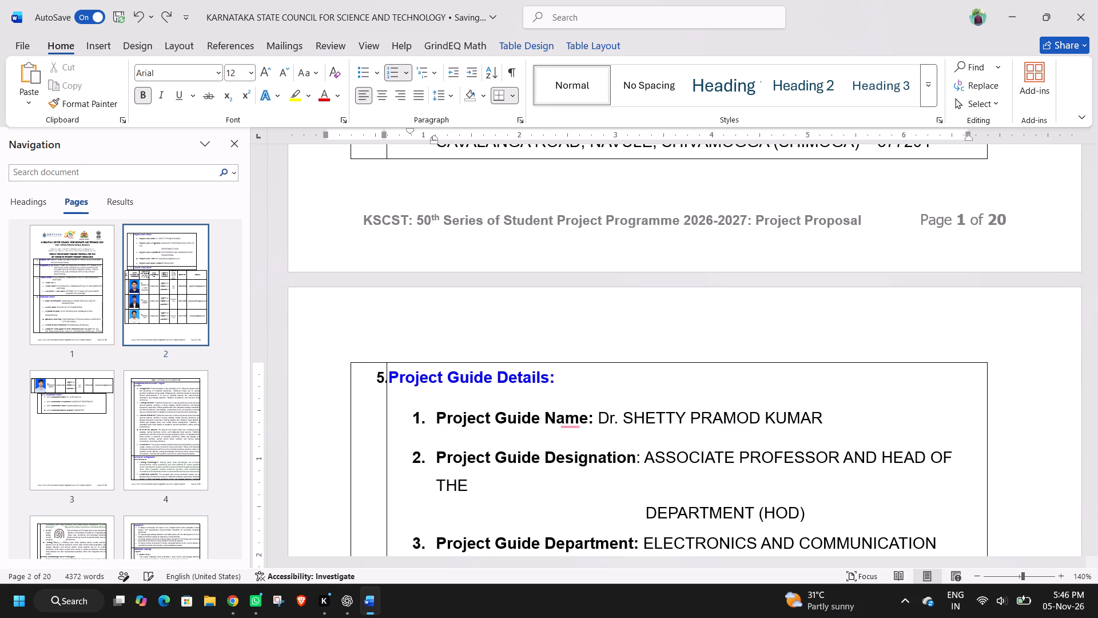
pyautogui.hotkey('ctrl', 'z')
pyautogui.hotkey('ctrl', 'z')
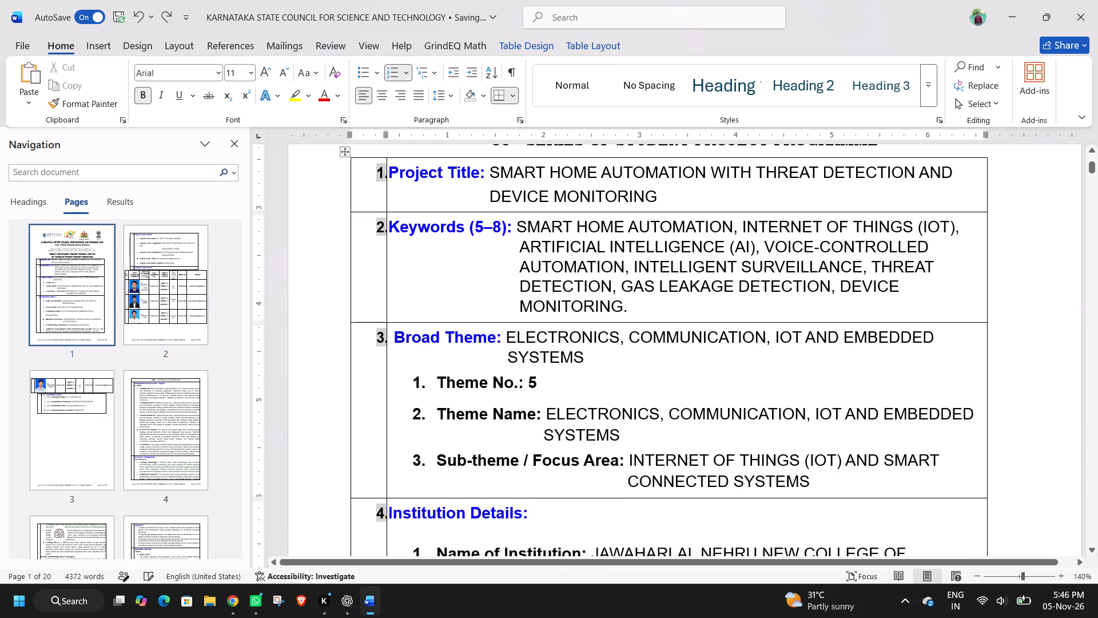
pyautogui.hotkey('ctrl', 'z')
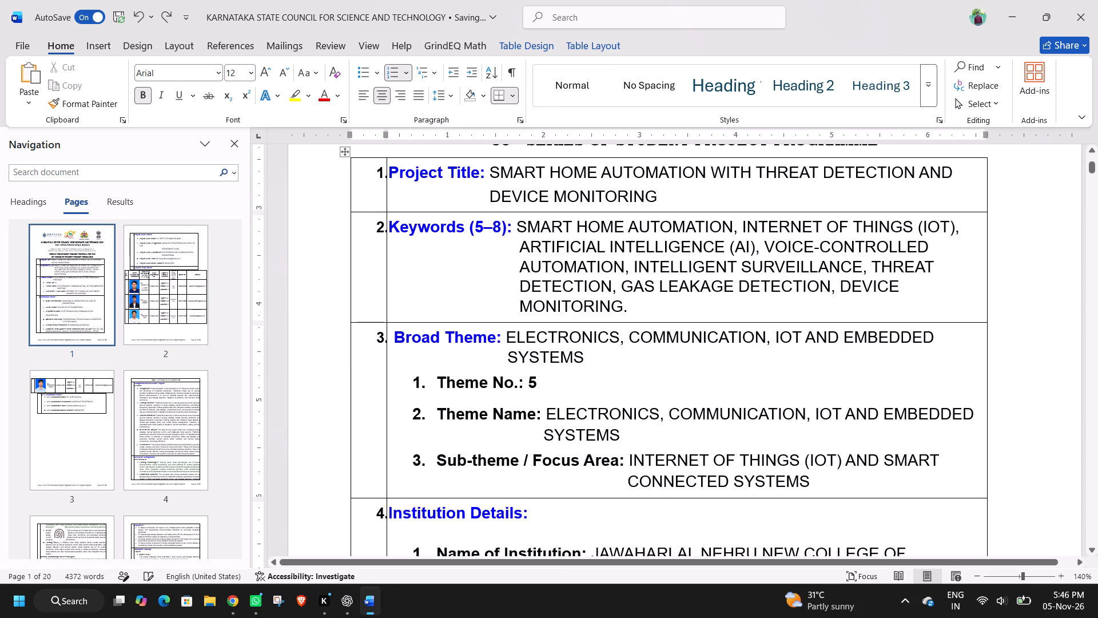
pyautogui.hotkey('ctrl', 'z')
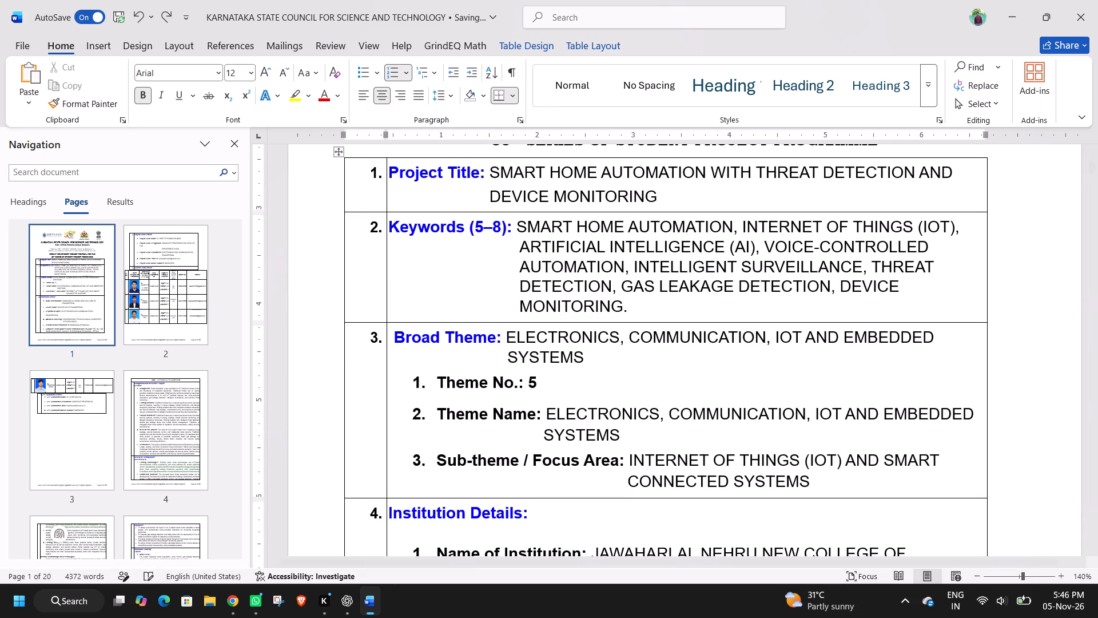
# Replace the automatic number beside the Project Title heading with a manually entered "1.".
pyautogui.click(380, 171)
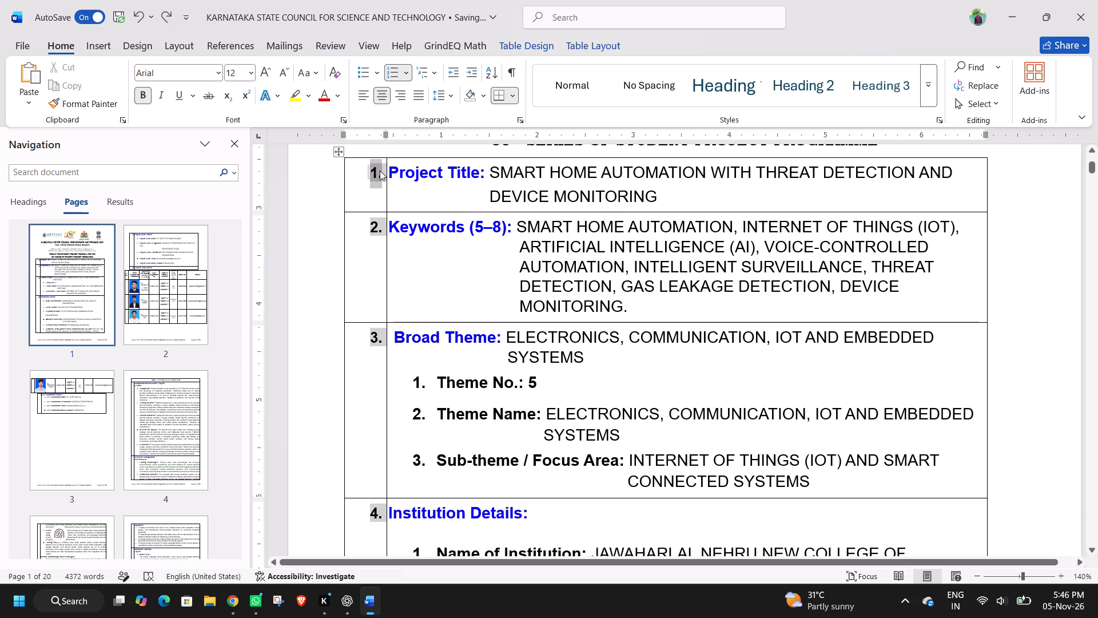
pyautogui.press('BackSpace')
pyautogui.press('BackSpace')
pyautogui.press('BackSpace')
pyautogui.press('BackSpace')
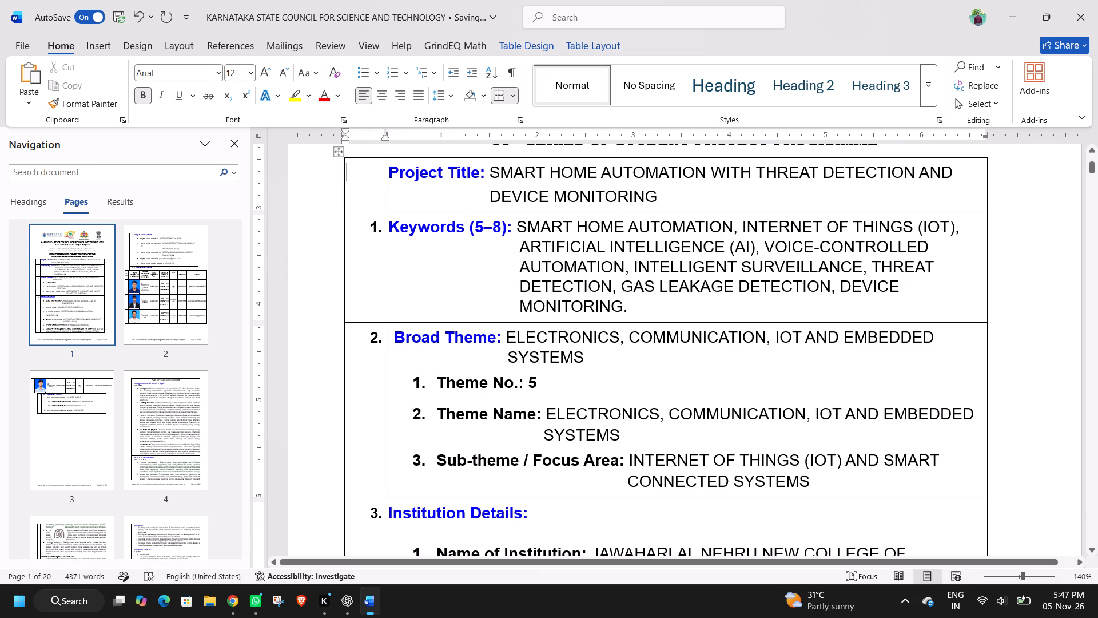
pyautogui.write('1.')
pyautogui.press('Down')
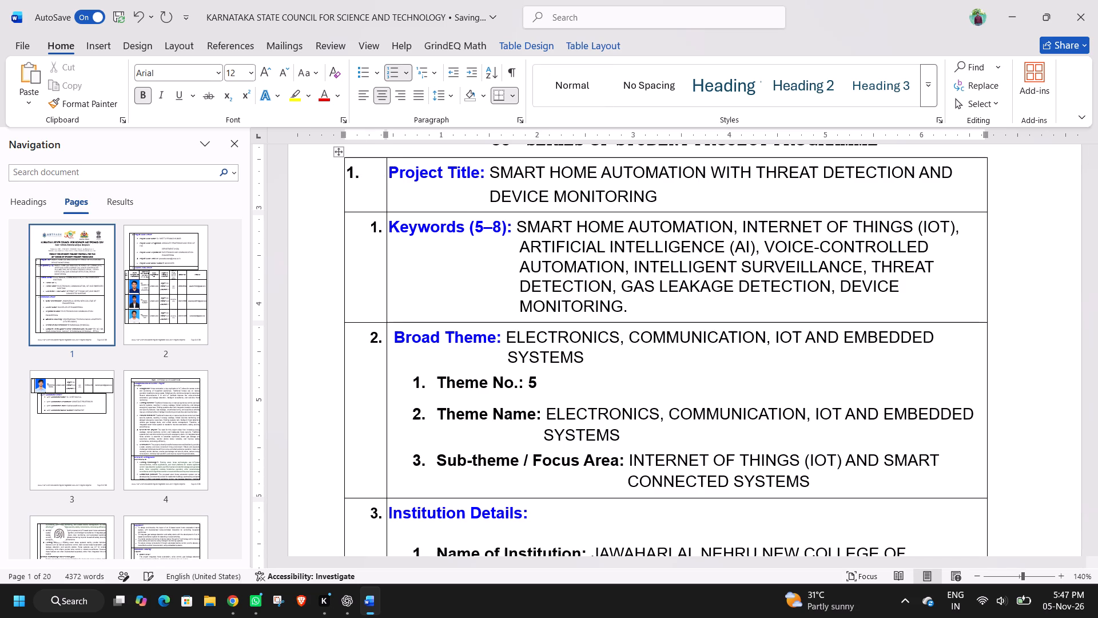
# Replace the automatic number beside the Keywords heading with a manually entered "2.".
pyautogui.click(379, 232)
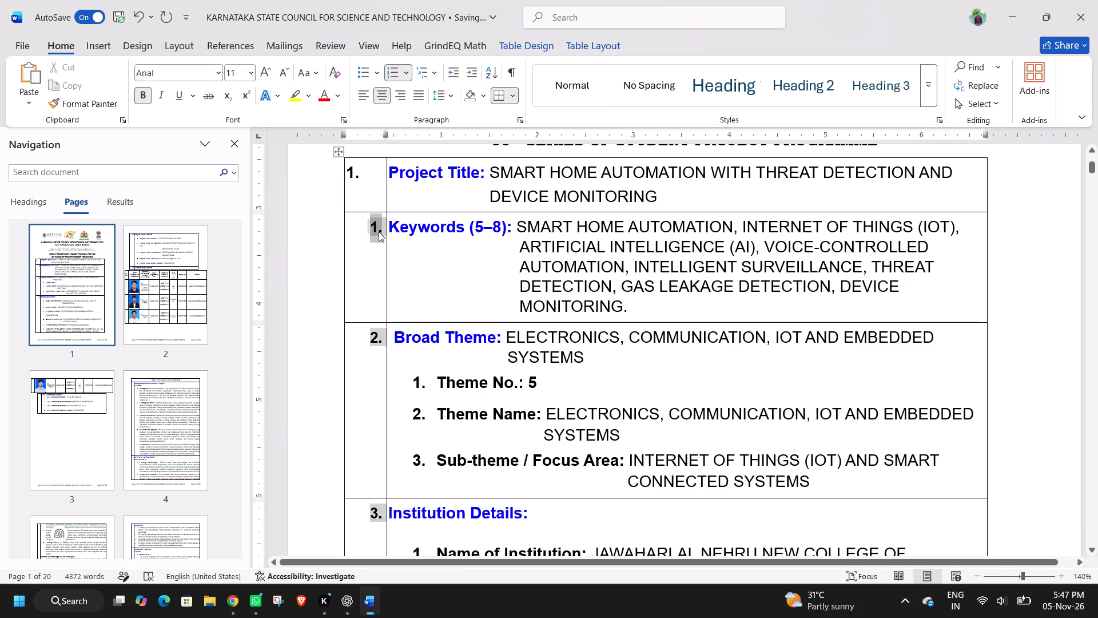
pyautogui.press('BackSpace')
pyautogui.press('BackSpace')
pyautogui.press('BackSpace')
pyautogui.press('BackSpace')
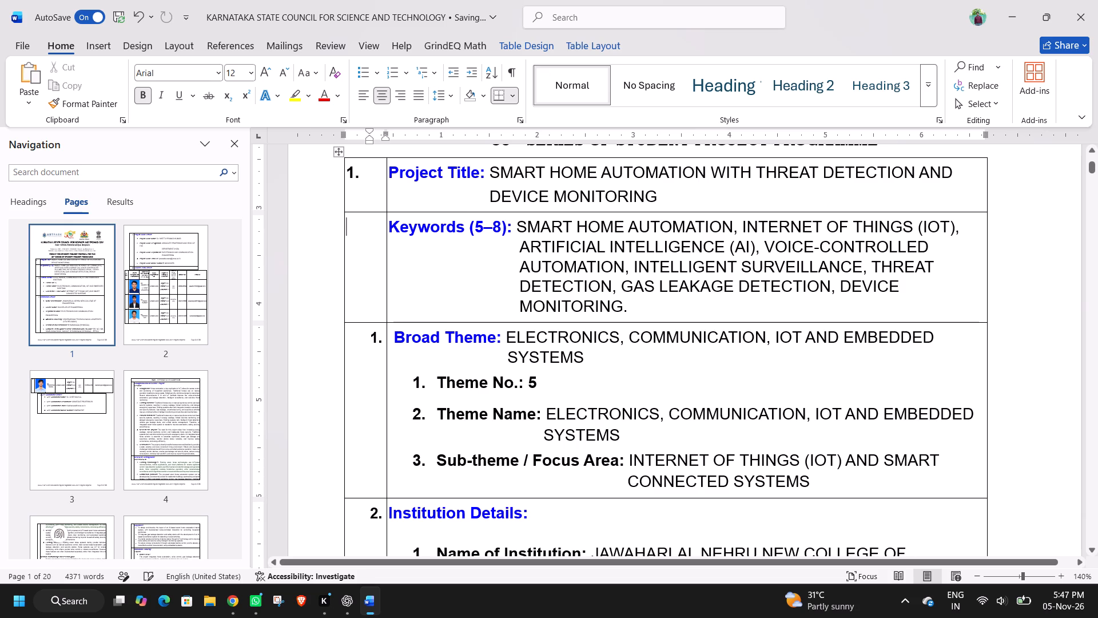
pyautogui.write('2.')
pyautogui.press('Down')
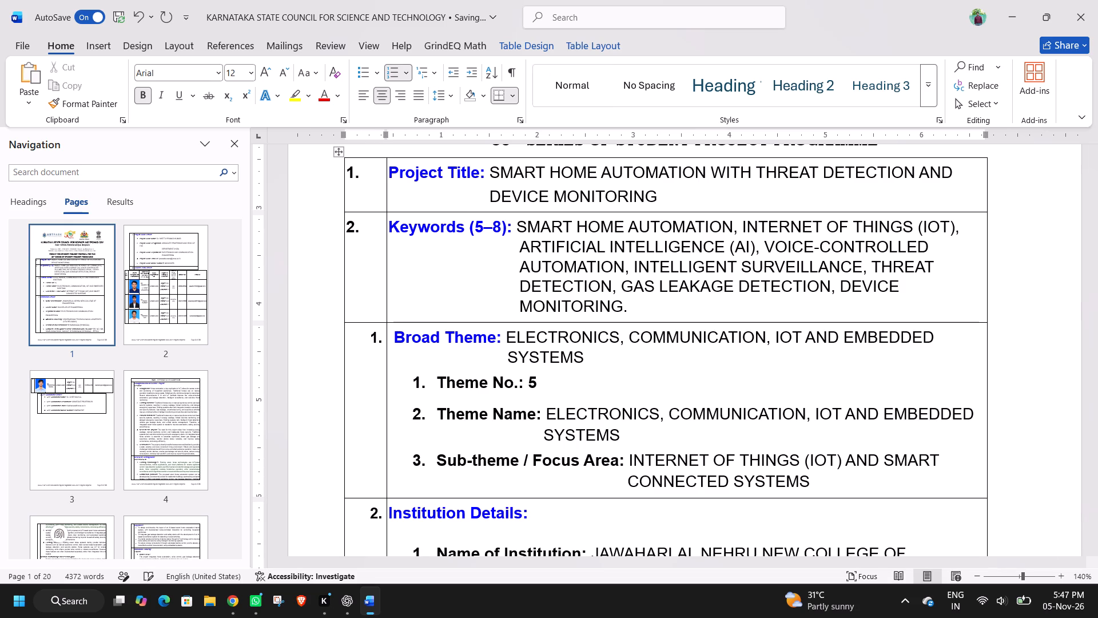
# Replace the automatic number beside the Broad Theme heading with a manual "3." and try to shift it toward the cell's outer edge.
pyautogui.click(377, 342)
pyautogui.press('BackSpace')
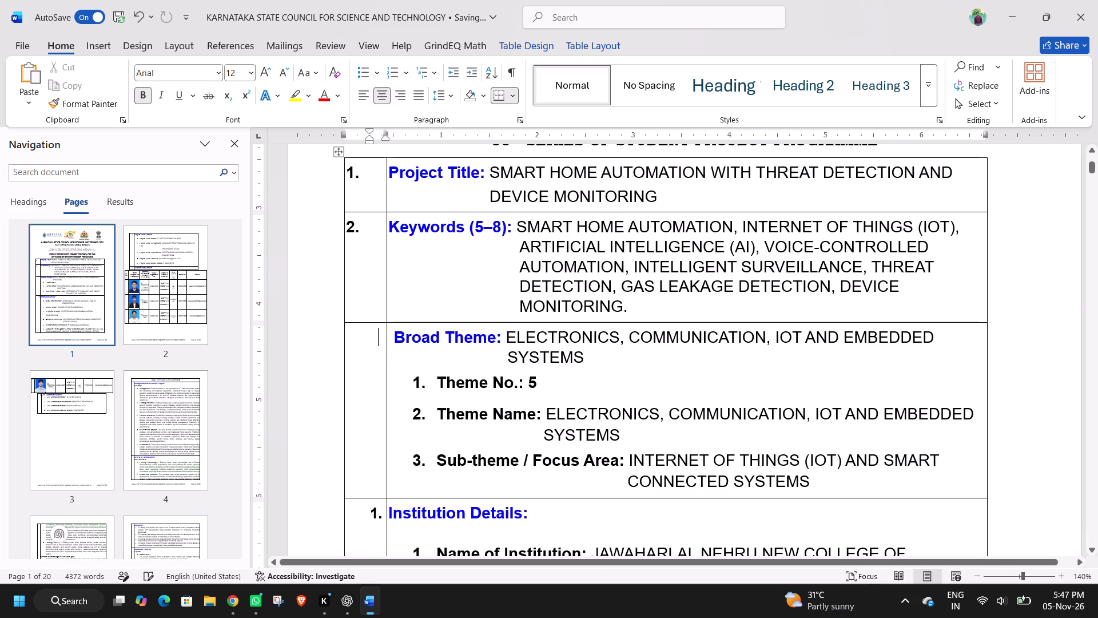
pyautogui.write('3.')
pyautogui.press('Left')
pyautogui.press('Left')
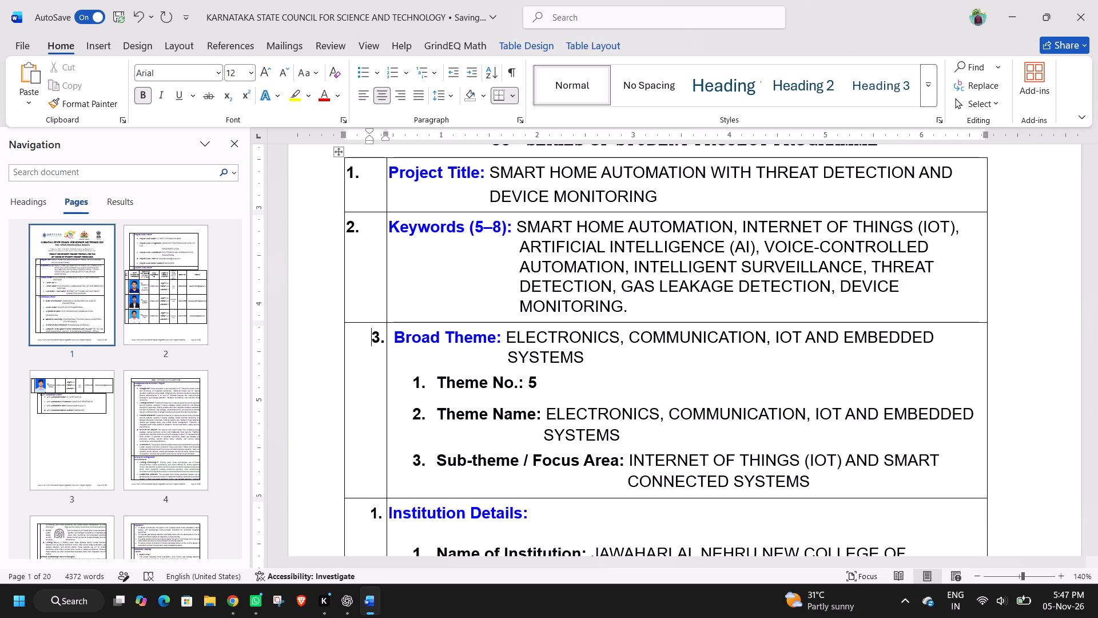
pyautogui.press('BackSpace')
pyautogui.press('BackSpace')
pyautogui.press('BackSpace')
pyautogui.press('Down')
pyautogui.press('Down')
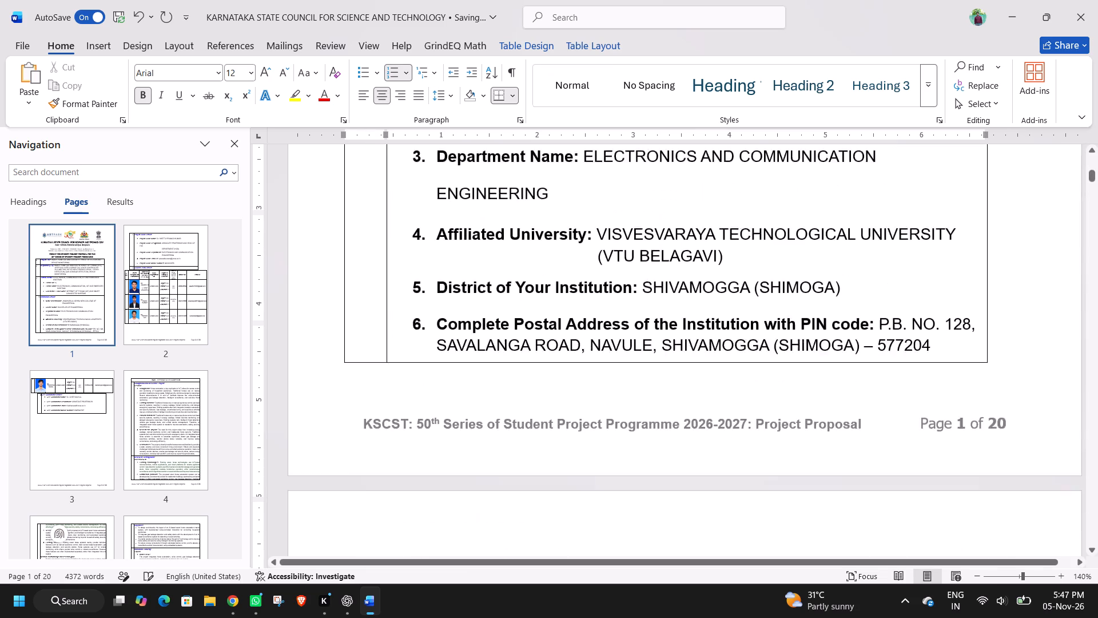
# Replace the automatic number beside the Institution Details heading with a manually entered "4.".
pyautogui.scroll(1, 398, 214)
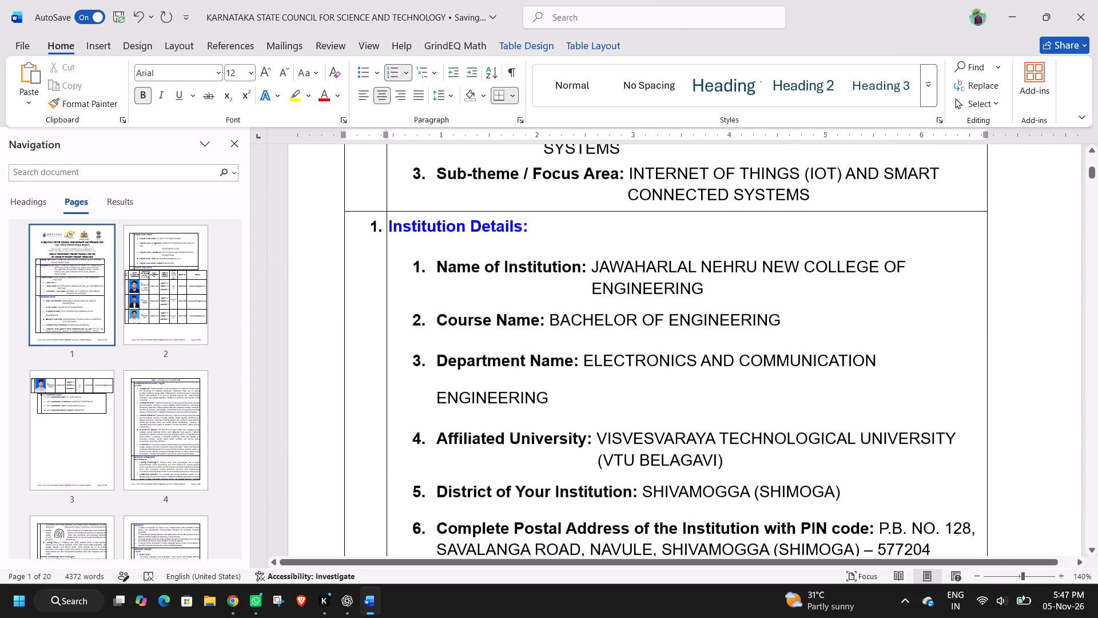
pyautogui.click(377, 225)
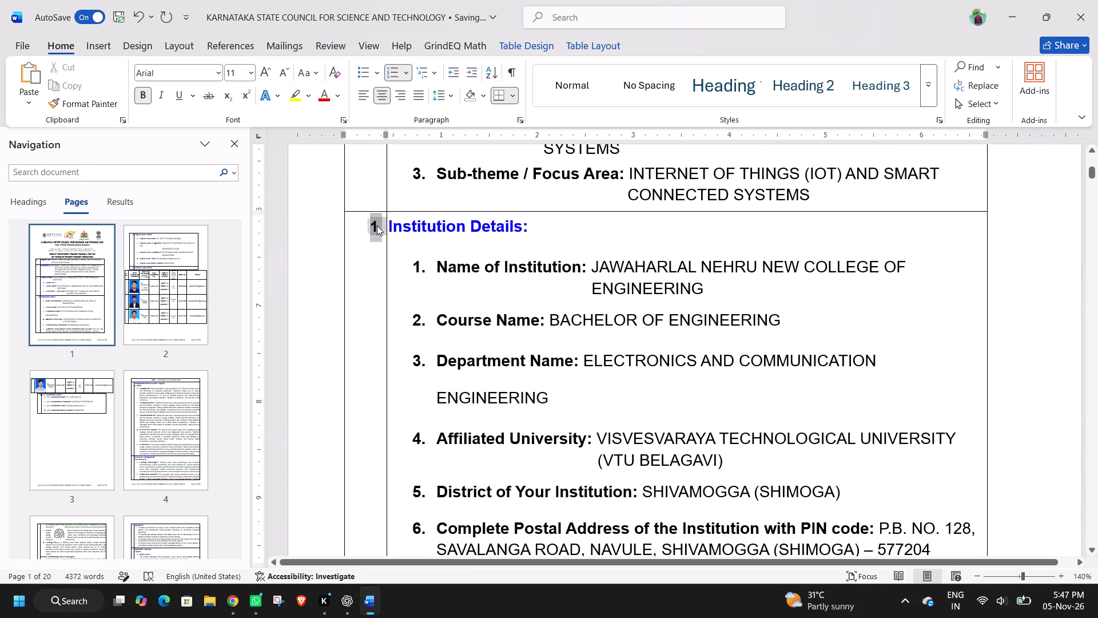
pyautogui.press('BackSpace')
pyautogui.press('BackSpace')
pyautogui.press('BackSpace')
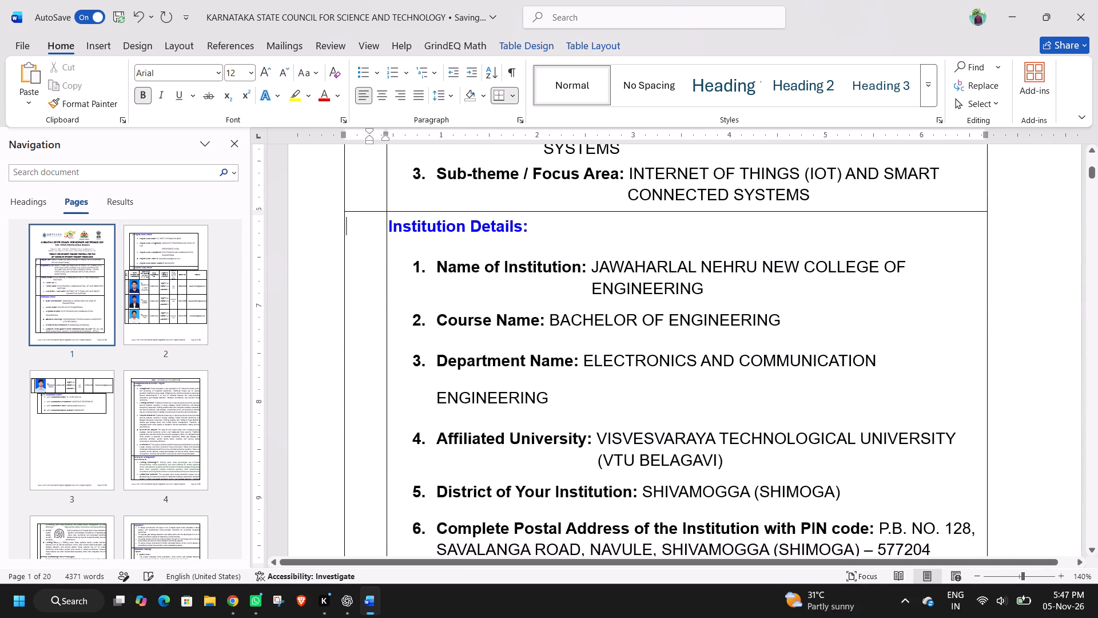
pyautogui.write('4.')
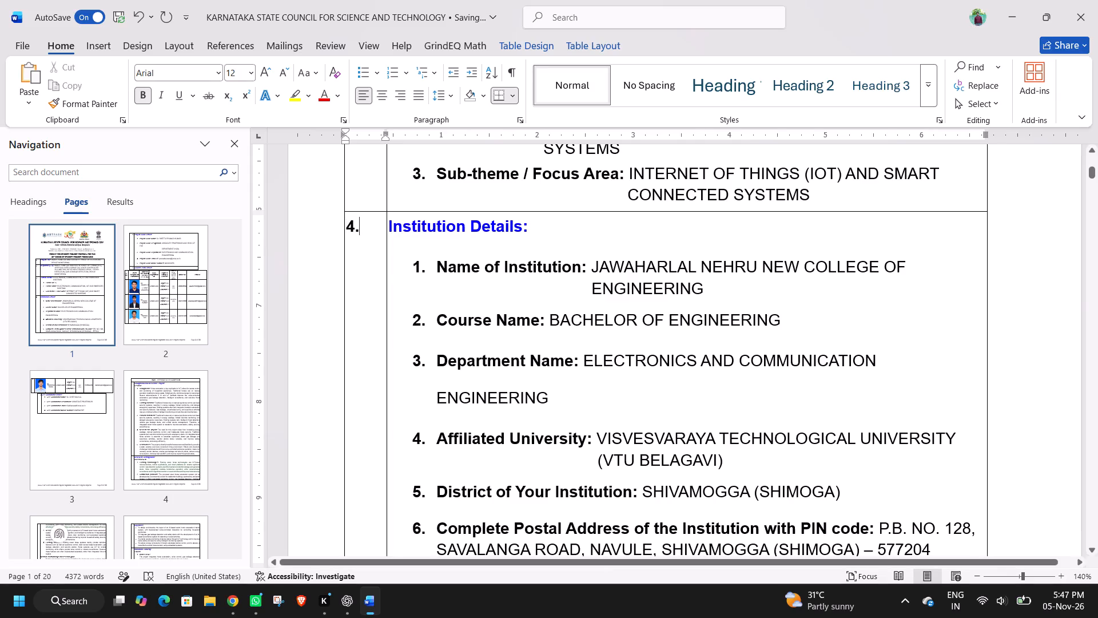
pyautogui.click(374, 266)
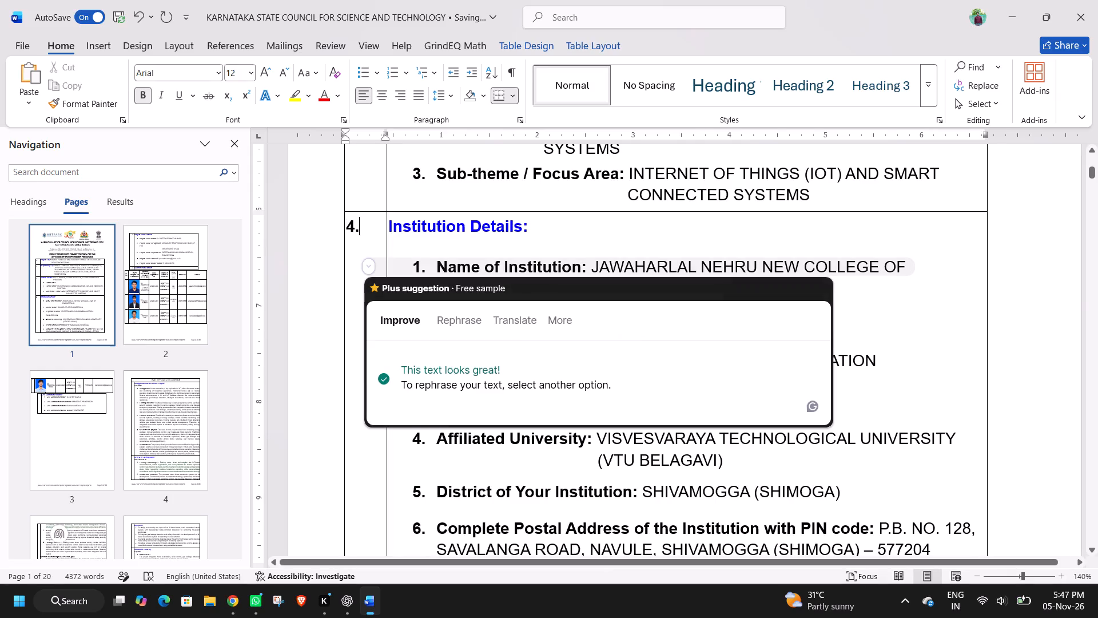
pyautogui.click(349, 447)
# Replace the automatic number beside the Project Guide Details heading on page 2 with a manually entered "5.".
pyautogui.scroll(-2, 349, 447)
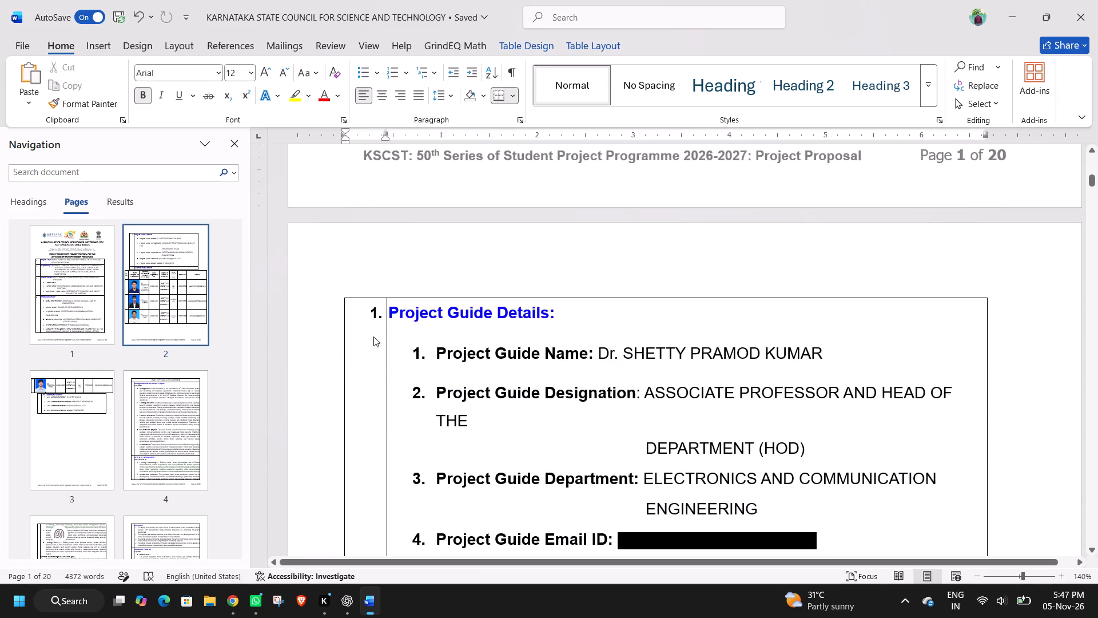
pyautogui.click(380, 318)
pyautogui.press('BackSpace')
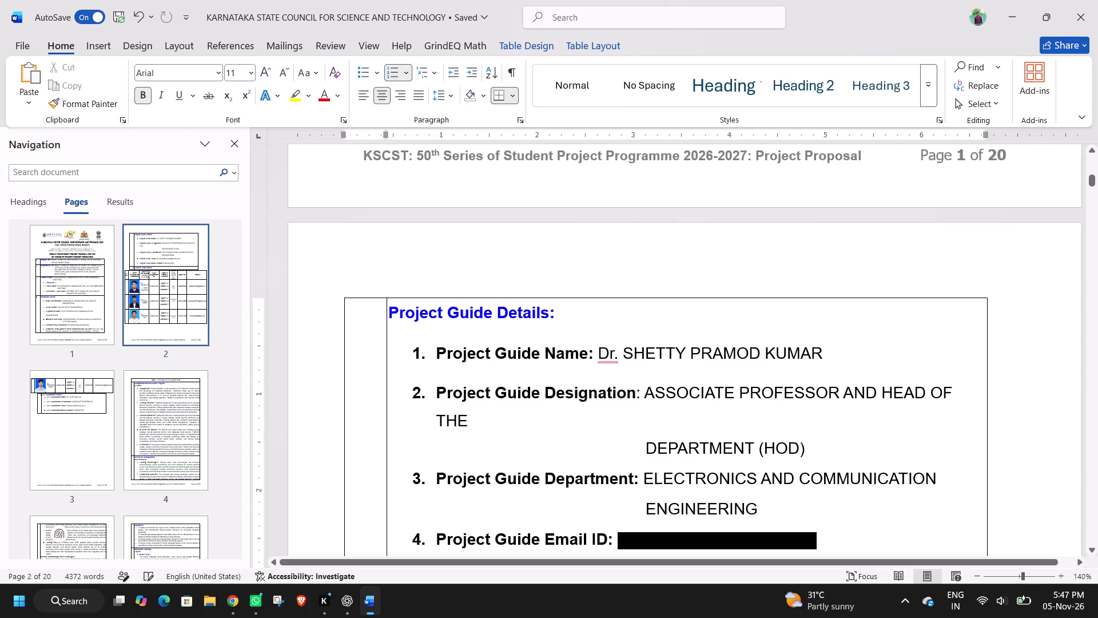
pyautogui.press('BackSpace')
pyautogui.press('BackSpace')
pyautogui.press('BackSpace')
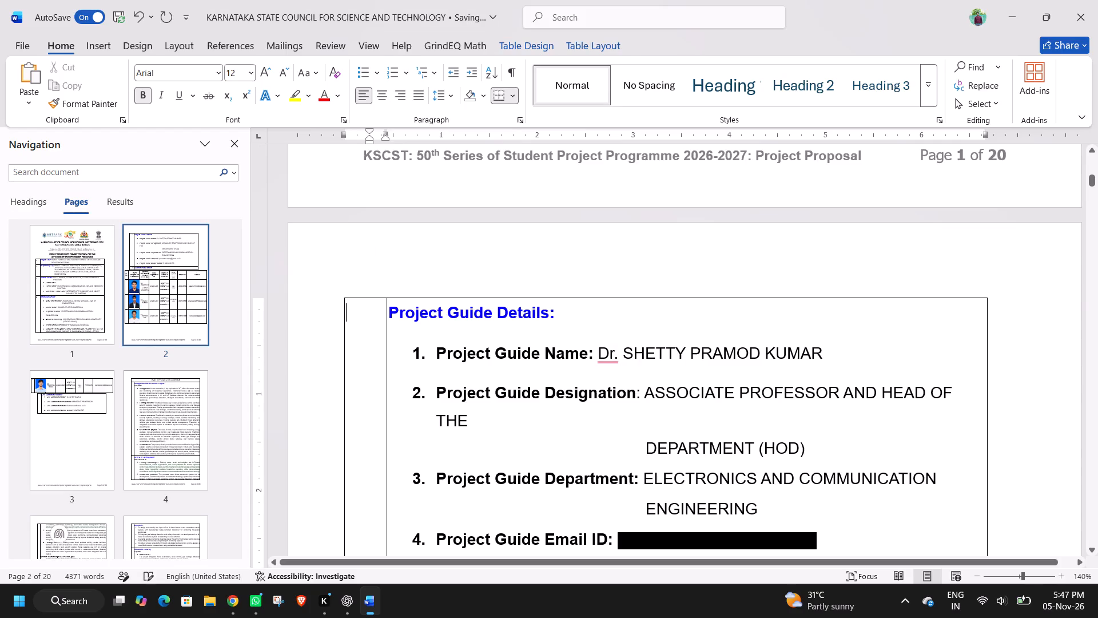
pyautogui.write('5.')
# Examine the numbering and table layout of the Student Team Details, SPP Coordinator Details and Part B sections.
pyautogui.scroll(-3, 380, 318)
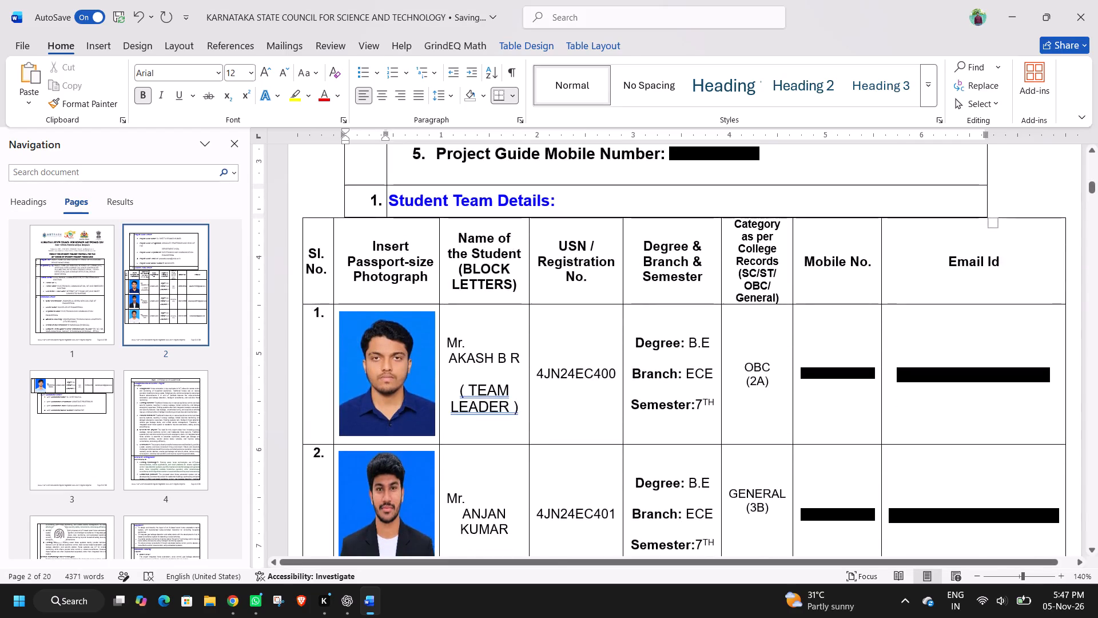
pyautogui.scroll(-4, 380, 318)
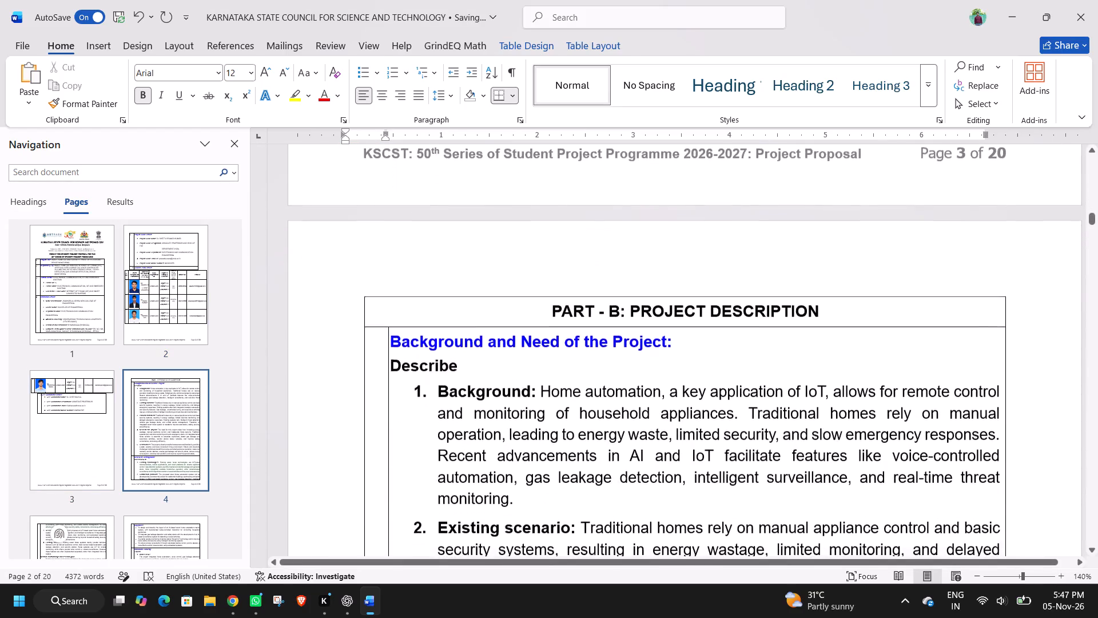
pyautogui.scroll(5, 380, 318)
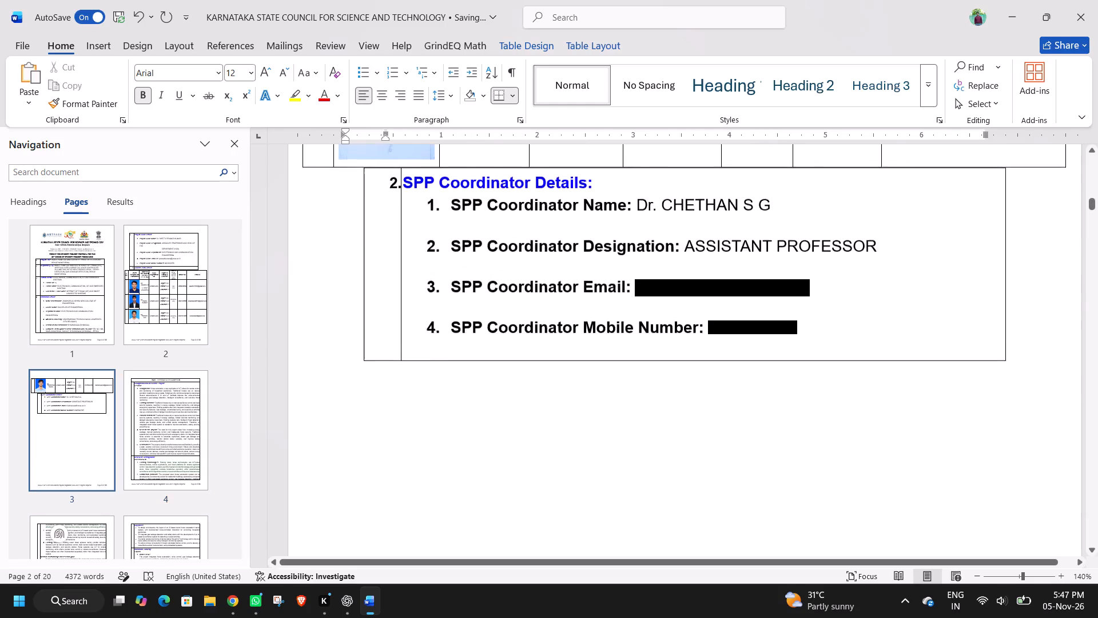
pyautogui.scroll(5, 380, 318)
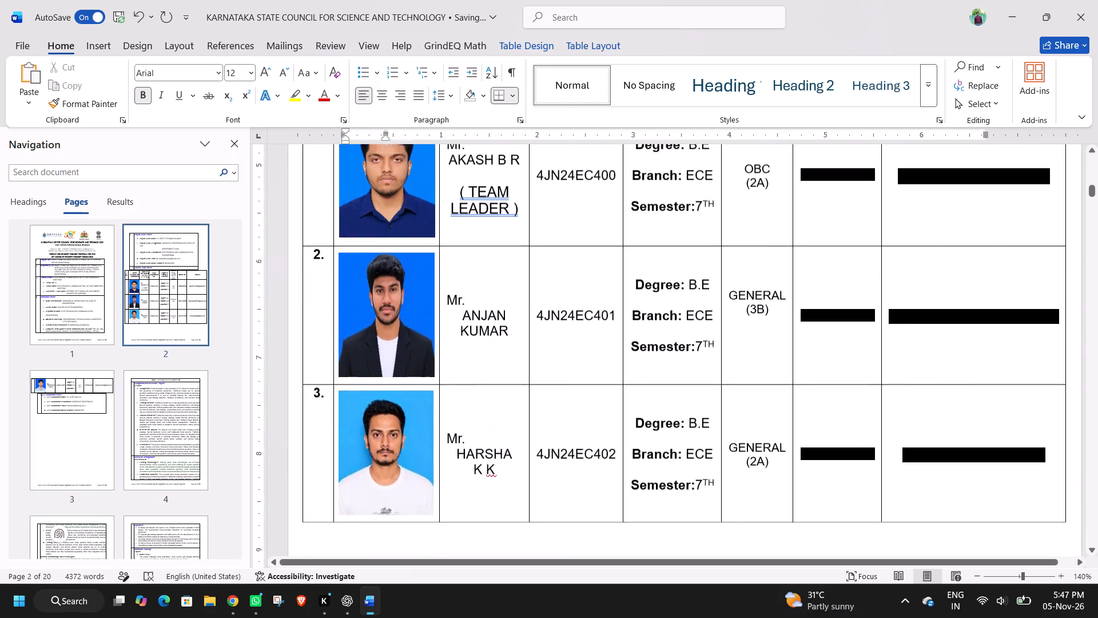
pyautogui.scroll(2, 380, 318)
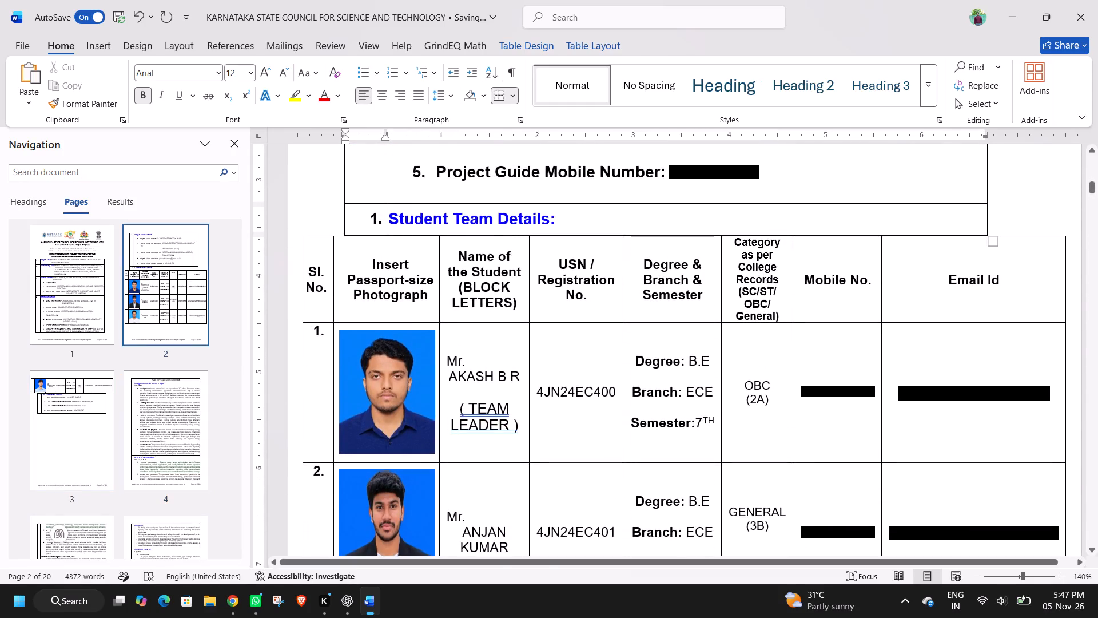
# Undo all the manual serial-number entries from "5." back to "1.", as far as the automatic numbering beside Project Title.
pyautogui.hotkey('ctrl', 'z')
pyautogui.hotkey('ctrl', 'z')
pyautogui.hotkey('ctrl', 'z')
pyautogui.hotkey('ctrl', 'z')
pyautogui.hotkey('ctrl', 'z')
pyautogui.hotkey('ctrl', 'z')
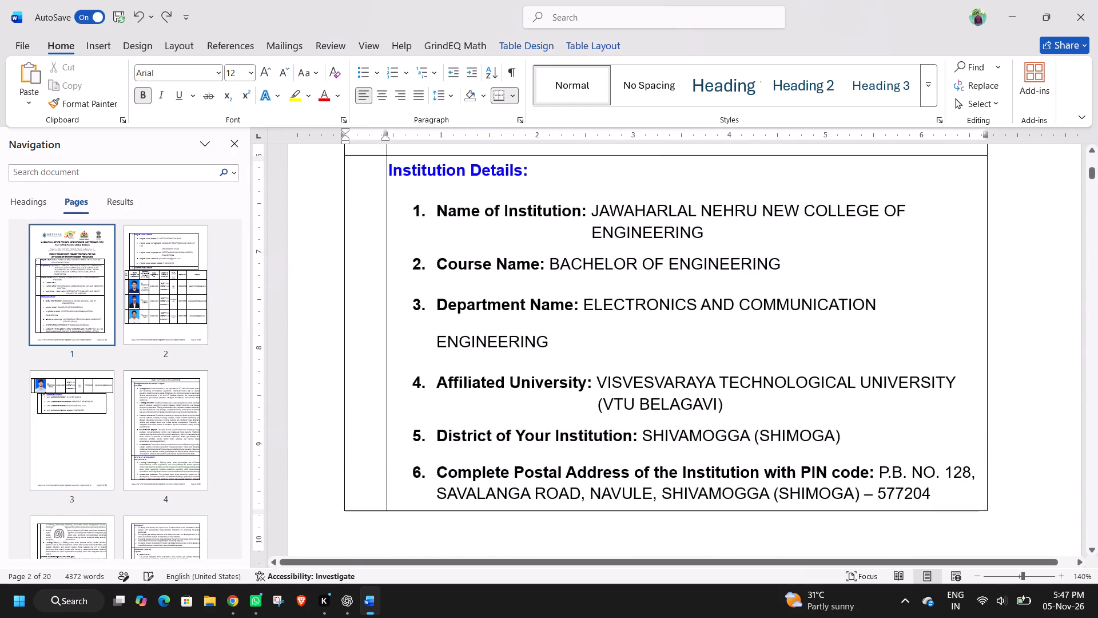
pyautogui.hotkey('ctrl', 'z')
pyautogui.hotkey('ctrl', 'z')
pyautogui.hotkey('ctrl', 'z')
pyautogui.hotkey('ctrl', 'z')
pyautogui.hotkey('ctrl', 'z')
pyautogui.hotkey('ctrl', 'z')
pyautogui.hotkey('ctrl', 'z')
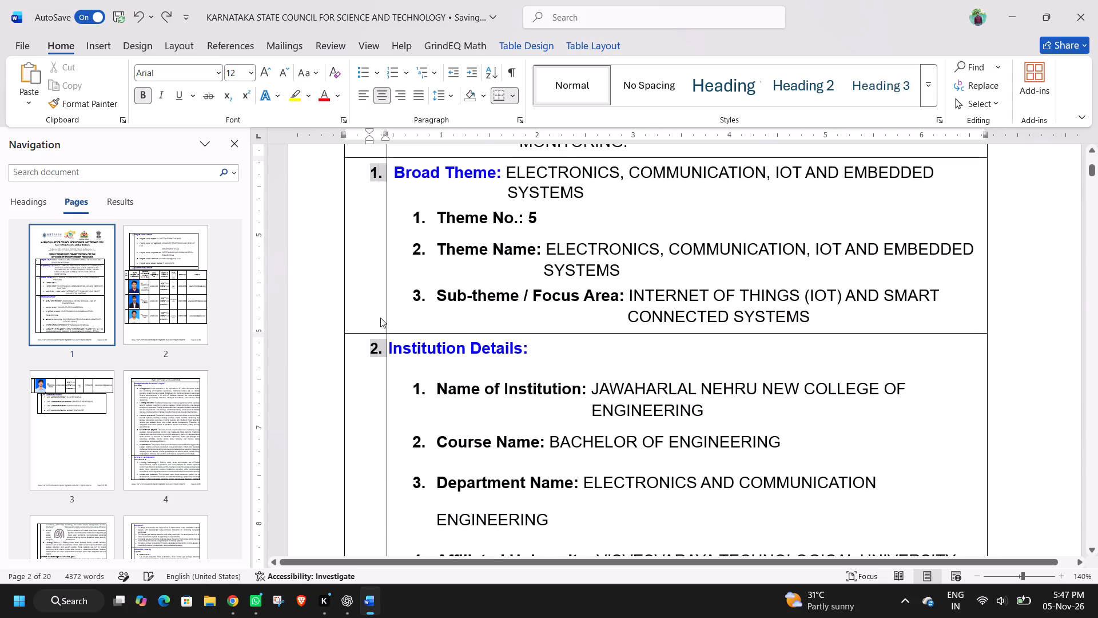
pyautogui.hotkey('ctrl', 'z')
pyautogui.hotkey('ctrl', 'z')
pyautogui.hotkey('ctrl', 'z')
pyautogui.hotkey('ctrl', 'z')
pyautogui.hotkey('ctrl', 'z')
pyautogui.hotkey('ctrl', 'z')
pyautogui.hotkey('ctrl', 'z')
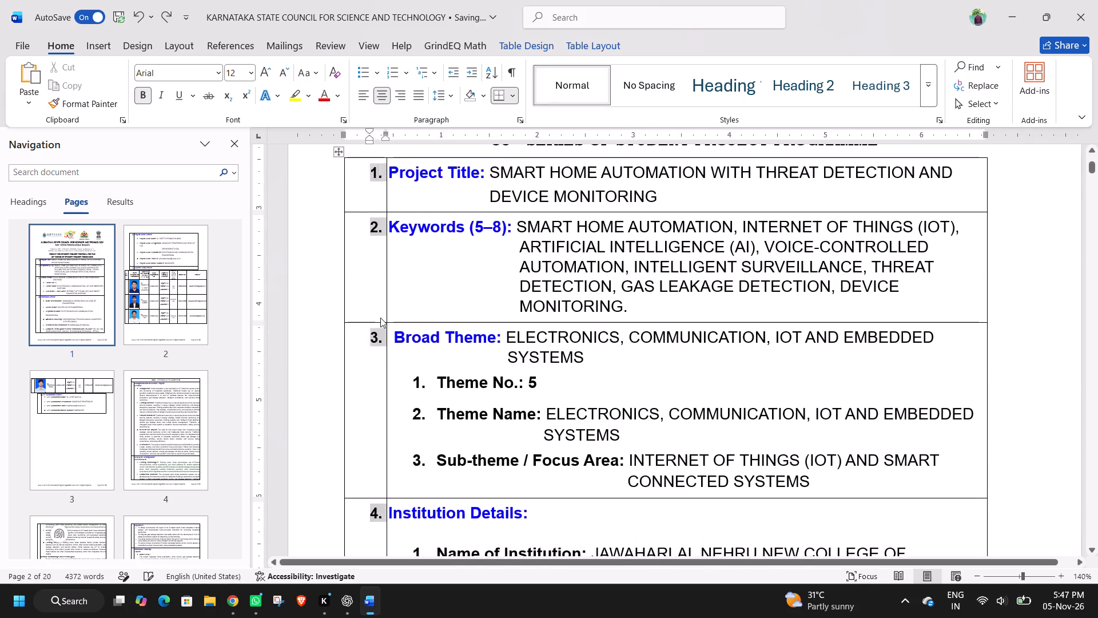
# Undo the earlier main-table layout changes, back to the narrower serial-number column.
pyautogui.hotkey('ctrl', 'z')
pyautogui.hotkey('ctrl', 'z')
pyautogui.hotkey('ctrl', 'z')
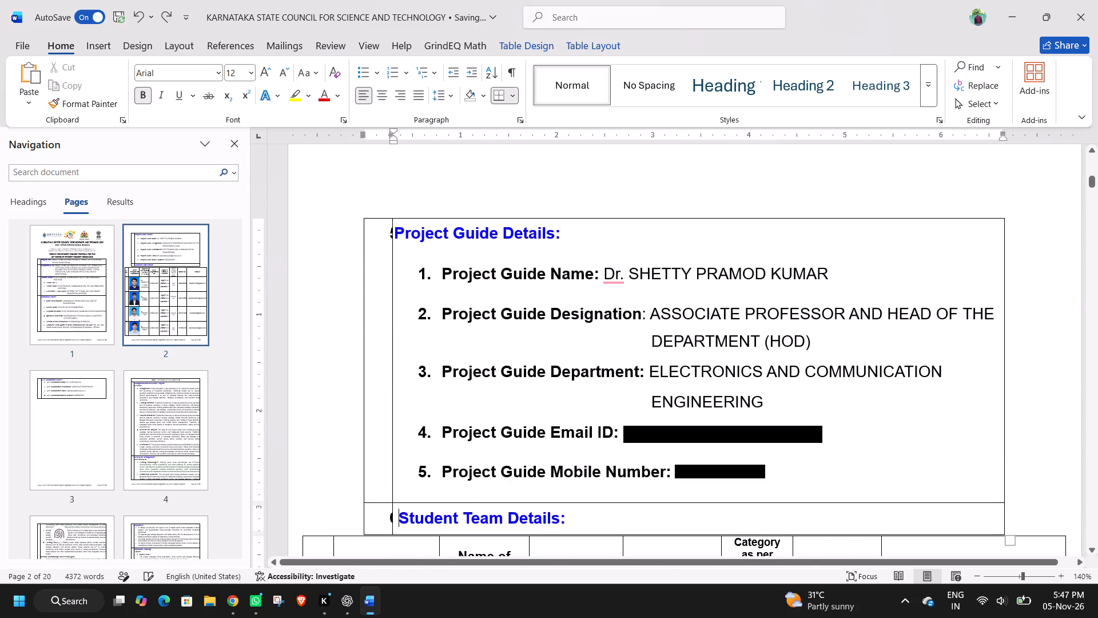
# Replace the automatic number beside the Project Title heading on page 1 with a manually entered "1." in the narrow number column.
pyautogui.scroll(2, 388, 288)
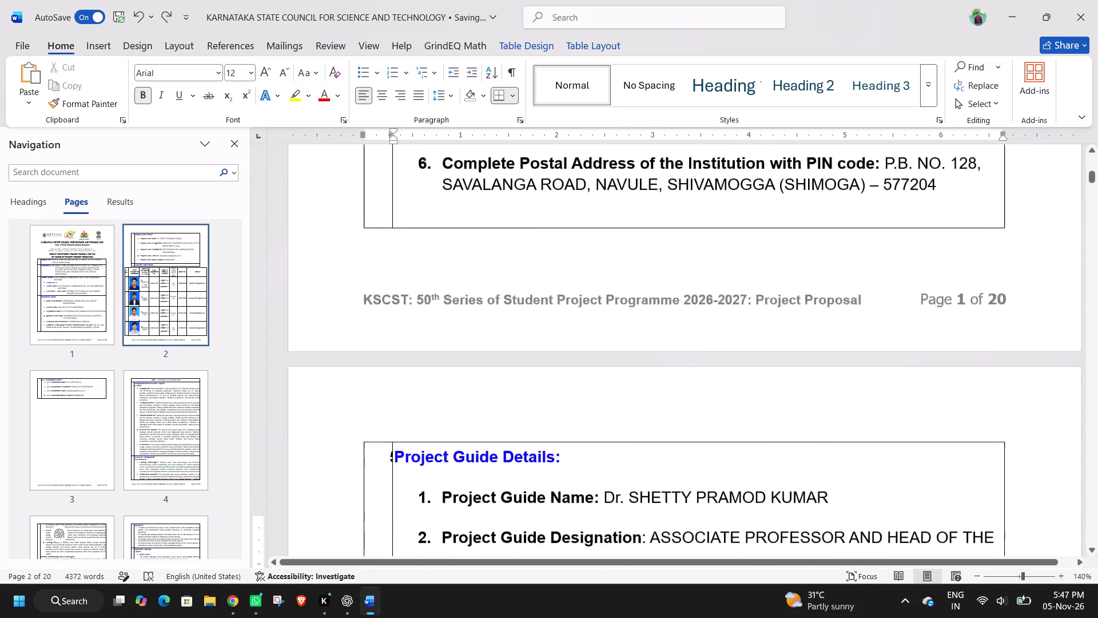
pyautogui.scroll(6, 388, 288)
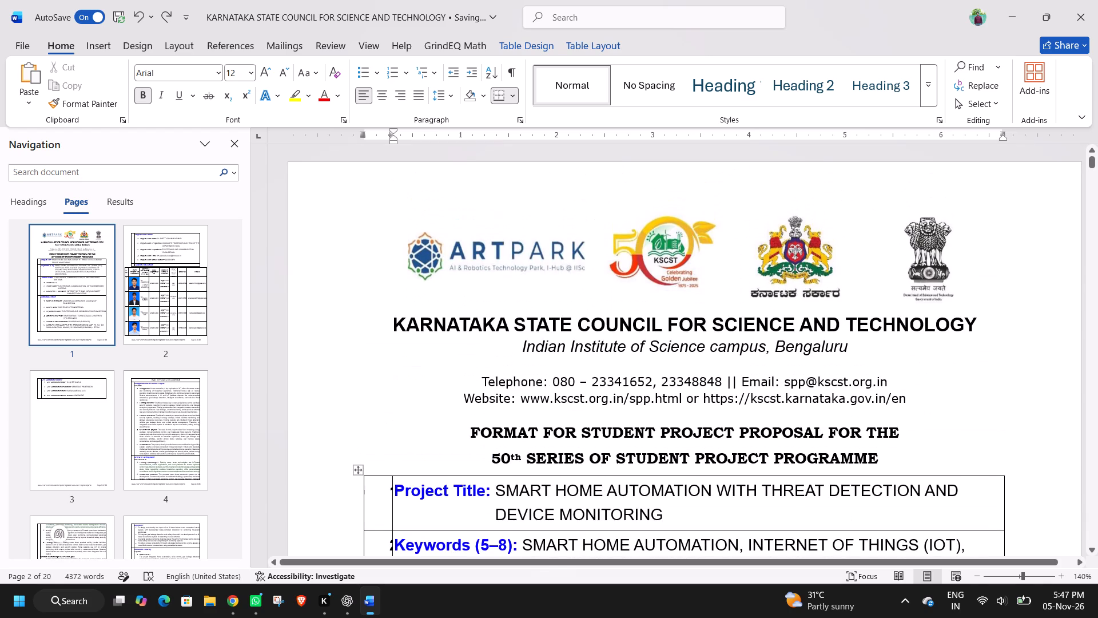
pyautogui.click(379, 504)
pyautogui.doubleClick(379, 504)
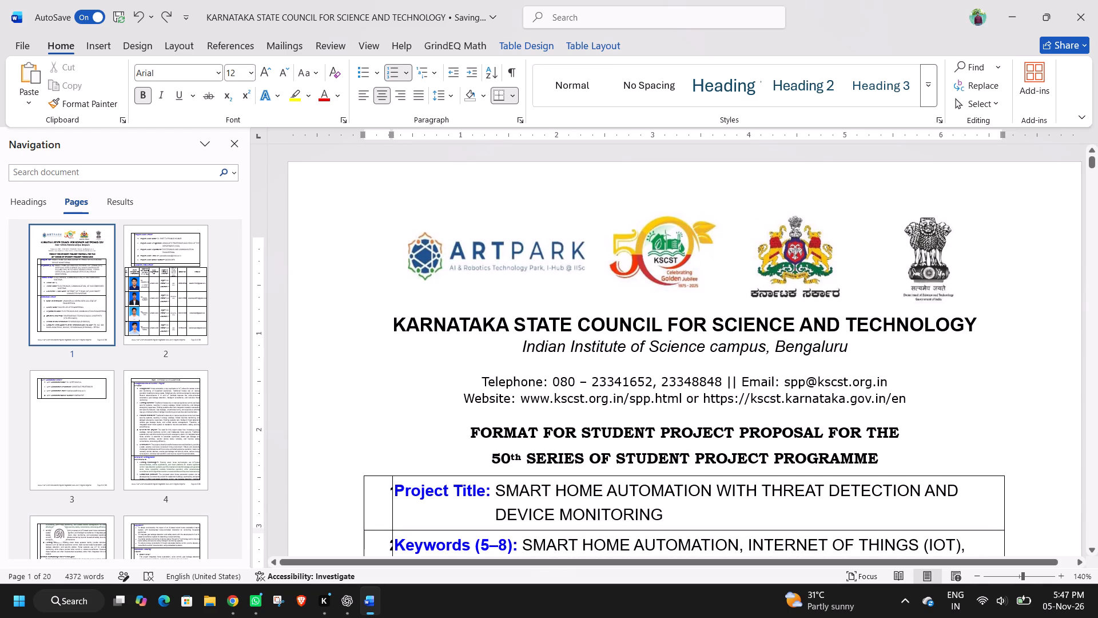
pyautogui.click(381, 487)
pyautogui.press('Delete')
pyautogui.press('Delete')
pyautogui.press('Delete')
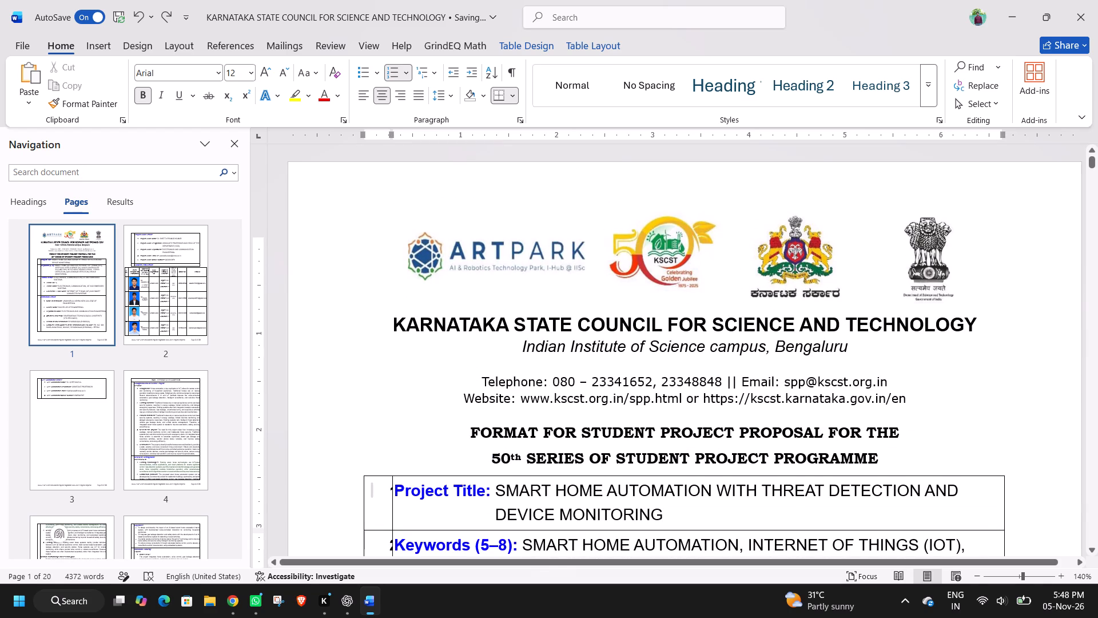
pyautogui.press('Delete')
pyautogui.doubleClick(381, 487)
pyautogui.press('BackSpace')
pyautogui.press('BackSpace')
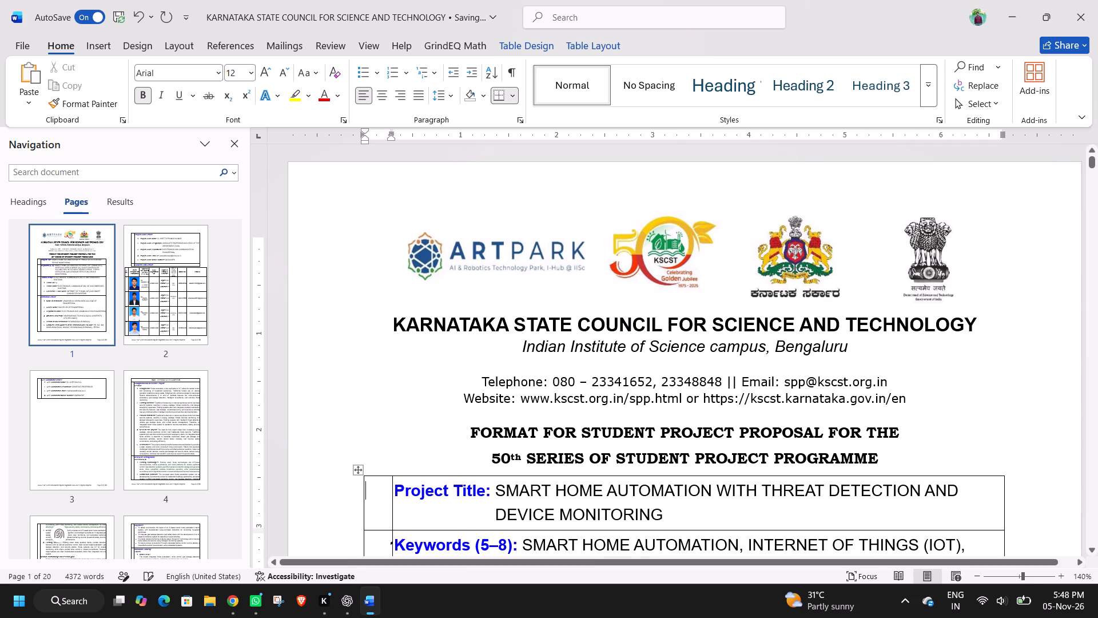
pyautogui.press('BackSpace')
pyautogui.press('BackSpace')
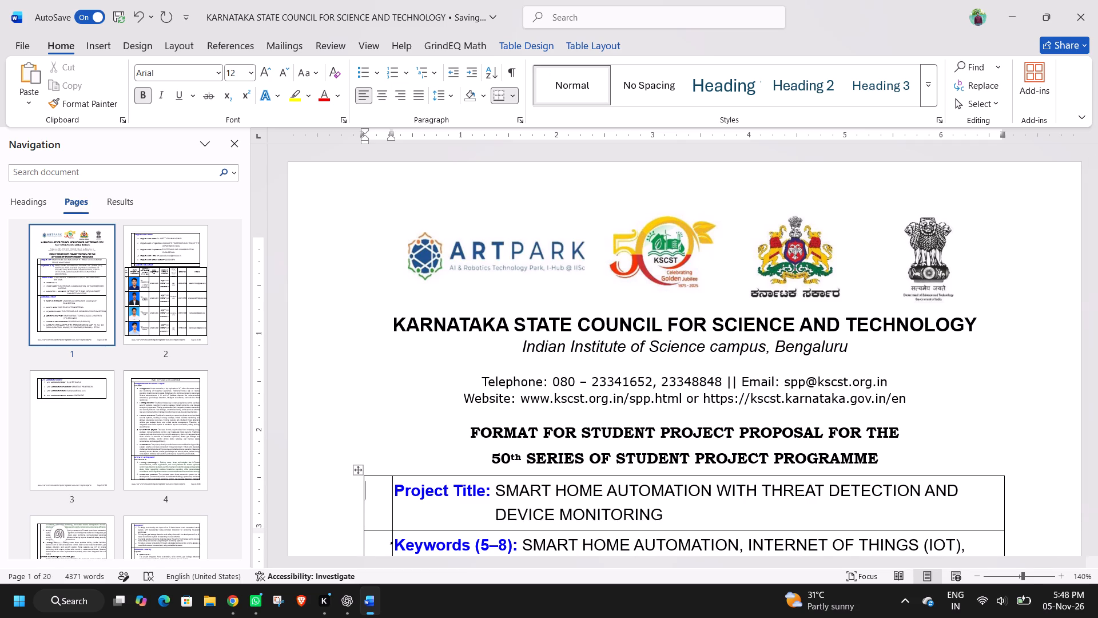
pyautogui.click(392, 73)
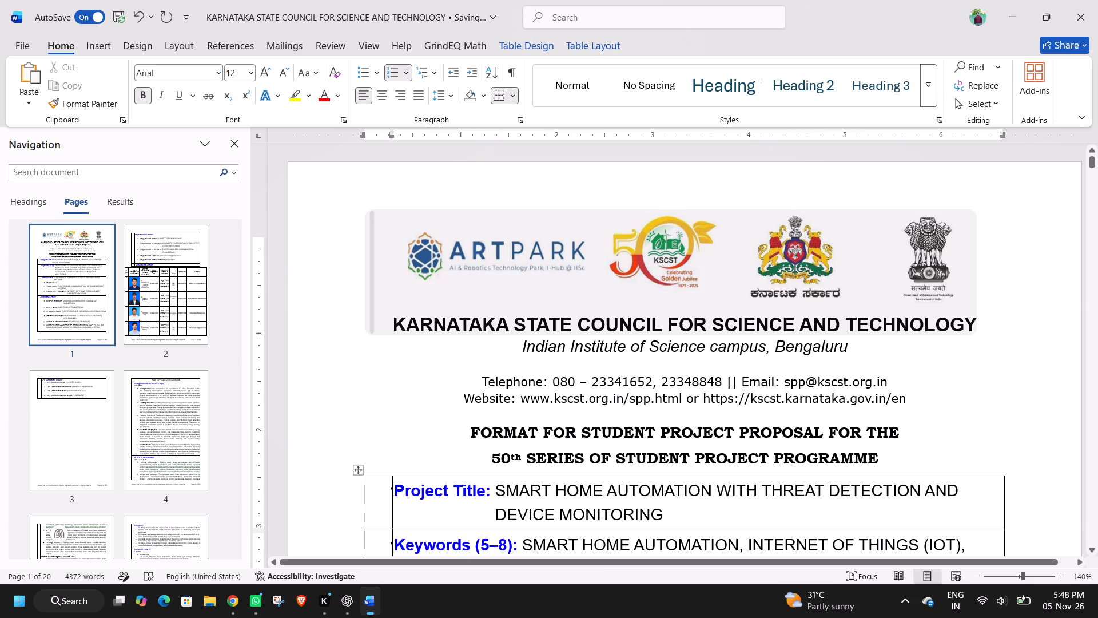
pyautogui.hotkey('ctrl', 'z')
pyautogui.write('1.')
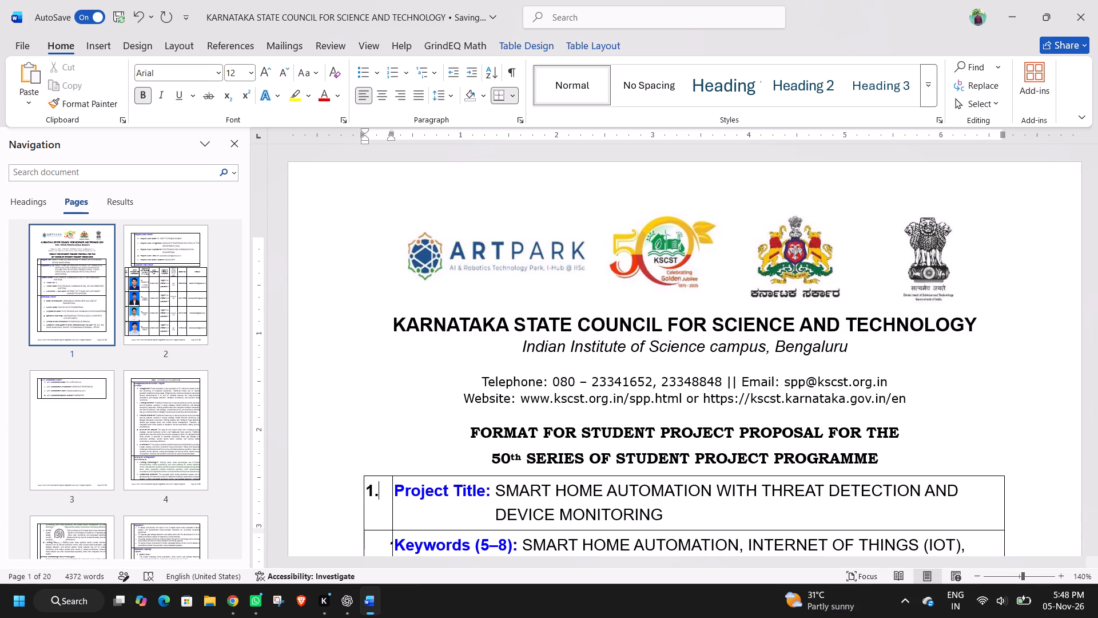
# Replace the automatic number beside the Keywords (5–8) heading with a manually entered "2.".
pyautogui.scroll(-1, 340, 301)
pyautogui.scroll(-1, 380, 373)
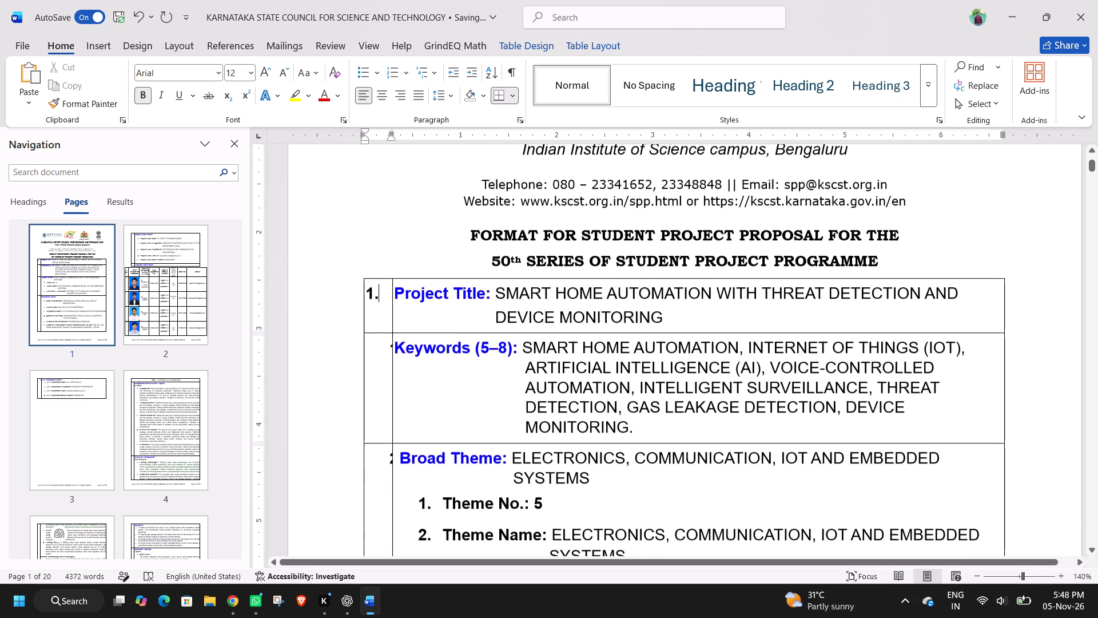
pyautogui.click(379, 352)
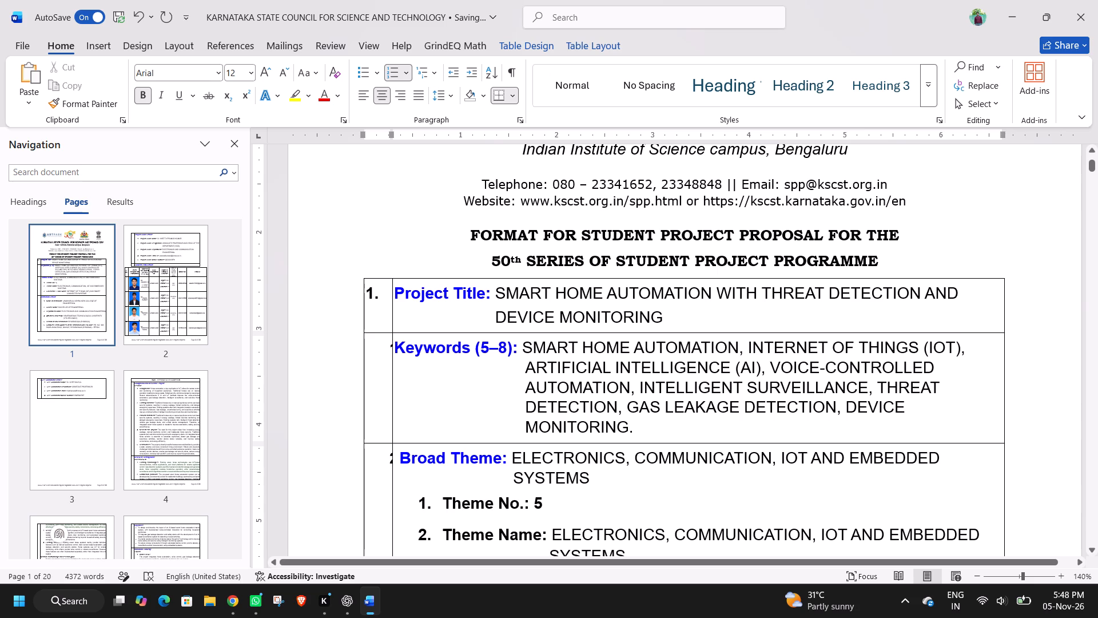
pyautogui.press('Delete')
pyautogui.press('Delete')
pyautogui.press('Delete')
pyautogui.press('Delete')
pyautogui.doubleClick(383, 393)
pyautogui.press('BackSpace')
pyautogui.press('BackSpace')
pyautogui.press('BackSpace')
pyautogui.press('BackSpace')
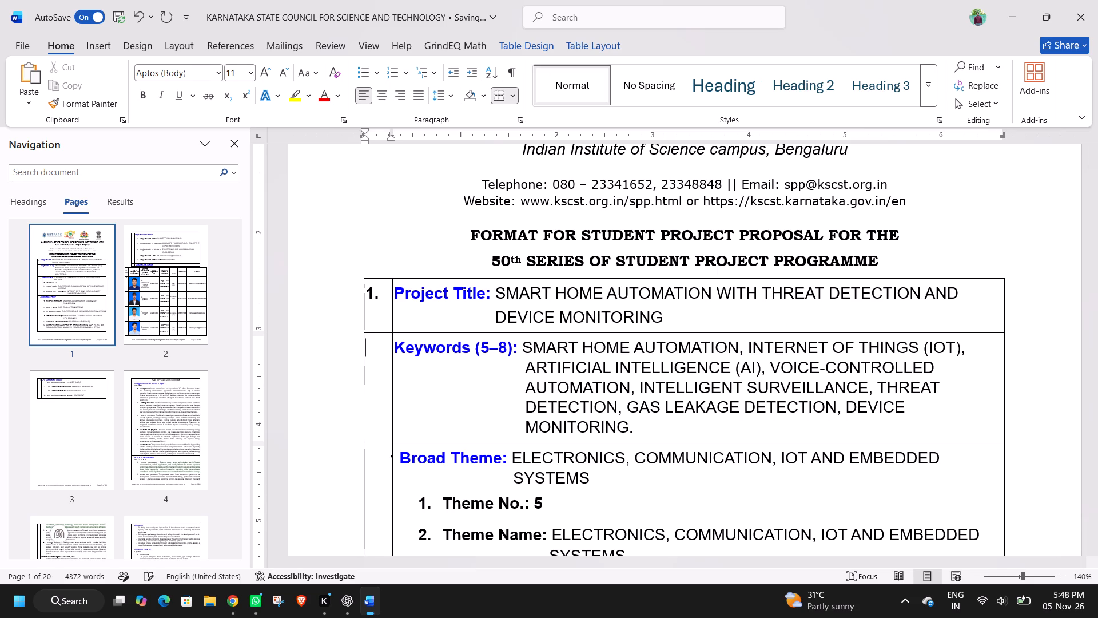
pyautogui.press('BackSpace')
pyautogui.write('2.')
pyautogui.press('Down')
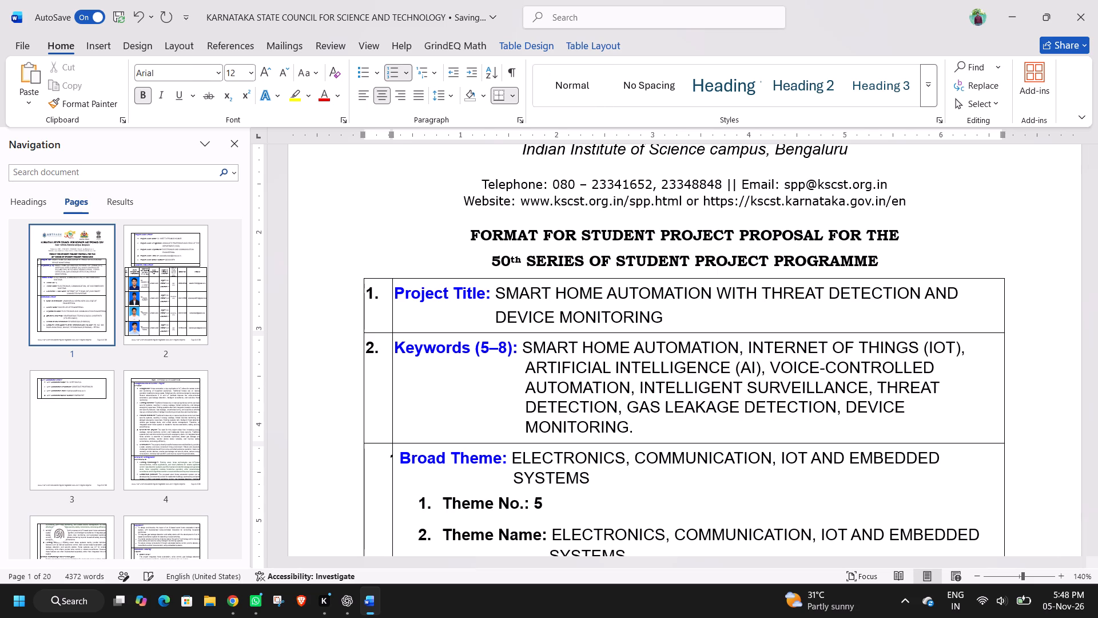
# Replace the automatic number beside the Broad Theme heading with a manually entered "3.".
pyautogui.doubleClick(379, 467)
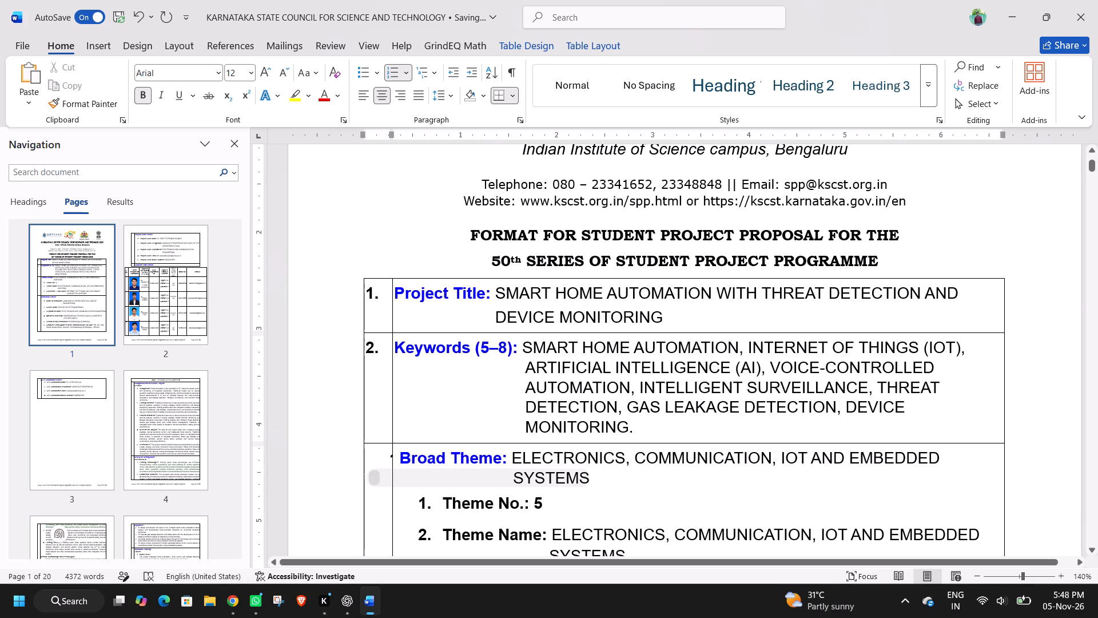
pyautogui.click(371, 494)
pyautogui.doubleClick(375, 512)
pyautogui.press('BackSpace')
pyautogui.press('BackSpace')
pyautogui.press('BackSpace')
pyautogui.press('BackSpace')
pyautogui.press('BackSpace')
pyautogui.press('BackSpace')
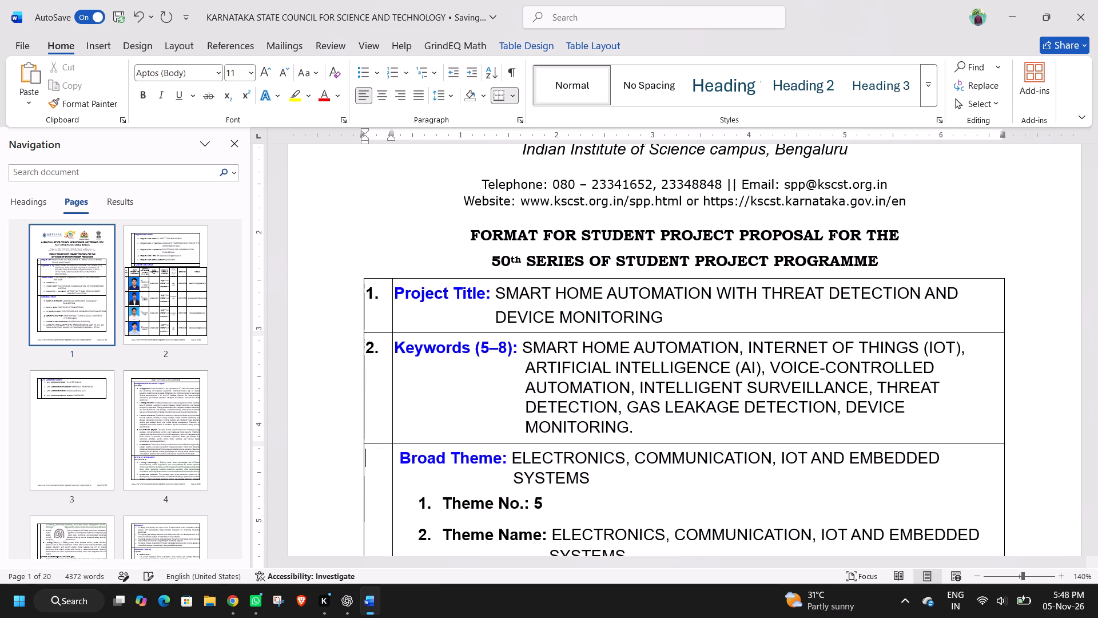
pyautogui.write('3.')
# Replace the automatic number and empty lines beside the Institution Details heading with a manually entered "4.".
pyautogui.scroll(-2, 375, 512)
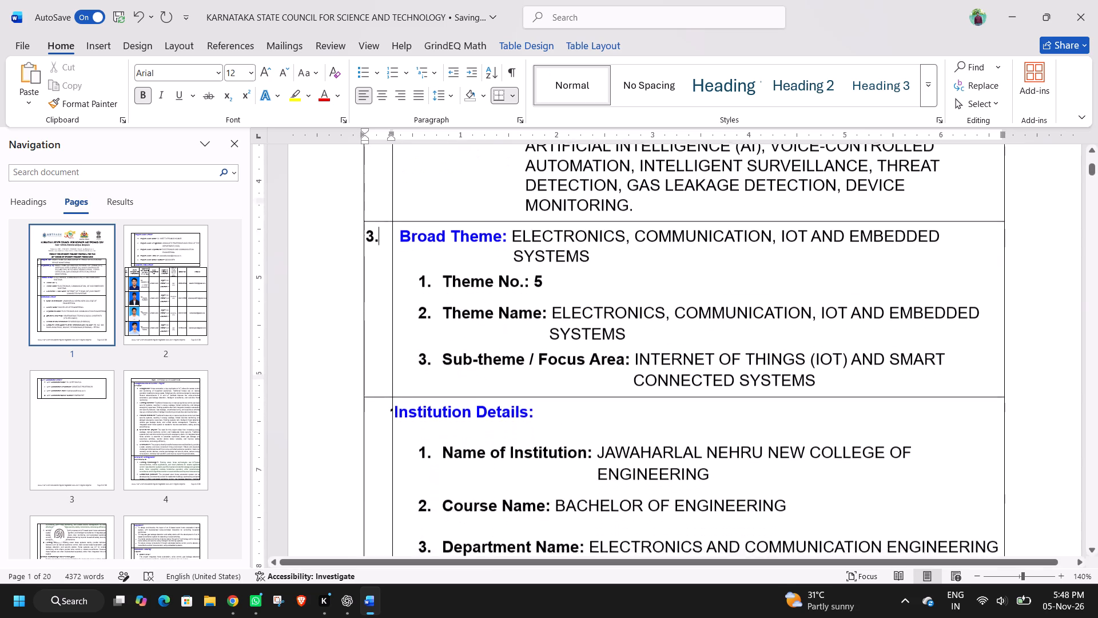
pyautogui.scroll(-1, 375, 512)
pyautogui.doubleClick(374, 440)
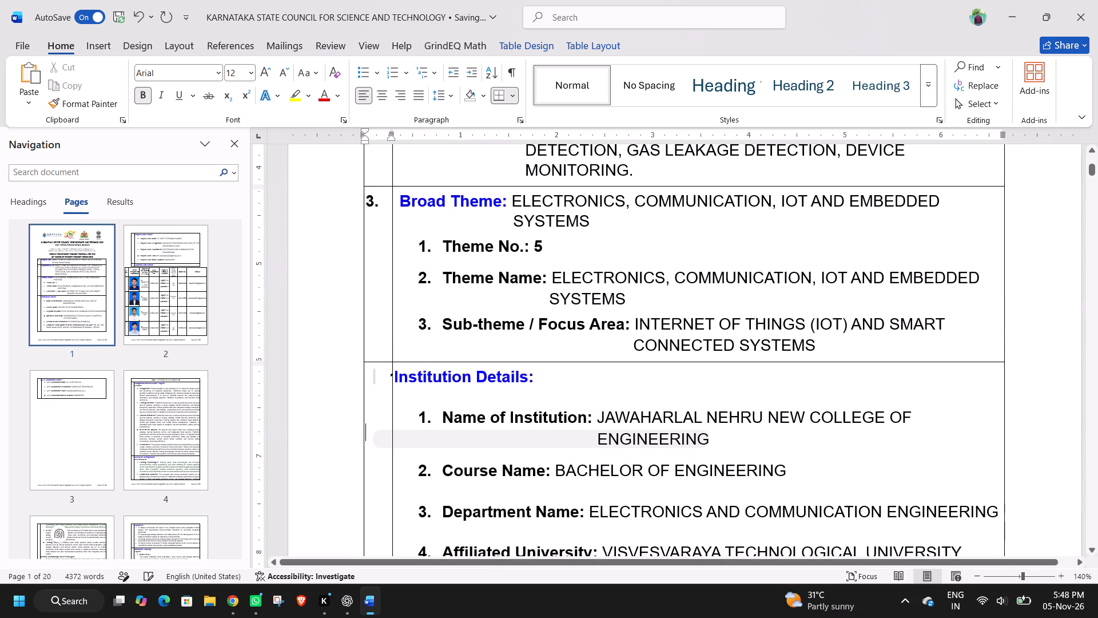
pyautogui.press('BackSpace')
pyautogui.press('BackSpace')
pyautogui.press('BackSpace')
pyautogui.press('BackSpace')
pyautogui.press('BackSpace')
pyautogui.press('BackSpace')
pyautogui.press('BackSpace')
pyautogui.press('BackSpace')
pyautogui.press('BackSpace')
pyautogui.press('BackSpace')
pyautogui.press('BackSpace')
pyautogui.press('BackSpace')
pyautogui.press('BackSpace')
pyautogui.press('BackSpace')
pyautogui.press('BackSpace')
pyautogui.press('BackSpace')
pyautogui.press('BackSpace')
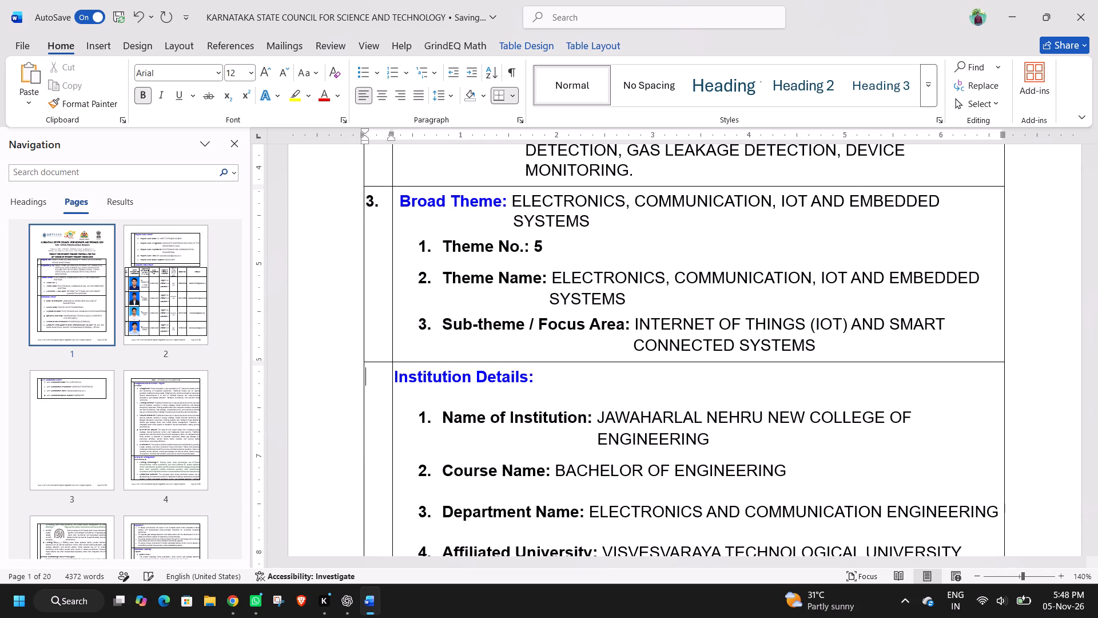
pyautogui.write('4.')
# Replace the automatic number beside the Project Guide Details heading on page 2 with a manually entered "5.".
pyautogui.scroll(-3, 374, 440)
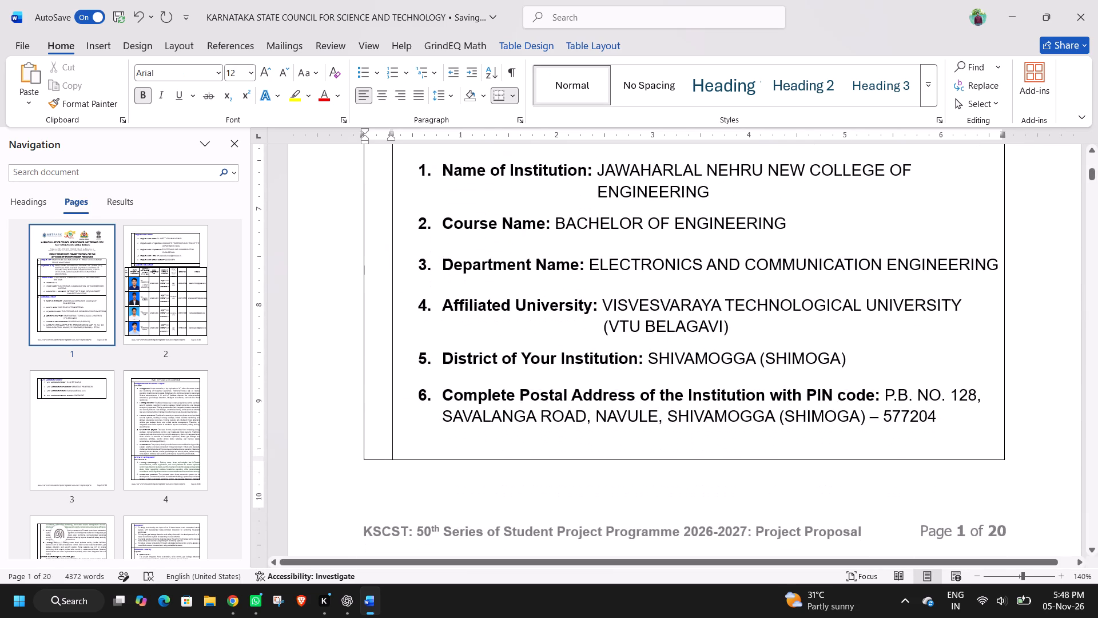
pyautogui.scroll(-2, 374, 440)
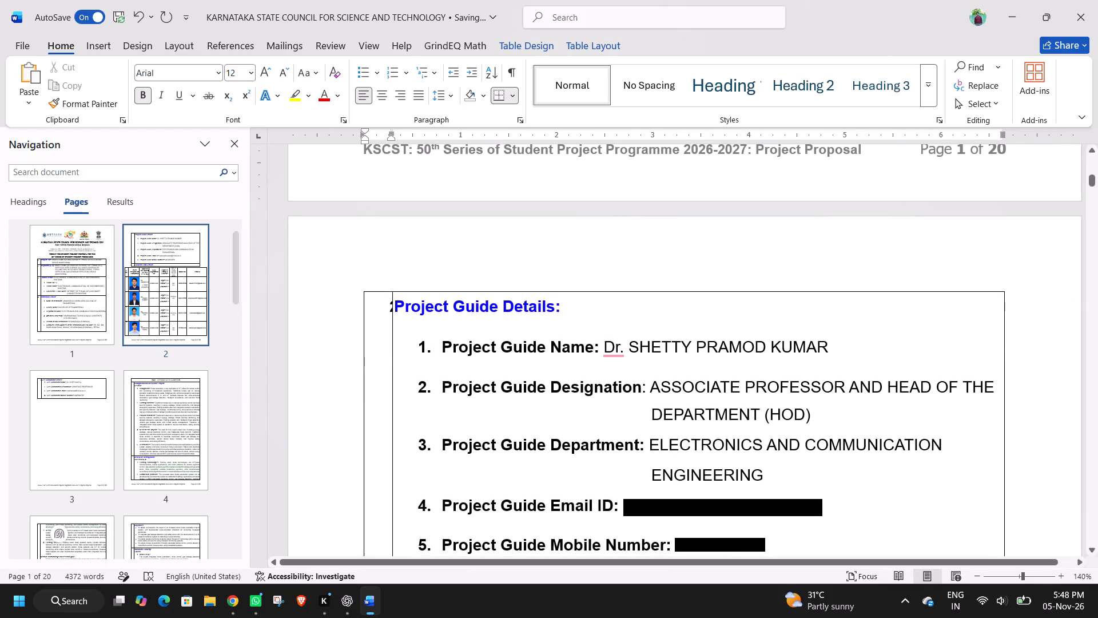
pyautogui.doubleClick(376, 335)
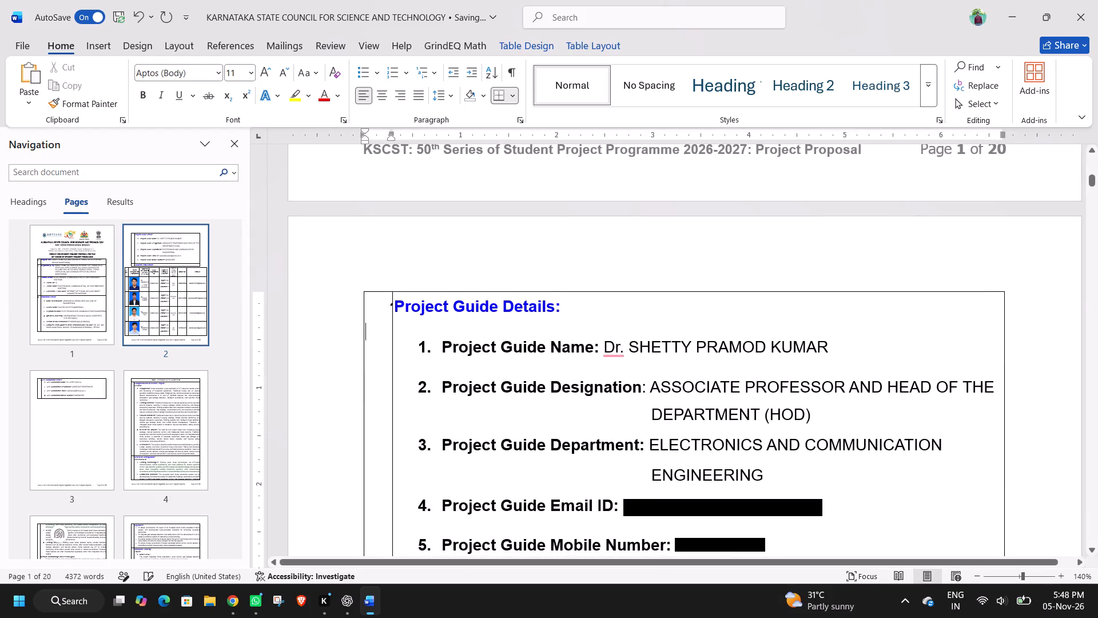
pyautogui.press('BackSpace')
pyautogui.press('BackSpace')
pyautogui.press('BackSpace')
pyautogui.press('BackSpace')
pyautogui.press('BackSpace')
pyautogui.write('5.')
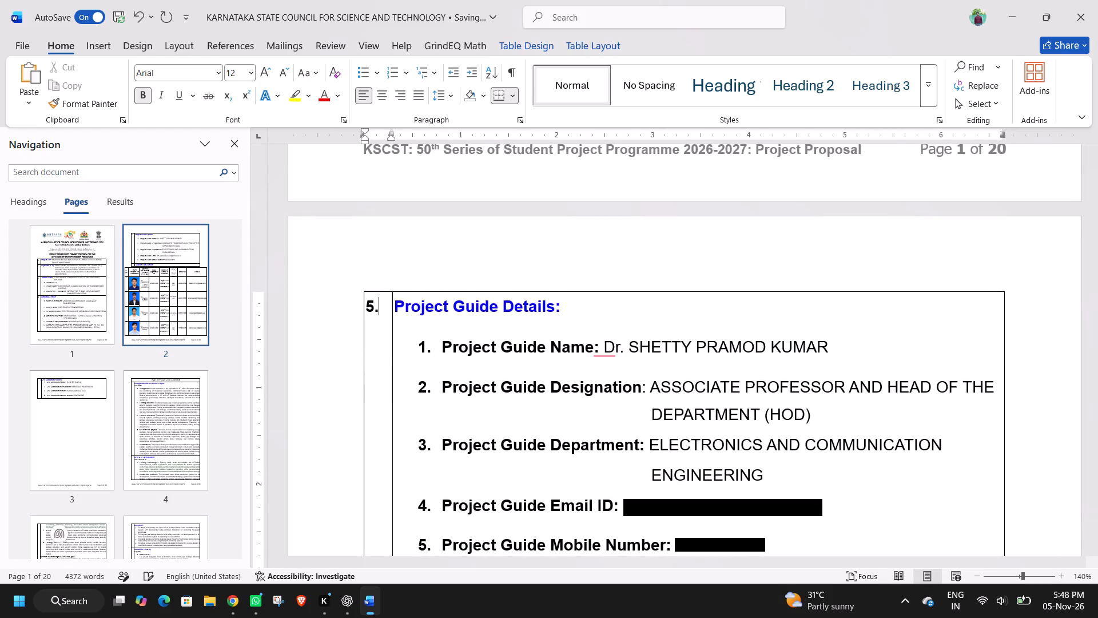
# Replace the automatic number beside the Student Team Details heading with a manually entered "6.".
pyautogui.scroll(-2, 376, 335)
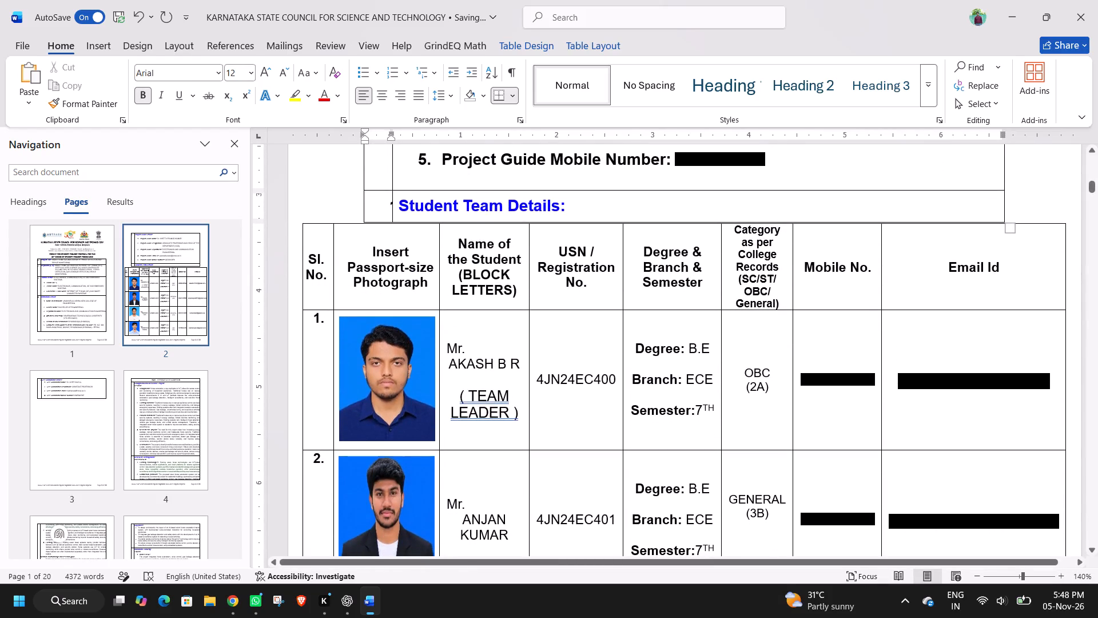
pyautogui.doubleClick(376, 209)
pyautogui.press('Delete')
pyautogui.press('Delete')
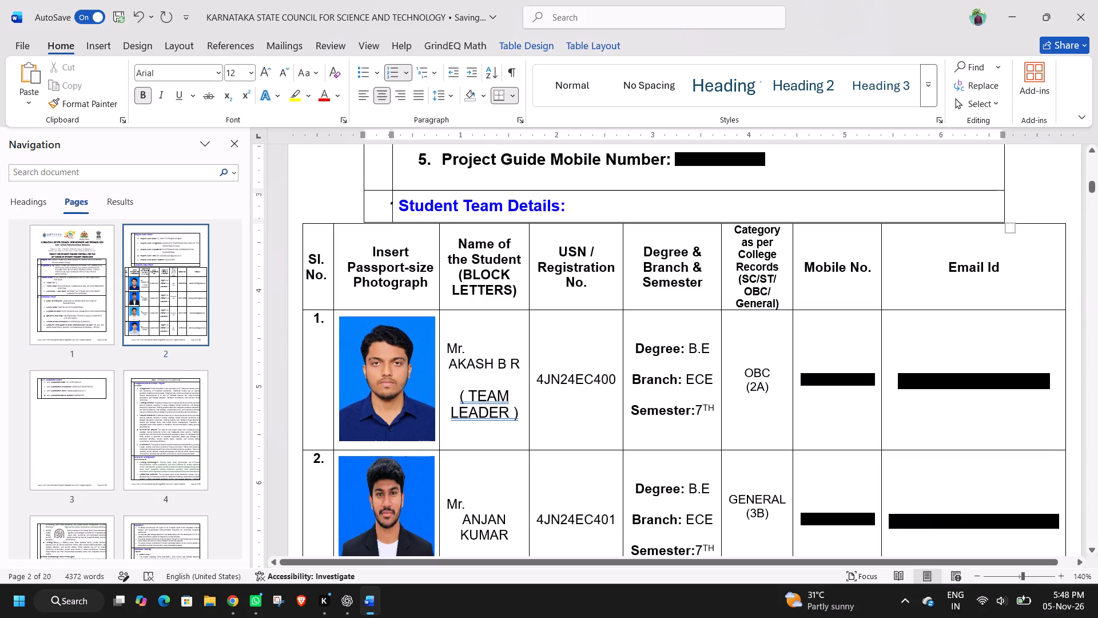
pyautogui.press('Delete')
pyautogui.press('Delete')
pyautogui.press('Delete')
pyautogui.press('Delete')
pyautogui.press('BackSpace')
pyautogui.press('BackSpace')
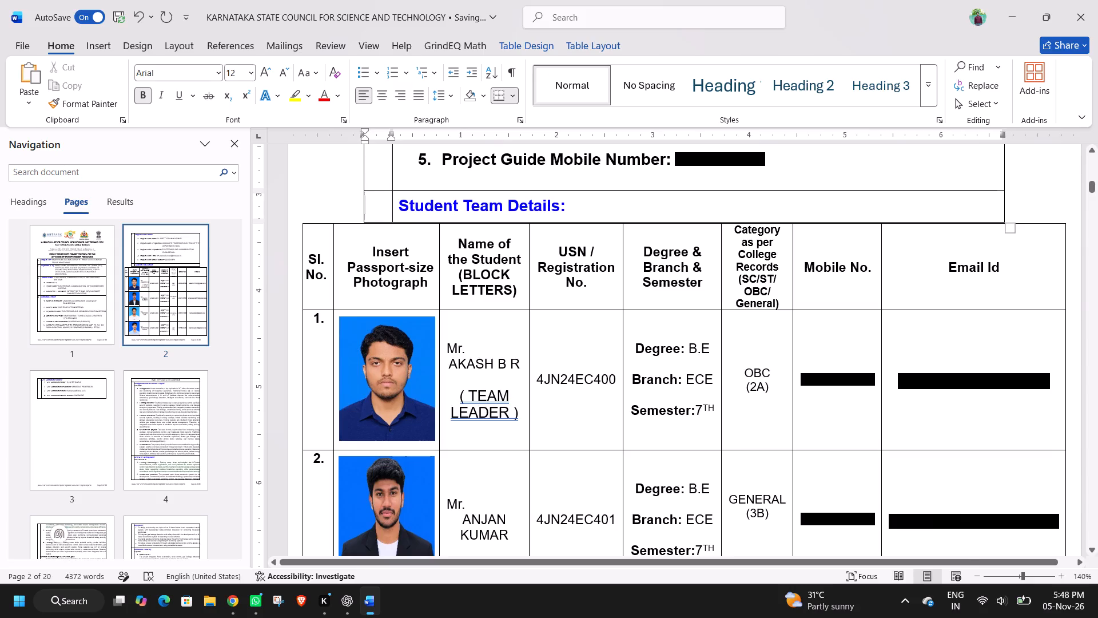
pyautogui.write('6.')
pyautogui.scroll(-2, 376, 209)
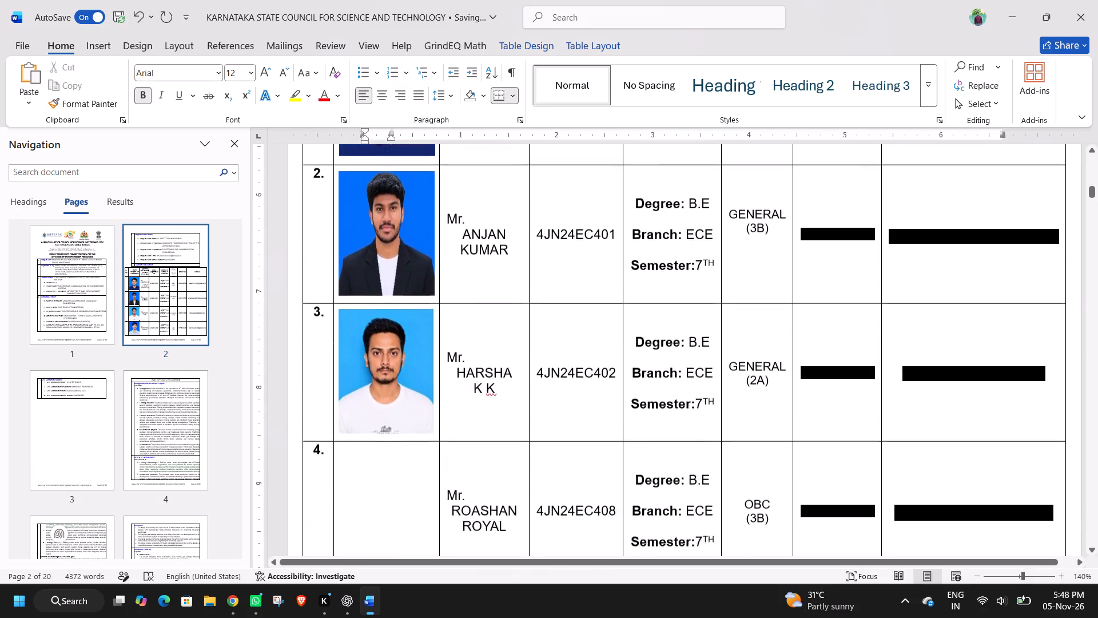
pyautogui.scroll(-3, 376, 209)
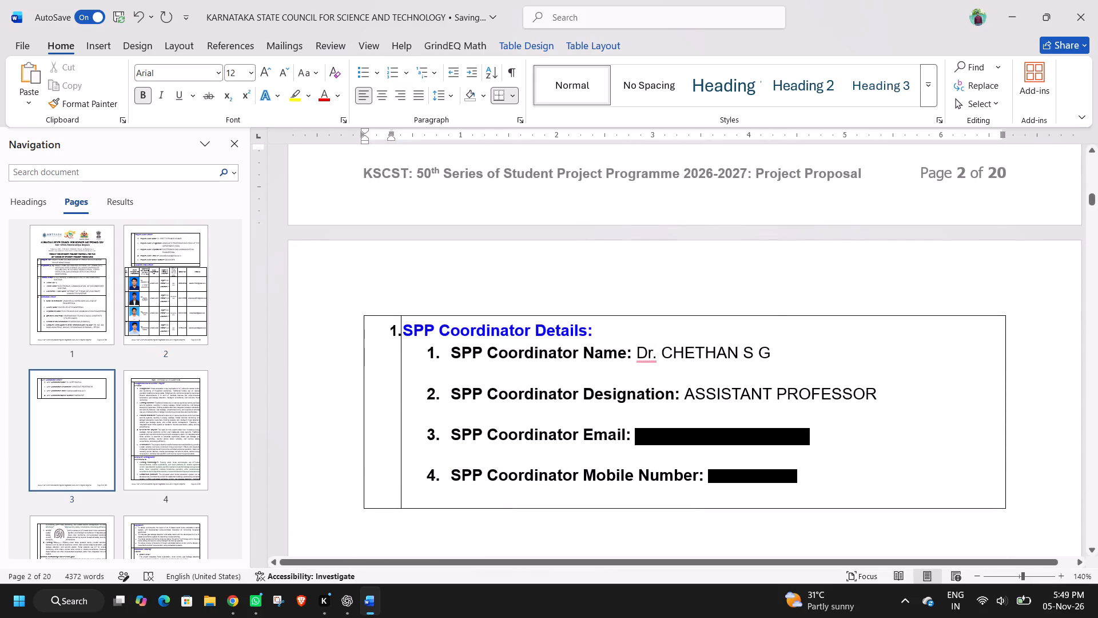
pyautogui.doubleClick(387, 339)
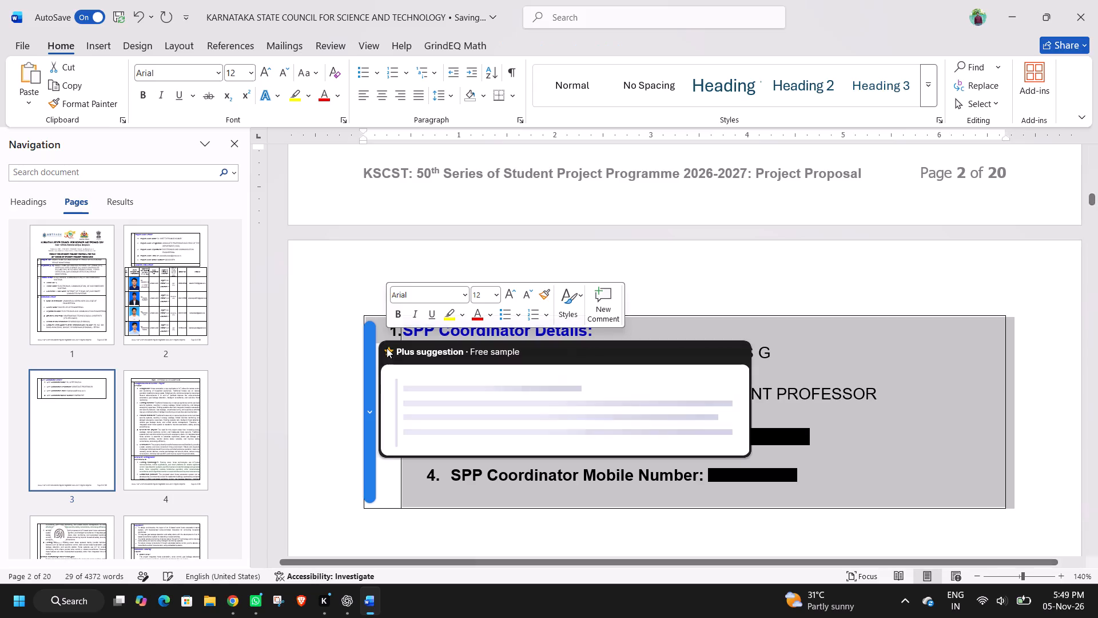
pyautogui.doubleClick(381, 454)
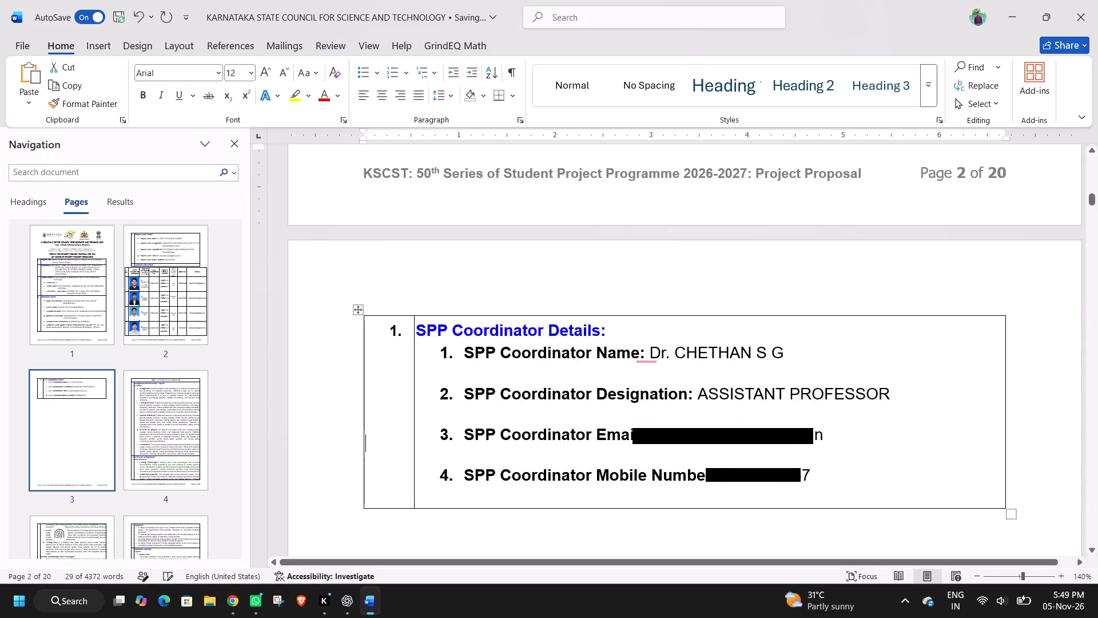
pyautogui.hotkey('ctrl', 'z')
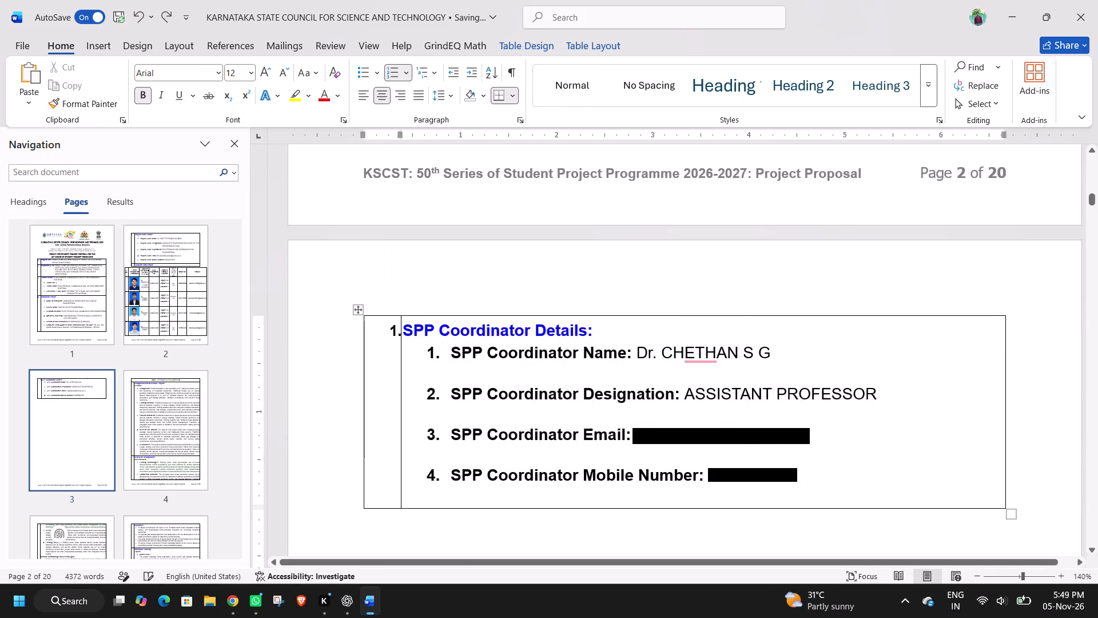
# Replace the automatic number beside the SPP Coordinator Details heading on page 3 with a manually entered "7.".
pyautogui.click(381, 454)
pyautogui.press('BackSpace')
pyautogui.press('BackSpace')
pyautogui.press('BackSpace')
pyautogui.press('BackSpace')
pyautogui.press('BackSpace')
pyautogui.press('BackSpace')
pyautogui.press('BackSpace')
pyautogui.press('BackSpace')
pyautogui.press('BackSpace')
pyautogui.press('BackSpace')
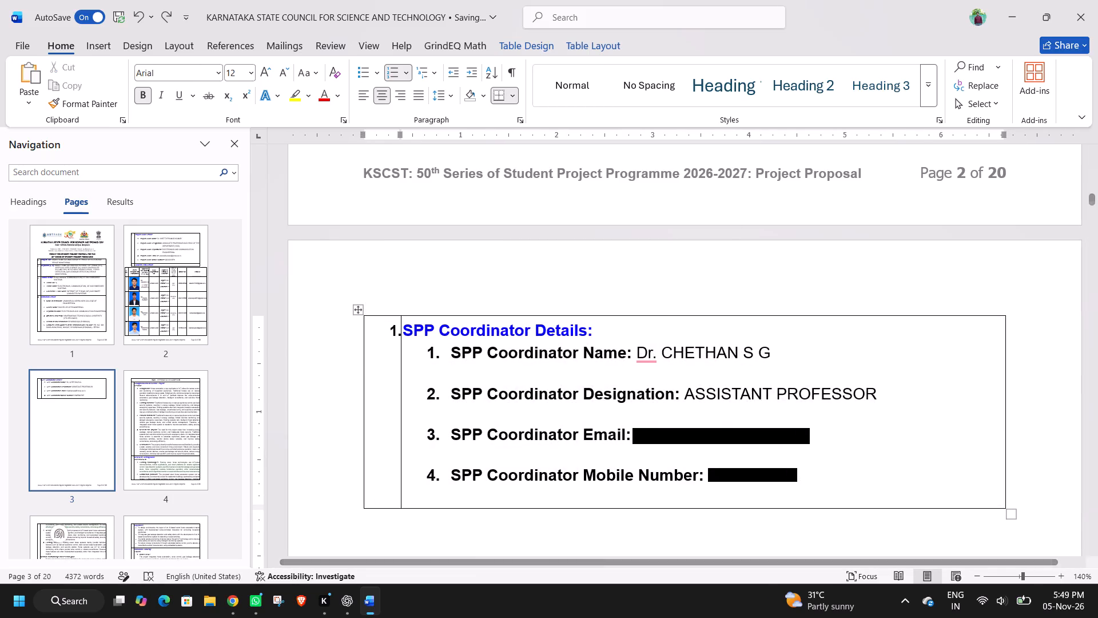
pyautogui.press('BackSpace')
pyautogui.write('7.')
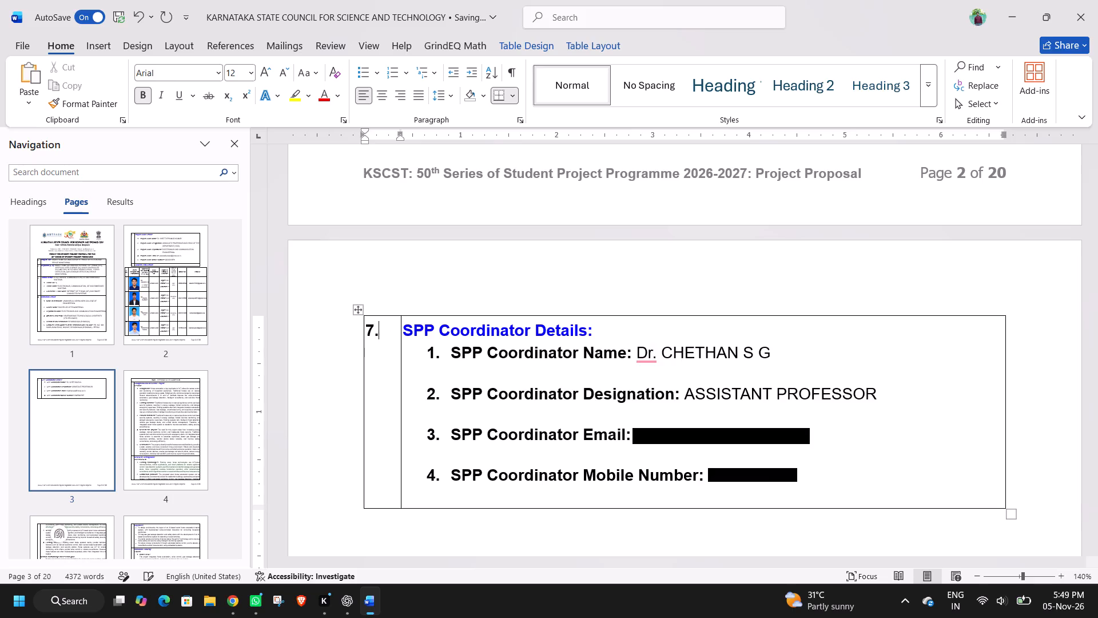
# Examine the serial-number column of the Part B project description table and the start of the document.
pyautogui.scroll(-4, 381, 454)
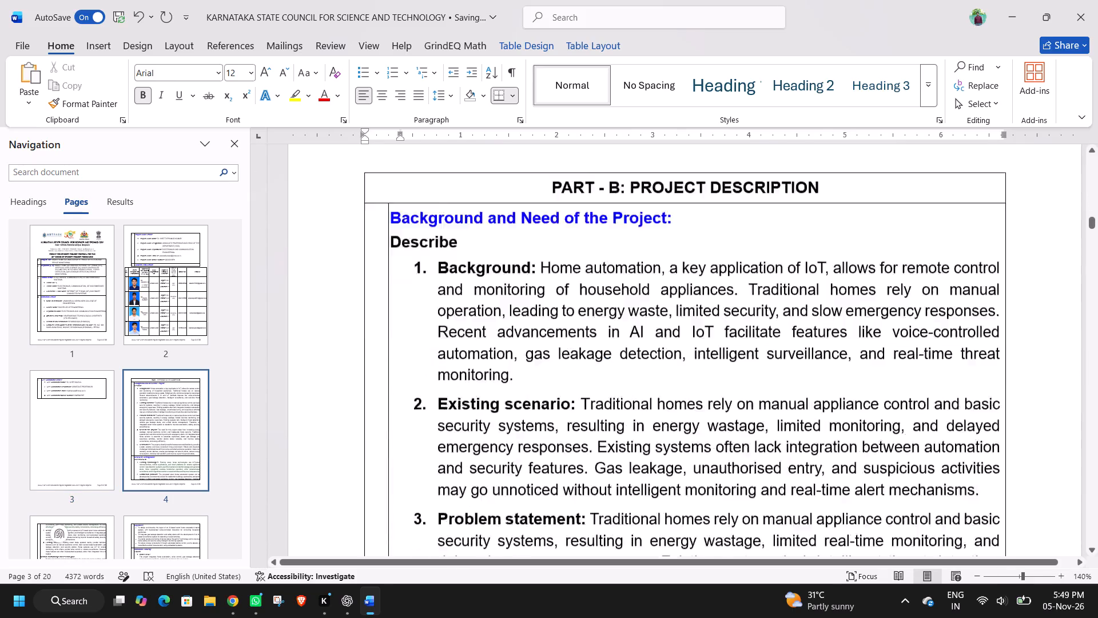
pyautogui.scroll(-3, 381, 454)
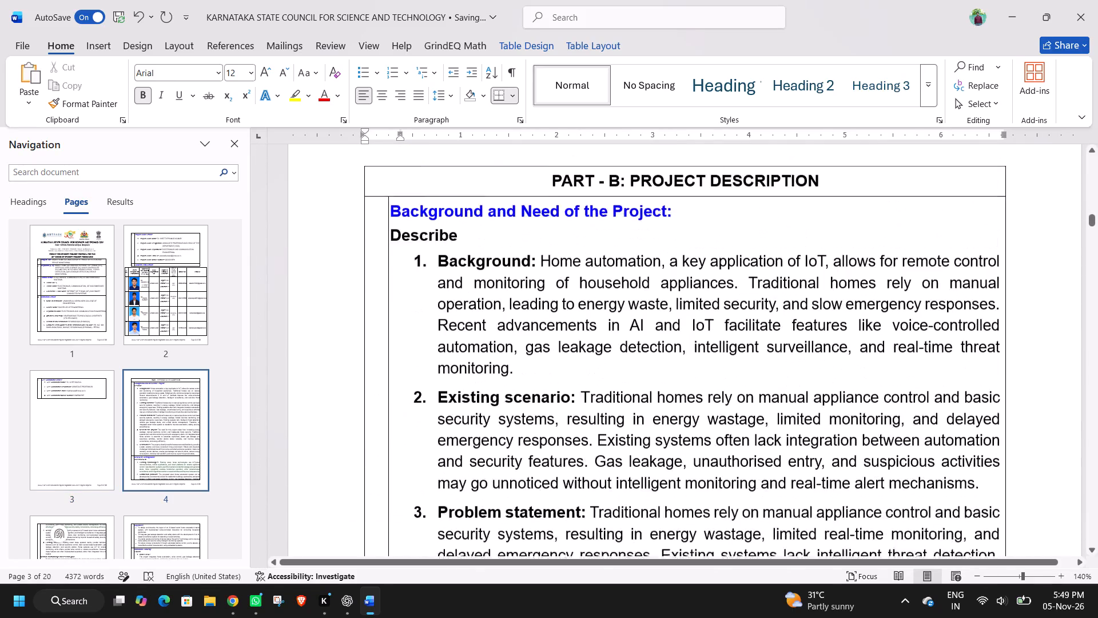
pyautogui.scroll(-1, 381, 454)
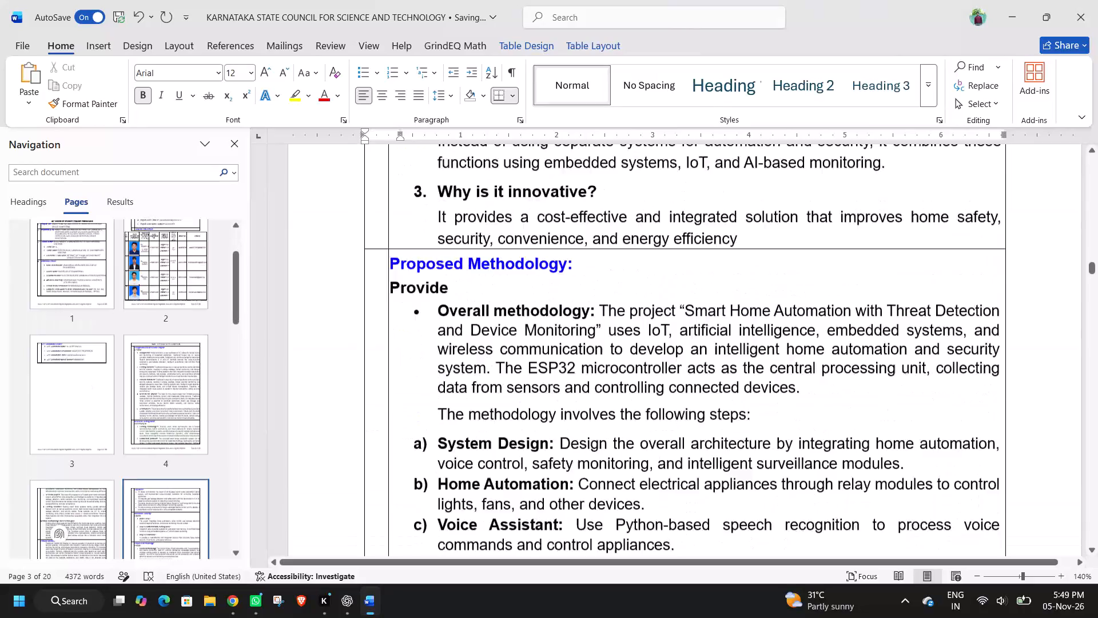
pyautogui.scroll(5, 381, 454)
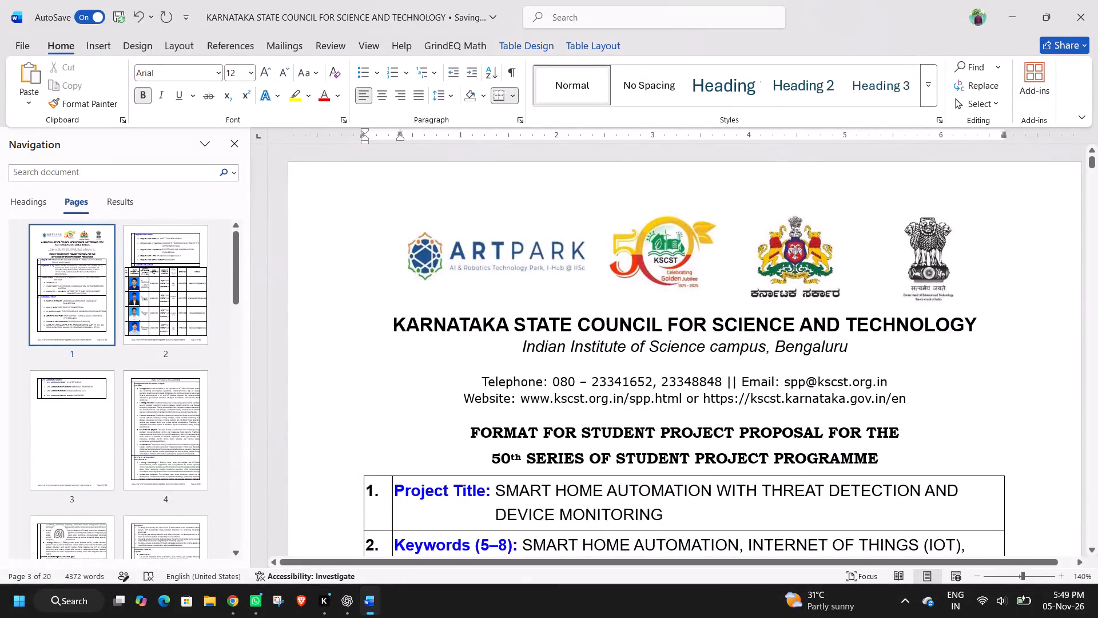
# Center the serial number "1." in its cell beside the Project Title heading on page 1.
pyautogui.click(373, 498)
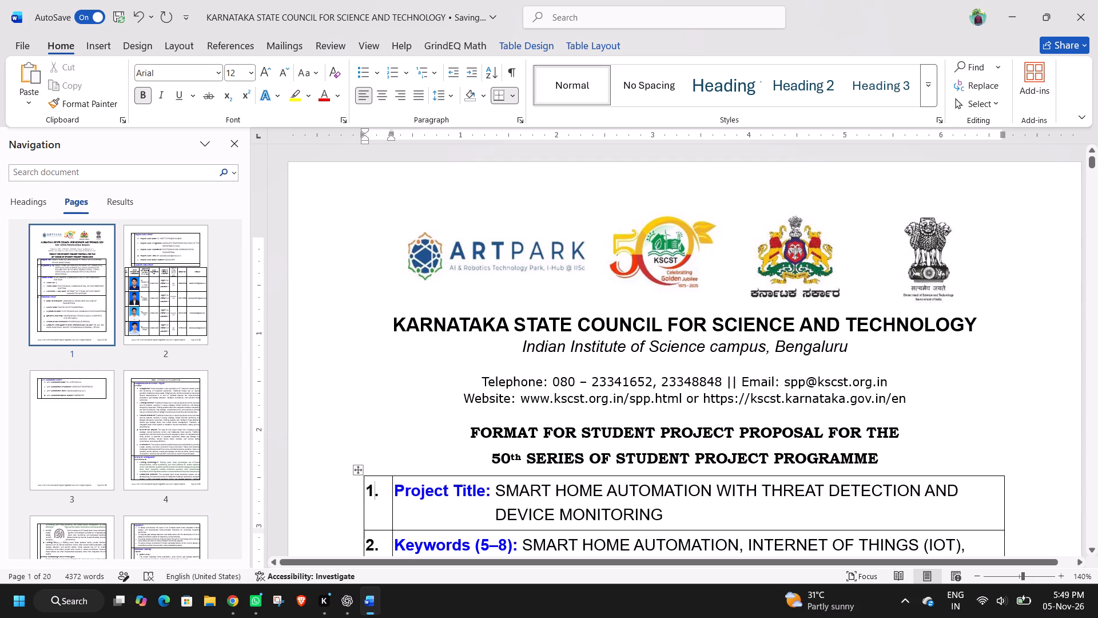
pyautogui.click(384, 105)
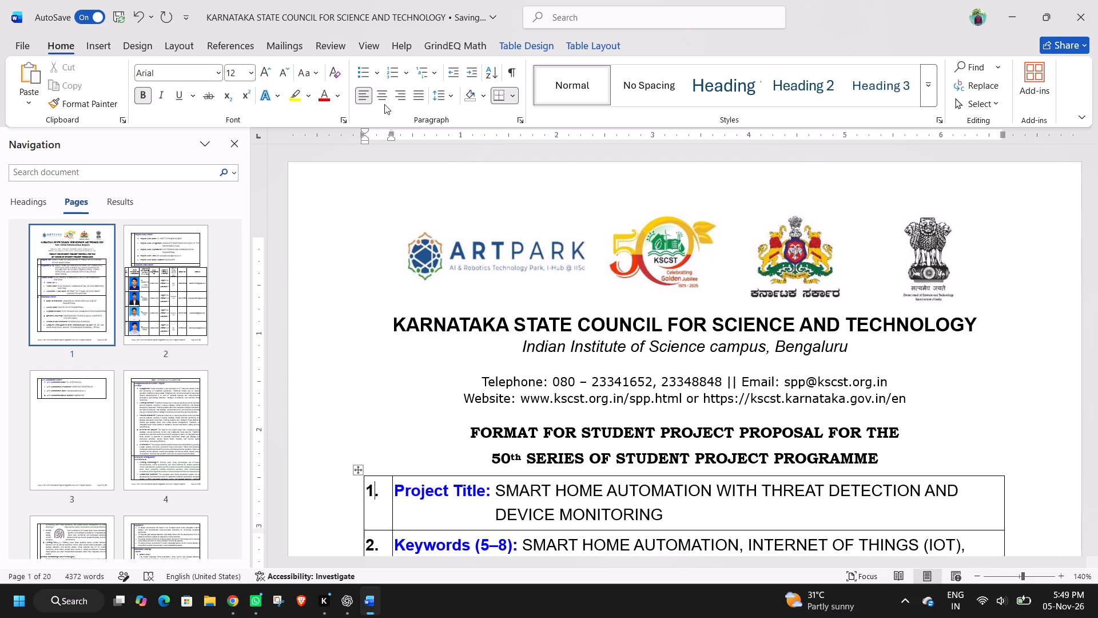
pyautogui.click(384, 104)
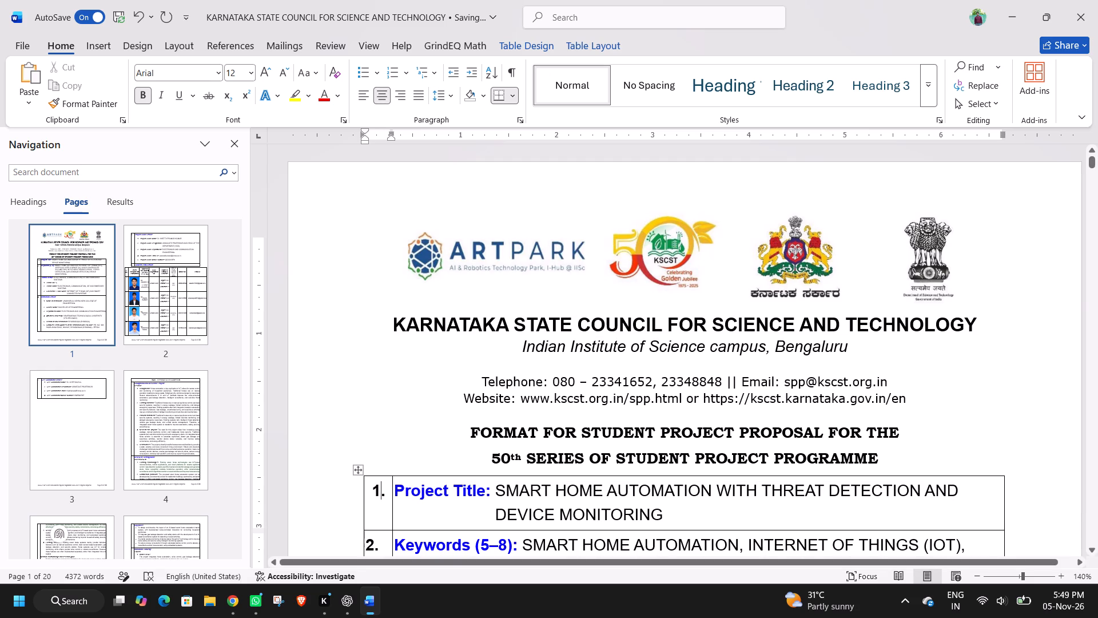
pyautogui.scroll(-1, 364, 302)
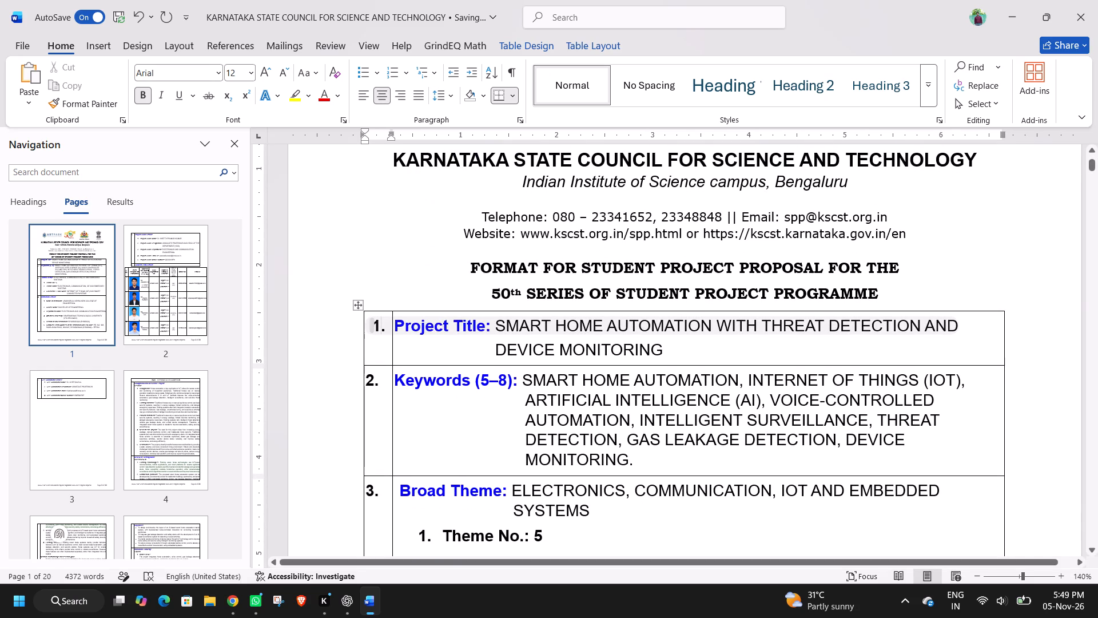
pyautogui.click(367, 322)
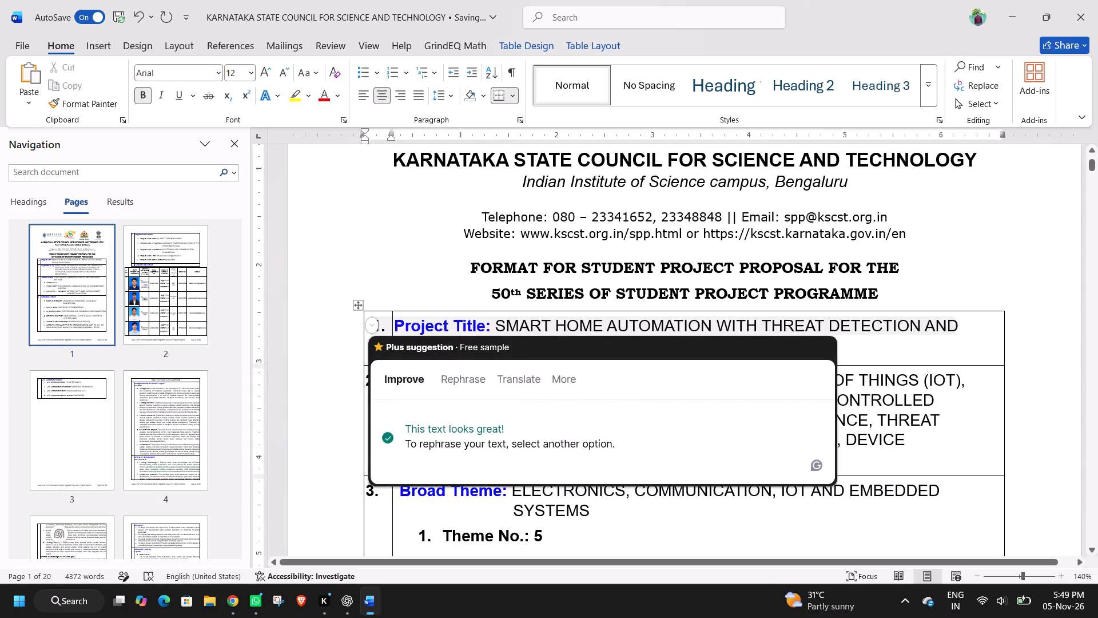
# Center the serial numbers "1." through "6." in their column, from the Project Title row to the Student Team Details row.
pyautogui.moveTo(366, 334); pyautogui.dragTo(360, 569)
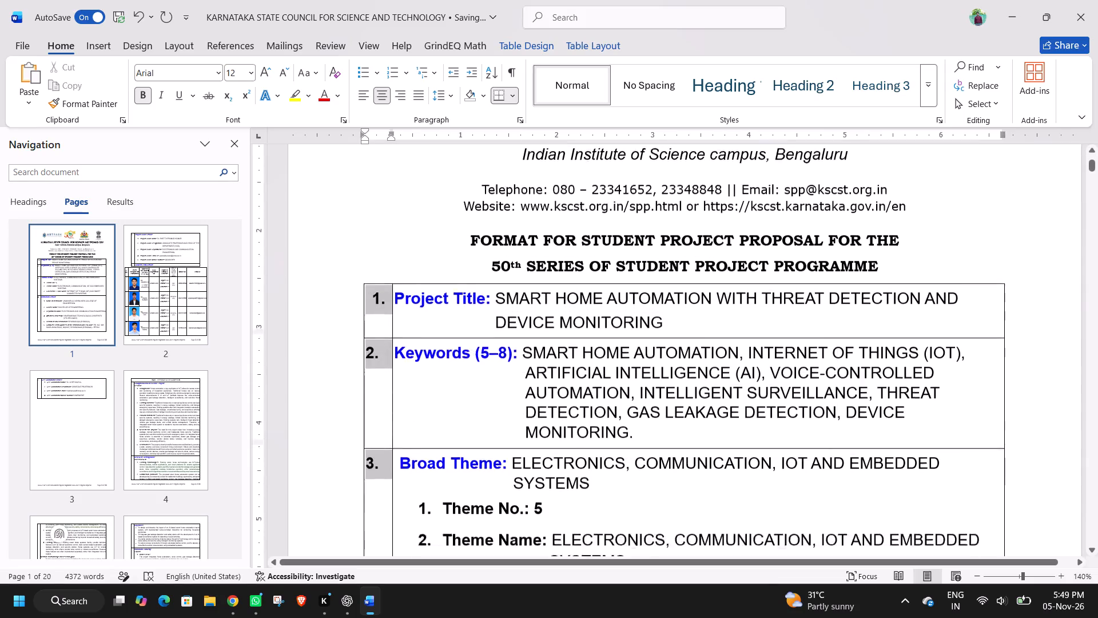
pyautogui.moveTo(360, 569); pyautogui.dragTo(371, 296)
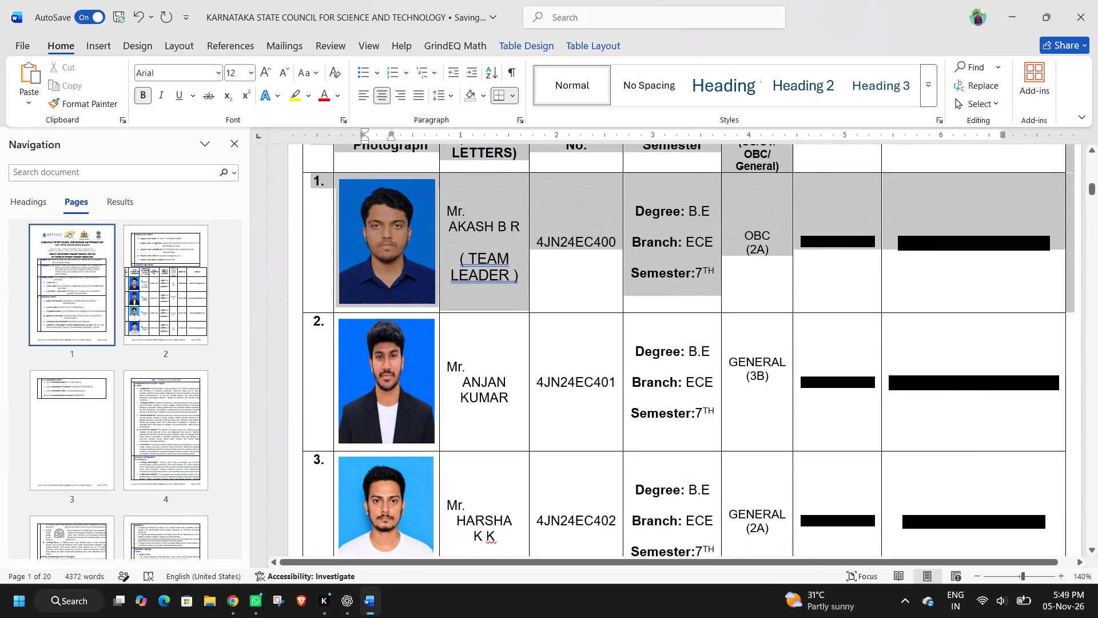
pyautogui.moveTo(371, 296); pyautogui.dragTo(369, 105)
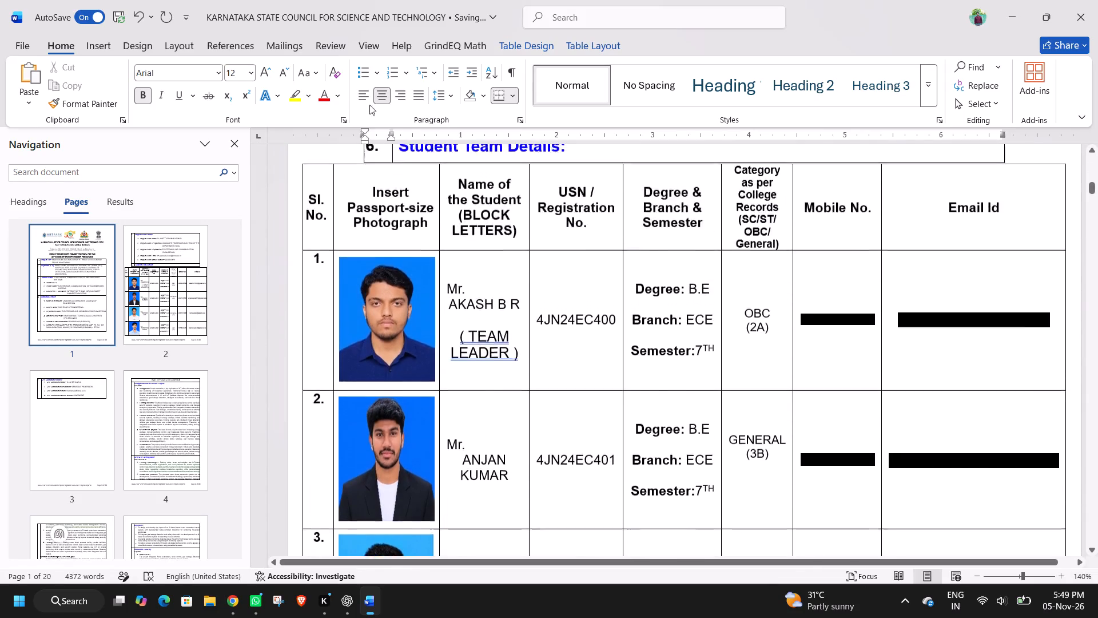
pyautogui.moveTo(369, 105); pyautogui.dragTo(380, 290)
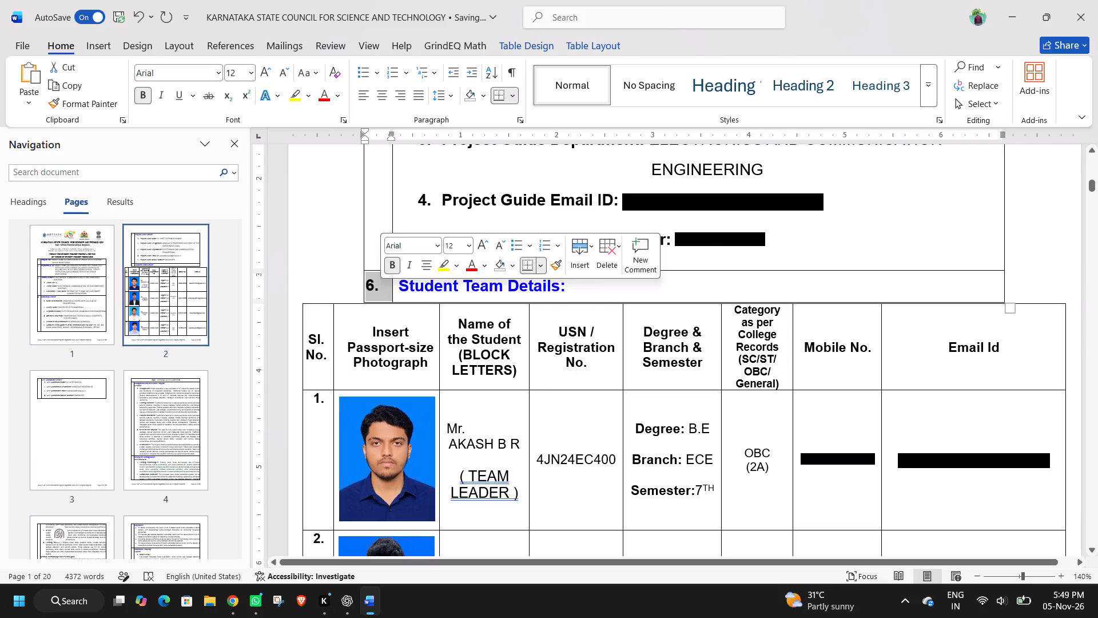
pyautogui.click(382, 99)
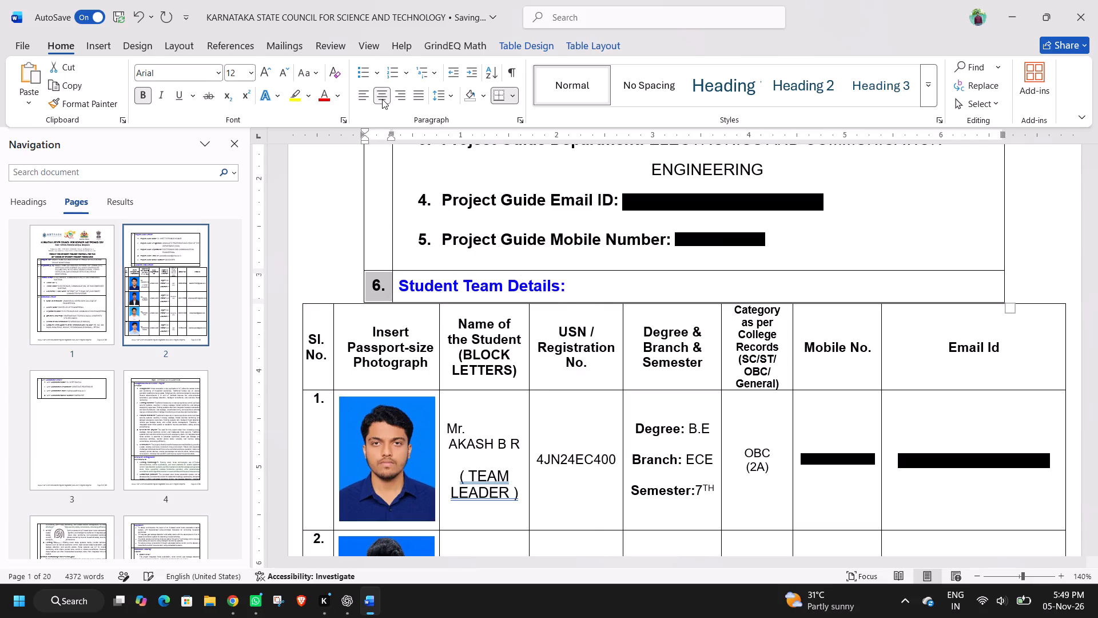
pyautogui.scroll(3, 381, 229)
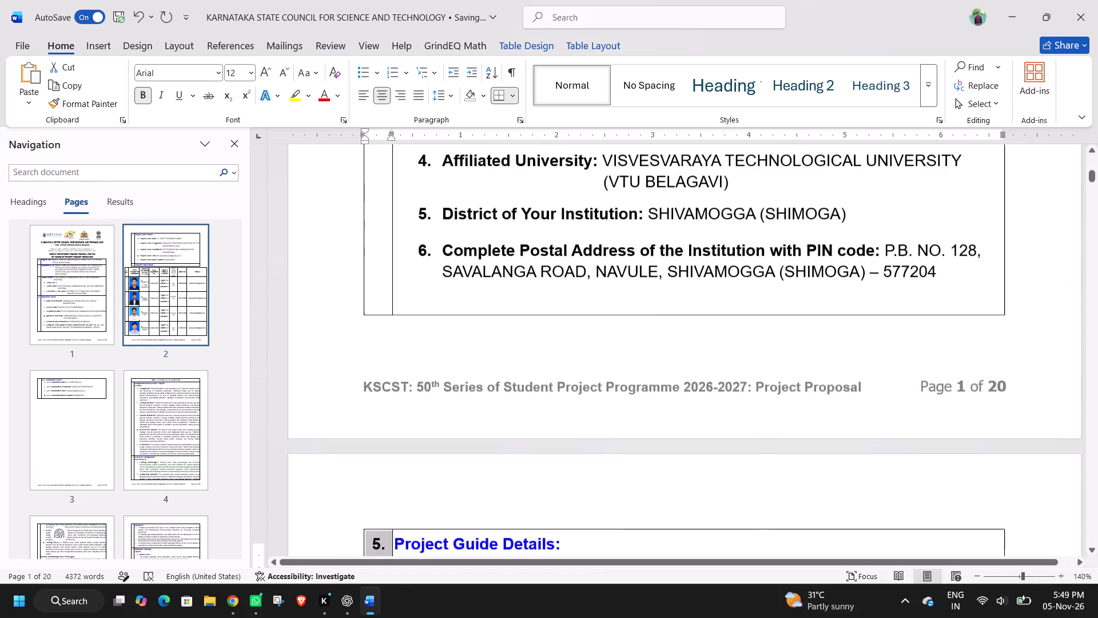
pyautogui.scroll(3, 381, 229)
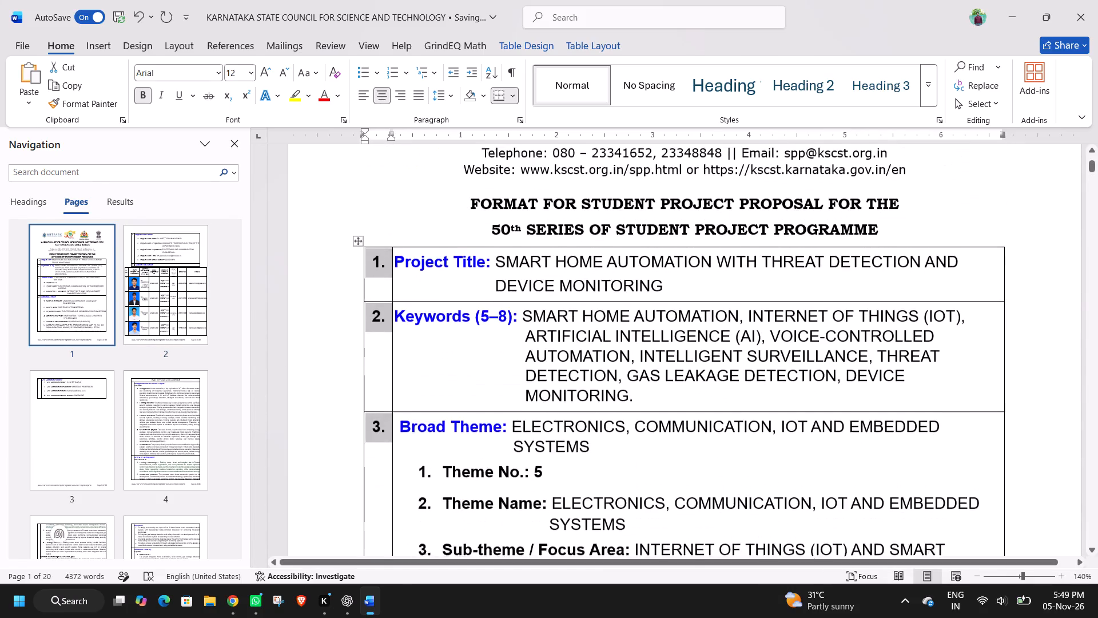
pyautogui.click(355, 231)
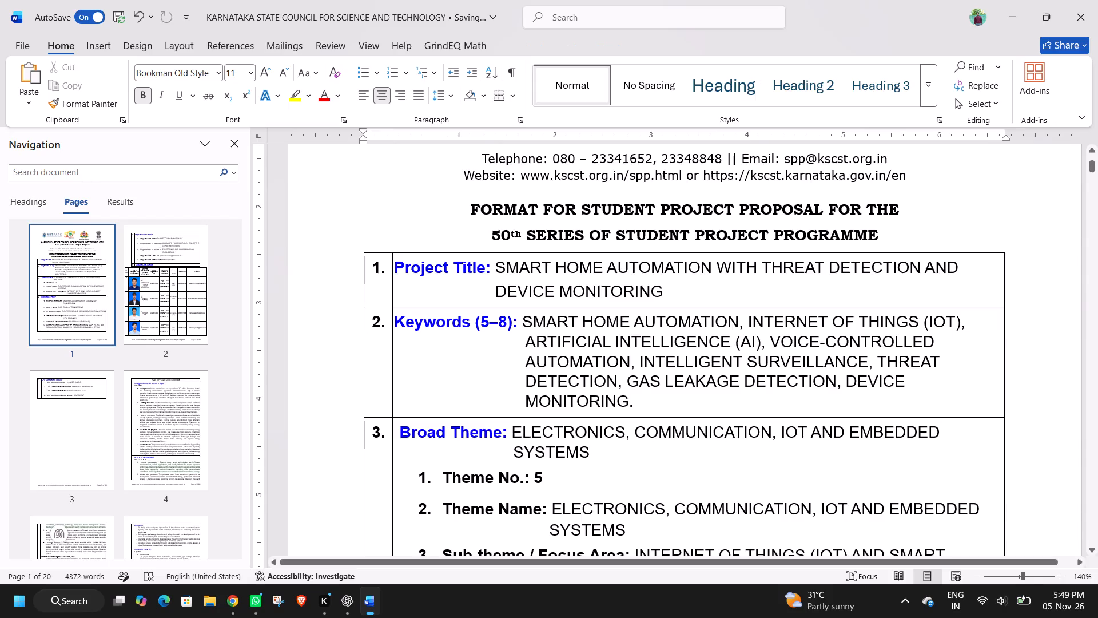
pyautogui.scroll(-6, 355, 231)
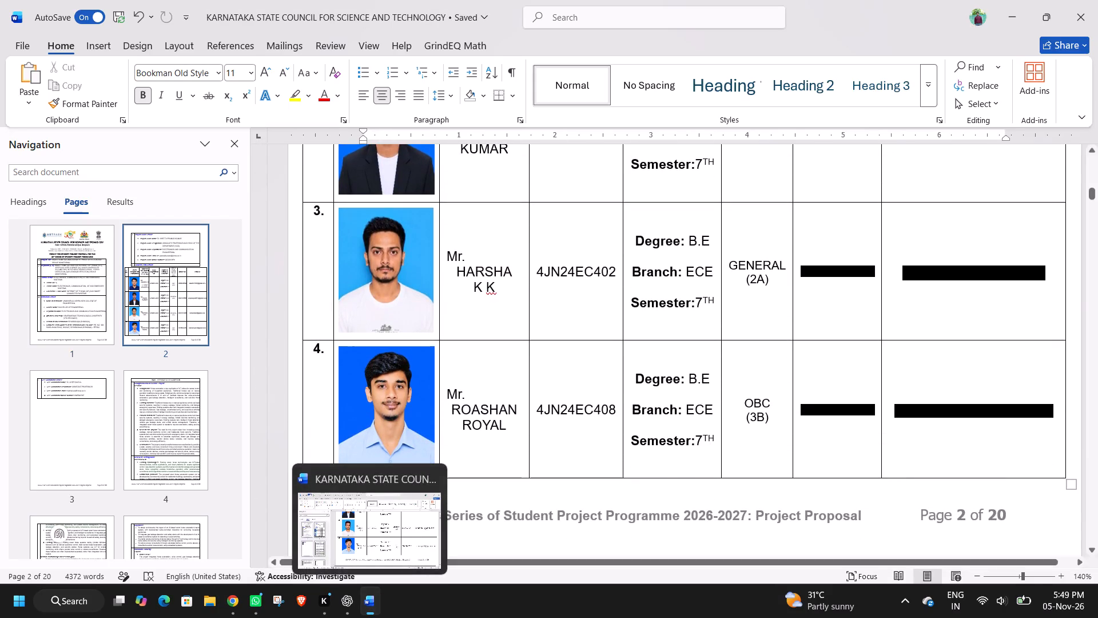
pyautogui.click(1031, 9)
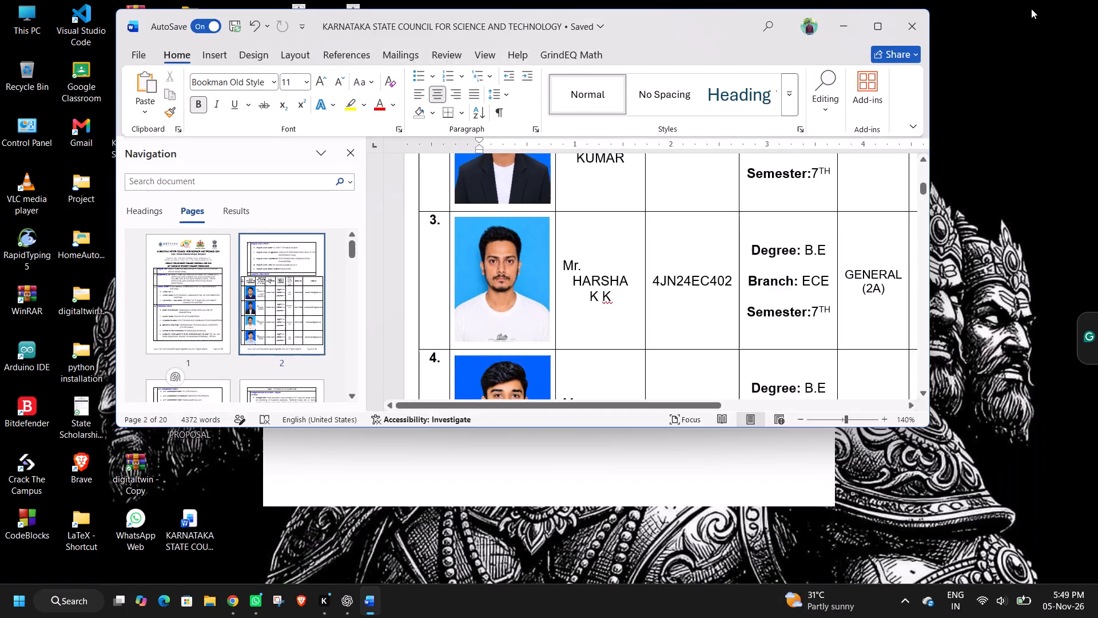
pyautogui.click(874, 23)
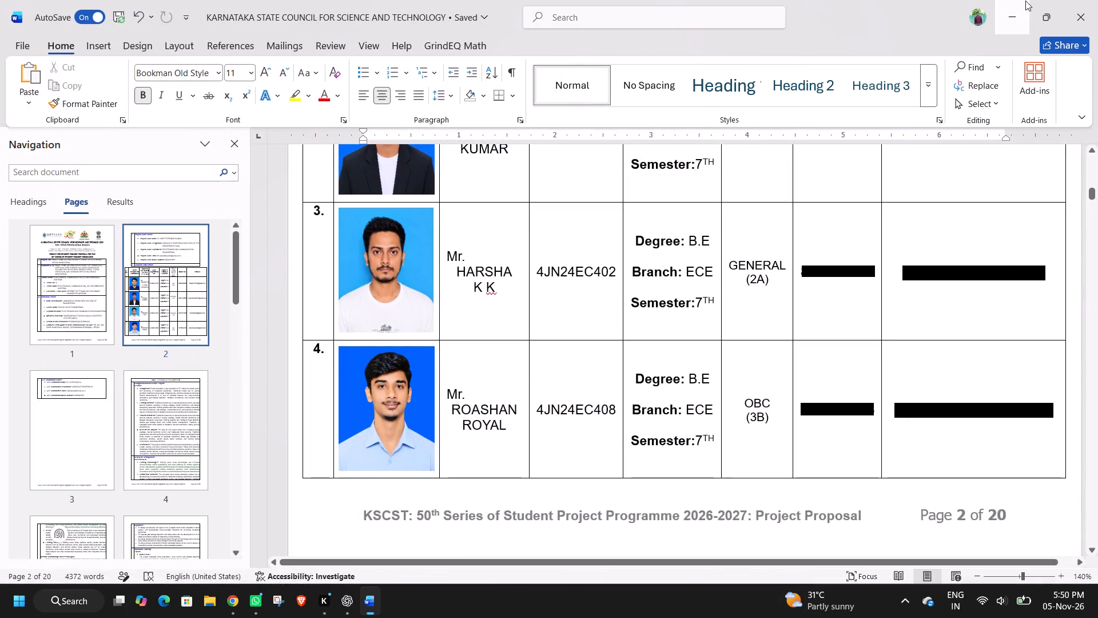
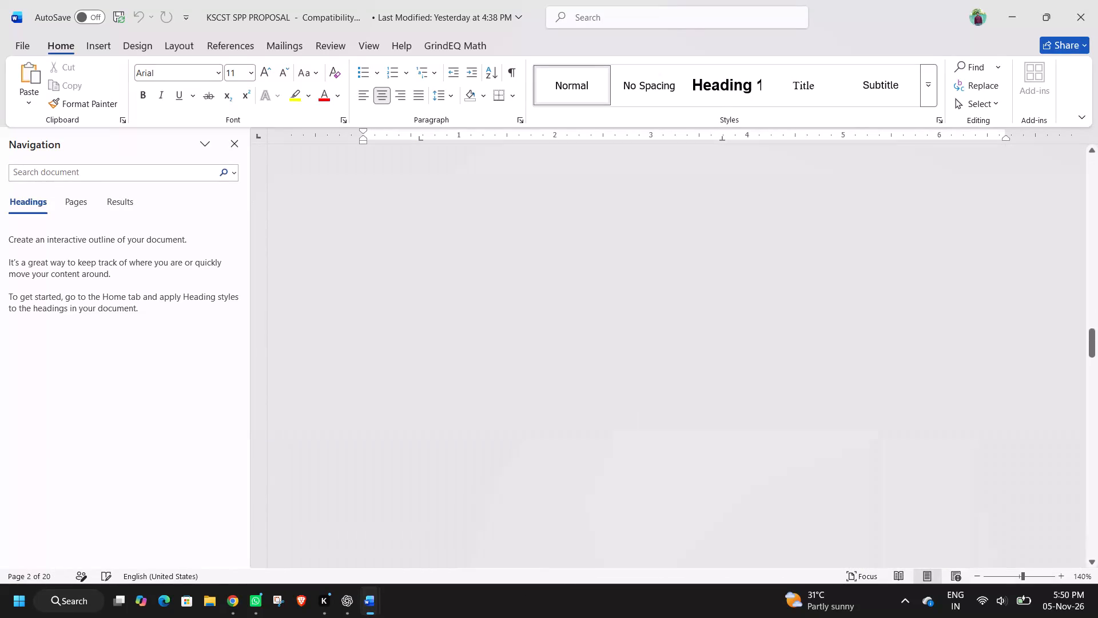
# After checking number "5." in the blank proposal template, center the serial number "7." beside the SPP Coordinator Details heading on page 3.
pyautogui.scroll(2, 349, 365)
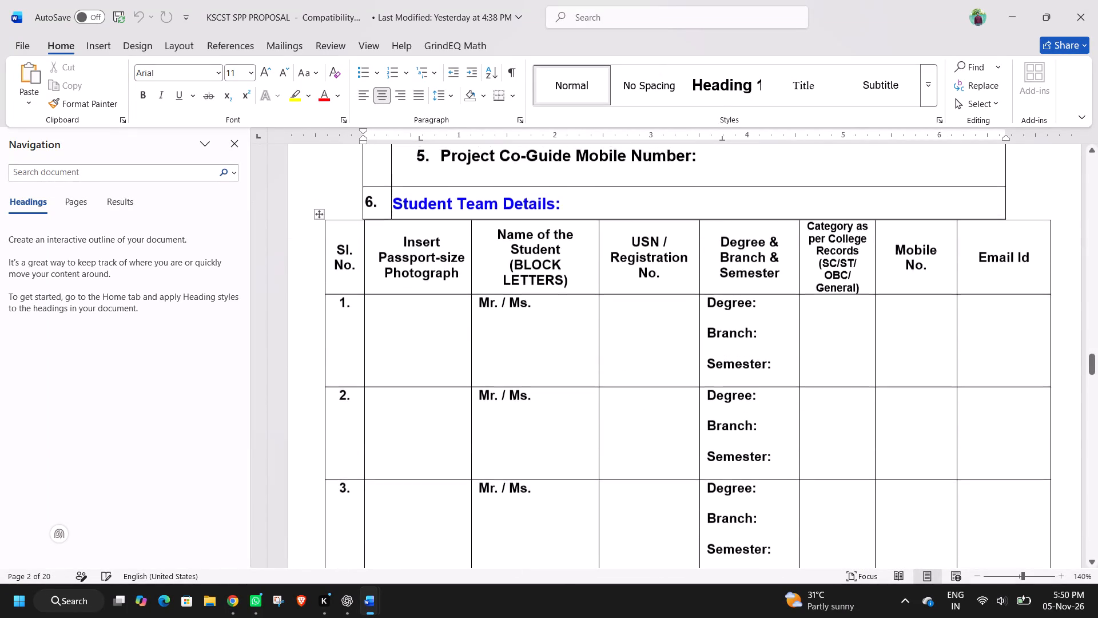
pyautogui.scroll(3, 349, 365)
pyautogui.click(377, 173)
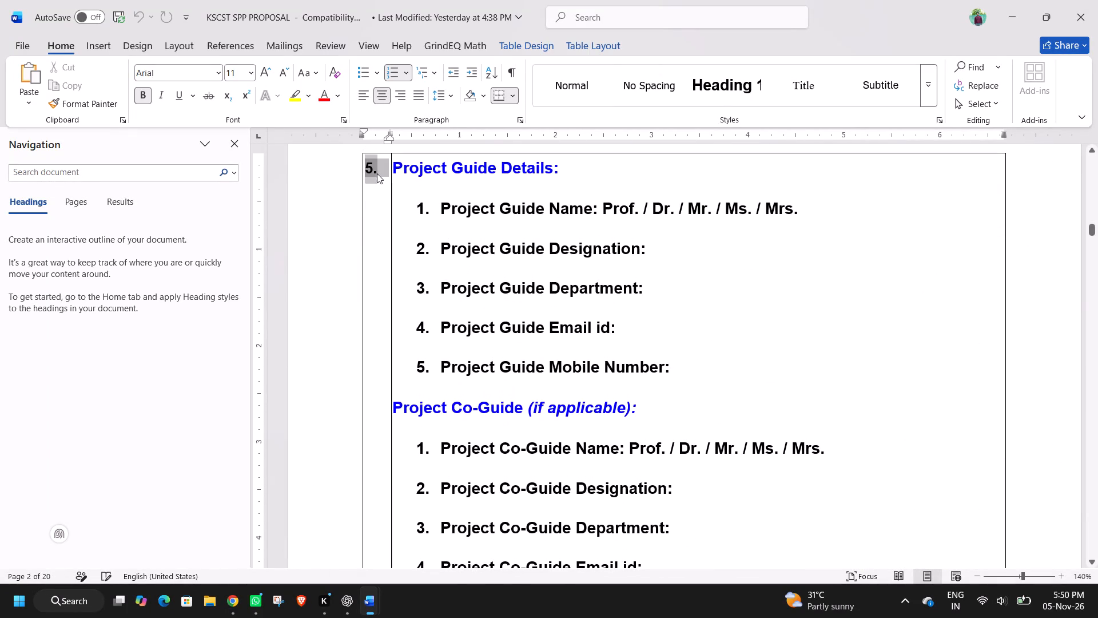
pyautogui.click(1012, 1)
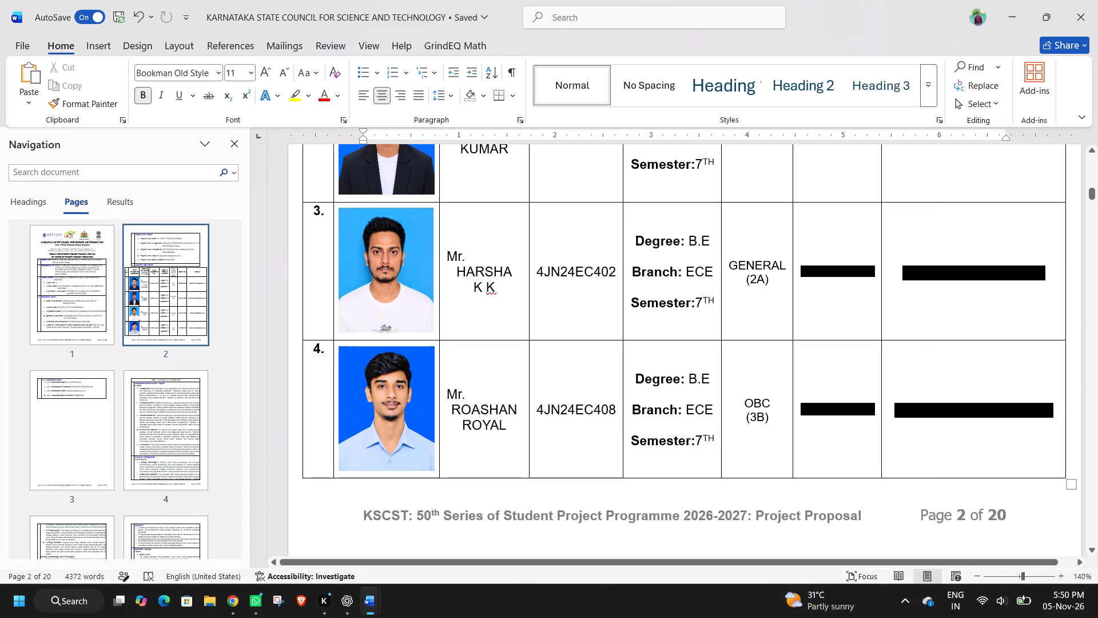
pyautogui.scroll(-3, 685, 245)
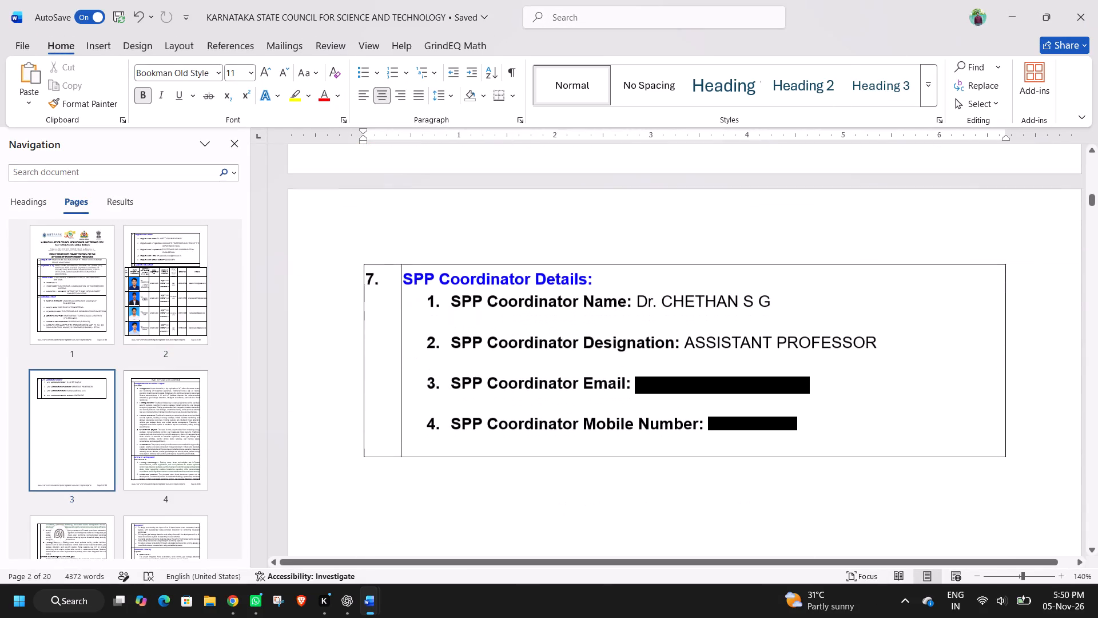
pyautogui.doubleClick(387, 283)
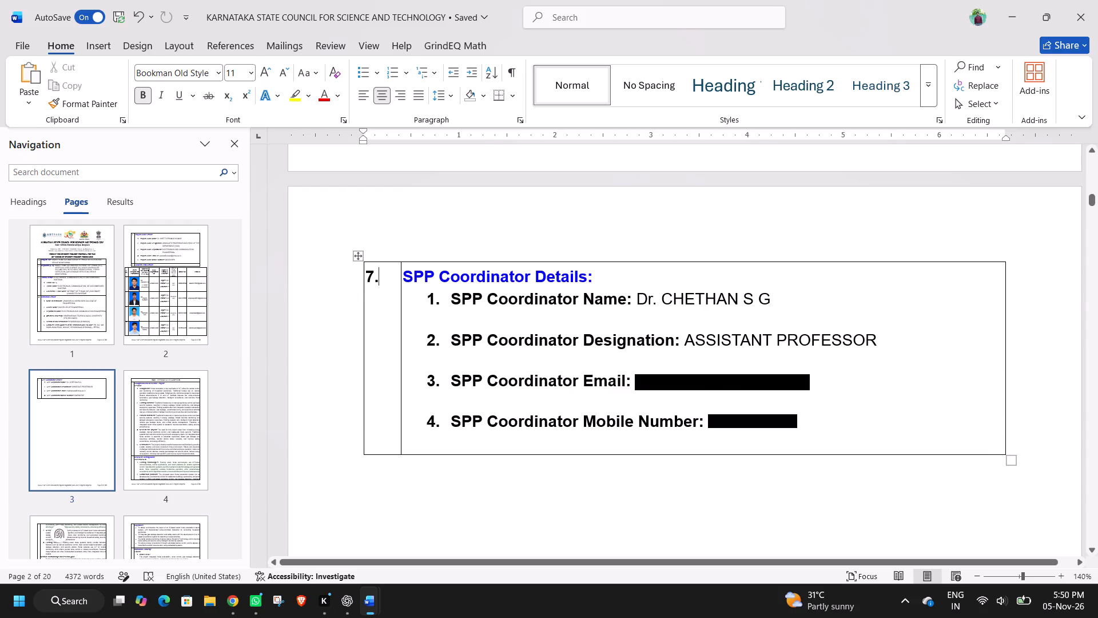
pyautogui.hotkey('ctrl', 'e')
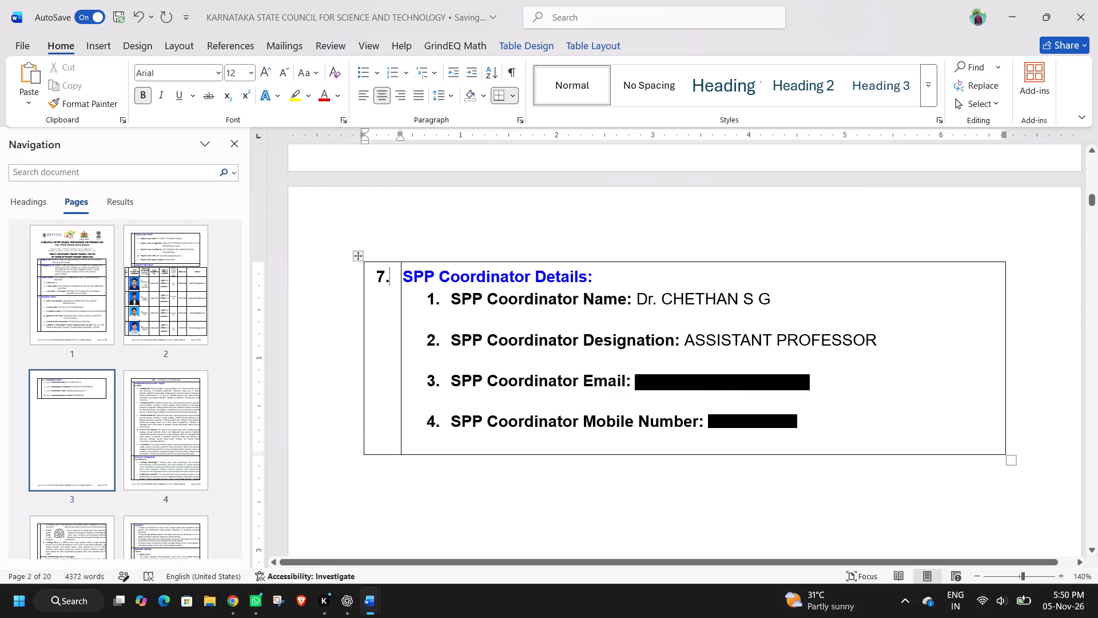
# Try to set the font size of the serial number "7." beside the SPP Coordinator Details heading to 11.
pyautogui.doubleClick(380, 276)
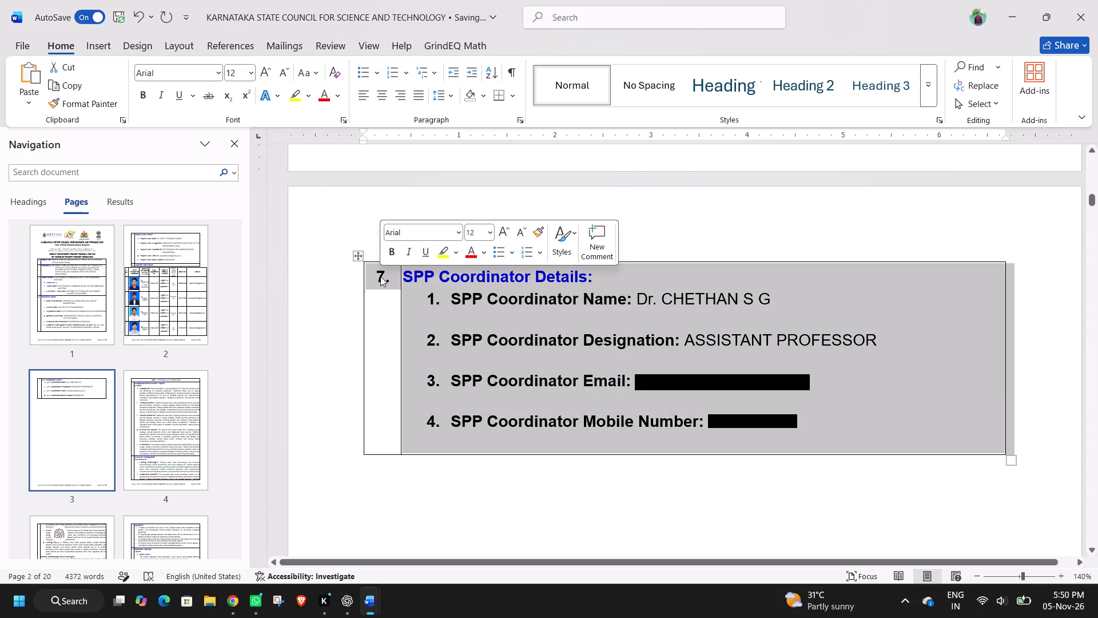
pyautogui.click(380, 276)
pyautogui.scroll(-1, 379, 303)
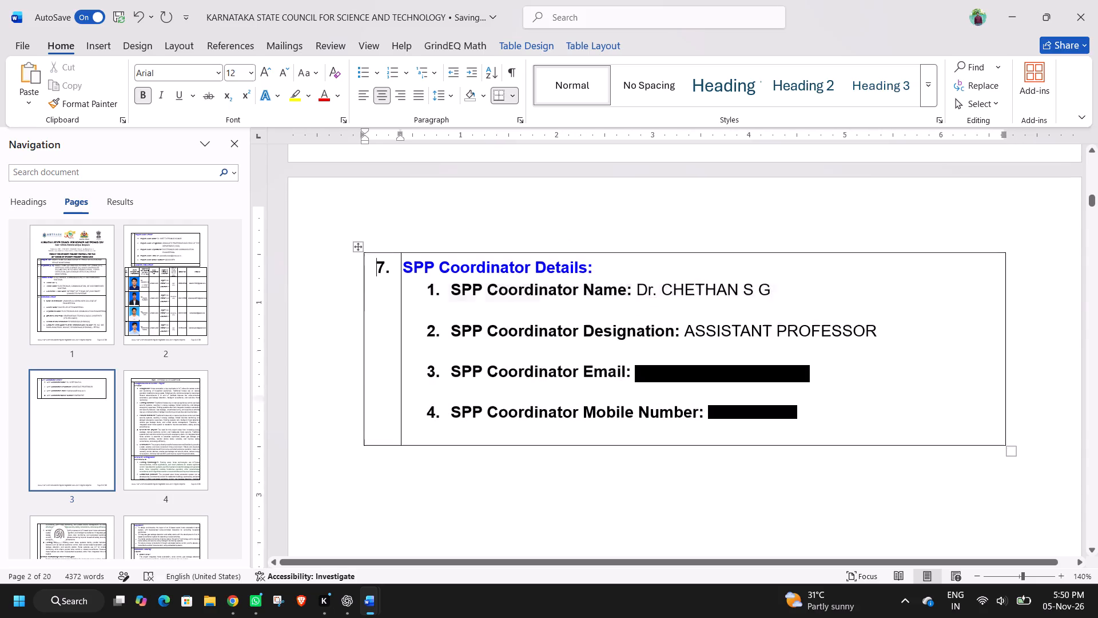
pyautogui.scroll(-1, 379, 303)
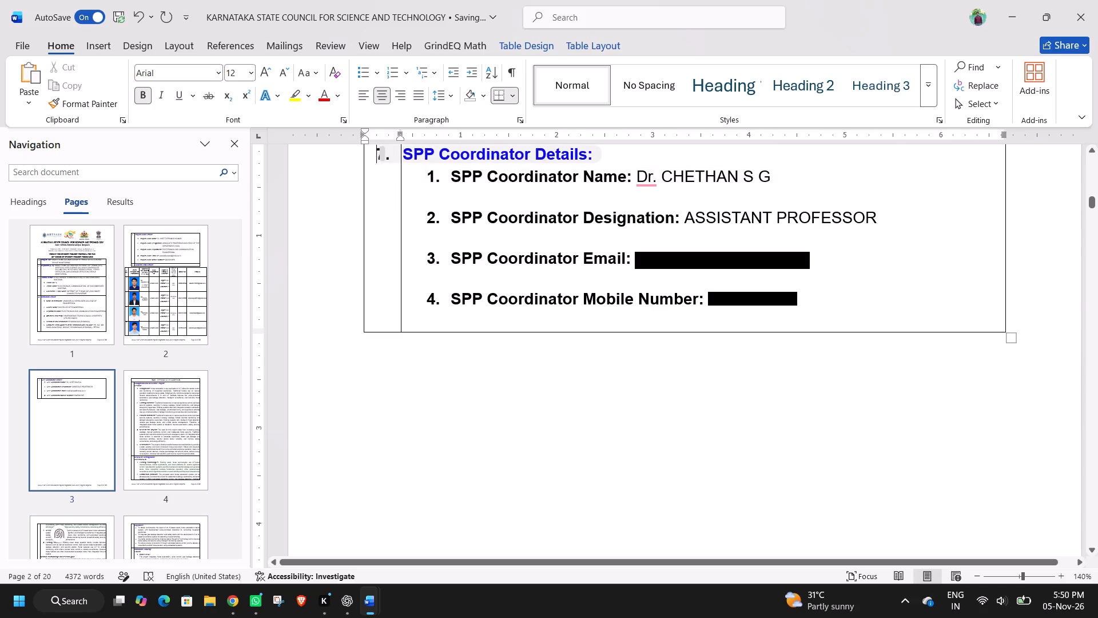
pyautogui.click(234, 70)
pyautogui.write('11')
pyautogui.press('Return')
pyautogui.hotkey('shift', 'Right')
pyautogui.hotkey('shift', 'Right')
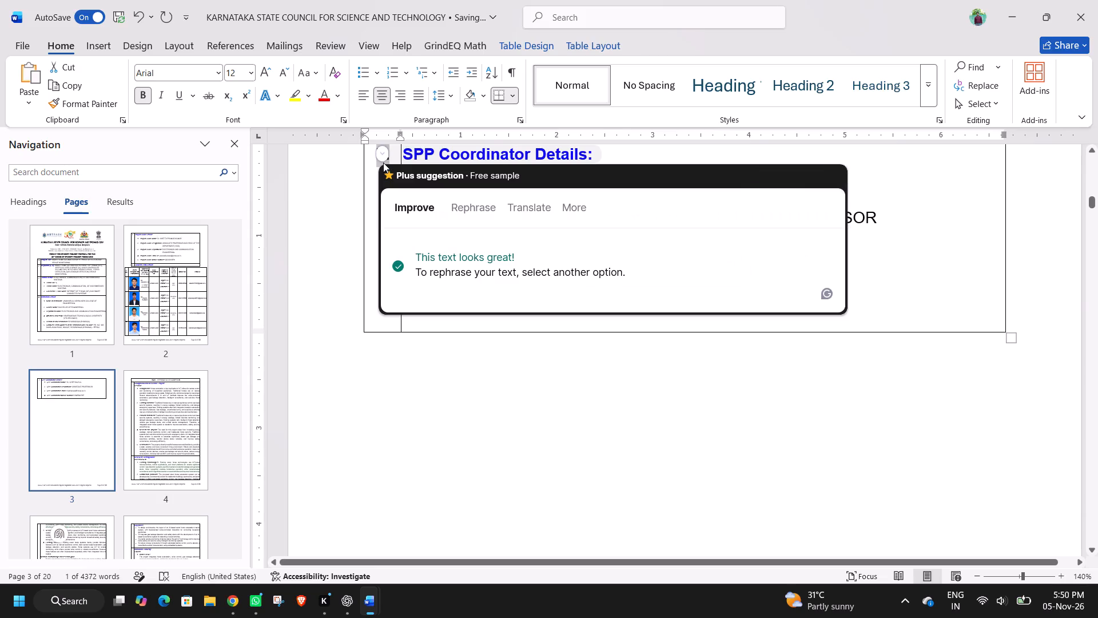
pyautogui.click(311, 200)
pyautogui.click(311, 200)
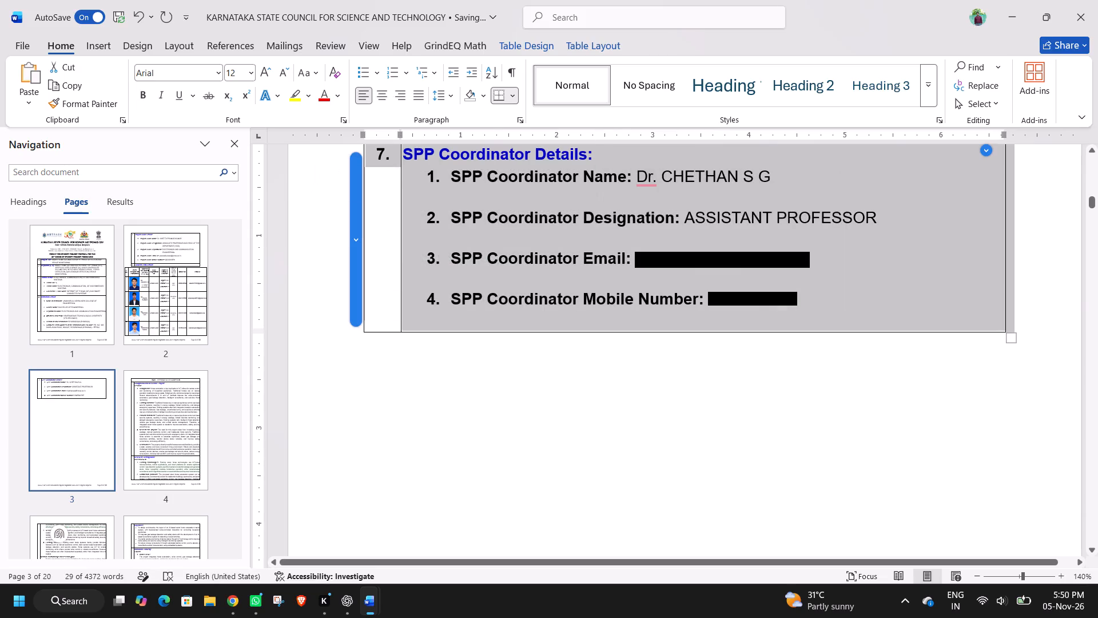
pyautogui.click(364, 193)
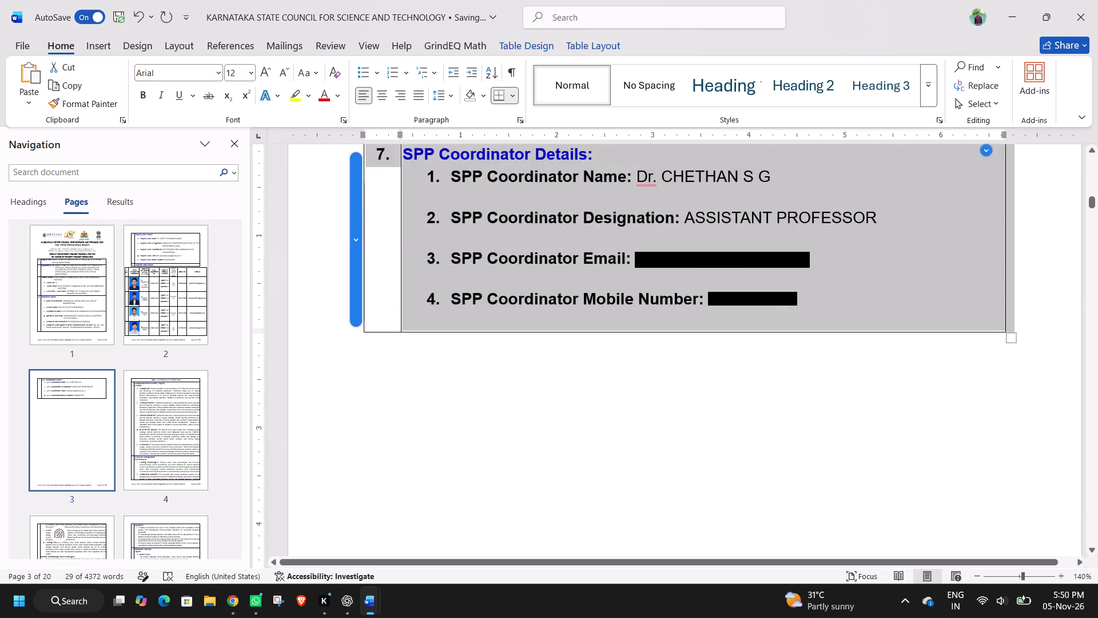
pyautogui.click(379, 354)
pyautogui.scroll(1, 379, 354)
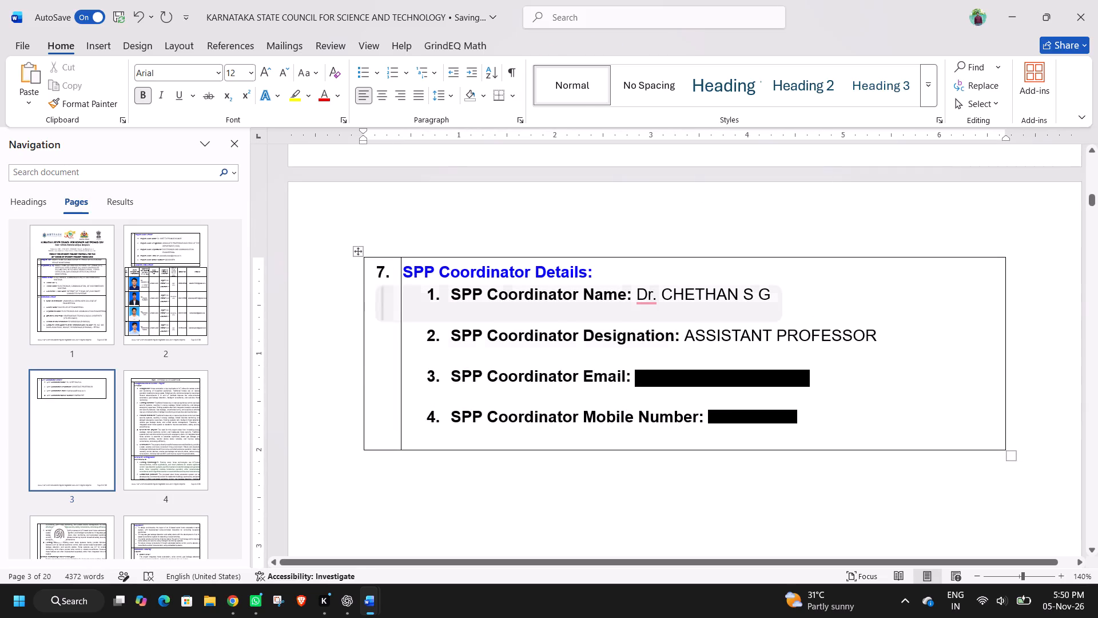
# Select the whole serial number "7." beside the SPP Coordinator Details heading and set its font size to 11.
pyautogui.doubleClick(377, 291)
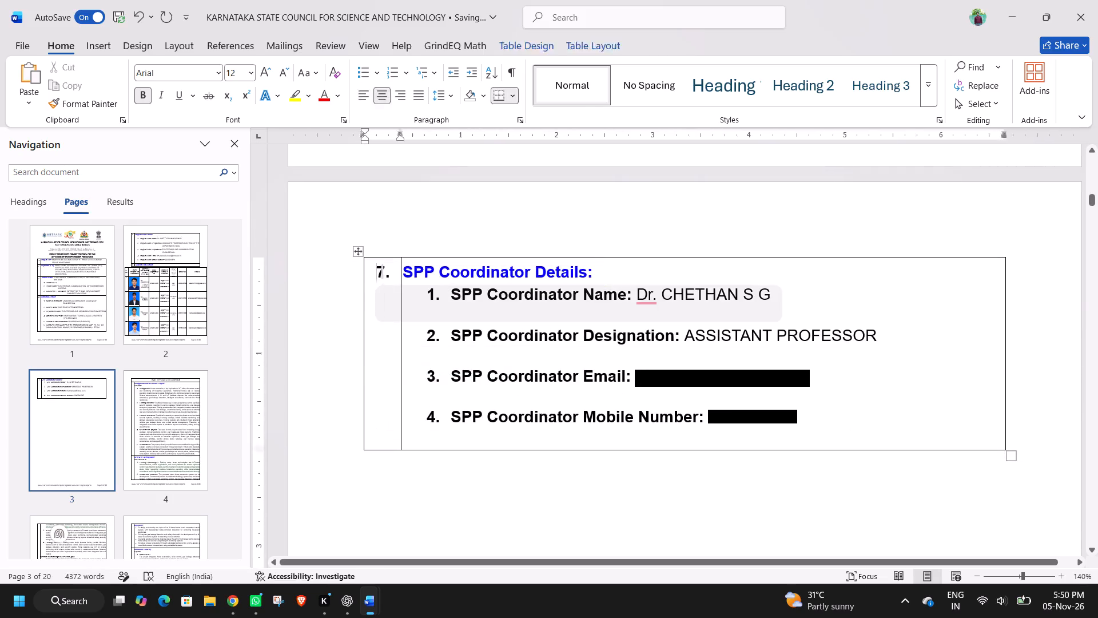
pyautogui.press('Up')
pyautogui.hotkey('shift', 'Right')
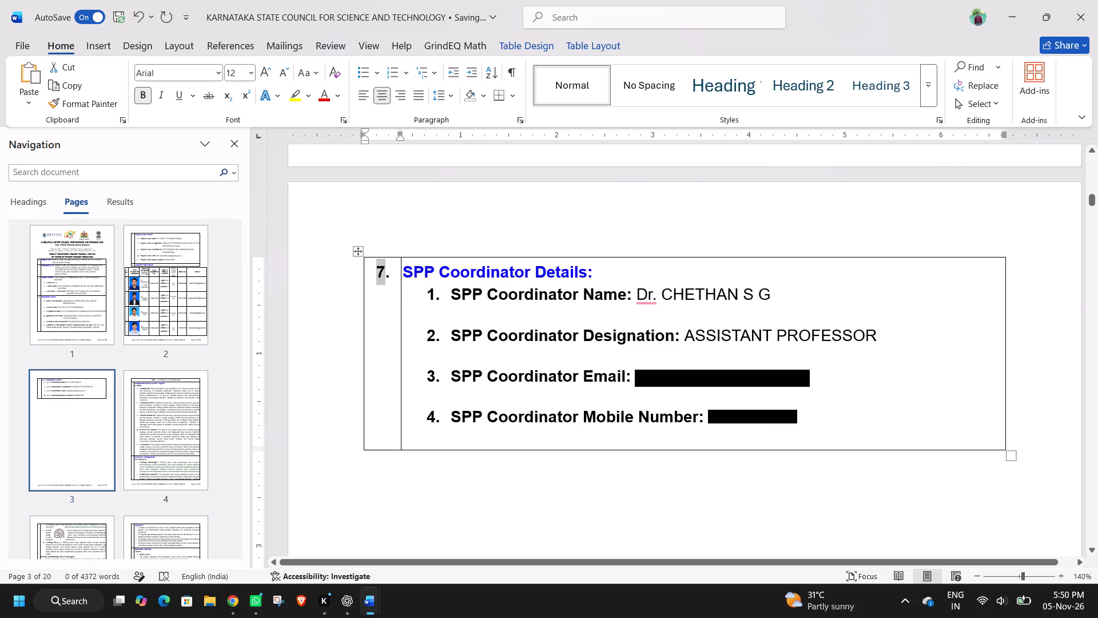
pyautogui.hotkey('shift', 'Right')
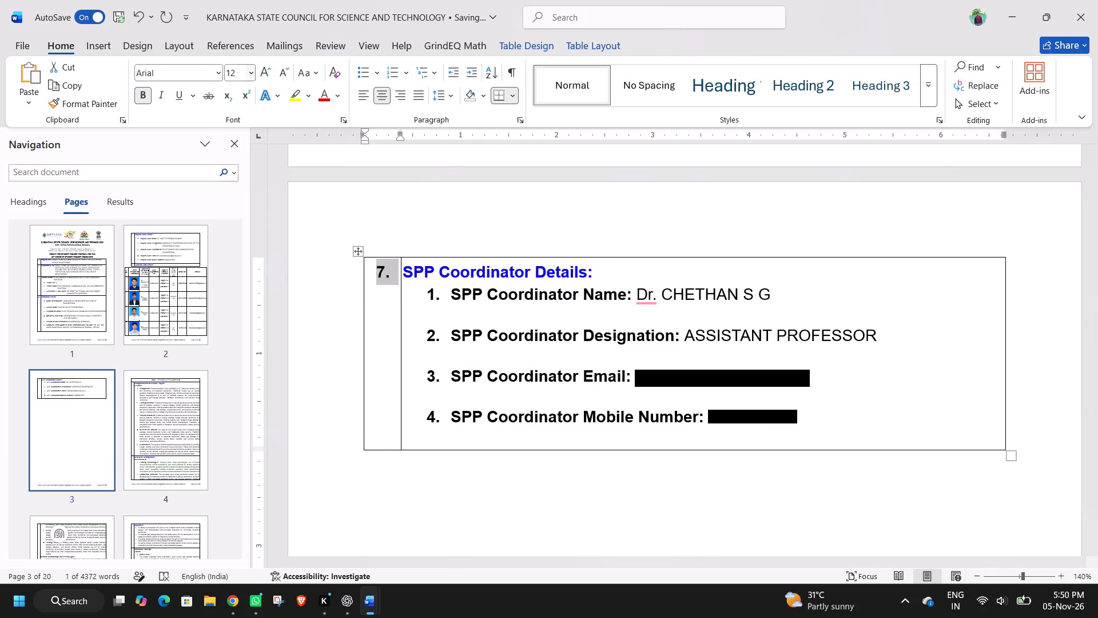
pyautogui.click(237, 74)
pyautogui.write('11')
pyautogui.press('Return')
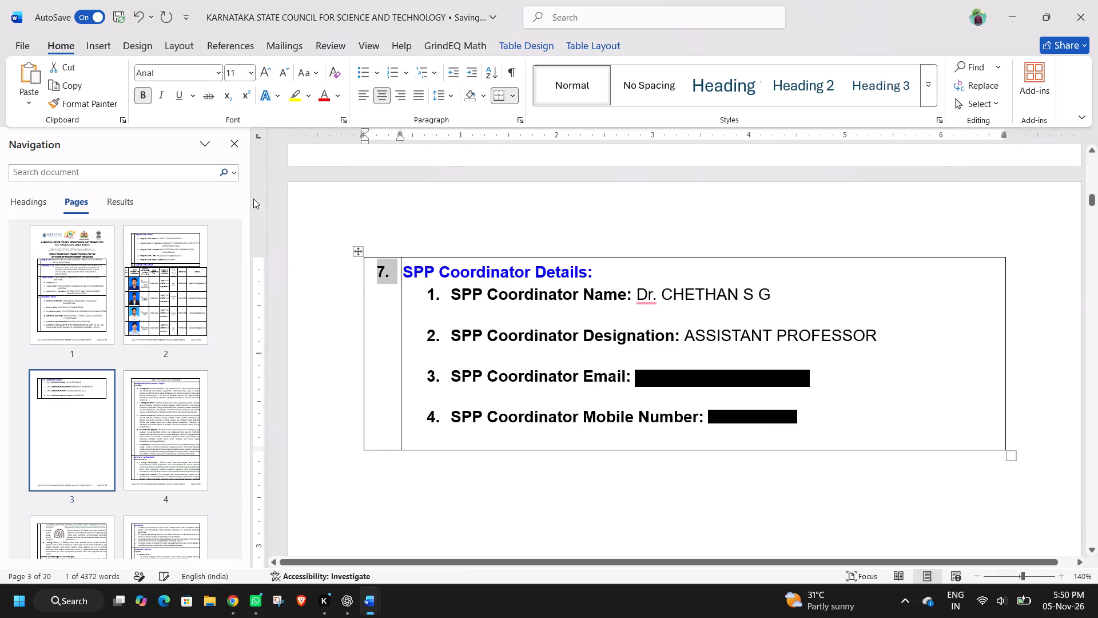
pyautogui.click(331, 255)
# Set the font size of the serial numbers "1." through "6.", from the Project Title row to the Student Team Details row, to 11.
pyautogui.scroll(2, 331, 255)
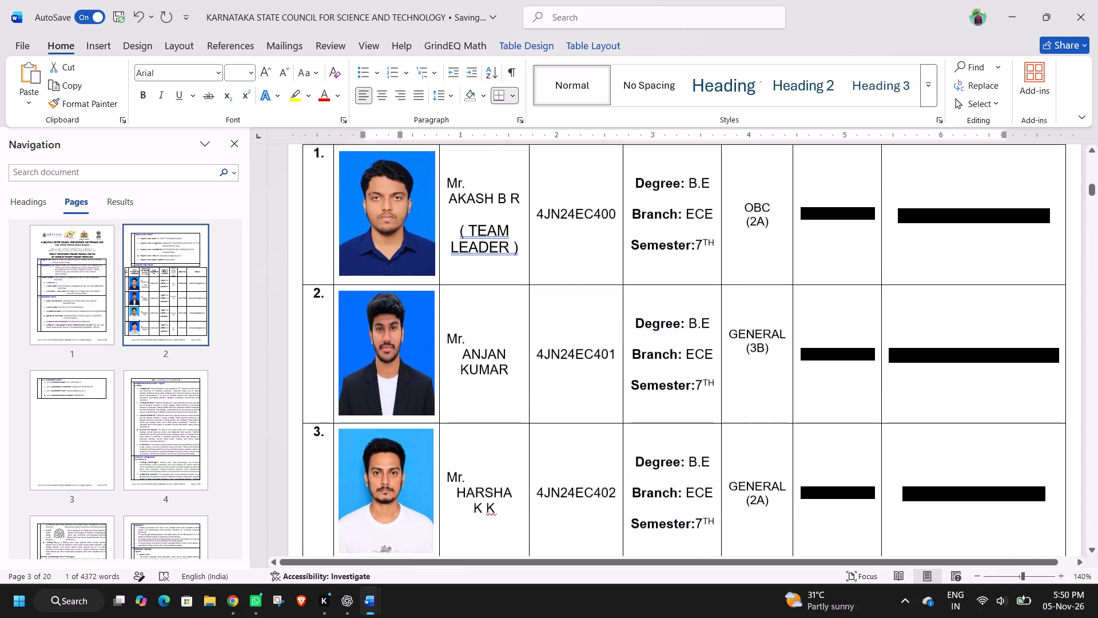
pyautogui.scroll(2, 331, 255)
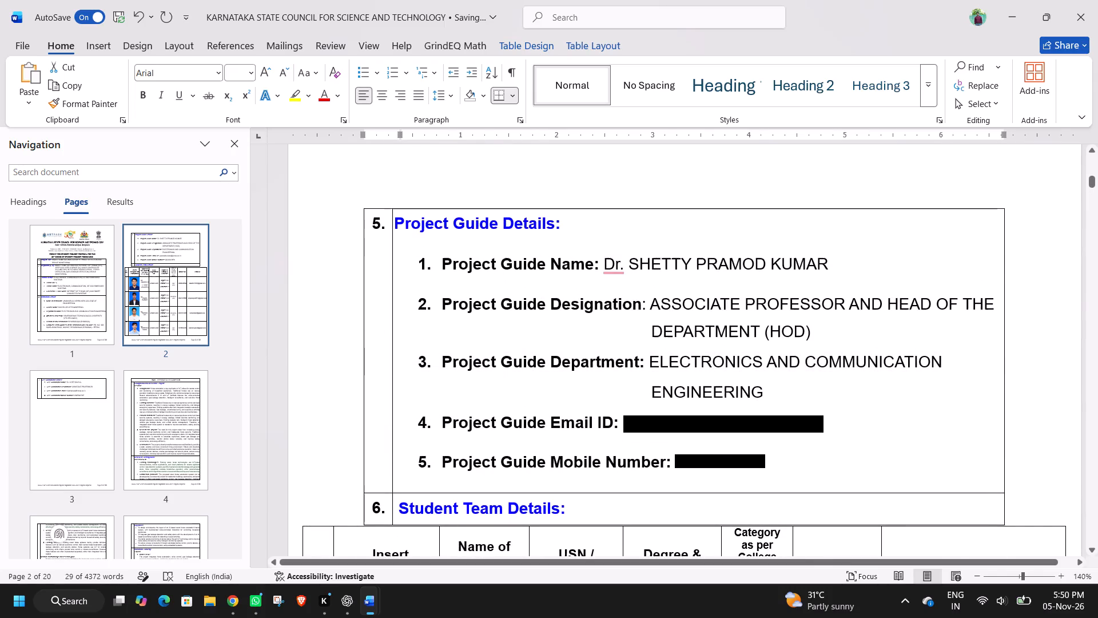
pyautogui.moveTo(386, 510); pyautogui.dragTo(384, 318)
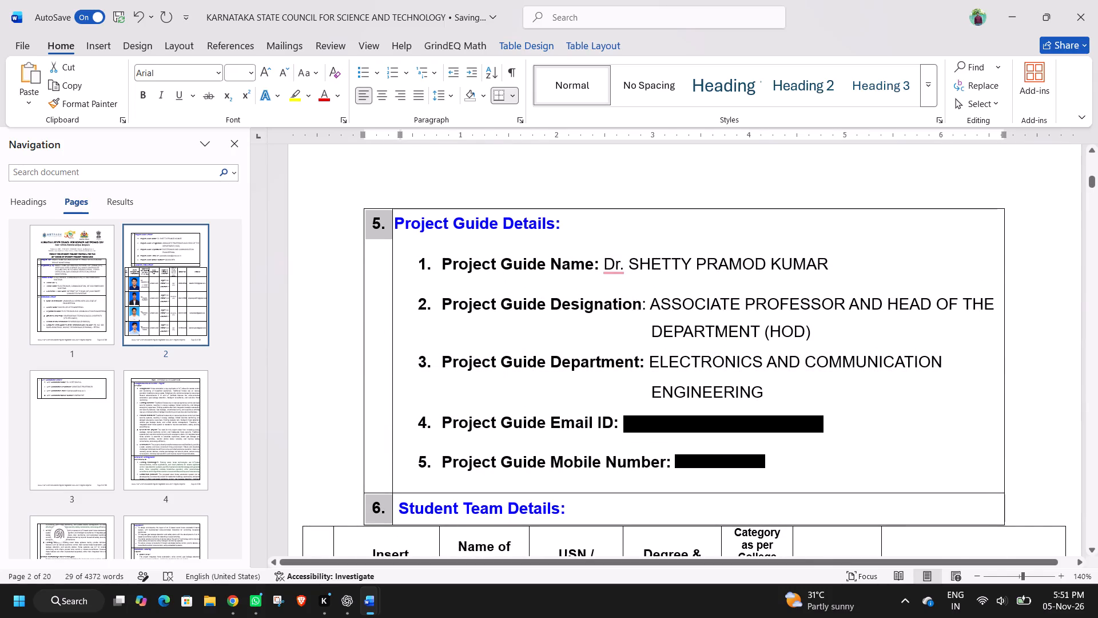
pyautogui.moveTo(384, 318); pyautogui.dragTo(381, 188)
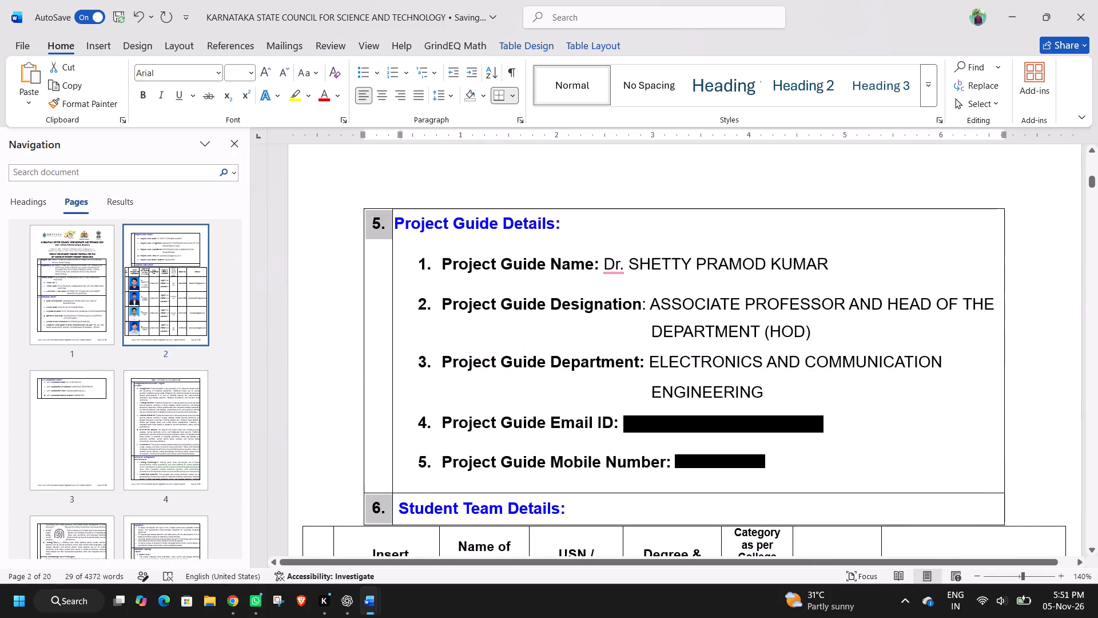
pyautogui.moveTo(381, 188); pyautogui.dragTo(365, 316)
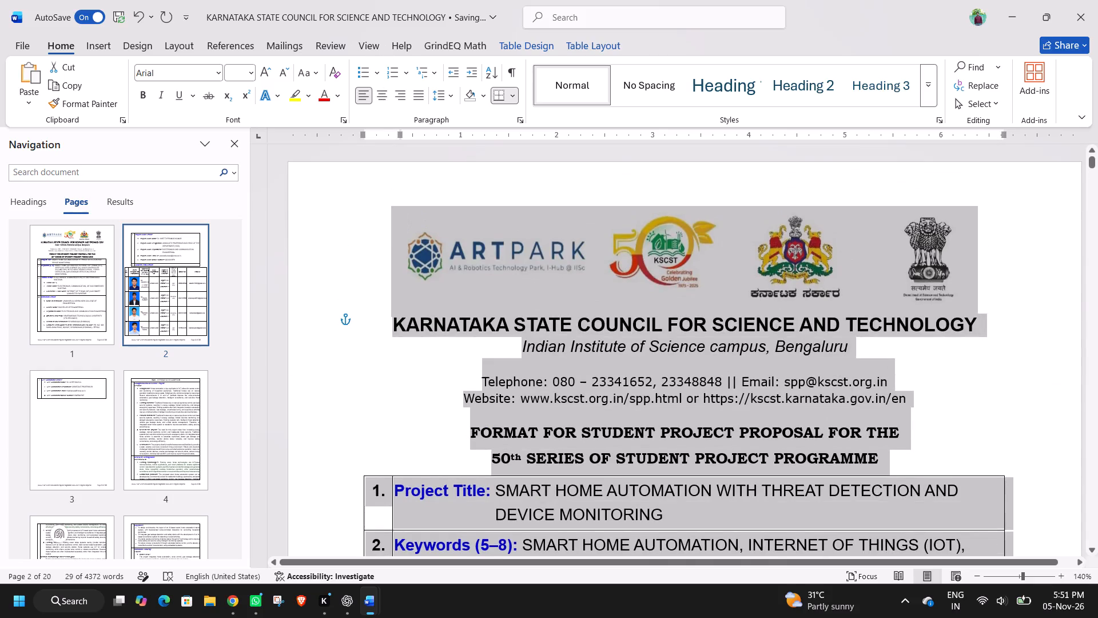
pyautogui.moveTo(365, 316); pyautogui.dragTo(369, 545)
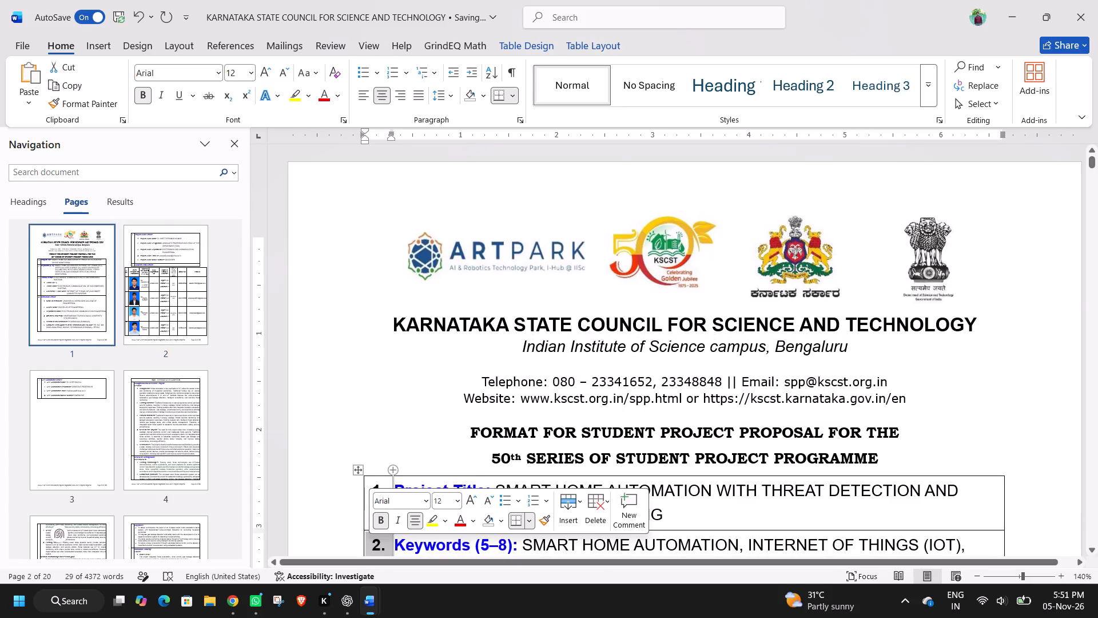
pyautogui.hotkey('shift', 'Up')
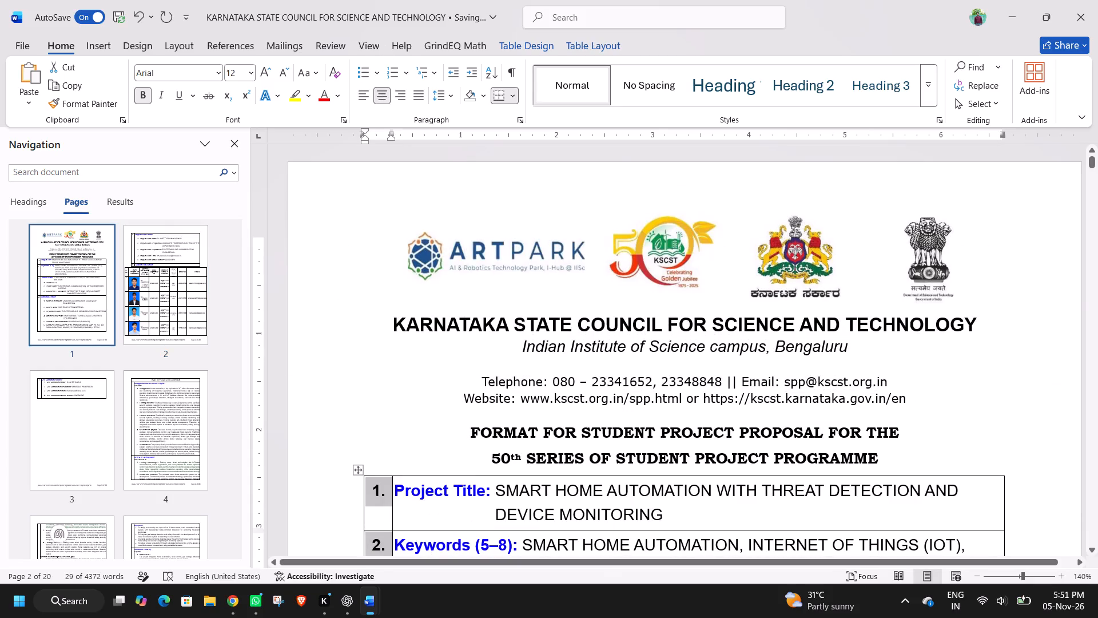
pyautogui.click(231, 77)
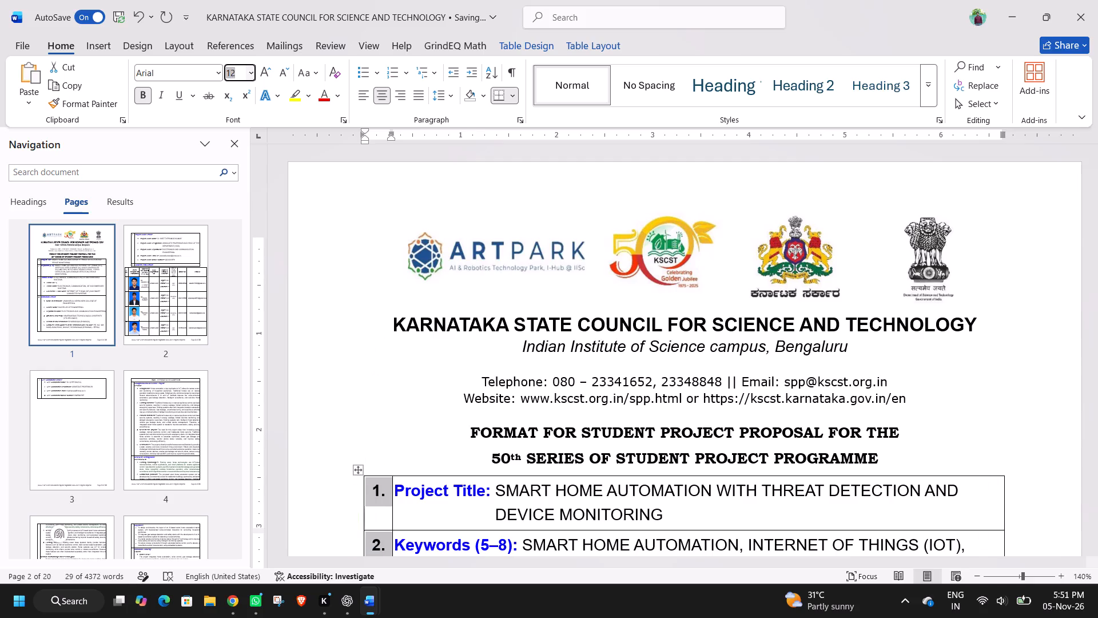
pyautogui.write('11')
pyautogui.press('Return')
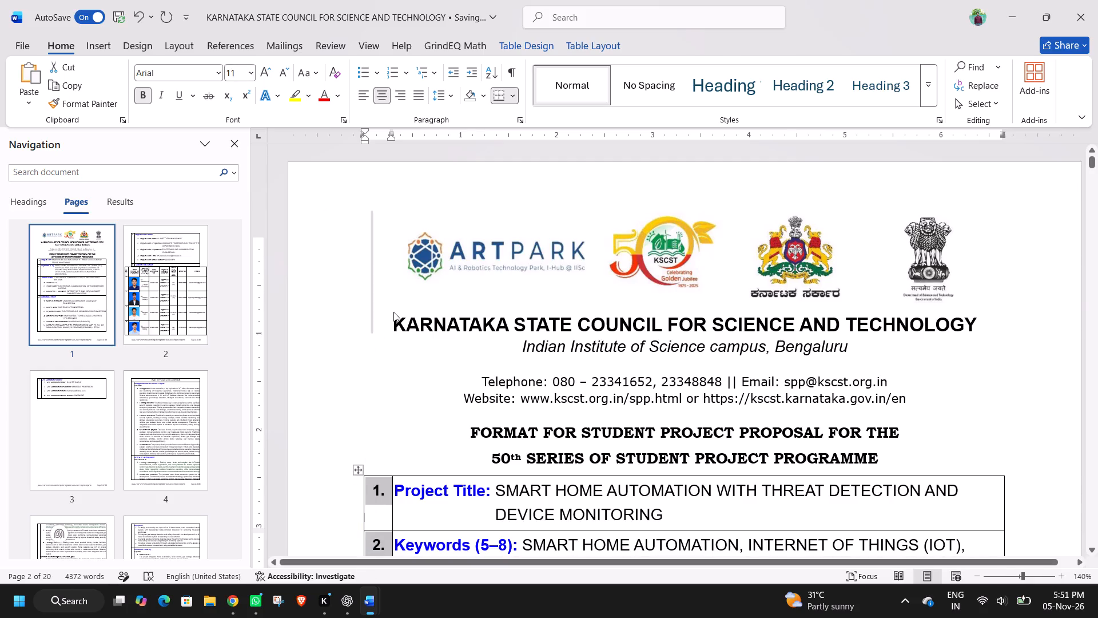
pyautogui.click(393, 312)
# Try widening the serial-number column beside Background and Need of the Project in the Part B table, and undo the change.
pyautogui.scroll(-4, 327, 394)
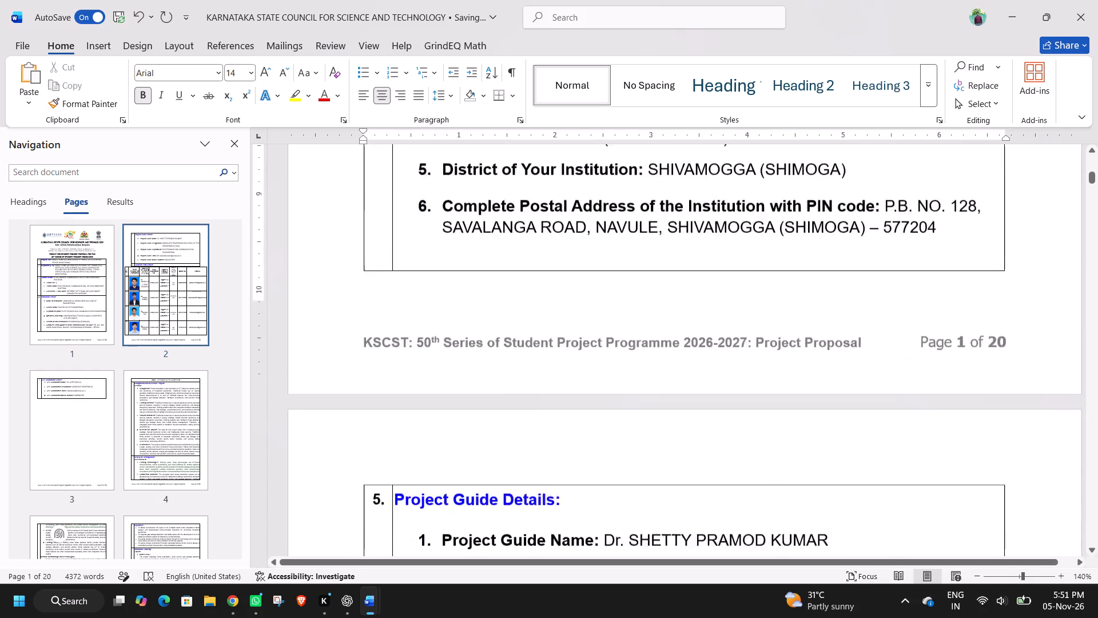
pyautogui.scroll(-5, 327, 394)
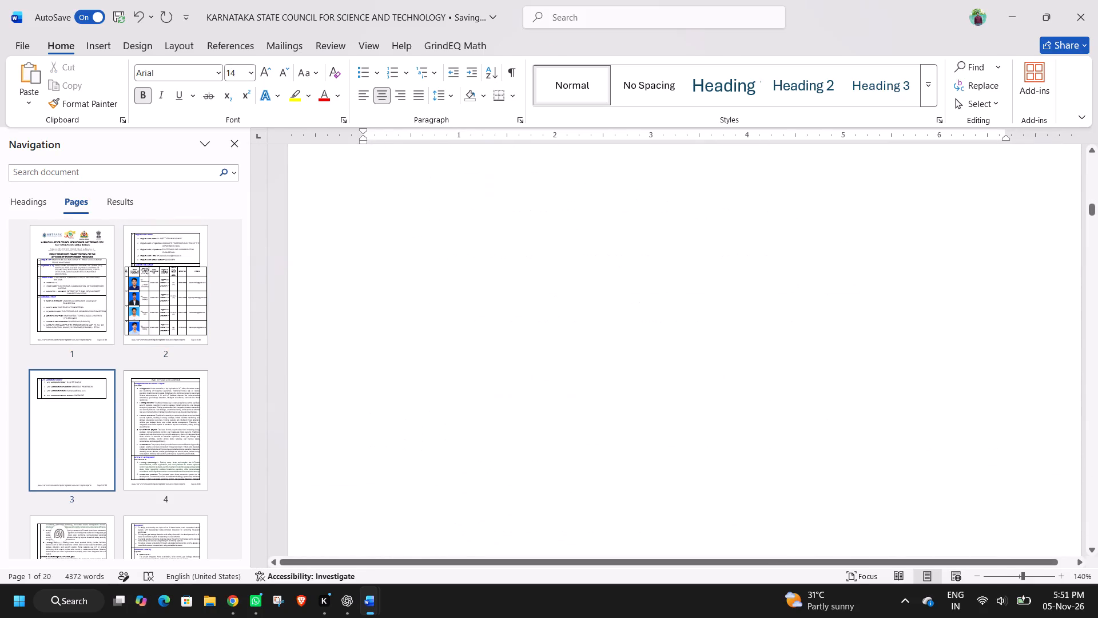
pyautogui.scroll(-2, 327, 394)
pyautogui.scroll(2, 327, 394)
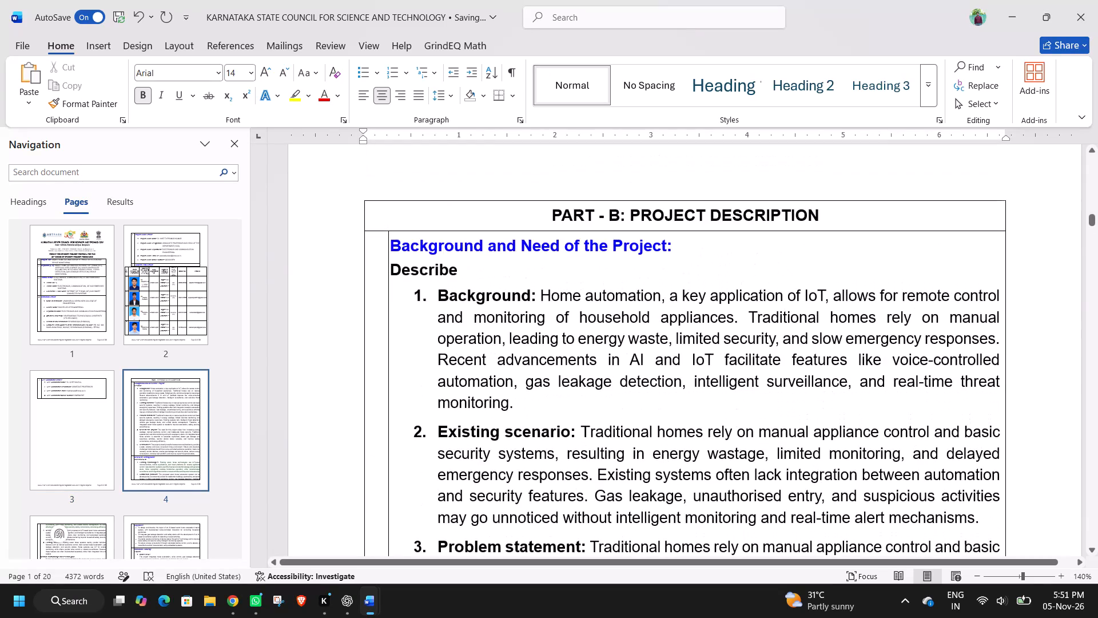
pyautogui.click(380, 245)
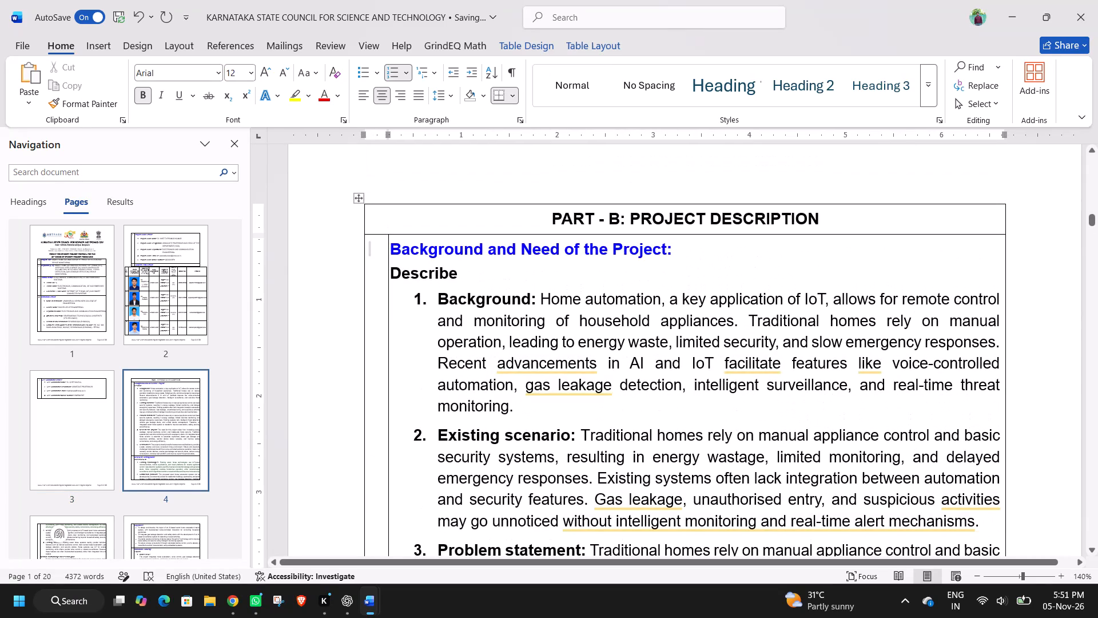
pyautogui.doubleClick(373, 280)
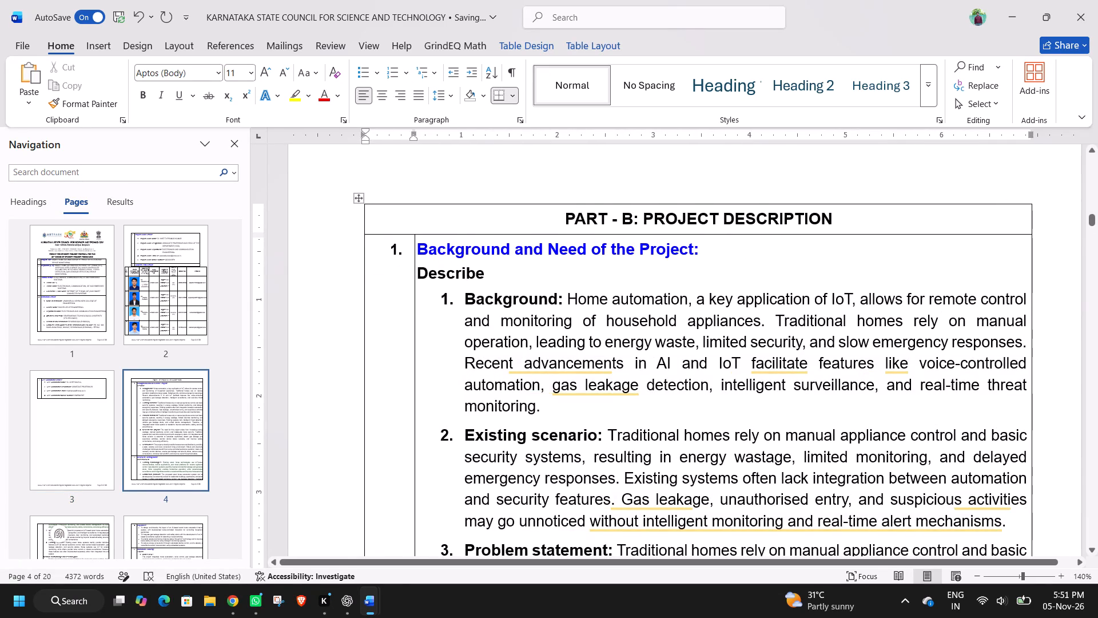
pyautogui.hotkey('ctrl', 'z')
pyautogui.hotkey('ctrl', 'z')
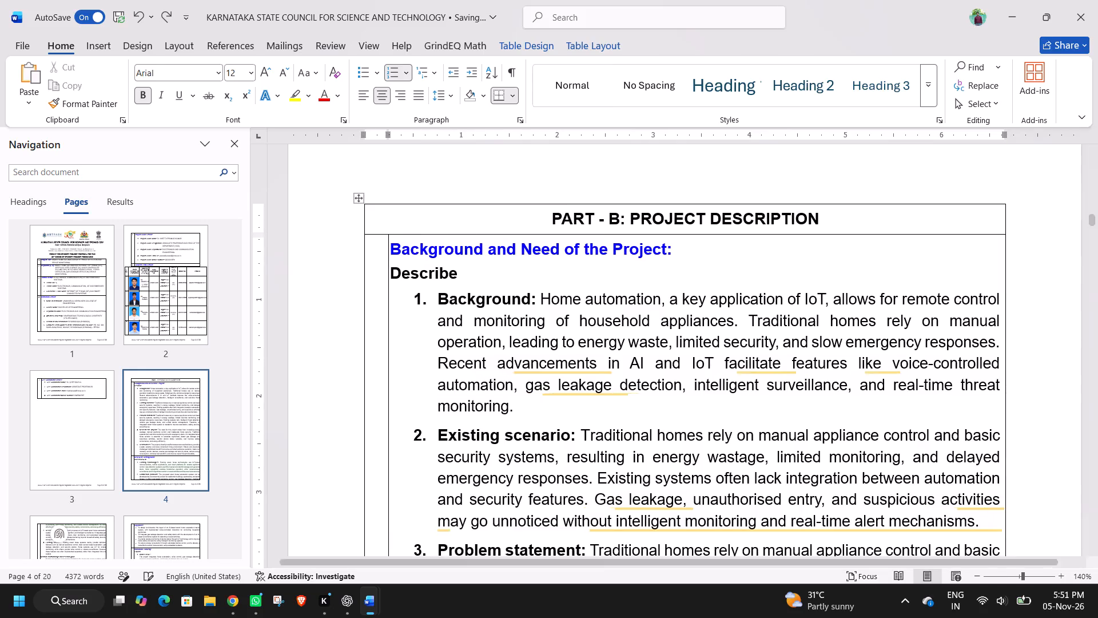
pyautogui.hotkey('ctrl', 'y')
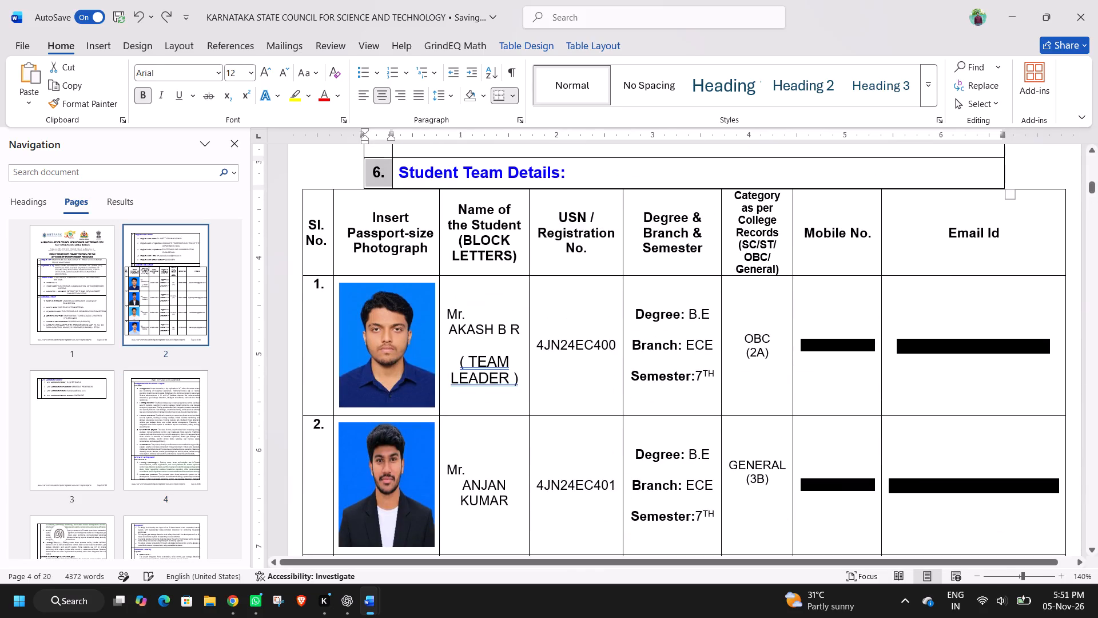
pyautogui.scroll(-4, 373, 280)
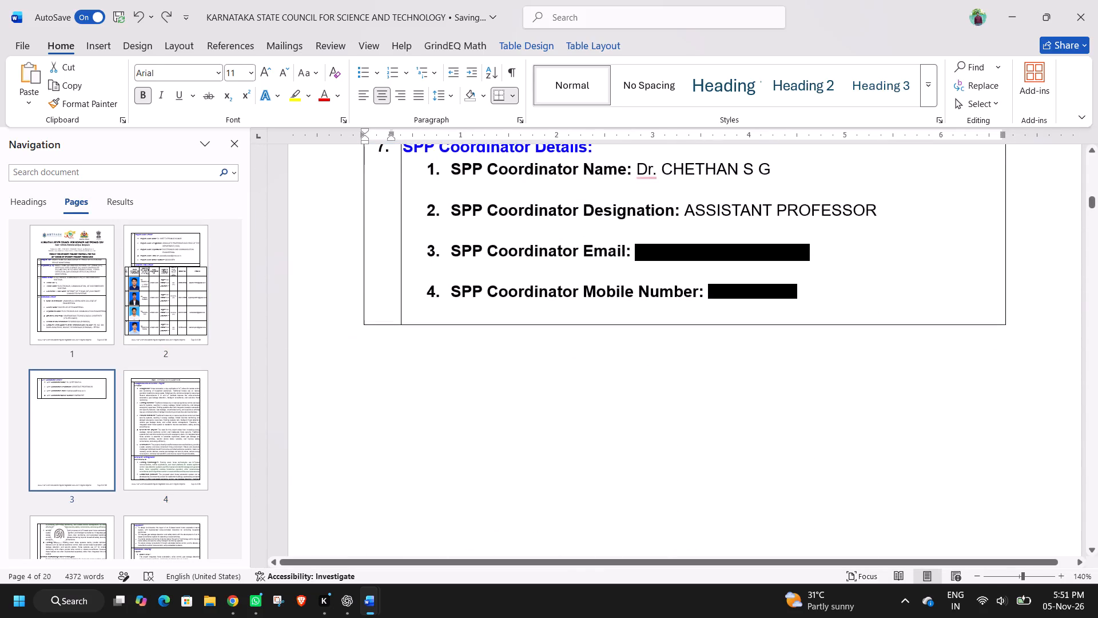
# Replace the automatic numbering beside Background and Need of the Project in the Part B table with the manual serial number "8.".
pyautogui.scroll(-3, 384, 247)
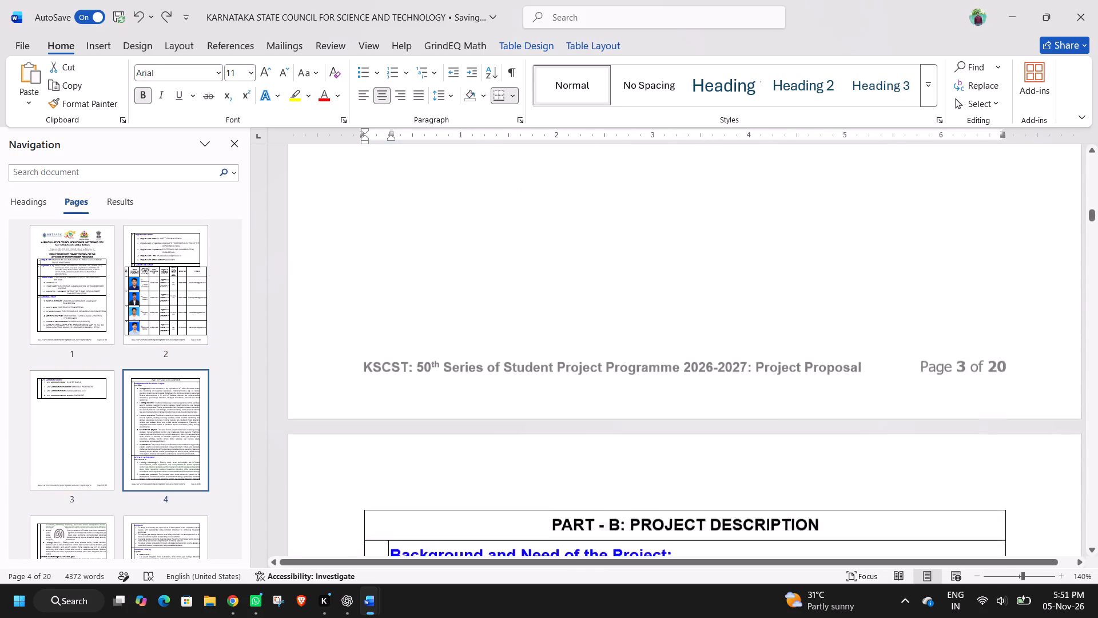
pyautogui.scroll(-1, 384, 247)
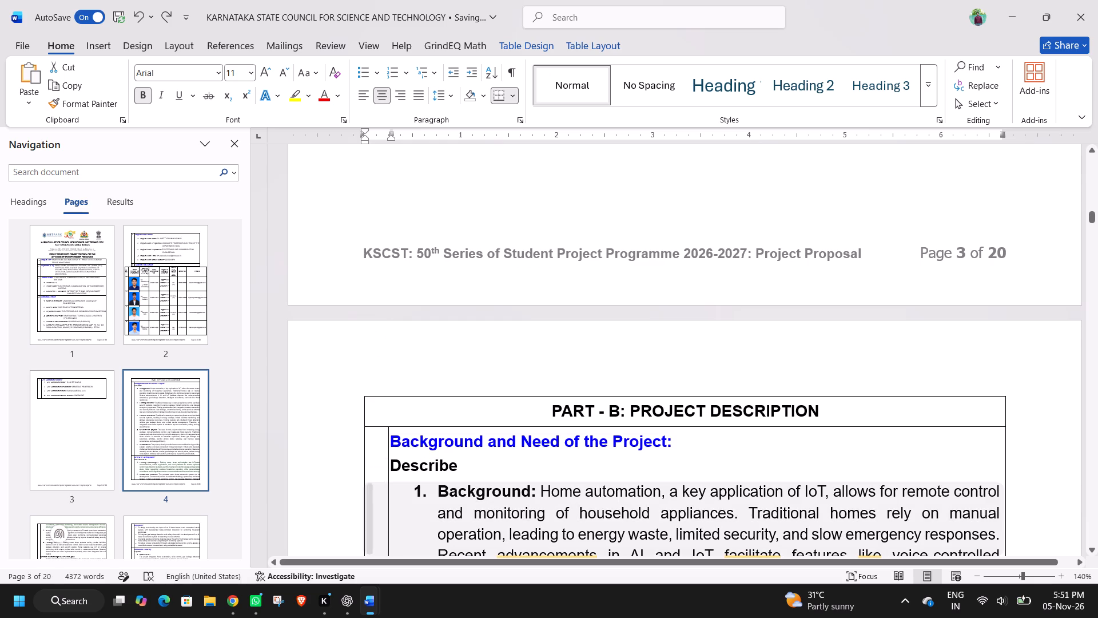
pyautogui.click(364, 532)
pyautogui.click(307, 477)
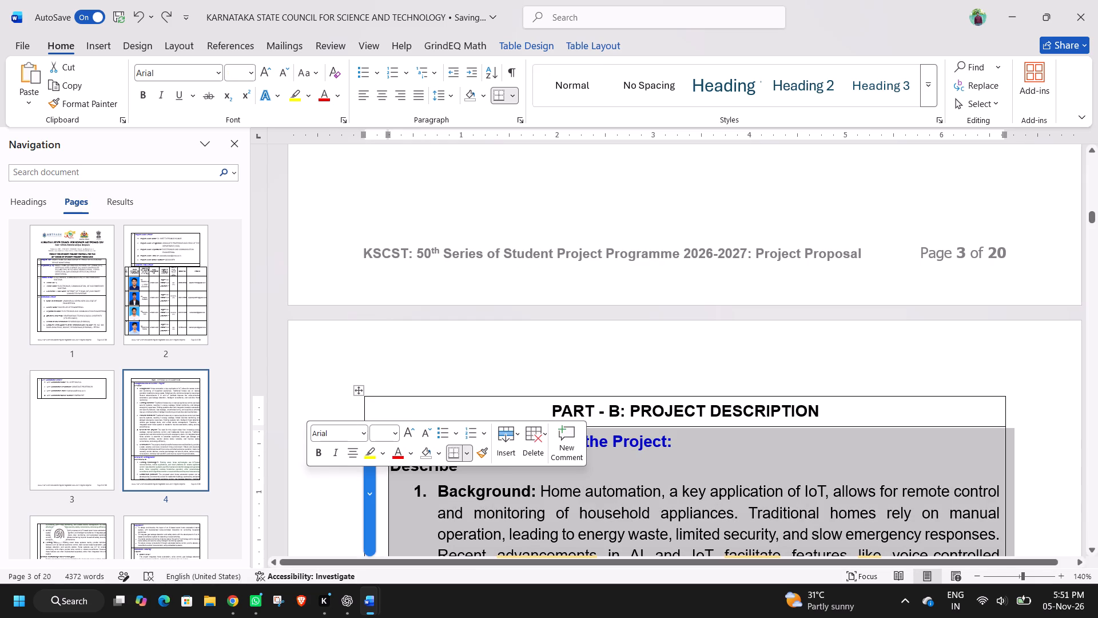
pyautogui.click(341, 370)
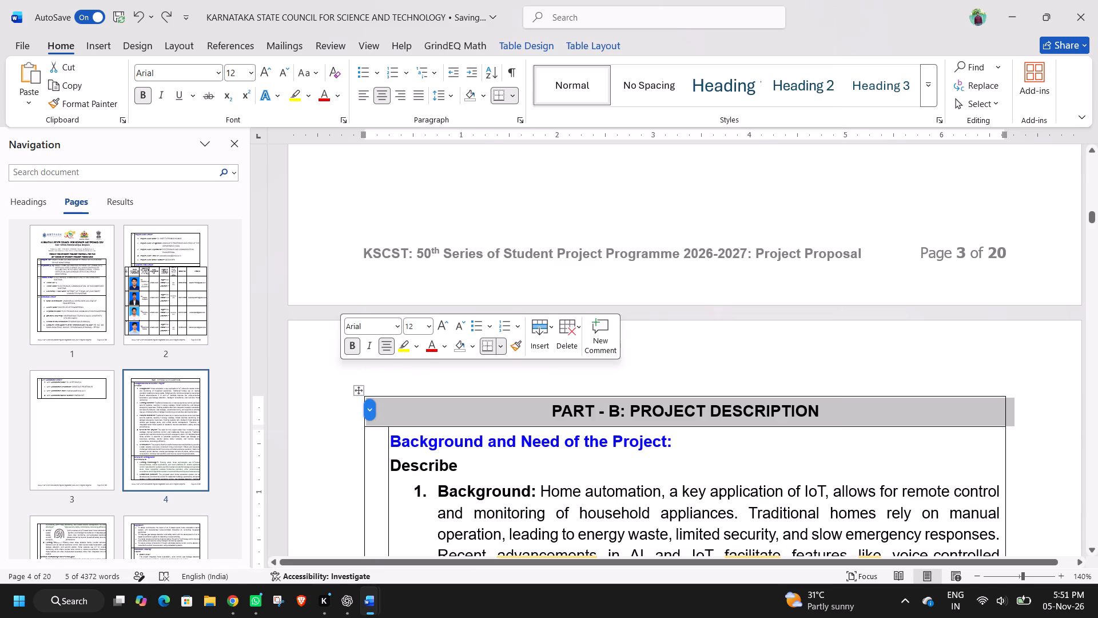
pyautogui.doubleClick(375, 494)
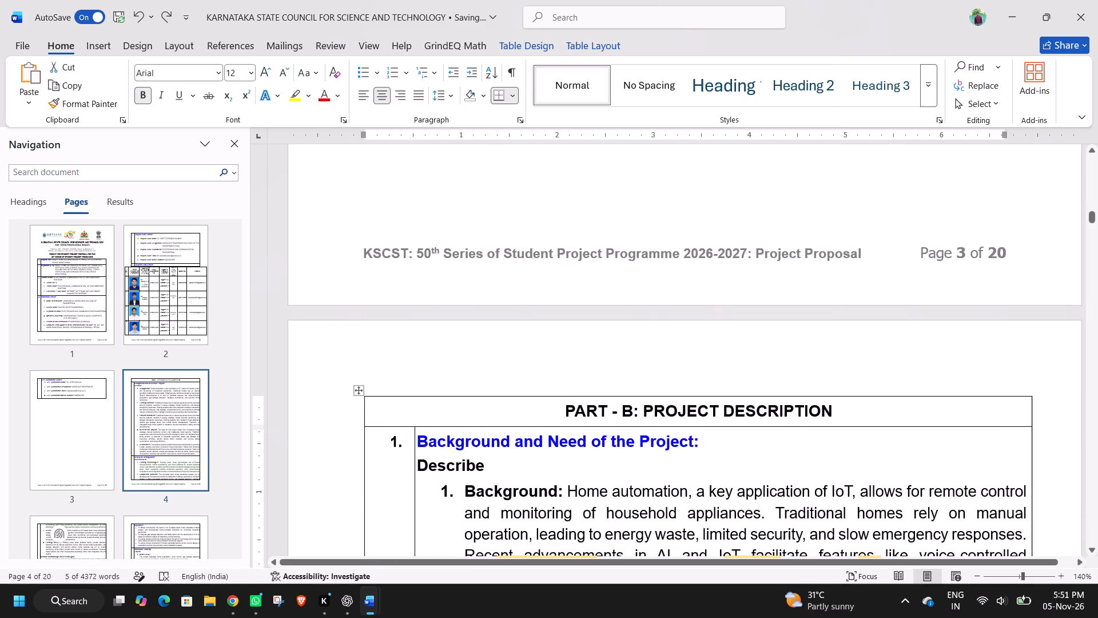
pyautogui.press('BackSpace')
pyautogui.press('BackSpace')
pyautogui.press('BackSpace')
pyautogui.press('BackSpace')
pyautogui.press('BackSpace')
pyautogui.press('BackSpace')
pyautogui.press('BackSpace')
pyautogui.press('BackSpace')
pyautogui.press('BackSpace')
pyautogui.press('BackSpace')
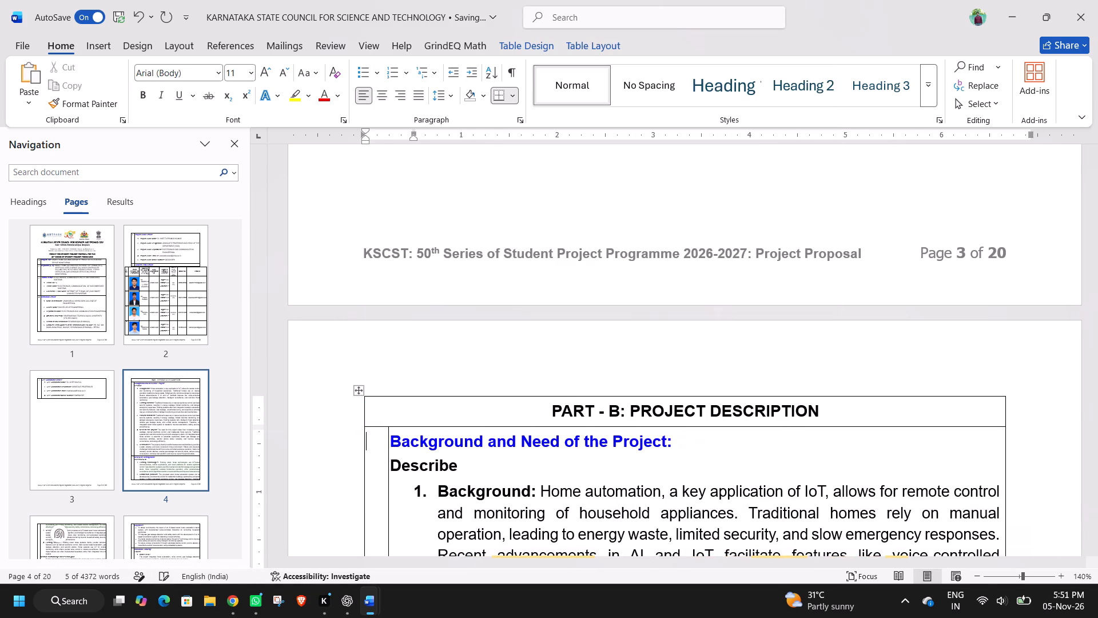
pyautogui.press('BackSpace')
pyautogui.press('BackSpace')
pyautogui.press('BackSpace')
pyautogui.press('Delete')
pyautogui.write('8.')
# Set the serial number "8." beside Background and Need of the Project to font size 11 and center it.
pyautogui.scroll(-1, 375, 494)
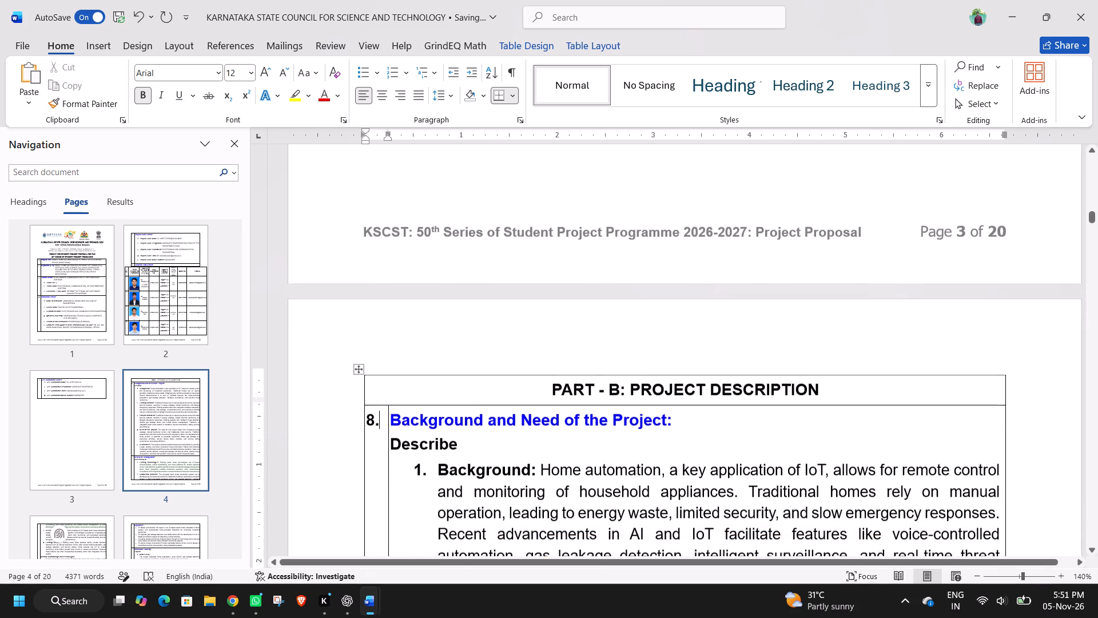
pyautogui.scroll(-1, 375, 494)
pyautogui.hotkey('shift', 'Left')
pyautogui.hotkey('shift', 'Left')
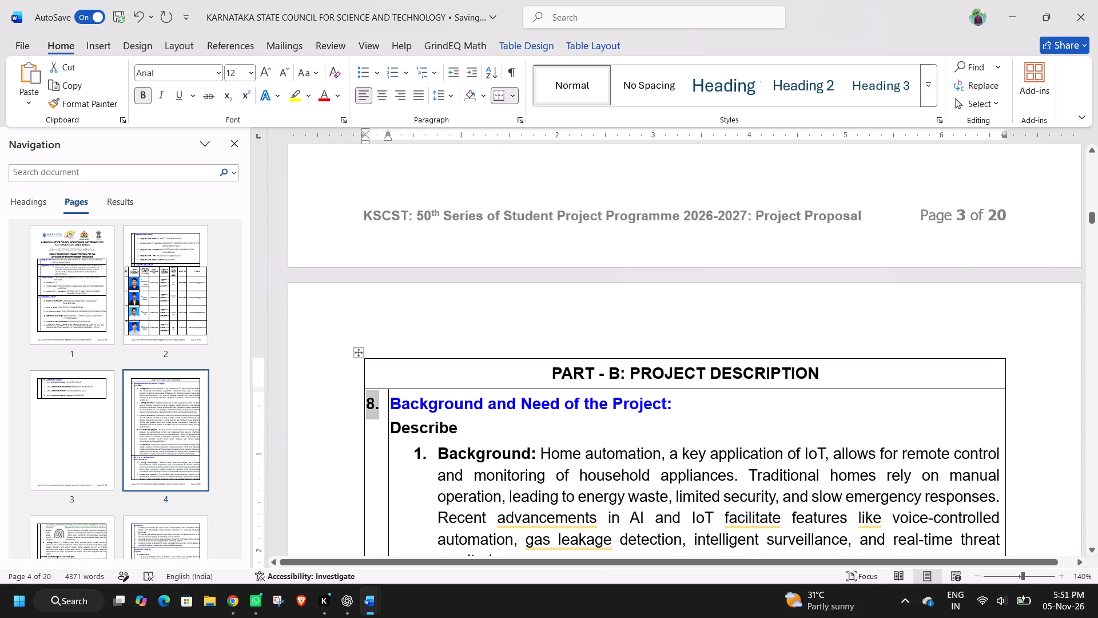
pyautogui.click(233, 73)
pyautogui.write('11')
pyautogui.press('Return')
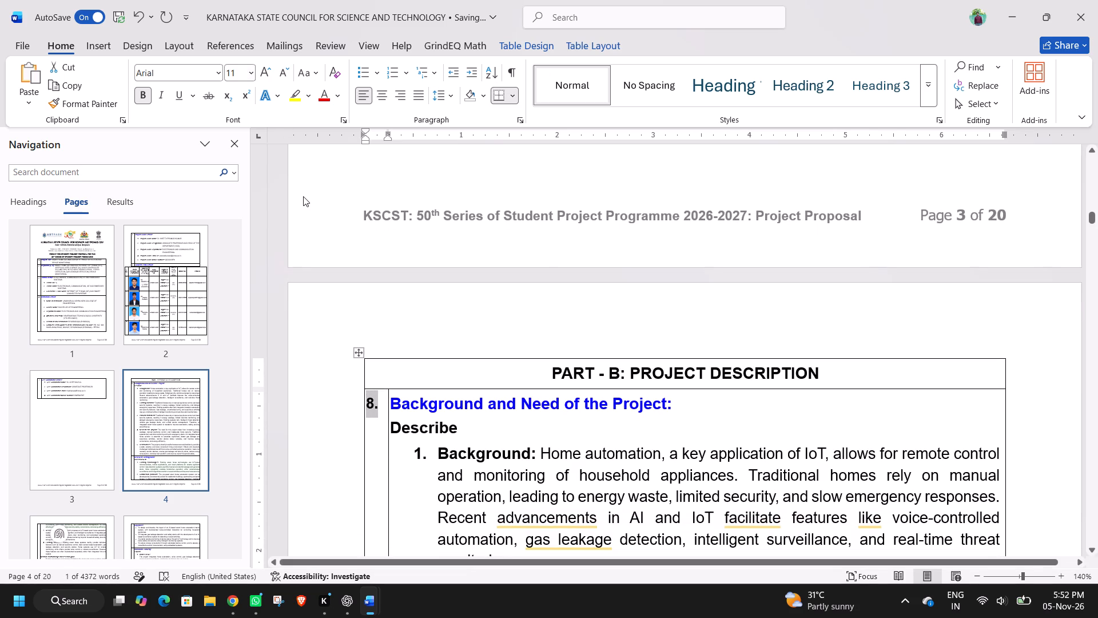
pyautogui.scroll(-1, 303, 196)
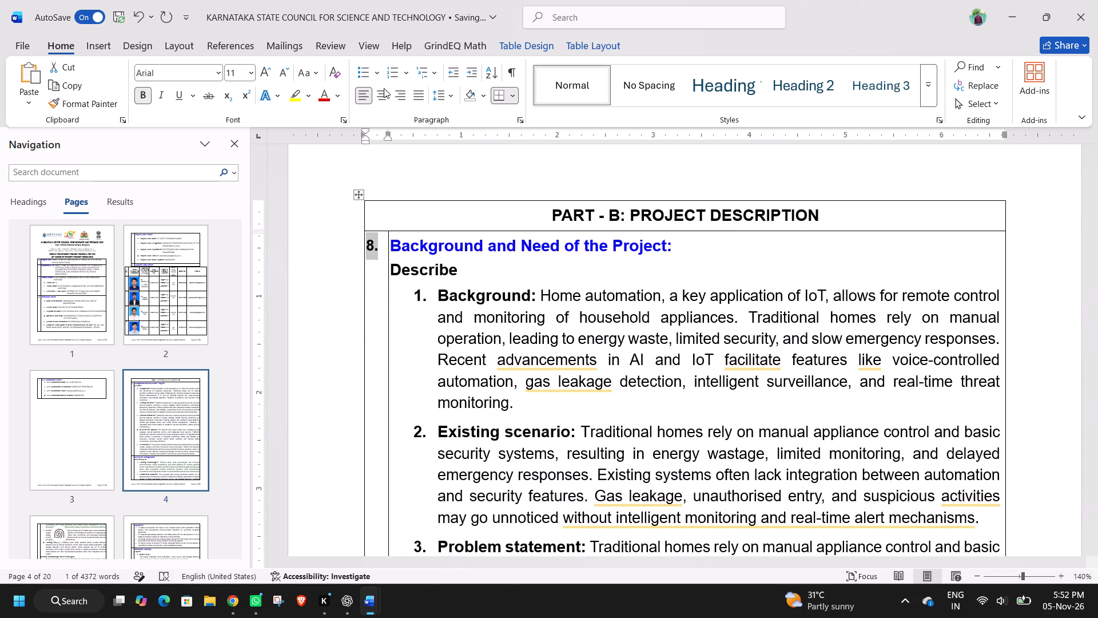
pyautogui.click(384, 88)
# Replace the automatic numbering beside Review of Existing Work with the manual serial number "9.".
pyautogui.scroll(-2, 374, 223)
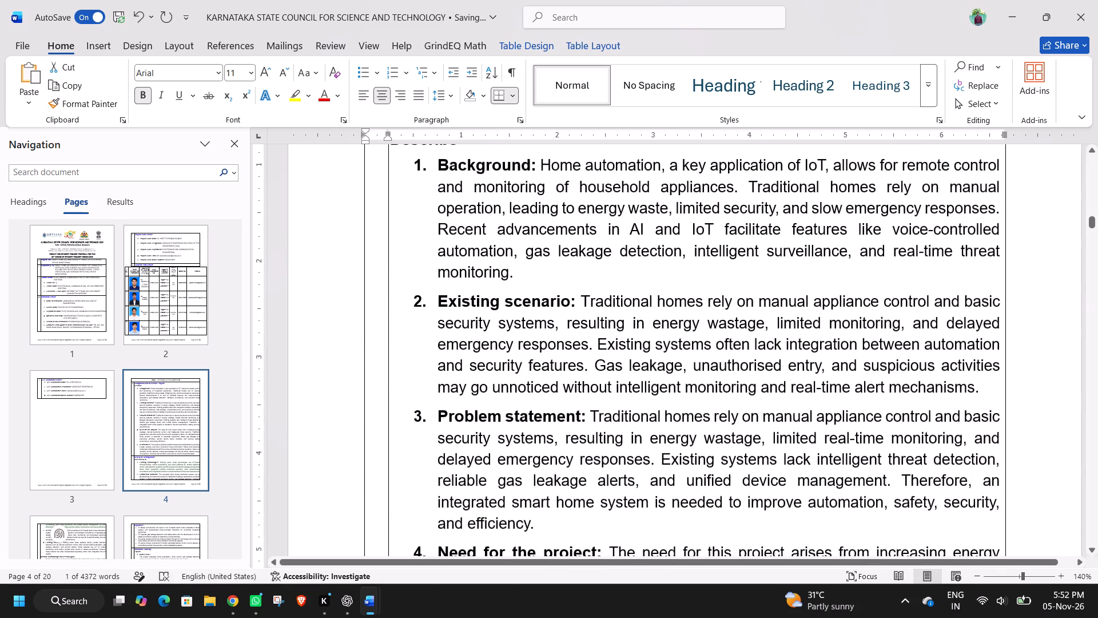
pyautogui.scroll(-3, 374, 223)
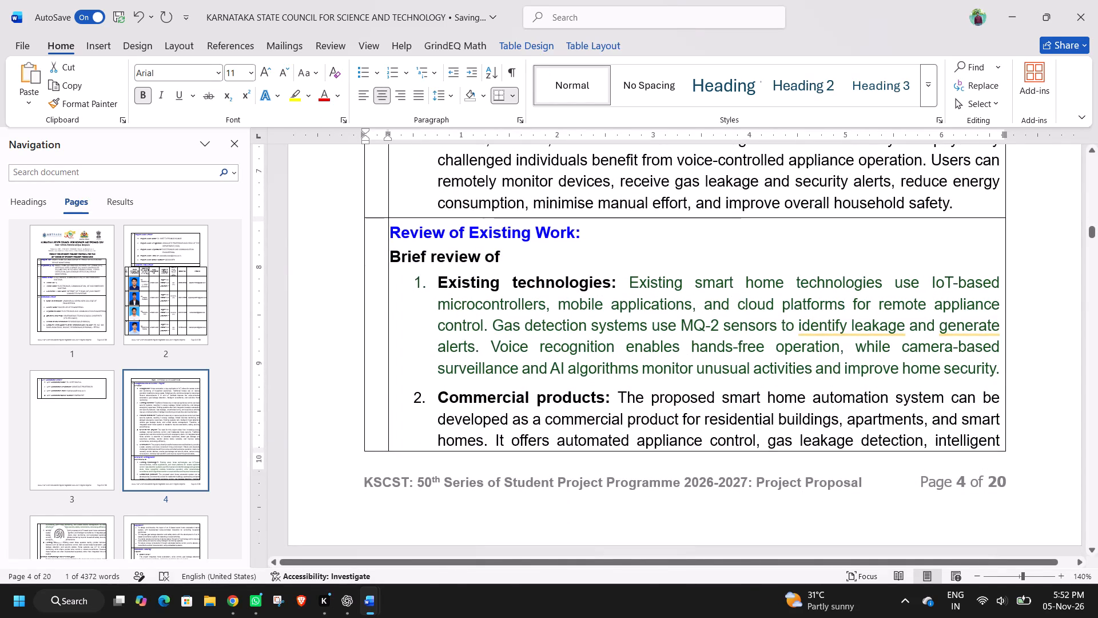
pyautogui.press('Down')
pyautogui.press('Down')
pyautogui.press('Up')
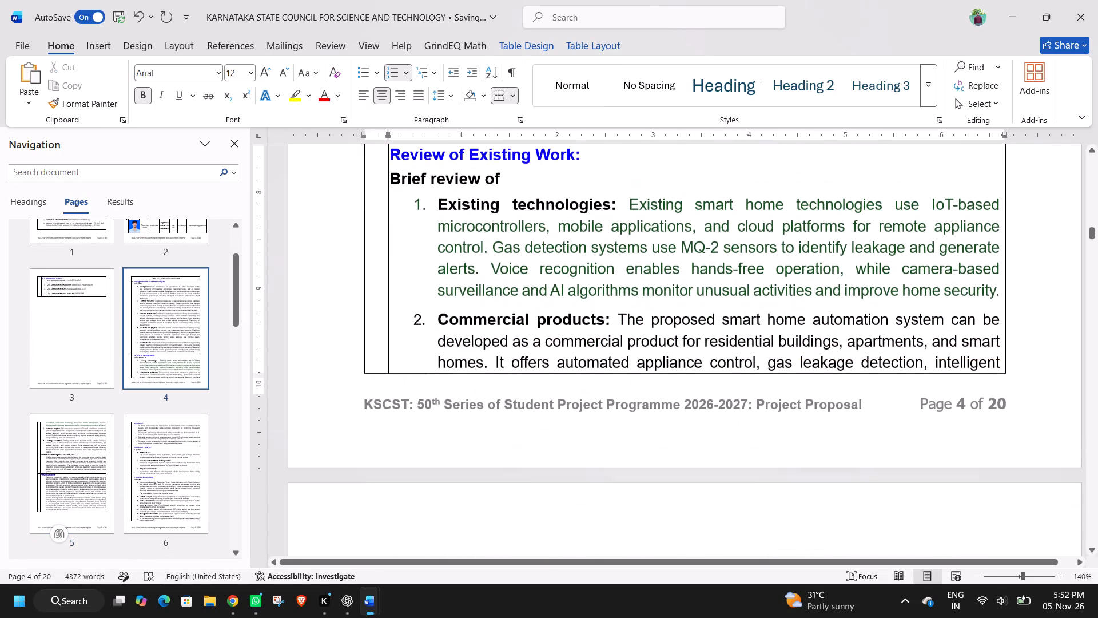
pyautogui.scroll(1, 374, 223)
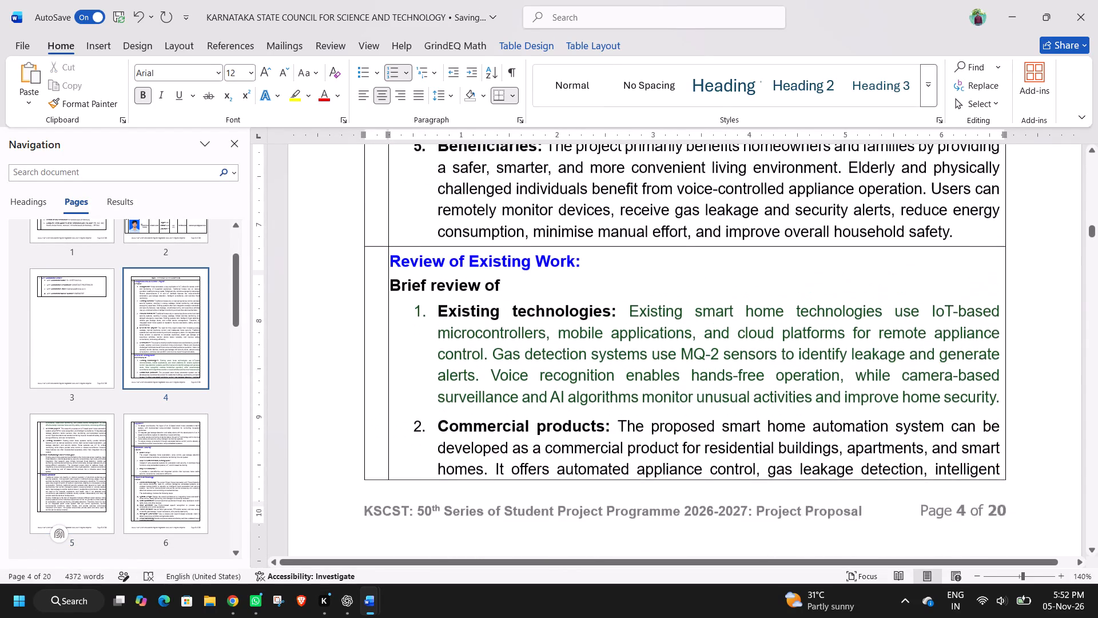
pyautogui.scroll(1, 374, 223)
pyautogui.press('BackSpace')
pyautogui.press('BackSpace')
pyautogui.press('BackSpace')
pyautogui.press('BackSpace')
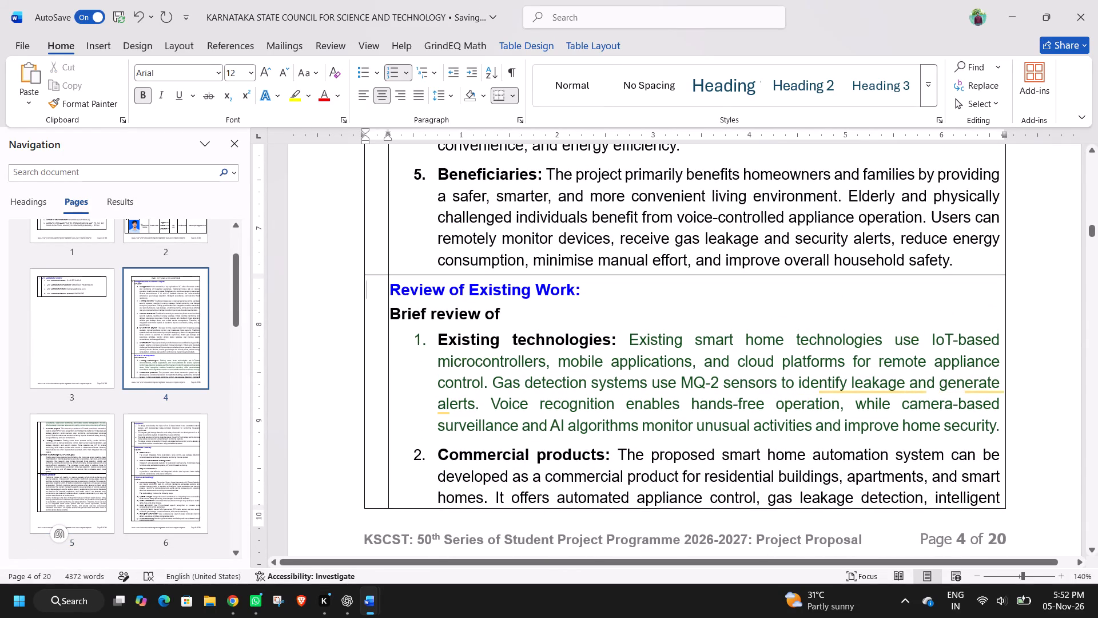
pyautogui.press('BackSpace')
pyautogui.write('9.')
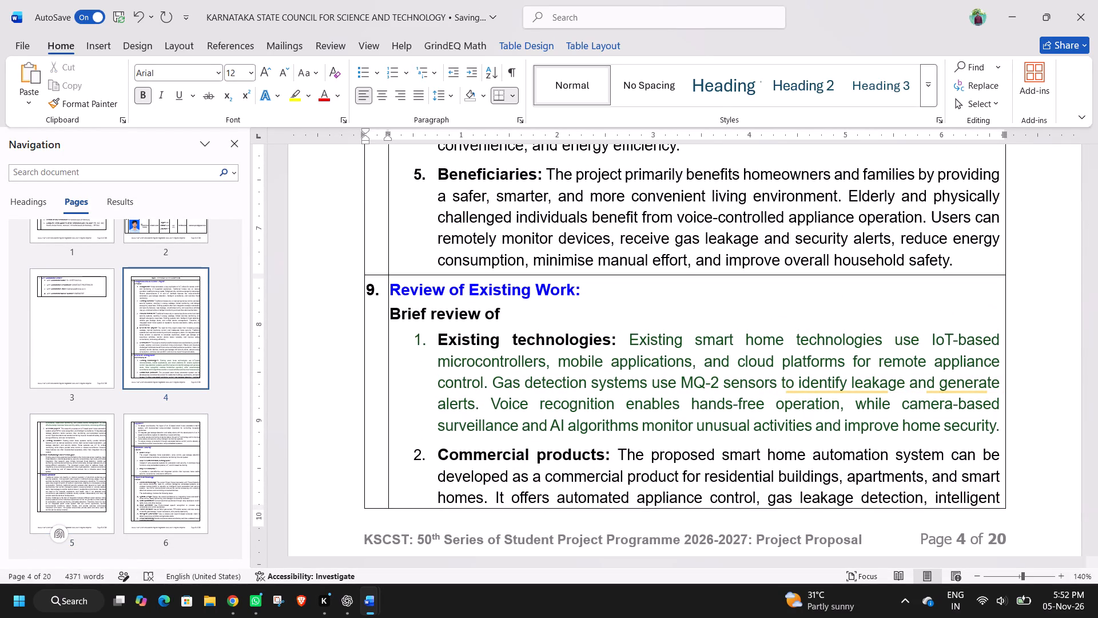
# Center the serial number "9." beside Review of Existing Work and set its font size to 11.
pyautogui.hotkey('shift', 'Left')
pyautogui.hotkey('shift', 'Left')
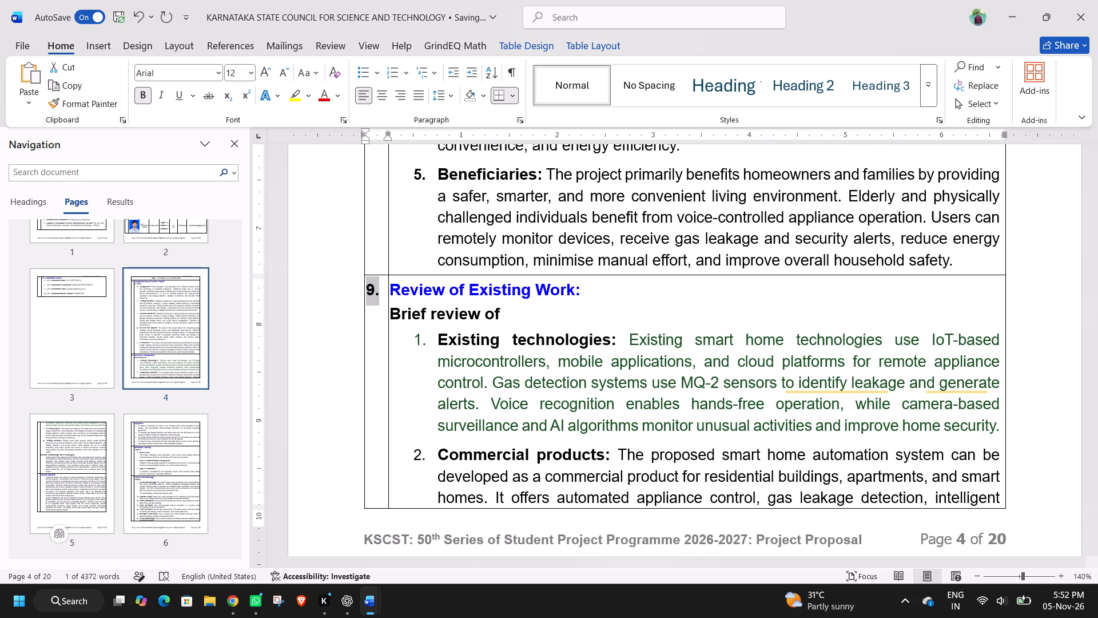
pyautogui.hotkey('ctrl', 'e')
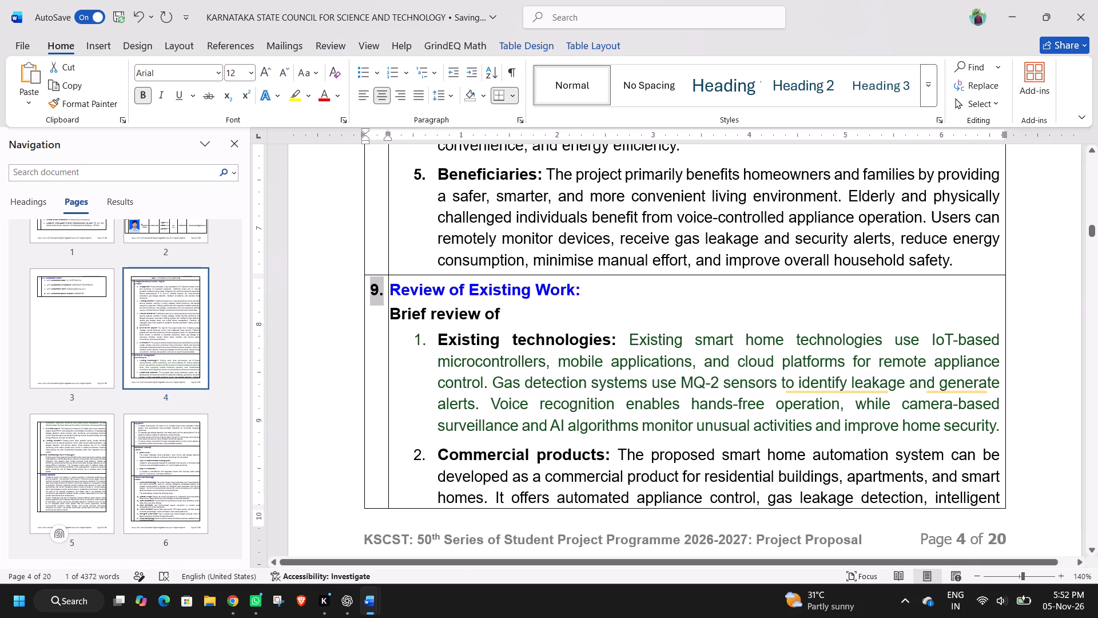
pyautogui.click(241, 72)
pyautogui.write('11')
pyautogui.press('Return')
# Set the font colour of the Existing technologies description under Review of Existing Work to black.
pyautogui.scroll(-3, 387, 302)
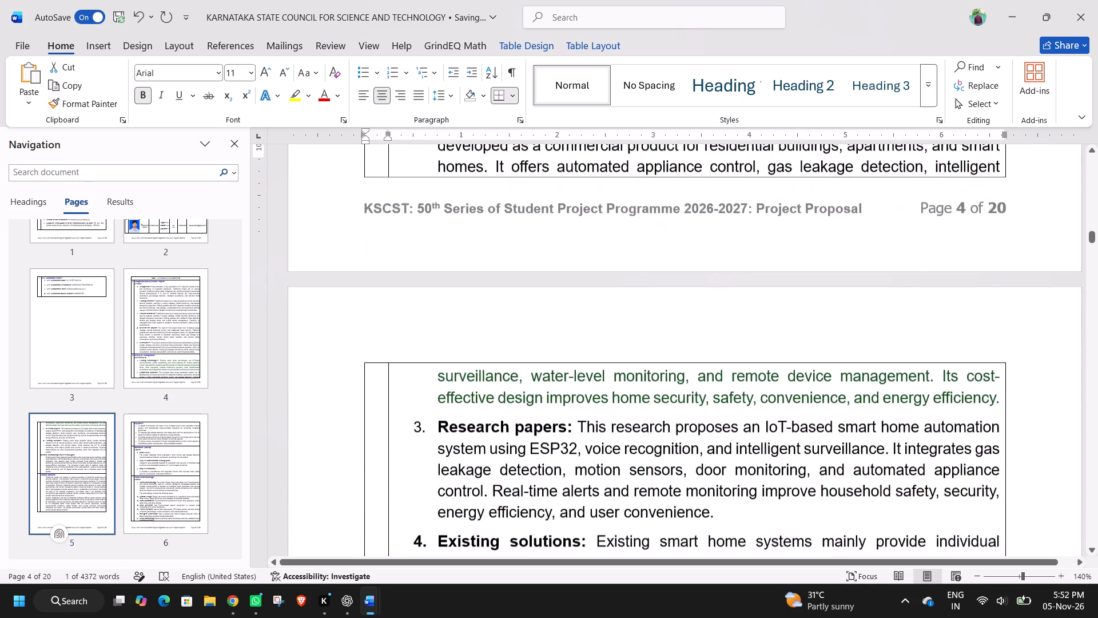
pyautogui.press('Down')
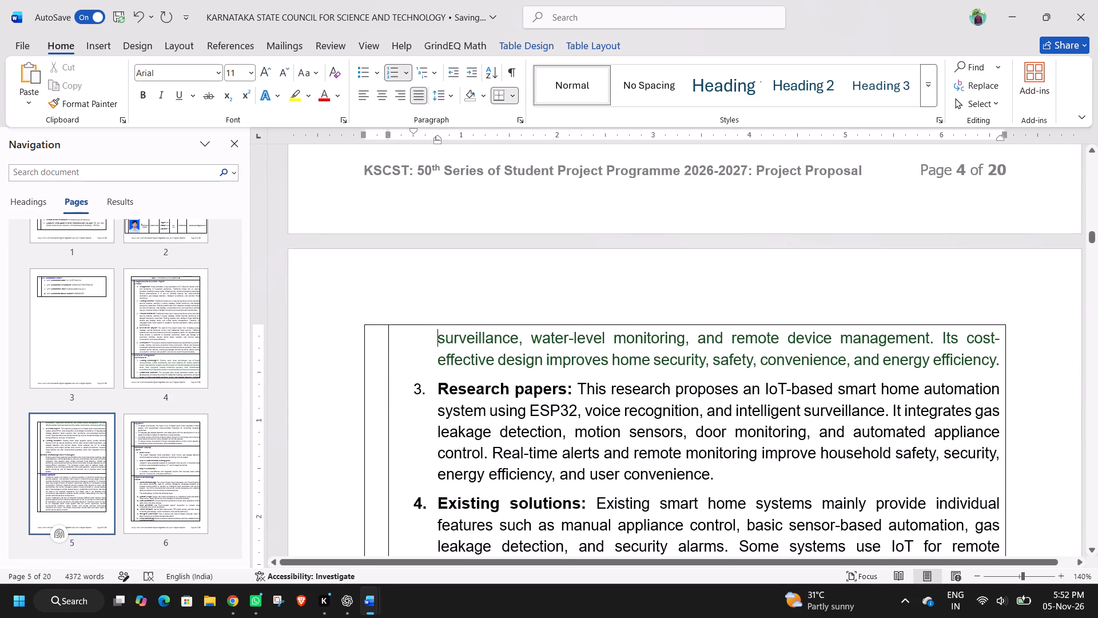
pyautogui.scroll(2, 404, 390)
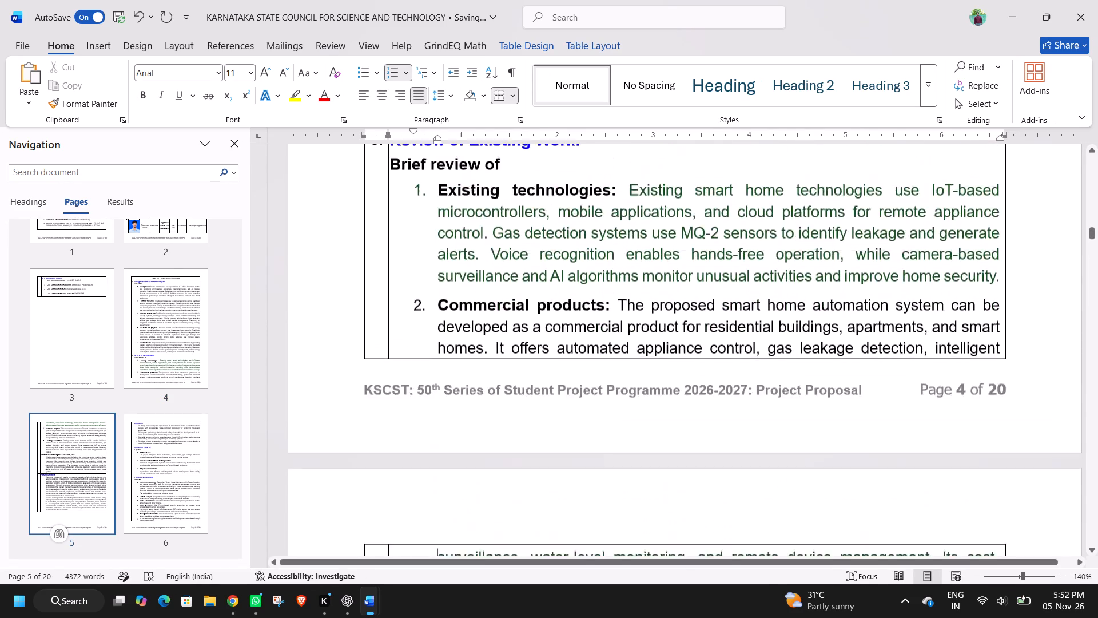
pyautogui.scroll(1, 404, 390)
pyautogui.scroll(-2, 404, 390)
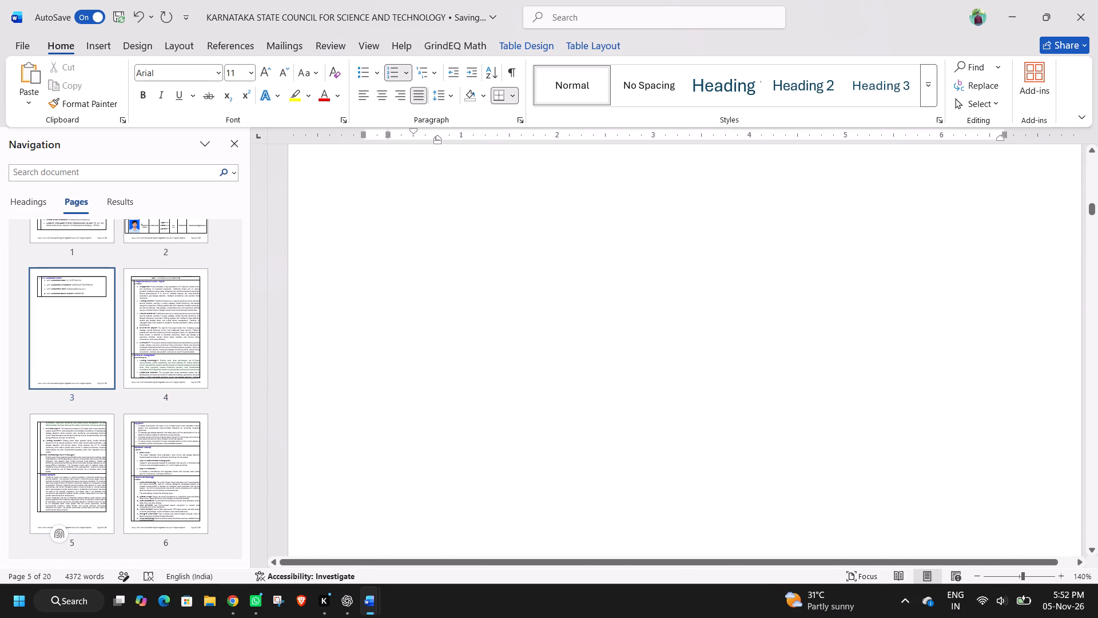
pyautogui.click(185, 359)
pyautogui.scroll(-2, 465, 447)
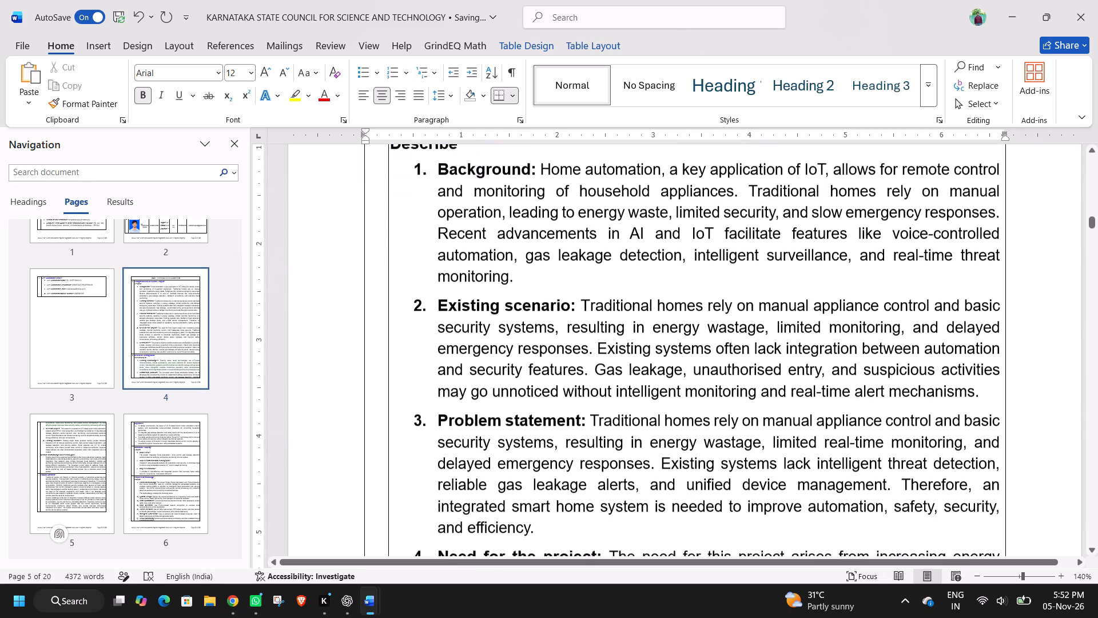
pyautogui.scroll(-3, 465, 447)
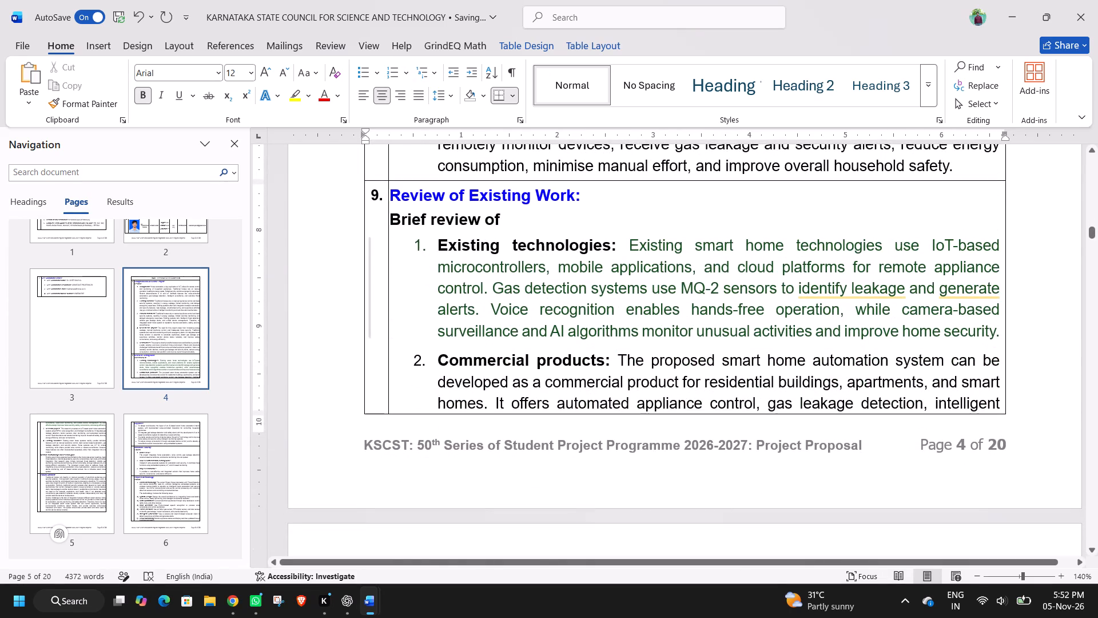
pyautogui.moveTo(624, 245); pyautogui.dragTo(839, 338)
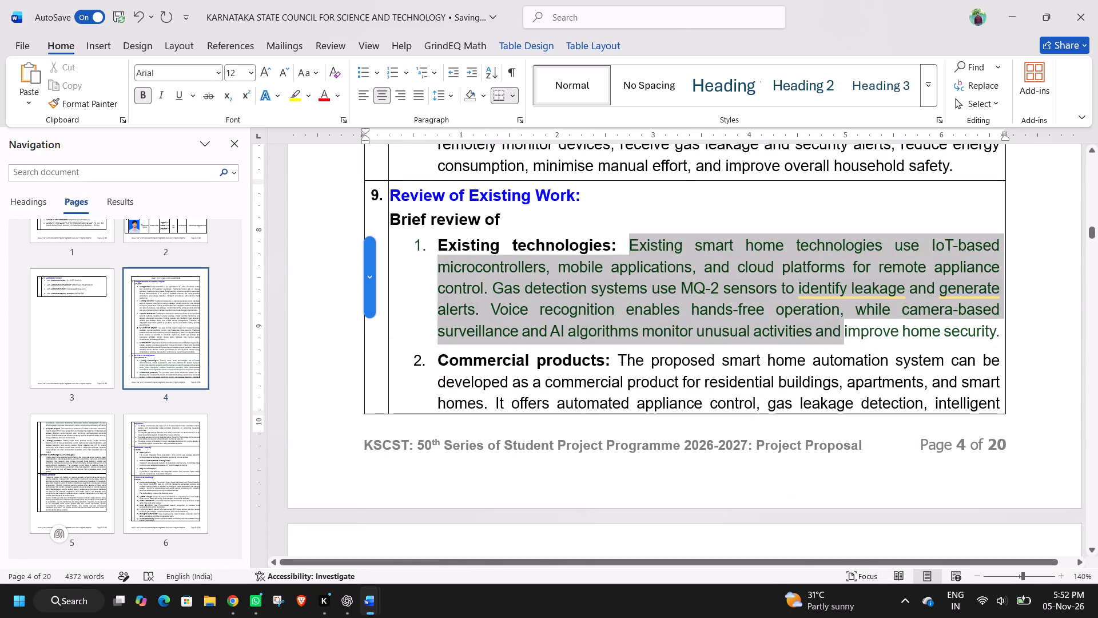
pyautogui.moveTo(839, 338); pyautogui.dragTo(1010, 333)
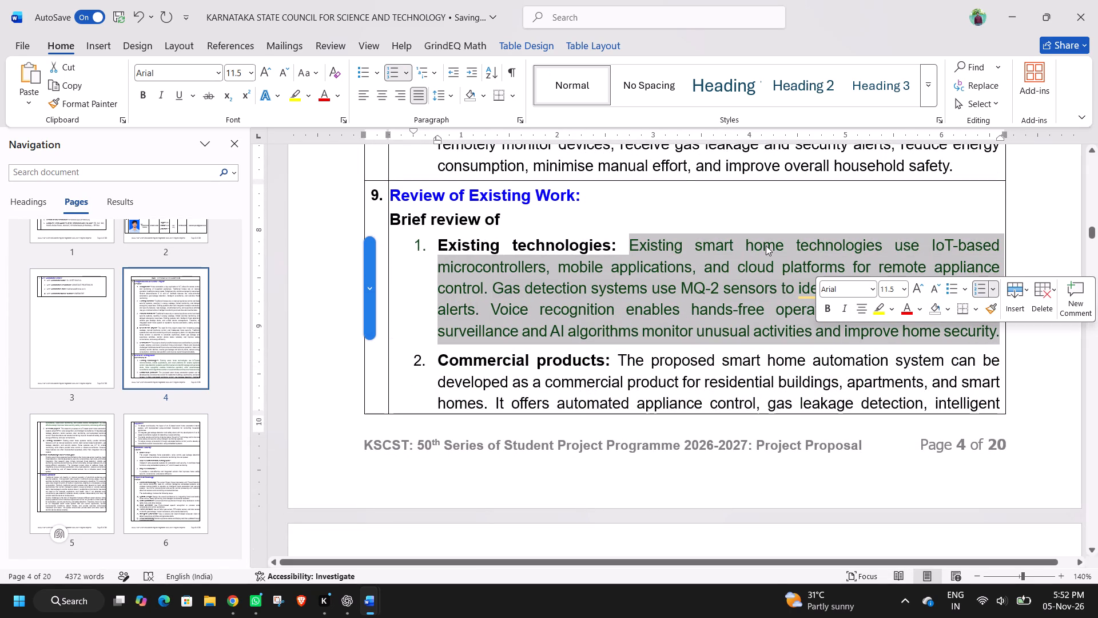
pyautogui.click(332, 94)
pyautogui.moveTo(339, 96); pyautogui.dragTo(349, 184)
pyautogui.click(349, 184)
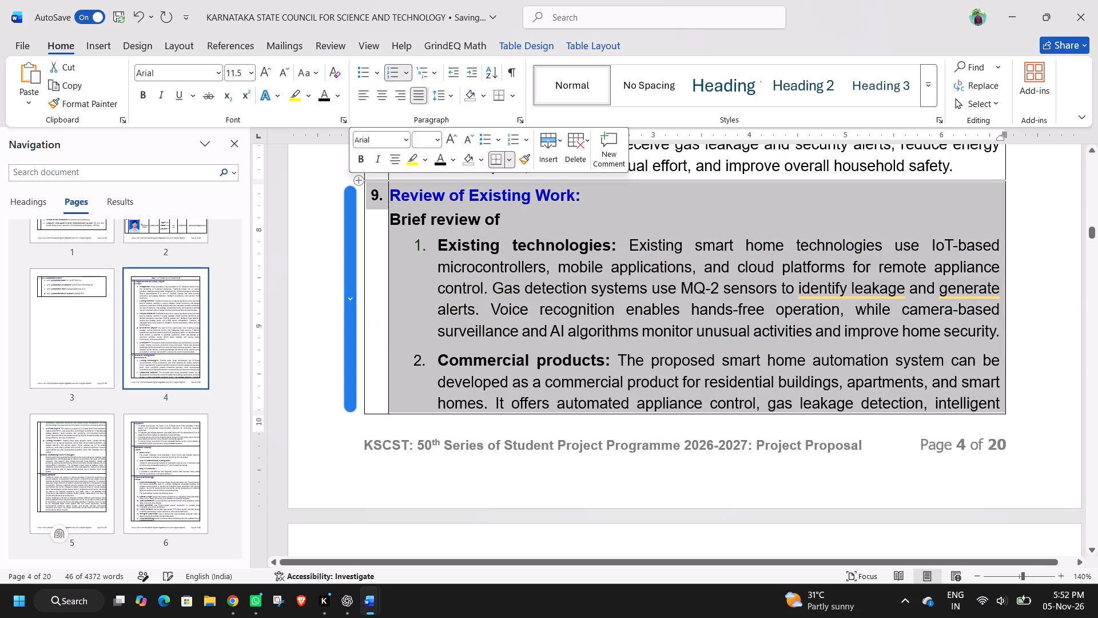
pyautogui.click(462, 272)
pyautogui.click(462, 272)
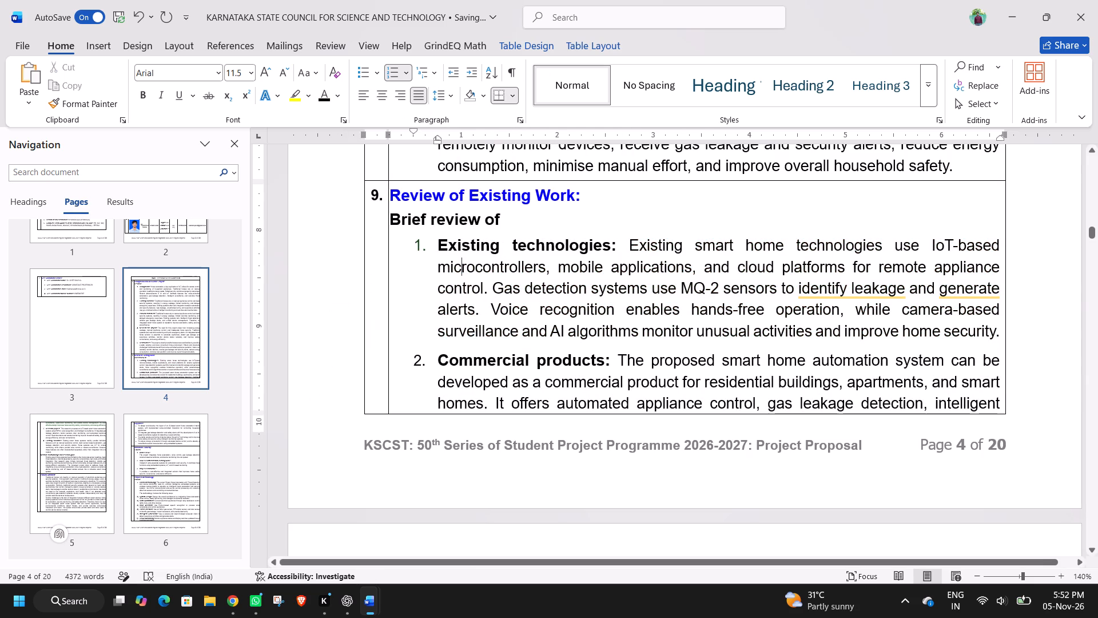
# Set the font colour of the last two green lines of the Commercial products description, continuing on page 5, to black.
pyautogui.click(377, 216)
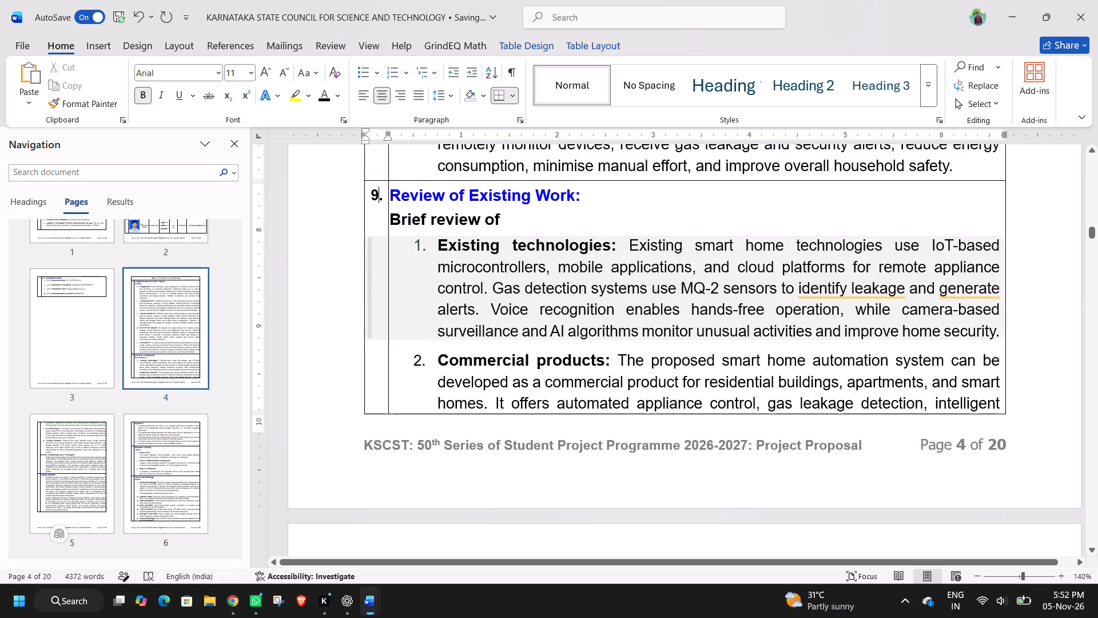
pyautogui.press('Down')
pyautogui.press('Down')
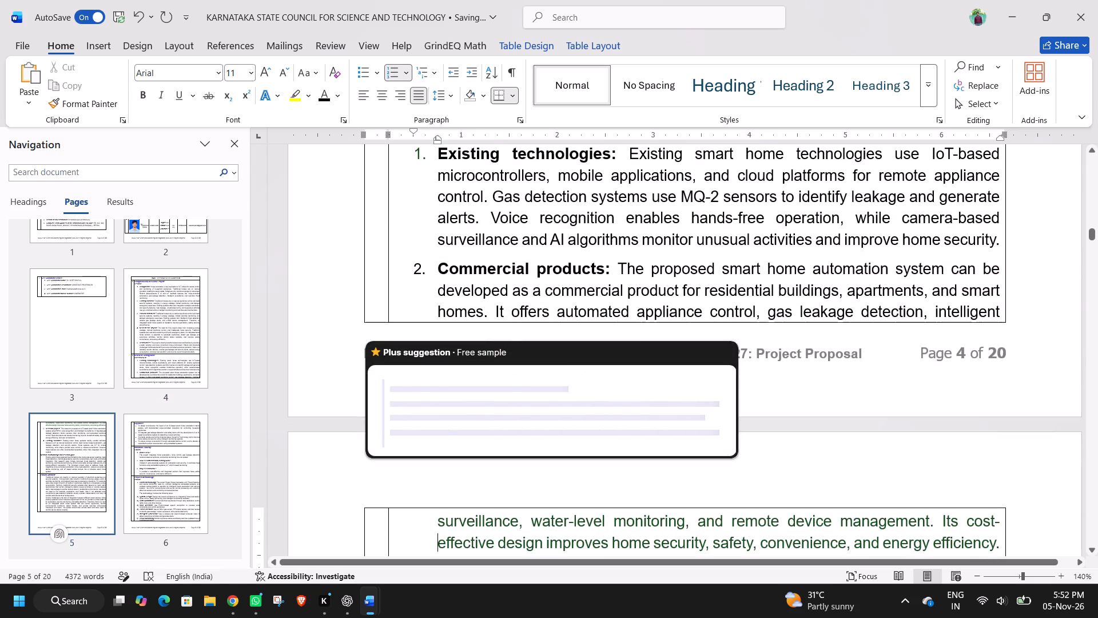
pyautogui.scroll(-2, 369, 331)
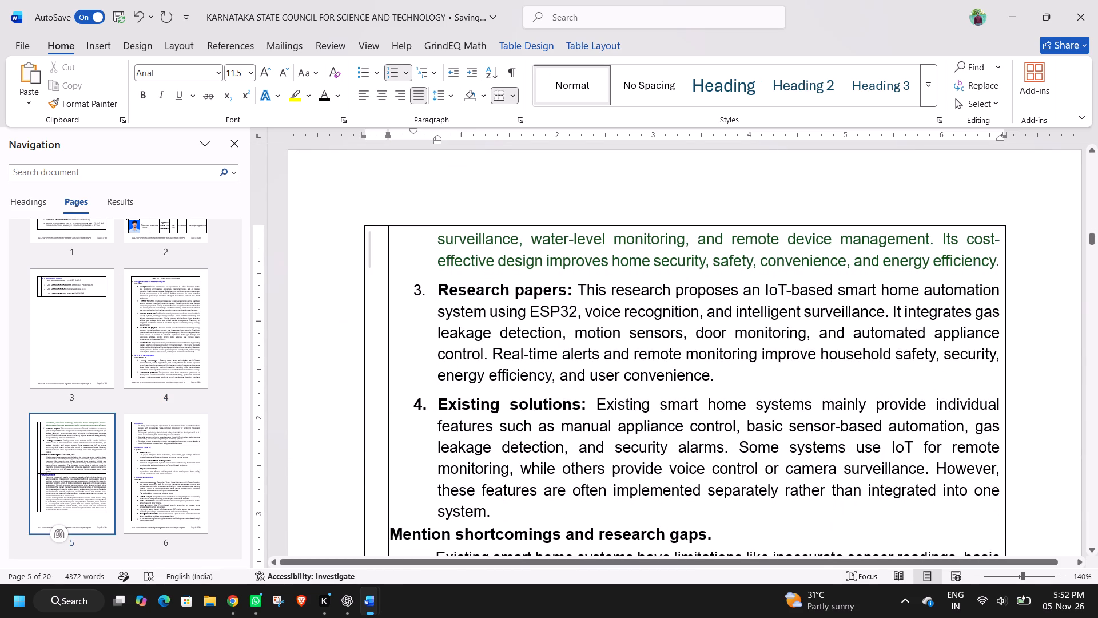
pyautogui.moveTo(433, 242); pyautogui.dragTo(713, 270)
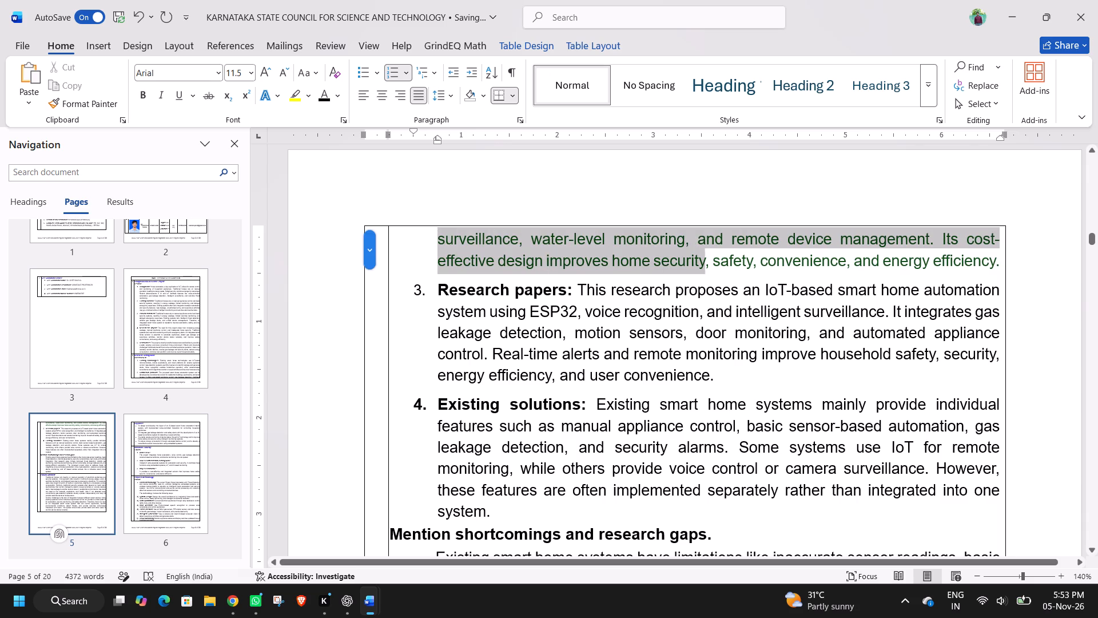
pyautogui.moveTo(713, 270); pyautogui.dragTo(898, 265)
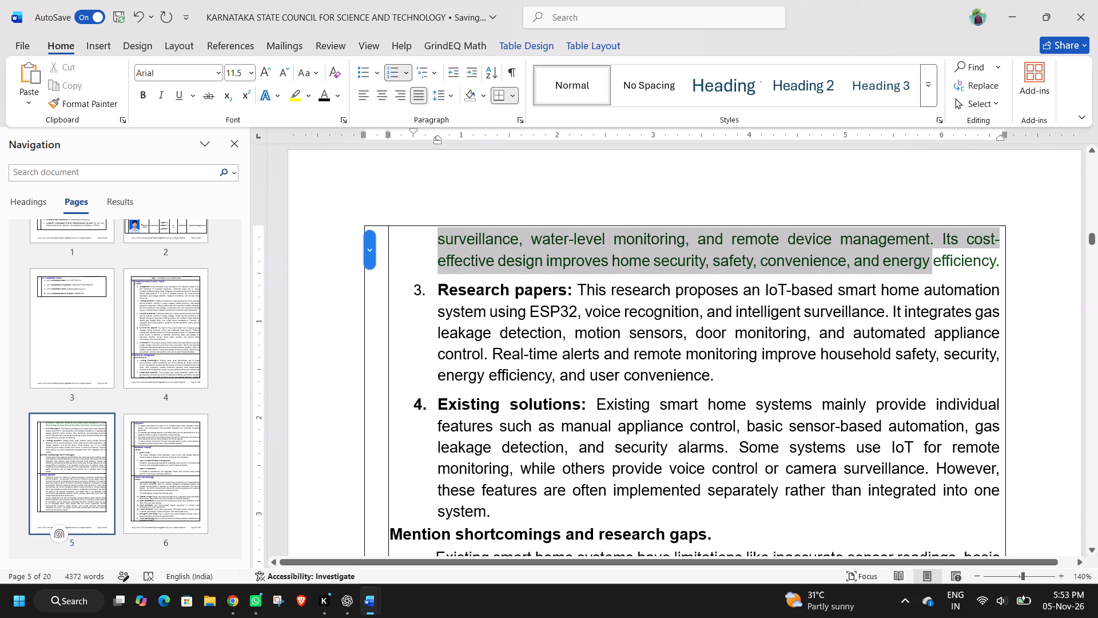
pyautogui.moveTo(898, 265); pyautogui.dragTo(986, 264)
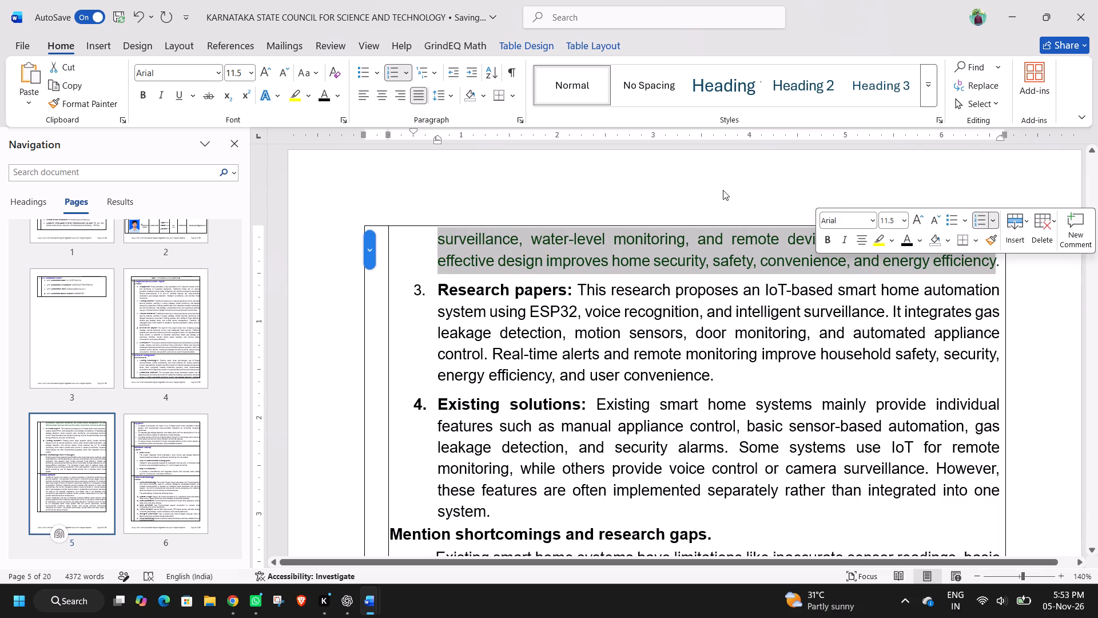
pyautogui.click(905, 243)
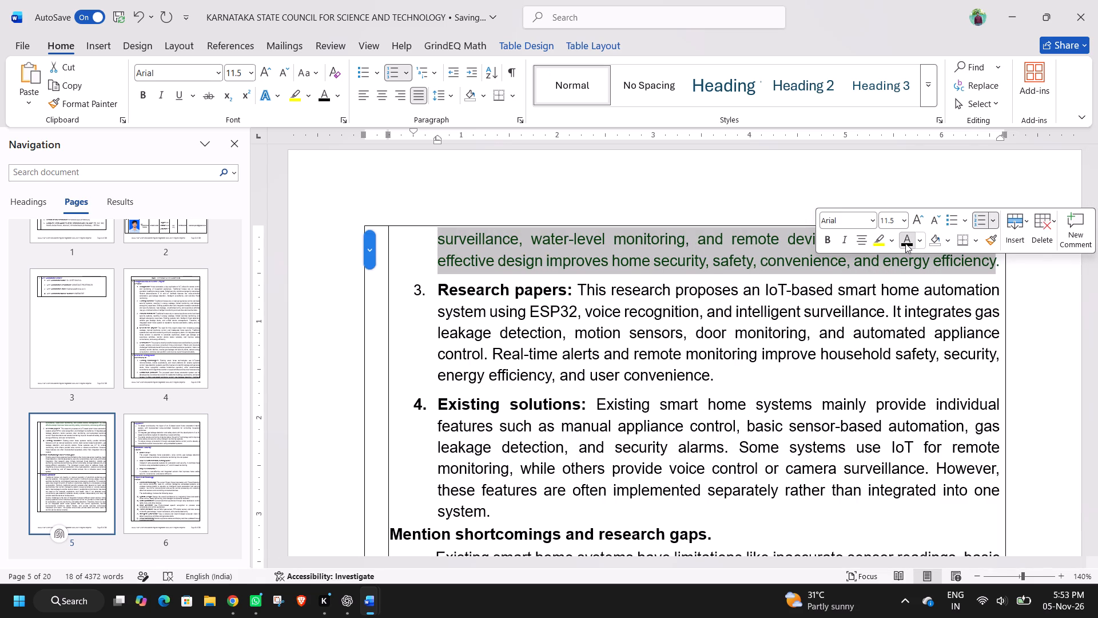
pyautogui.click(836, 350)
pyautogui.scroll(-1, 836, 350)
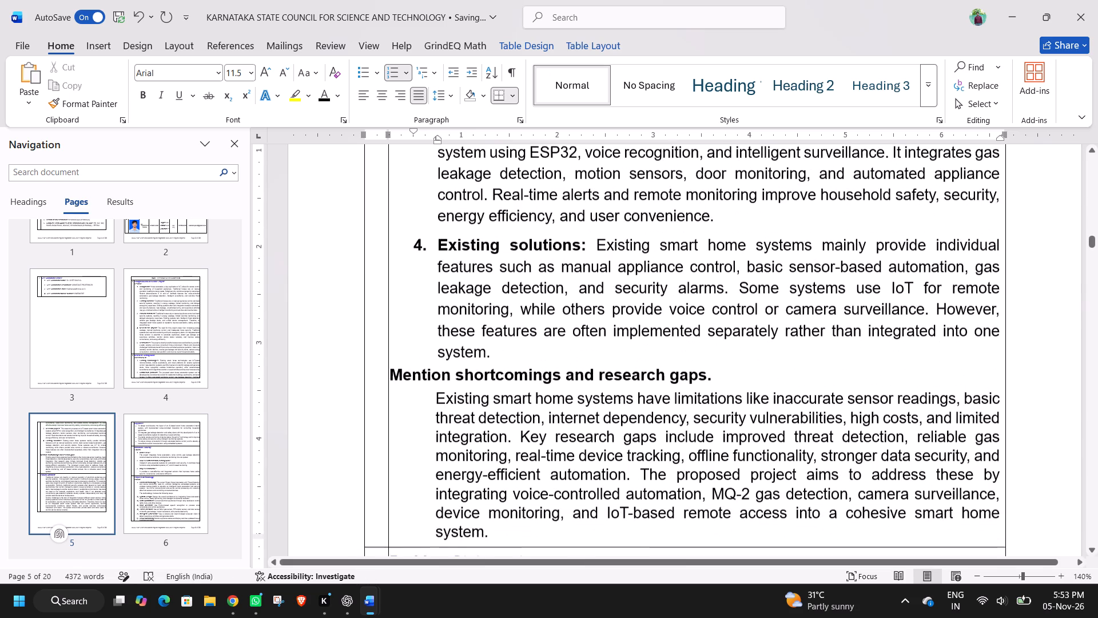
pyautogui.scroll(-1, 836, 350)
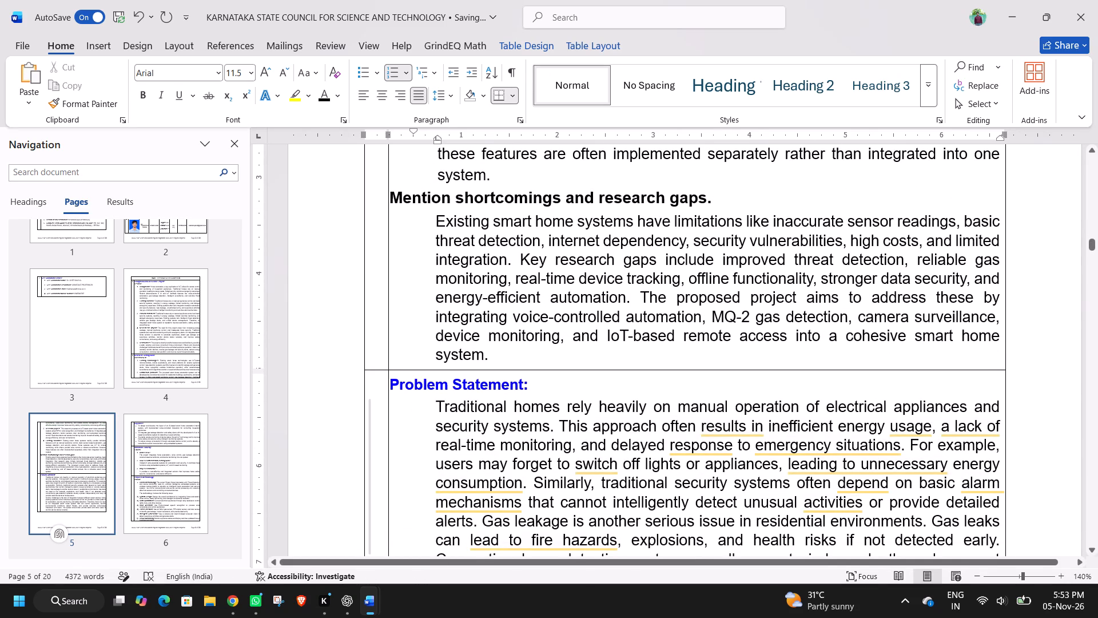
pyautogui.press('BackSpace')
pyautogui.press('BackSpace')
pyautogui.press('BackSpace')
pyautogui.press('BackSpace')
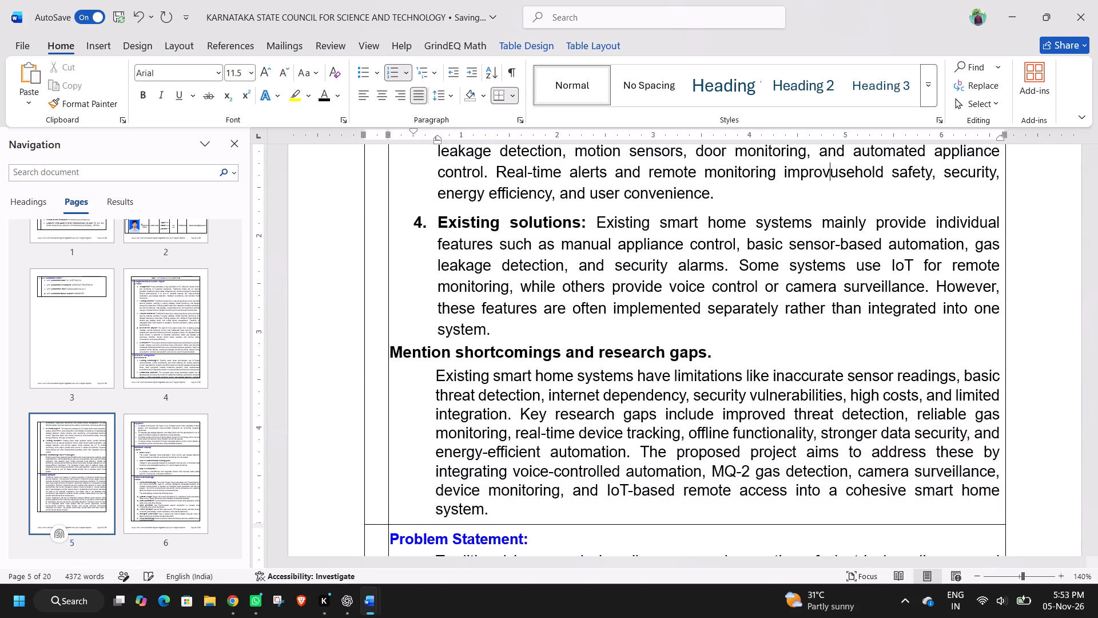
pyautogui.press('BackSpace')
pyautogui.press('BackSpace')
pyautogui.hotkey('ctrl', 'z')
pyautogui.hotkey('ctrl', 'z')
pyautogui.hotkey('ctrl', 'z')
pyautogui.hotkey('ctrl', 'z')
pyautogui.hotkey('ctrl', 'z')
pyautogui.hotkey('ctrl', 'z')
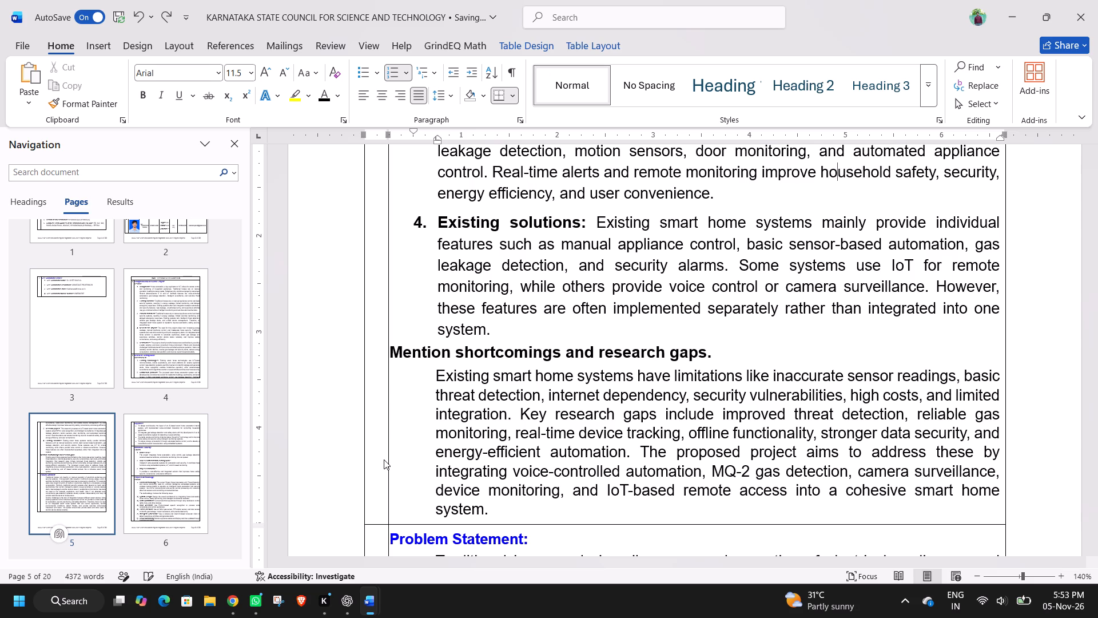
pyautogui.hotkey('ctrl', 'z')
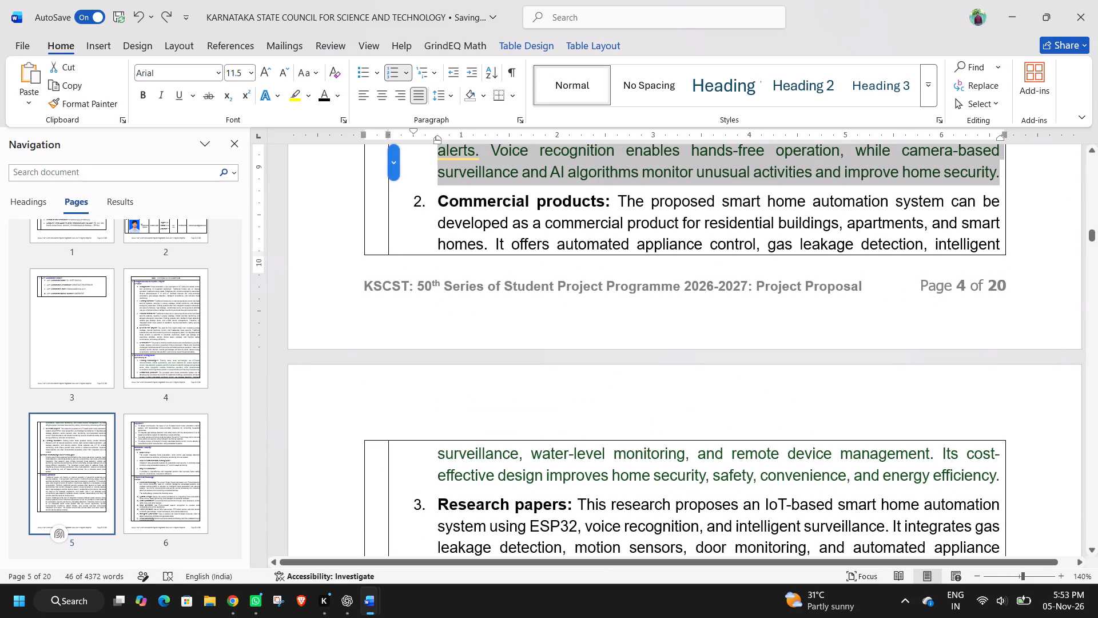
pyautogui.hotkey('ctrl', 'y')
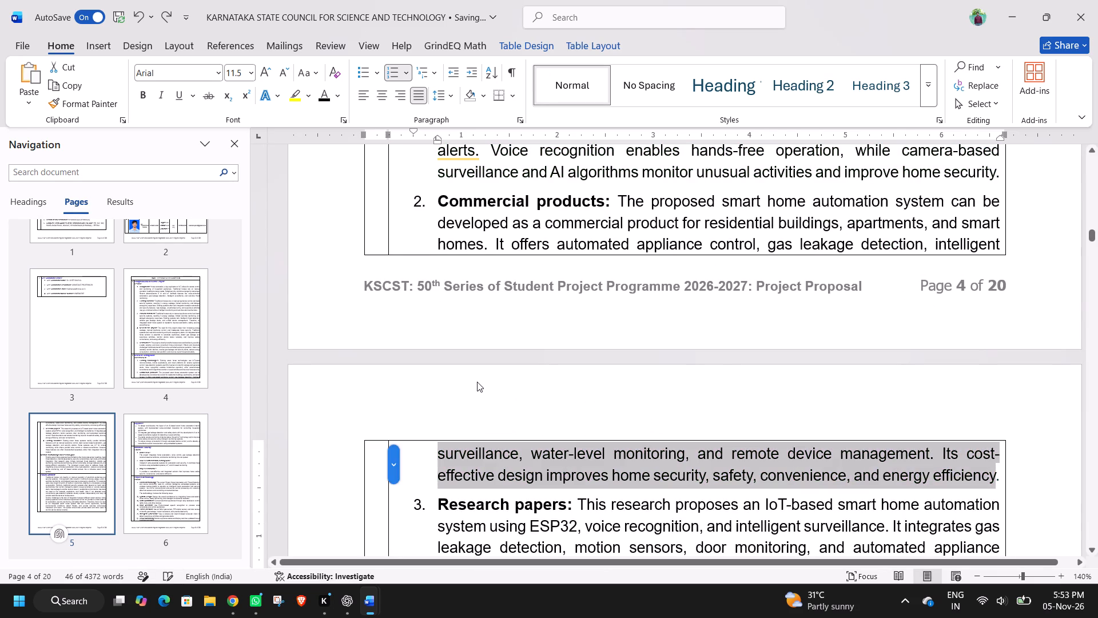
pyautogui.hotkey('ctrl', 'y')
# Replace the automatic numbering beside Problem Statement with the manual serial number "10.".
pyautogui.scroll(-3, 477, 382)
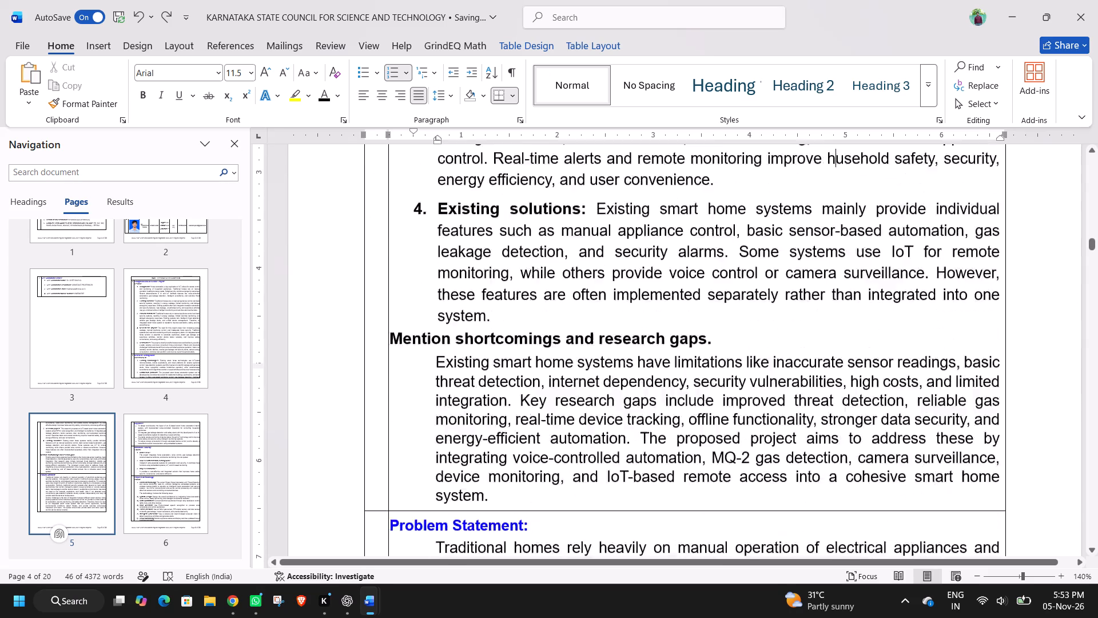
pyautogui.click(372, 435)
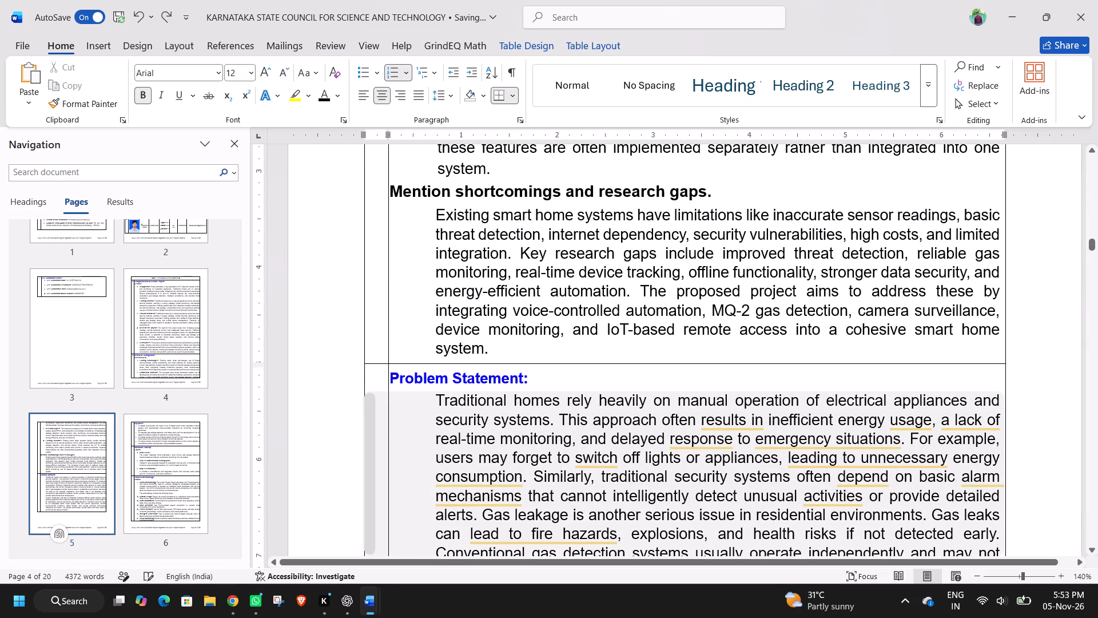
pyautogui.scroll(-1, 360, 528)
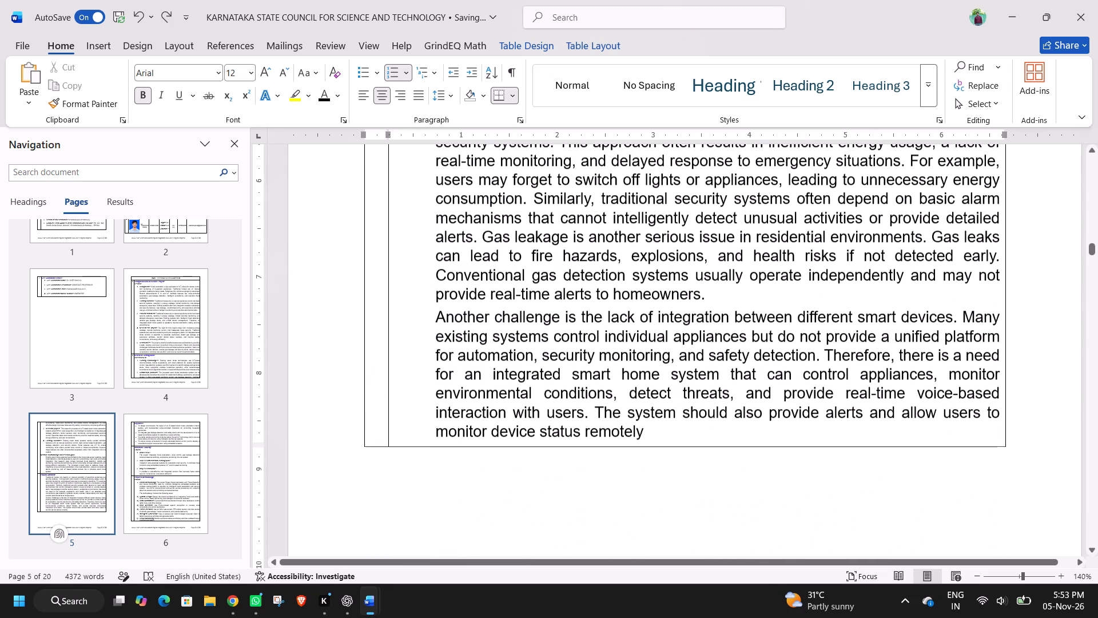
pyautogui.click(385, 392)
pyautogui.press('BackSpace')
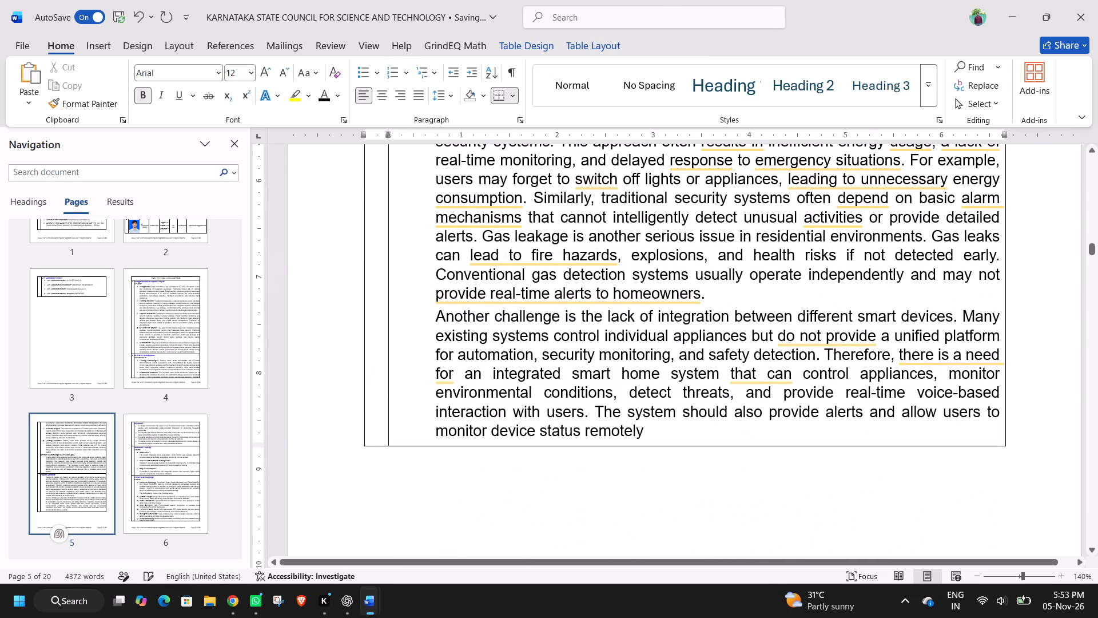
pyautogui.press('BackSpace')
pyautogui.press('BackSpace')
pyautogui.scroll(1, 385, 392)
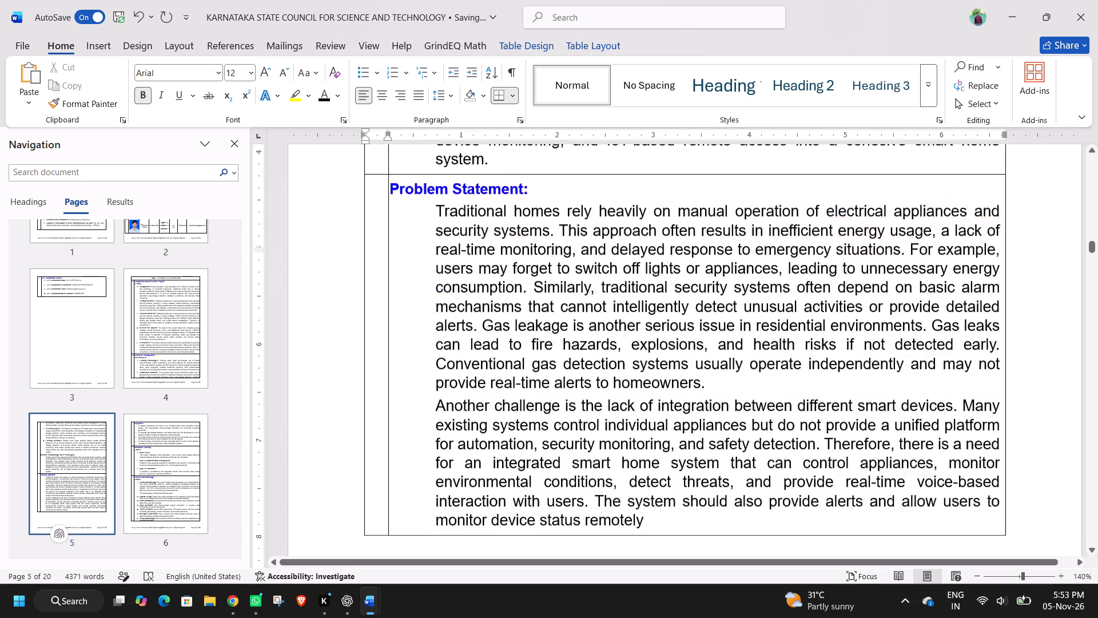
pyautogui.scroll(2, 385, 392)
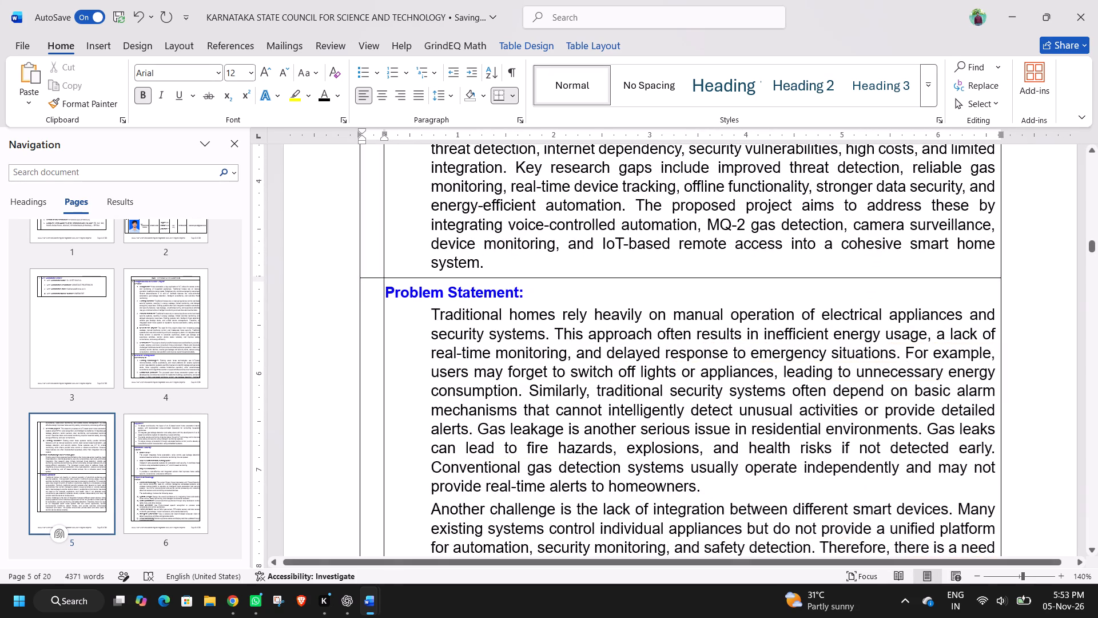
pyautogui.scroll(1, 385, 392)
pyautogui.press('BackSpace')
pyautogui.press('BackSpace')
pyautogui.press('BackSpace')
pyautogui.press('BackSpace')
pyautogui.press('BackSpace')
pyautogui.press('BackSpace')
pyautogui.press('BackSpace')
pyautogui.press('BackSpace')
pyautogui.press('BackSpace')
pyautogui.press('BackSpace')
pyautogui.press('BackSpace')
pyautogui.press('BackSpace')
pyautogui.press('BackSpace')
pyautogui.press('BackSpace')
pyautogui.press('BackSpace')
pyautogui.press('BackSpace')
pyautogui.press('BackSpace')
pyautogui.press('BackSpace')
pyautogui.press('BackSpace')
pyautogui.press('BackSpace')
pyautogui.press('BackSpace')
pyautogui.press('BackSpace')
pyautogui.press('BackSpace')
pyautogui.press('BackSpace')
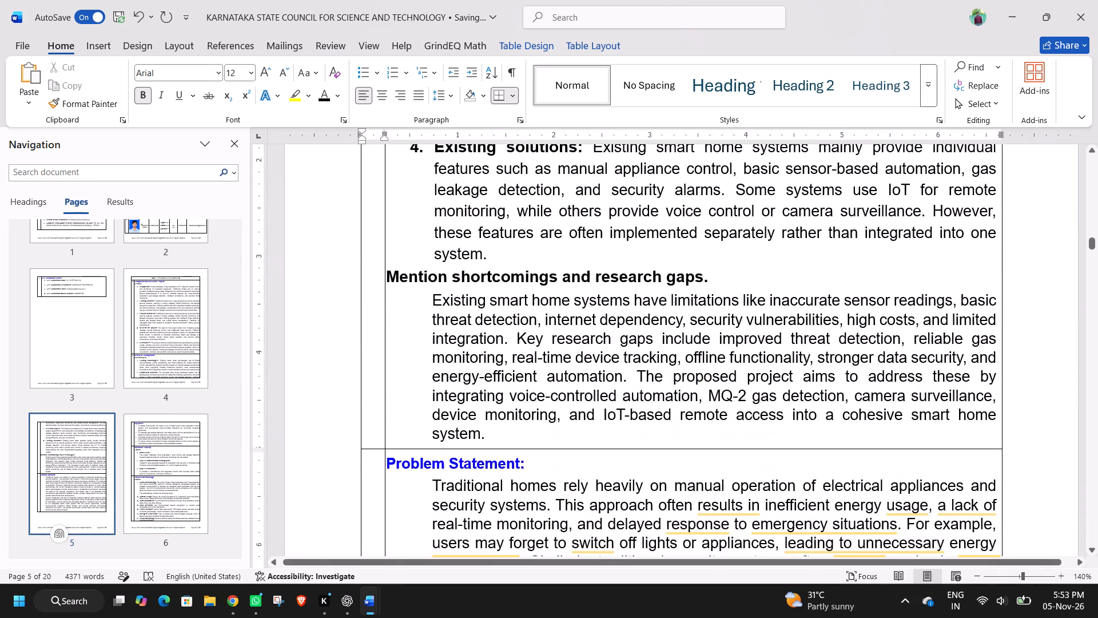
pyautogui.write('10.')
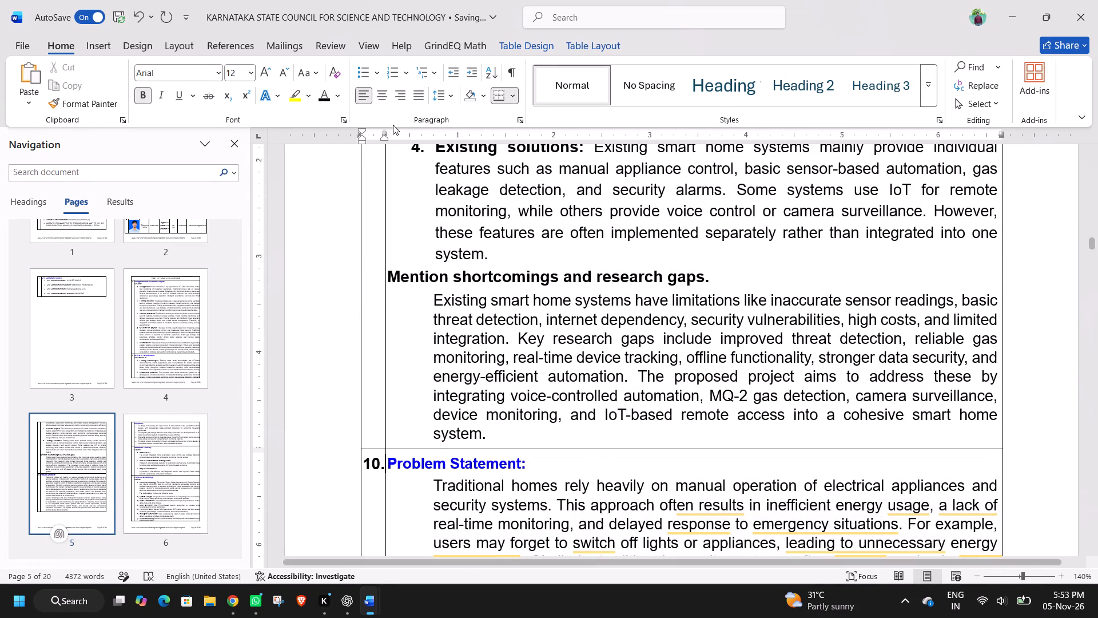
# Center the serial number "10." beside Problem Statement and set its font size to 11.
pyautogui.click(387, 104)
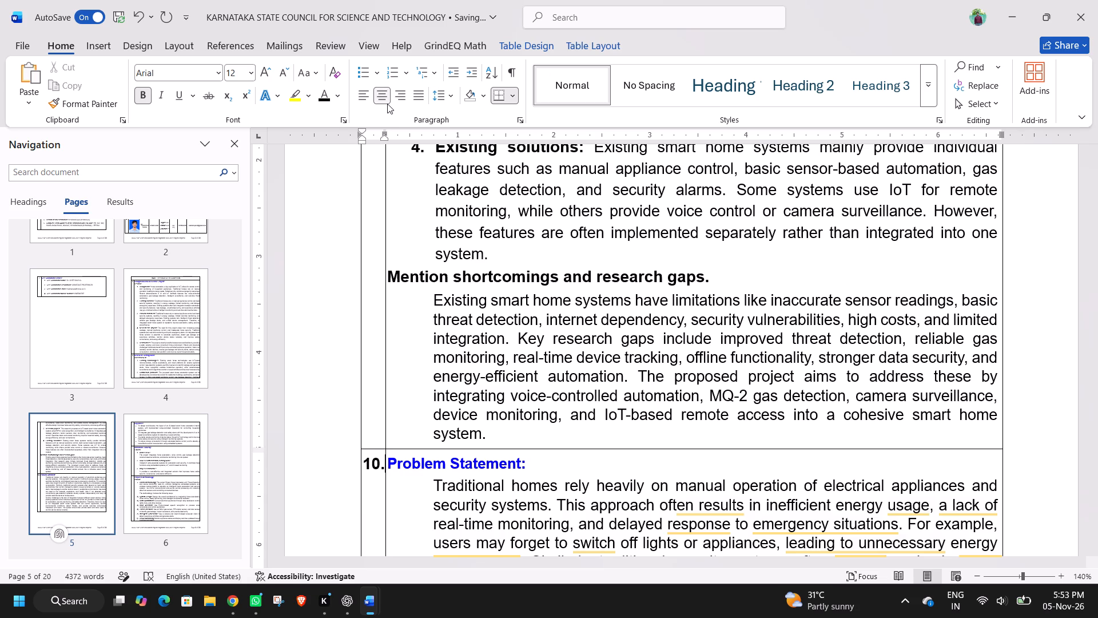
pyautogui.hotkey('shift', 'Left')
pyautogui.hotkey('shift', 'Left')
pyautogui.hotkey('shift', 'Left')
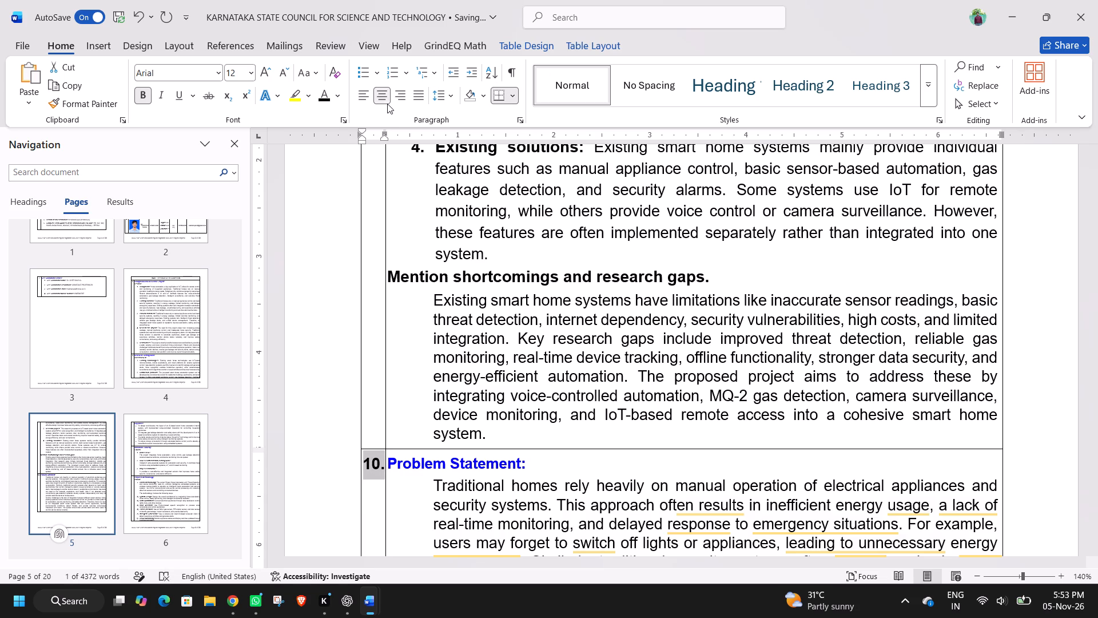
pyautogui.click(234, 72)
pyautogui.write('11')
pyautogui.press('Return')
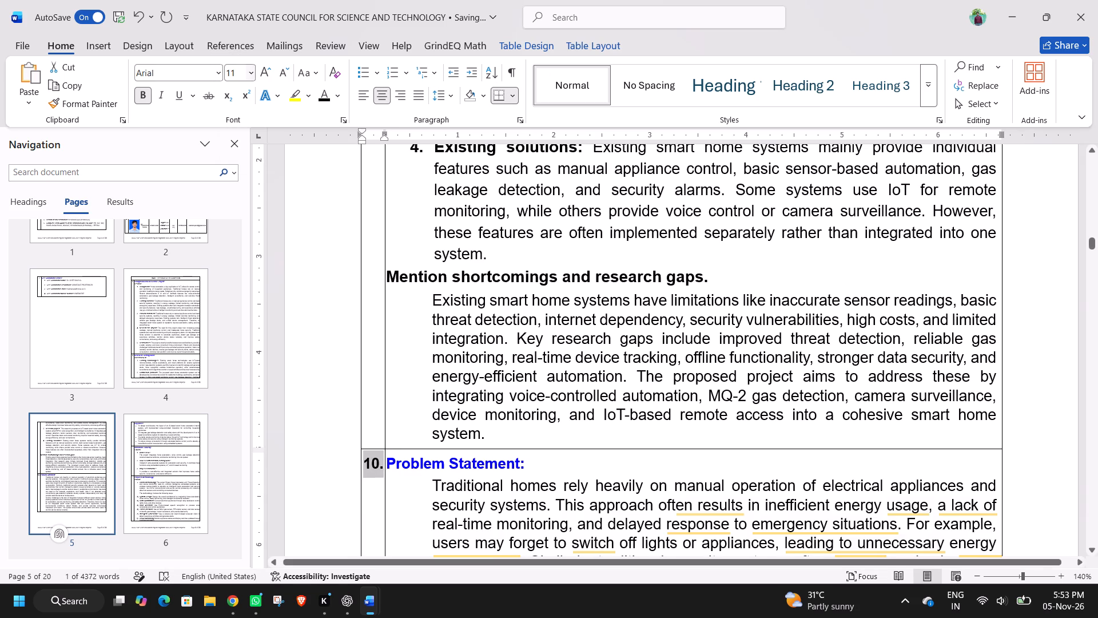
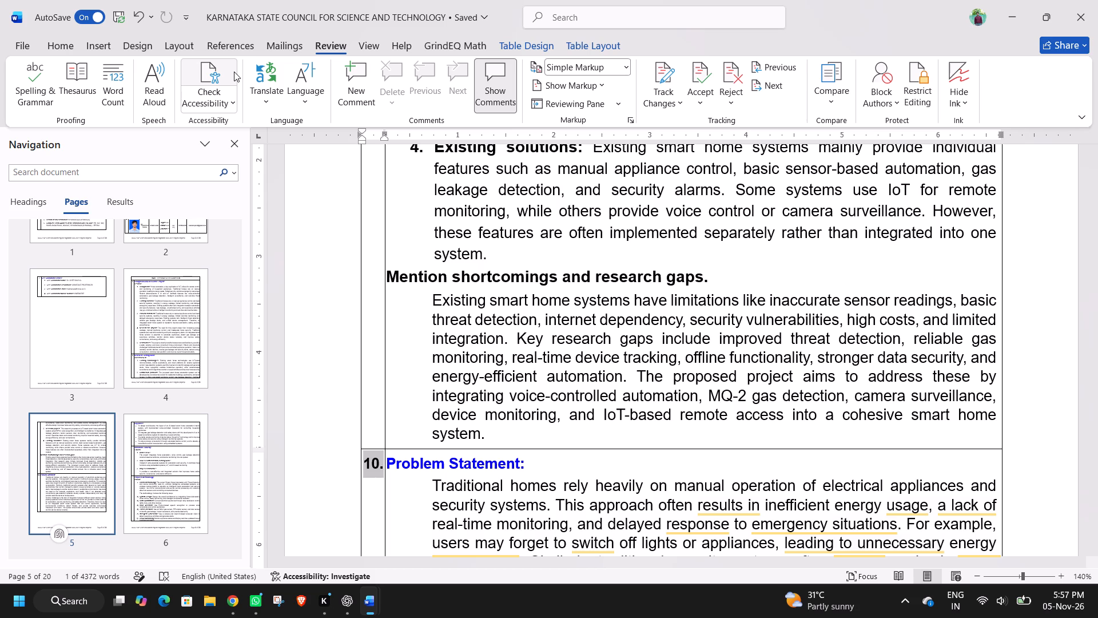
# Review the Need, Review of Existing Work and Problem Statement text on pages 4 and 5, dismissing the writing suggestion.
pyautogui.scroll(2, 234, 72)
pyautogui.scroll(1, 275, 174)
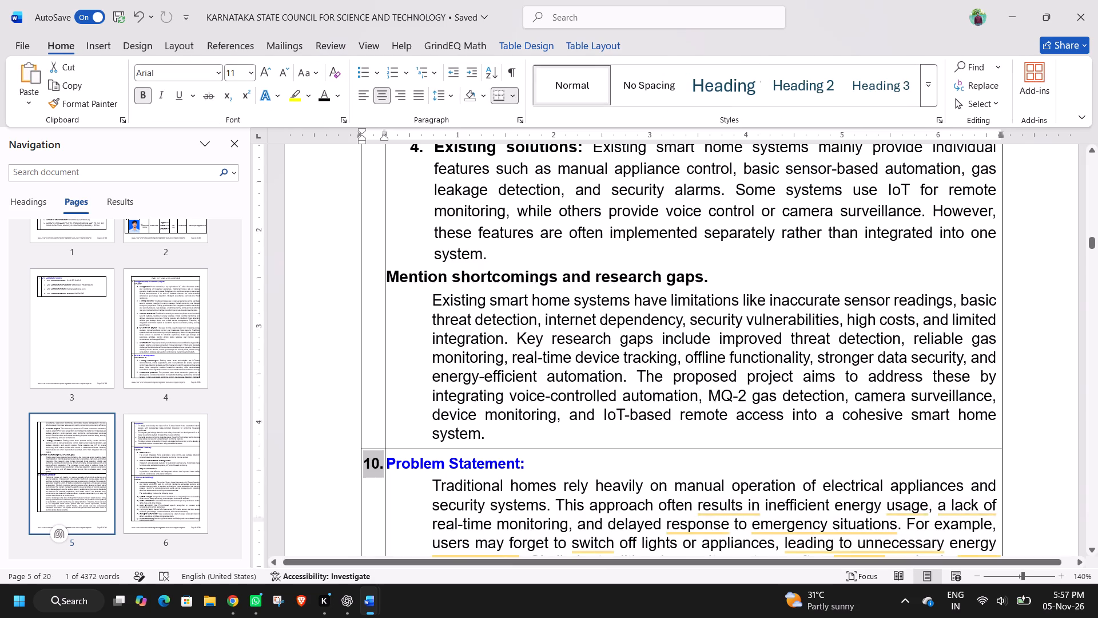
pyautogui.scroll(4, 275, 174)
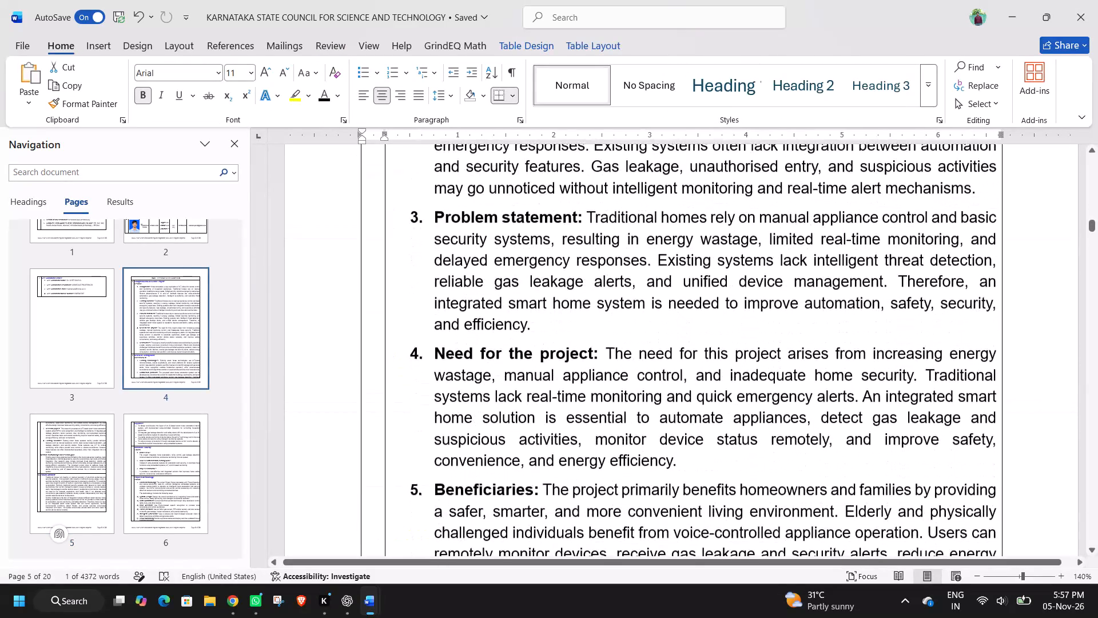
pyautogui.scroll(-1, 275, 174)
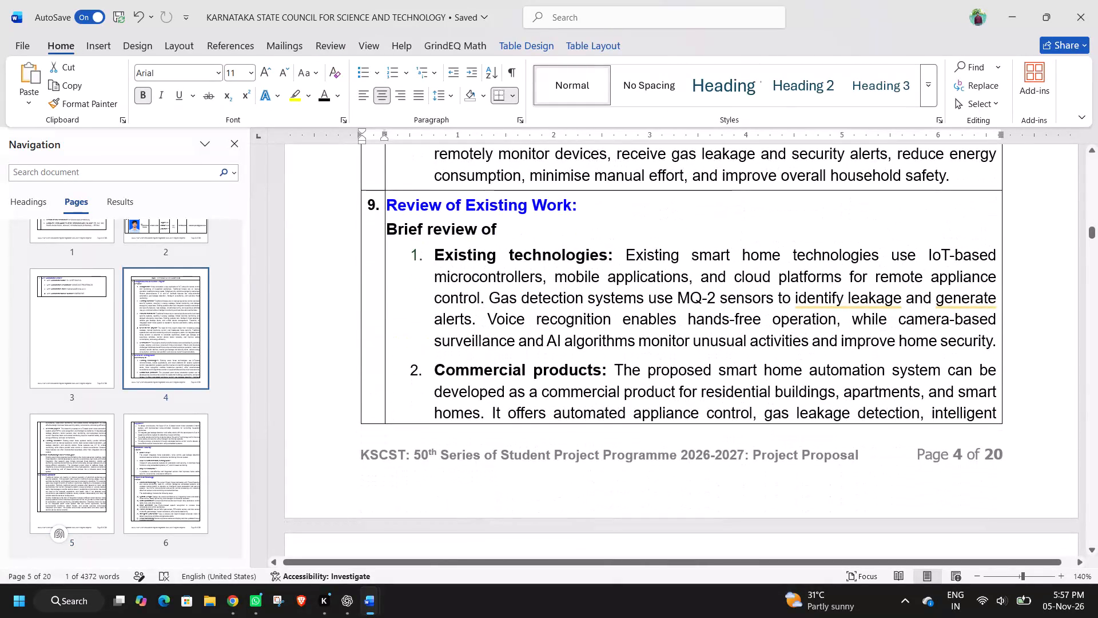
pyautogui.scroll(-2, 275, 174)
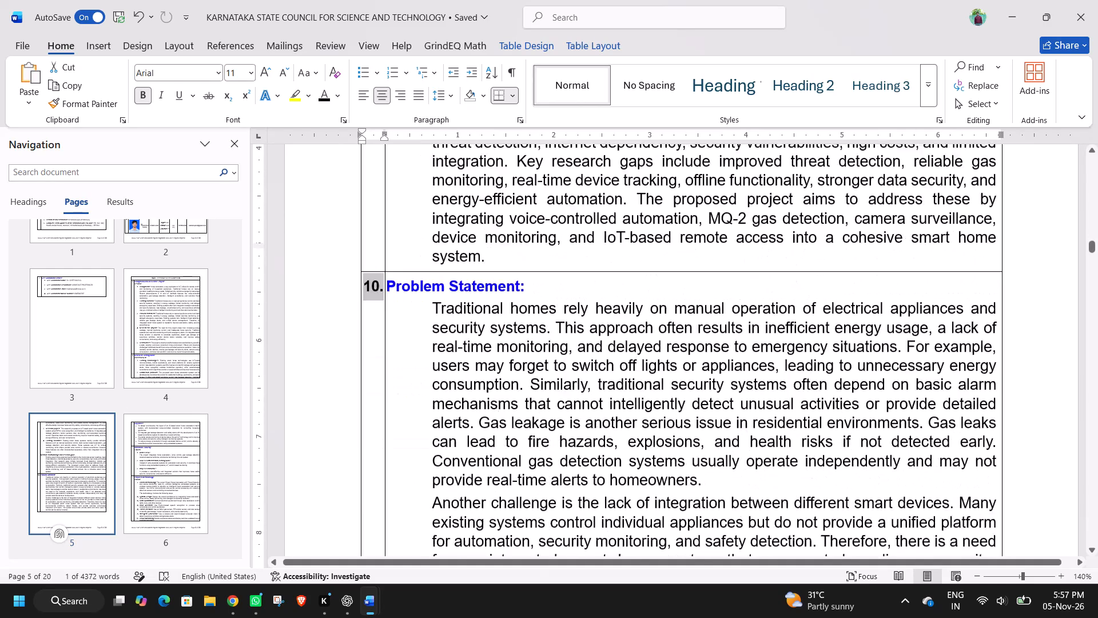
pyautogui.scroll(-1, 275, 174)
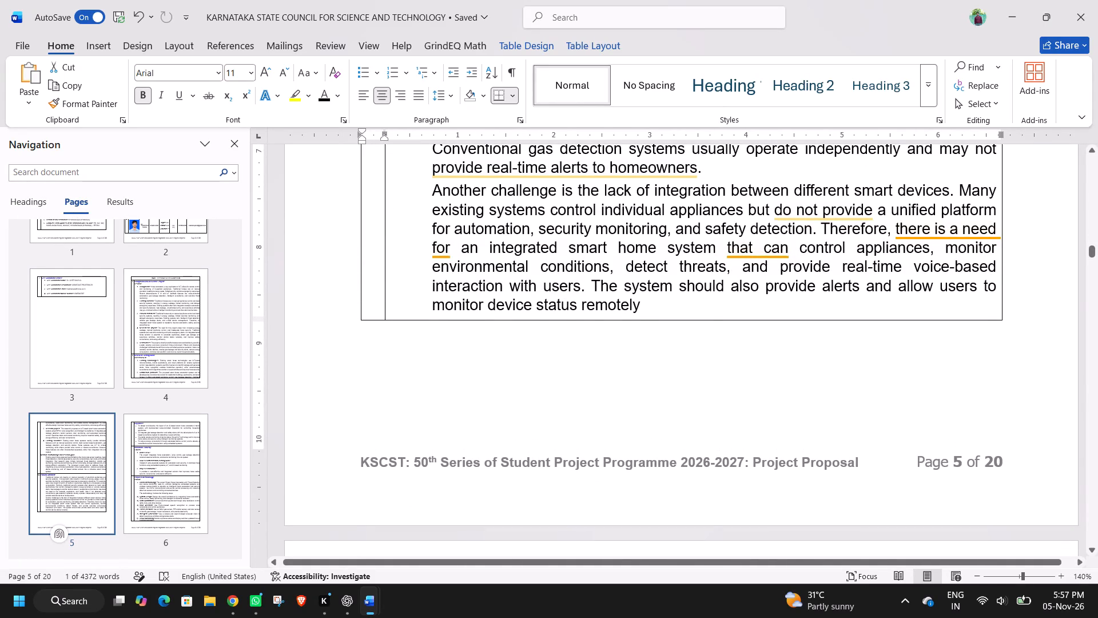
pyautogui.click(607, 439)
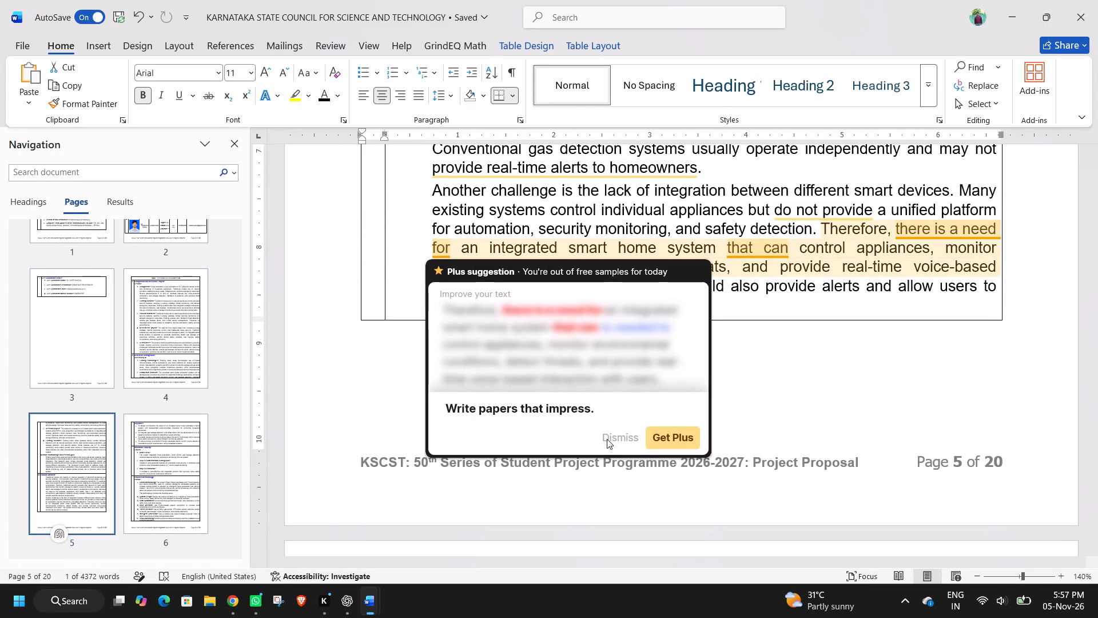
pyautogui.click(612, 454)
# Replace the automatic numbering beside Objectives on page 6 with the manual serial number "11.".
pyautogui.scroll(-1, 540, 383)
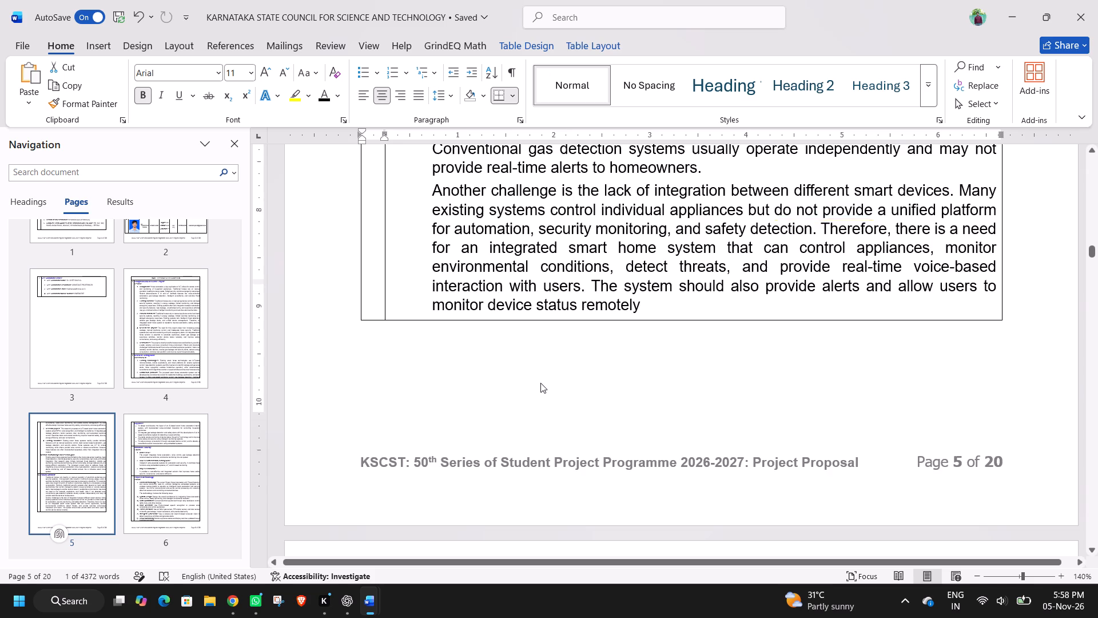
pyautogui.scroll(-1, 540, 383)
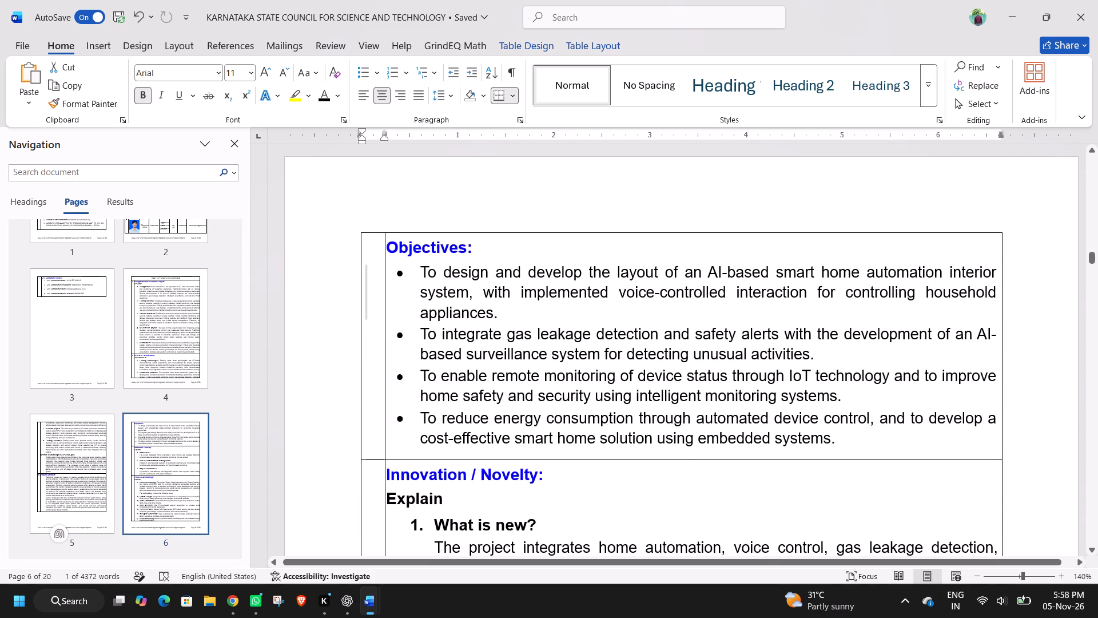
pyautogui.click(369, 290)
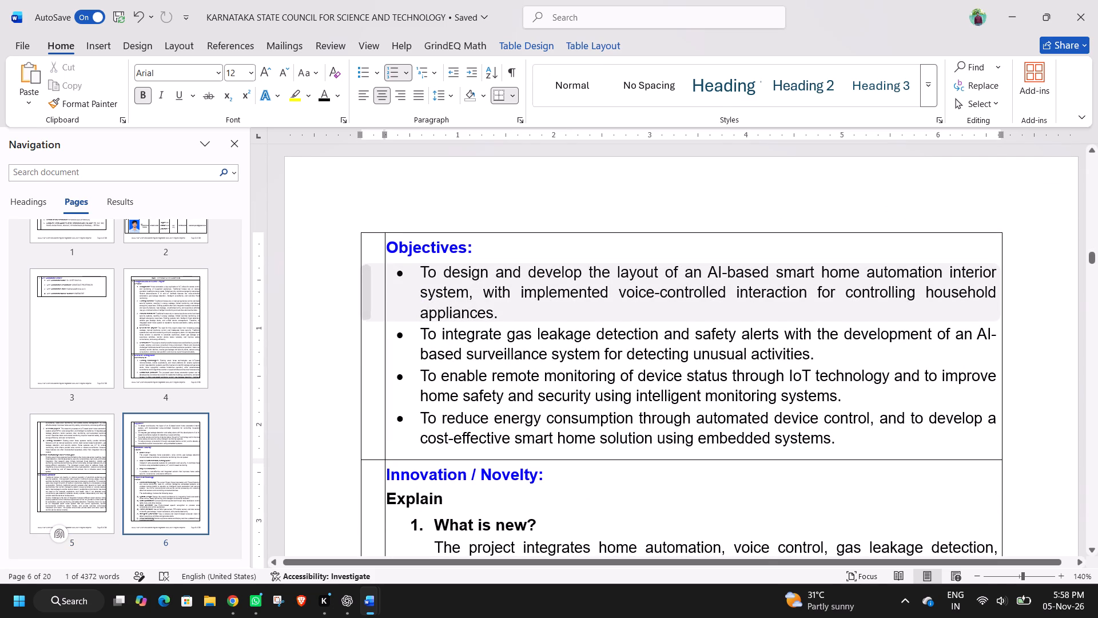
pyautogui.press('1')
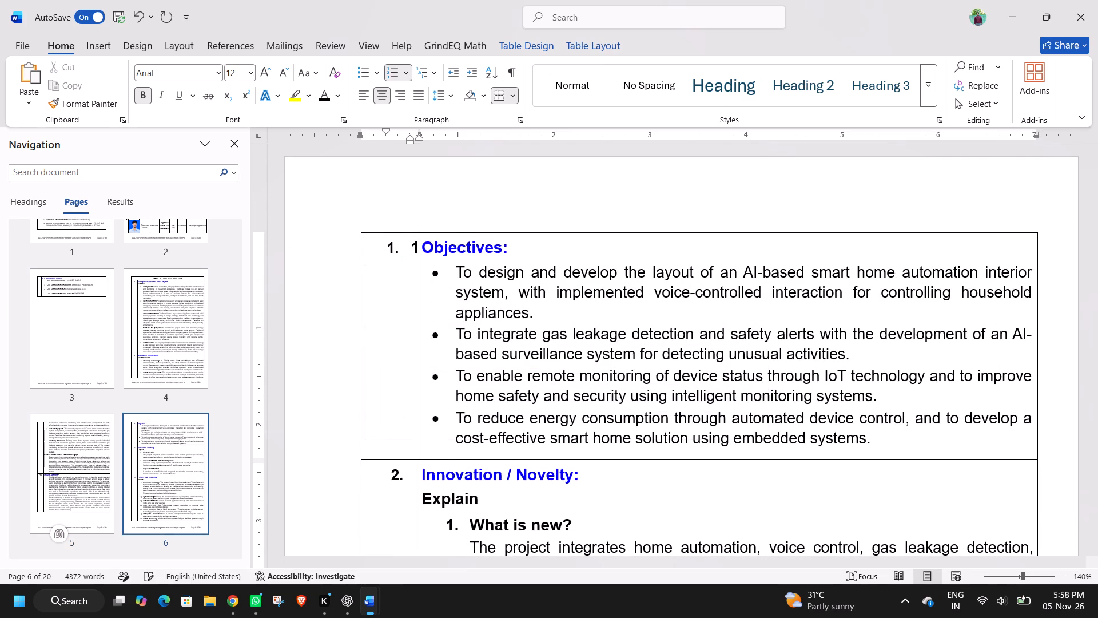
pyautogui.press('BackSpace')
pyautogui.press('BackSpace')
pyautogui.press('BackSpace')
pyautogui.press('BackSpace')
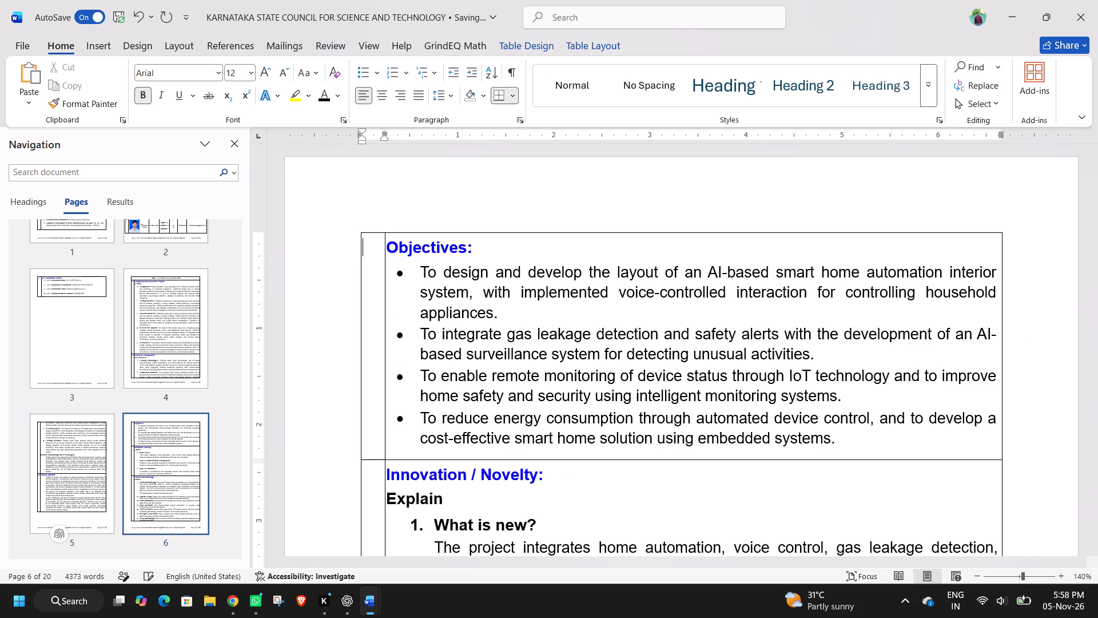
pyautogui.write('11.')
# Set the font size of the serial number "11." beside Objectives to 11 and center it.
pyautogui.hotkey('shift', 'Left')
pyautogui.hotkey('shift', 'Left')
pyautogui.hotkey('shift', 'Left')
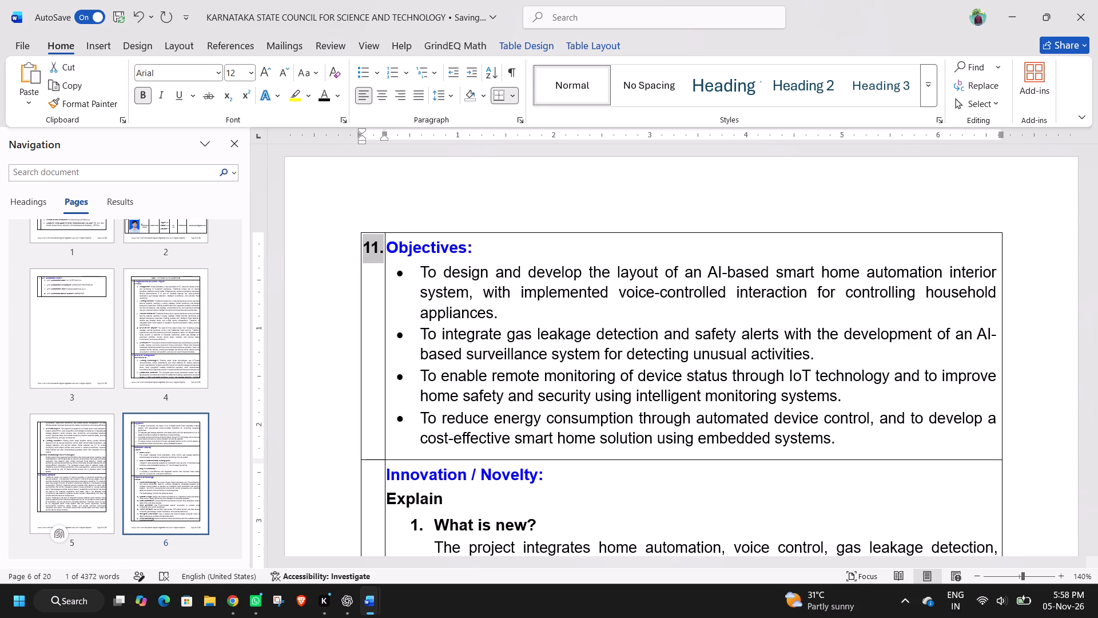
pyautogui.click(238, 74)
pyautogui.write('11')
pyautogui.press('Return')
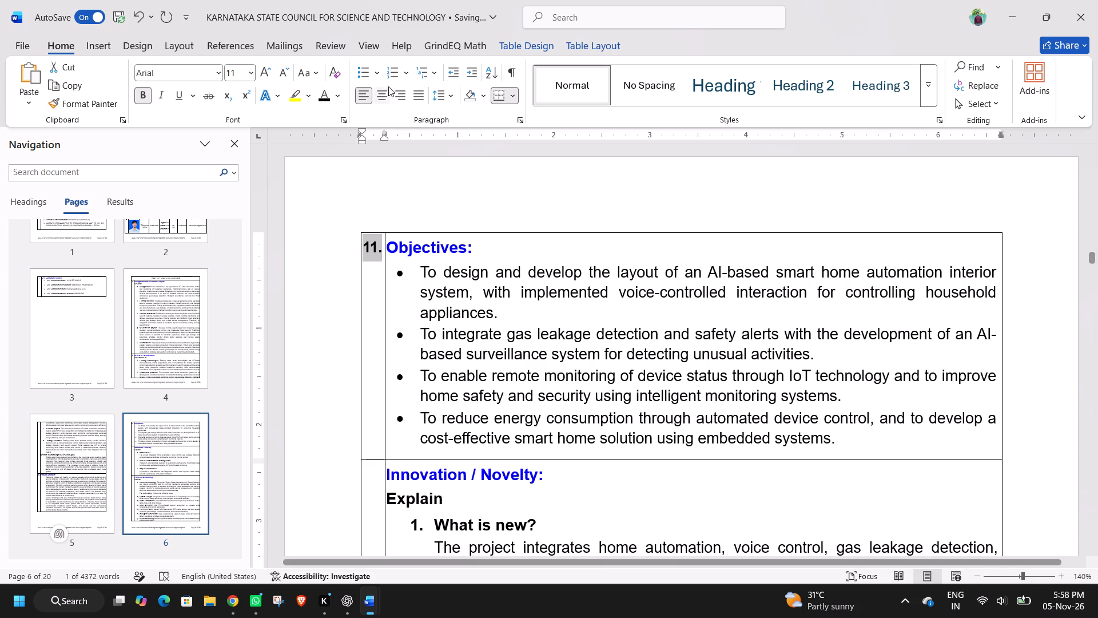
pyautogui.click(379, 93)
# Replace the automatic numbering beside Innovation / Novelty with the manual serial number "12.".
pyautogui.press('Down')
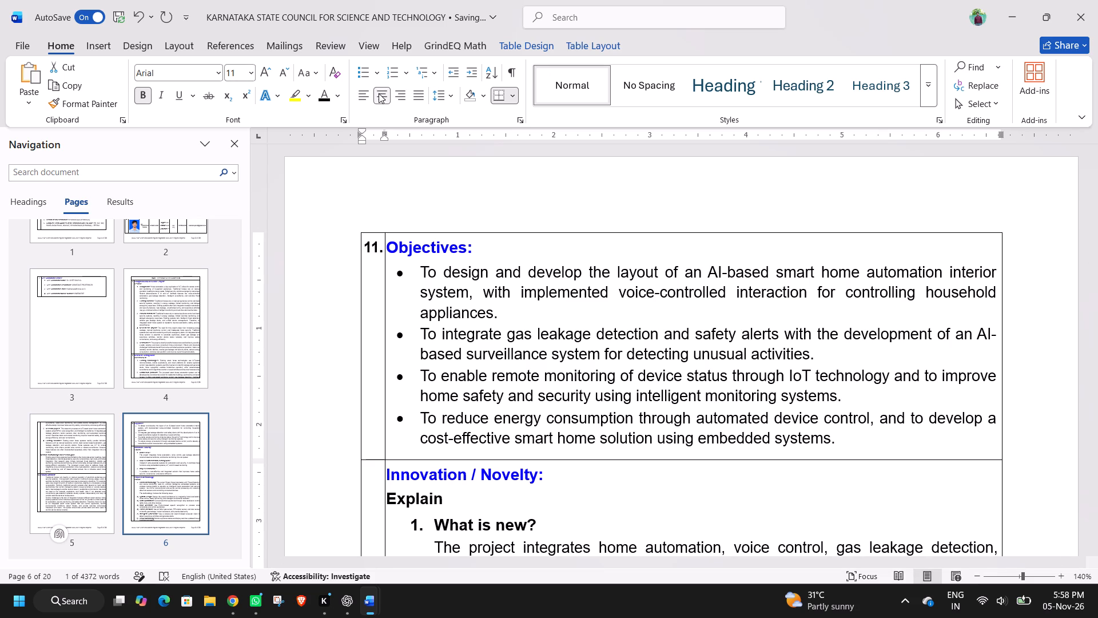
pyautogui.press('BackSpace')
pyautogui.press('BackSpace')
pyautogui.press('BackSpace')
pyautogui.press('BackSpace')
pyautogui.press('BackSpace')
pyautogui.press('BackSpace')
pyautogui.press('BackSpace')
pyautogui.press('BackSpace')
pyautogui.press('BackSpace')
pyautogui.press('BackSpace')
pyautogui.press('BackSpace')
pyautogui.press('BackSpace')
pyautogui.press('BackSpace')
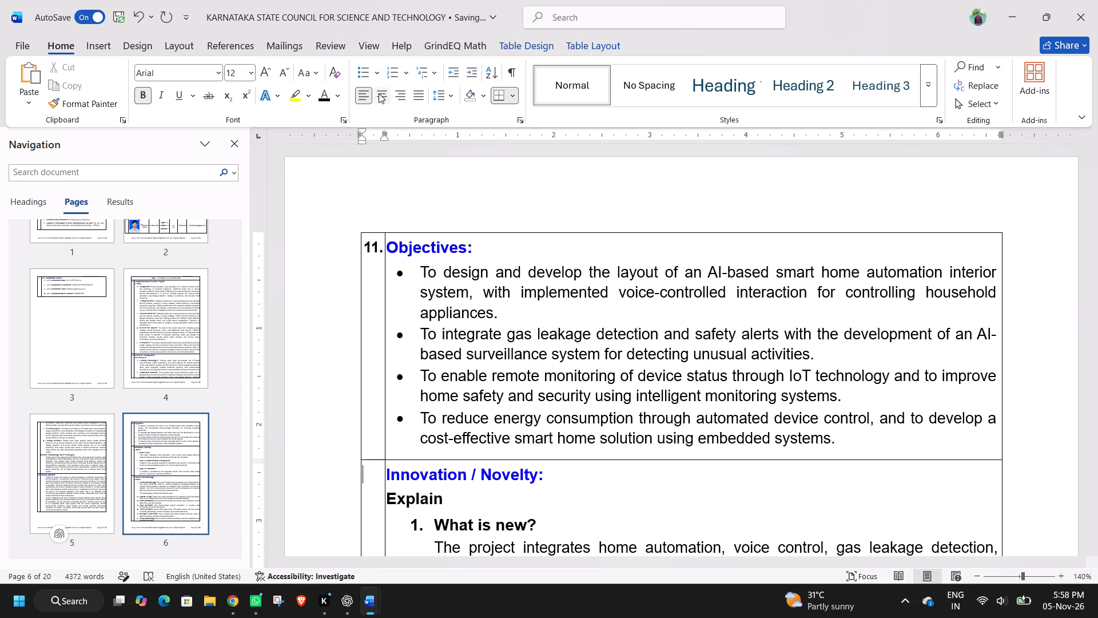
pyautogui.press('Delete')
pyautogui.press('Delete')
pyautogui.press('Delete')
pyautogui.press('Delete')
pyautogui.press('Delete')
pyautogui.press('Delete')
pyautogui.press('Delete')
pyautogui.press('Delete')
pyautogui.press('Delete')
pyautogui.write('12.')
# Center the serial number "12." beside Innovation / Novelty and set its font size to 11.
pyautogui.hotkey('shift', 'Left')
pyautogui.hotkey('shift', 'Left')
pyautogui.hotkey('shift', 'Left')
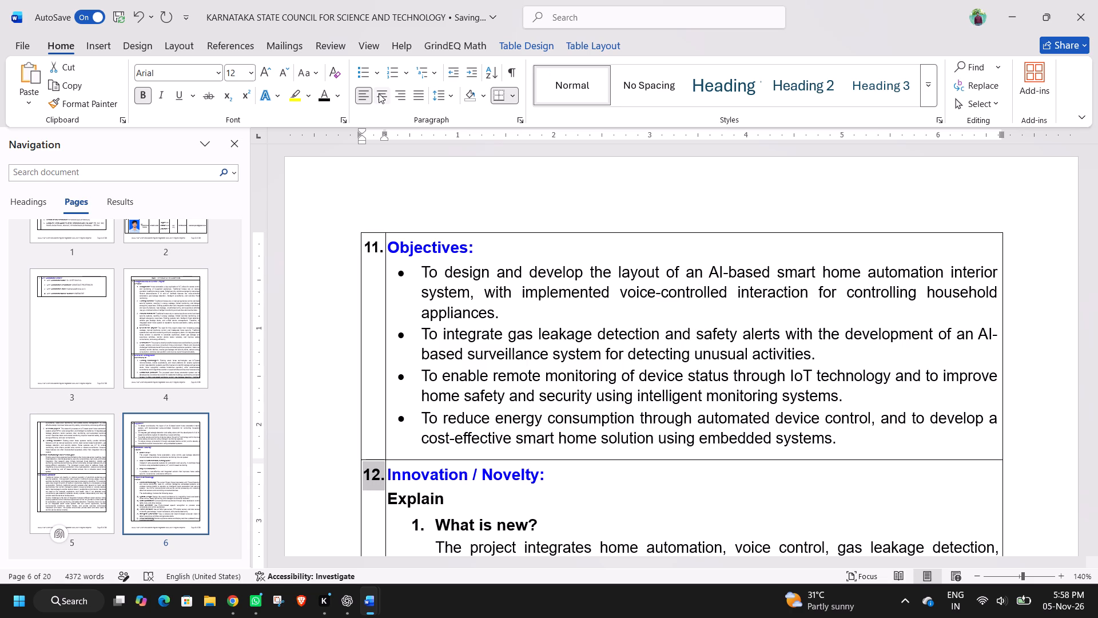
pyautogui.click(376, 93)
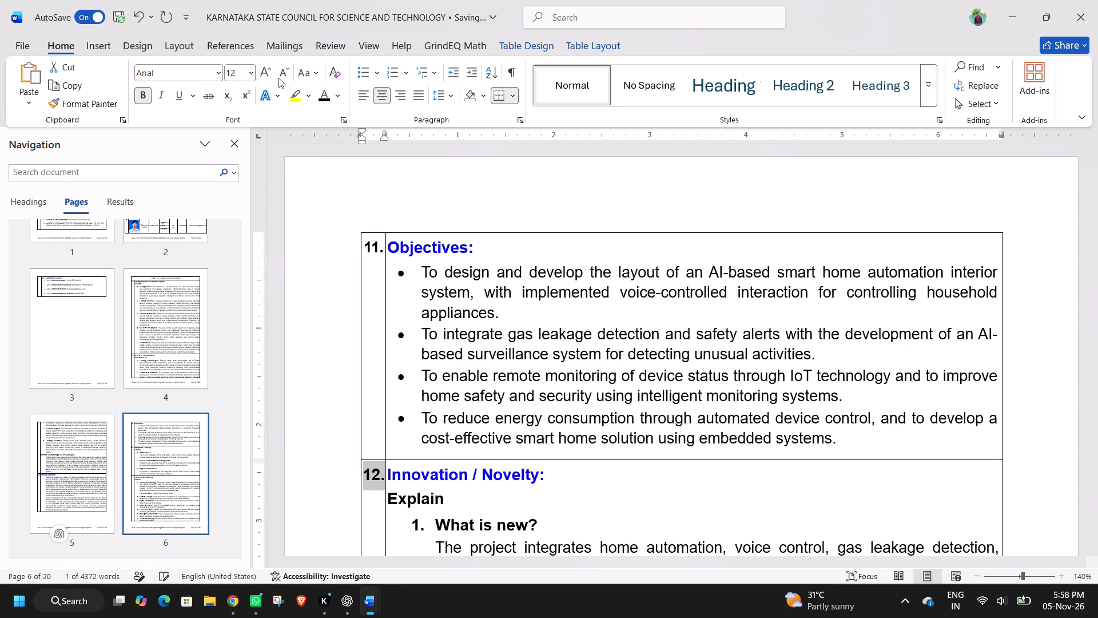
pyautogui.click(234, 69)
pyautogui.write('11')
pyautogui.press('Return')
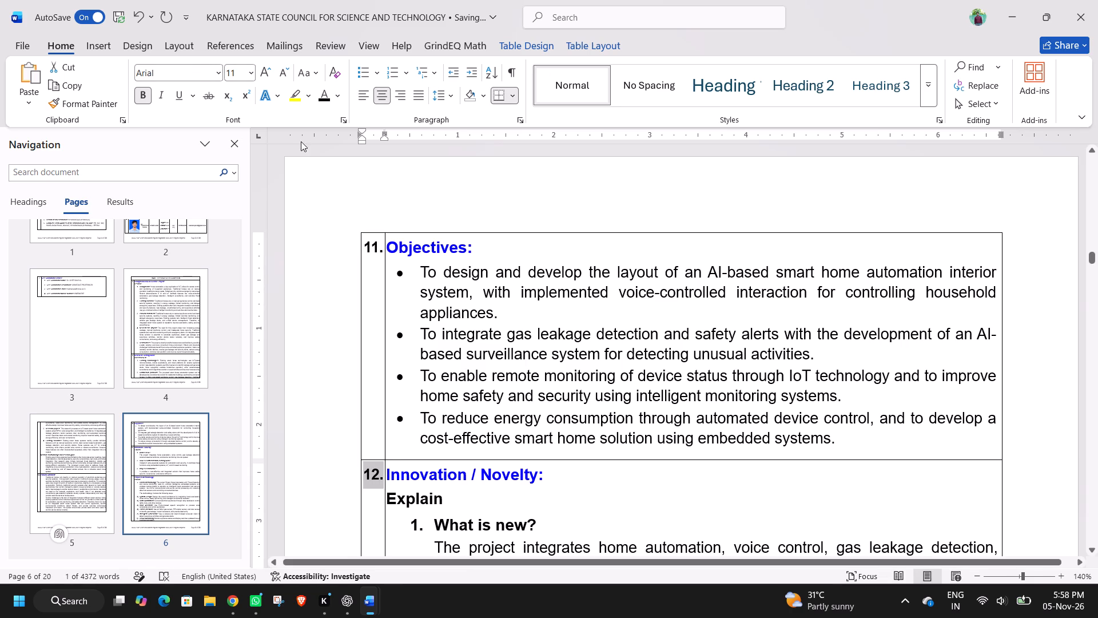
# Replace the automatic numbering beside Proposed Methodology with the manual serial number "13.".
pyautogui.scroll(-3, 385, 283)
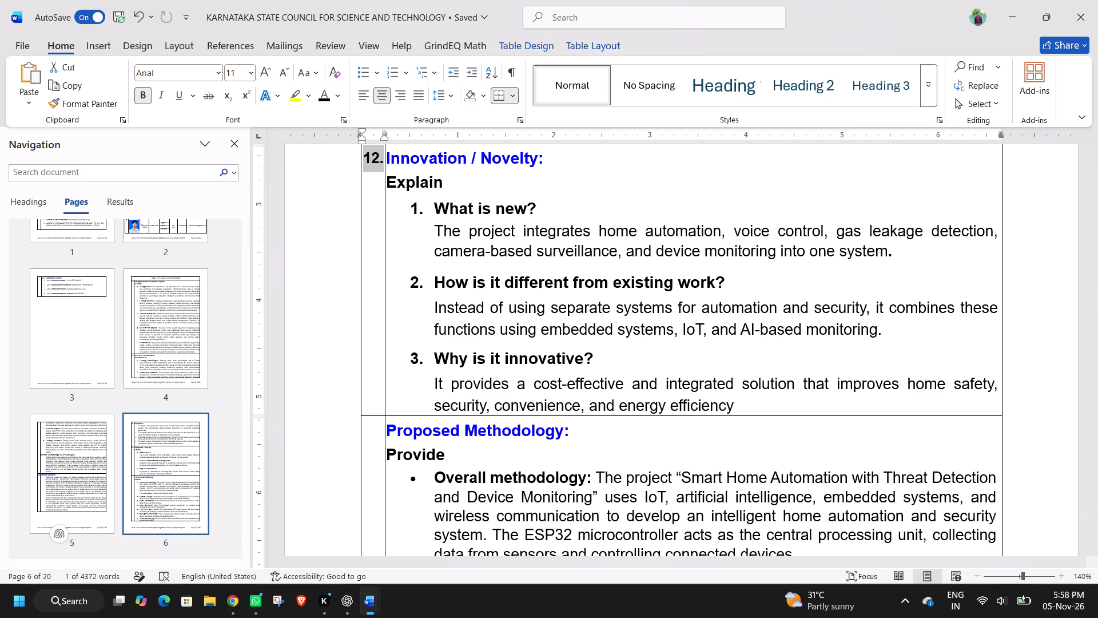
pyautogui.press('Down')
pyautogui.press('BackSpace')
pyautogui.press('BackSpace')
pyautogui.press('BackSpace')
pyautogui.press('BackSpace')
pyautogui.press('BackSpace')
pyautogui.press('BackSpace')
pyautogui.press('BackSpace')
pyautogui.press('BackSpace')
pyautogui.press('BackSpace')
pyautogui.press('BackSpace')
pyautogui.press('BackSpace')
pyautogui.press('BackSpace')
pyautogui.press('BackSpace')
pyautogui.press('BackSpace')
pyautogui.press('BackSpace')
pyautogui.press('BackSpace')
pyautogui.press('BackSpace')
pyautogui.press('BackSpace')
pyautogui.press('BackSpace')
pyautogui.press('BackSpace')
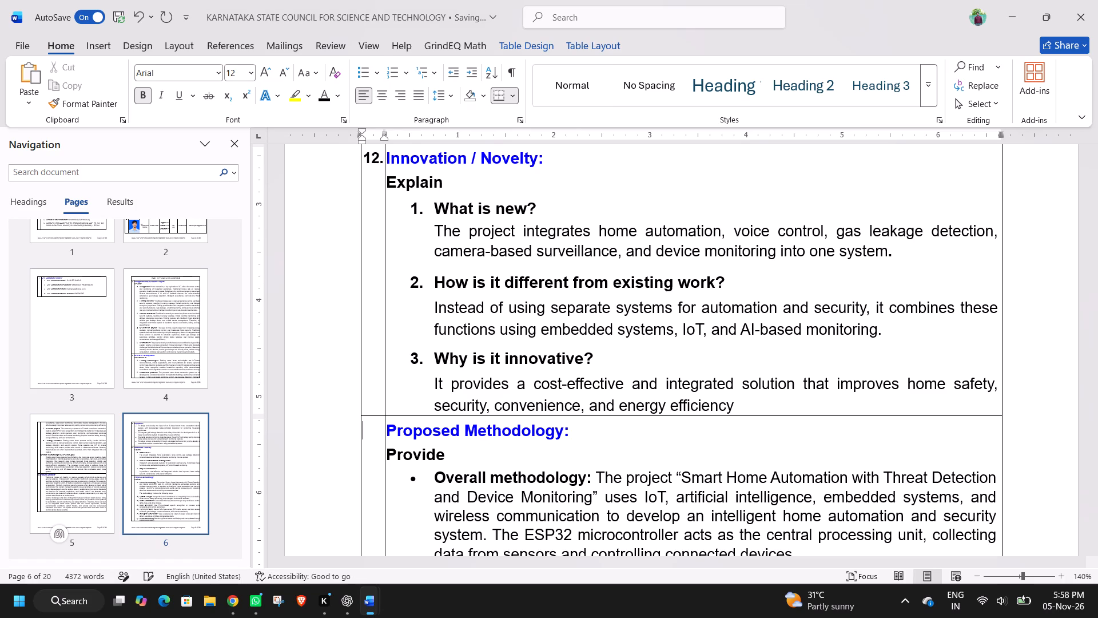
pyautogui.press('Delete')
pyautogui.press('Delete')
pyautogui.press('Delete')
pyautogui.press('Delete')
pyautogui.press('Delete')
pyautogui.press('Delete')
pyautogui.press('Delete')
pyautogui.press('Delete')
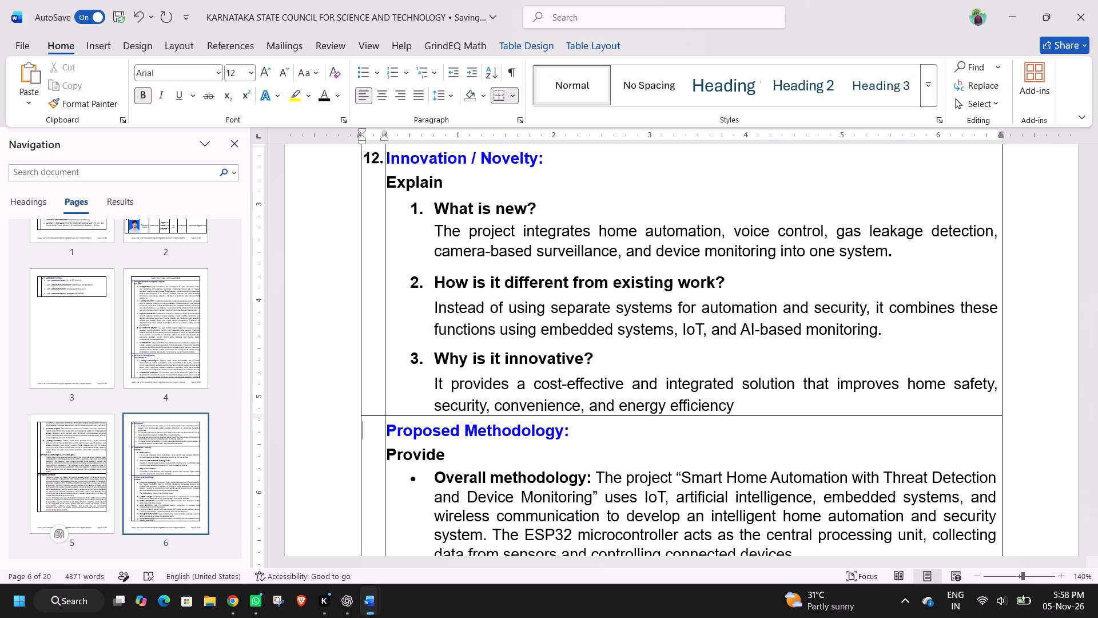
pyautogui.write('13.')
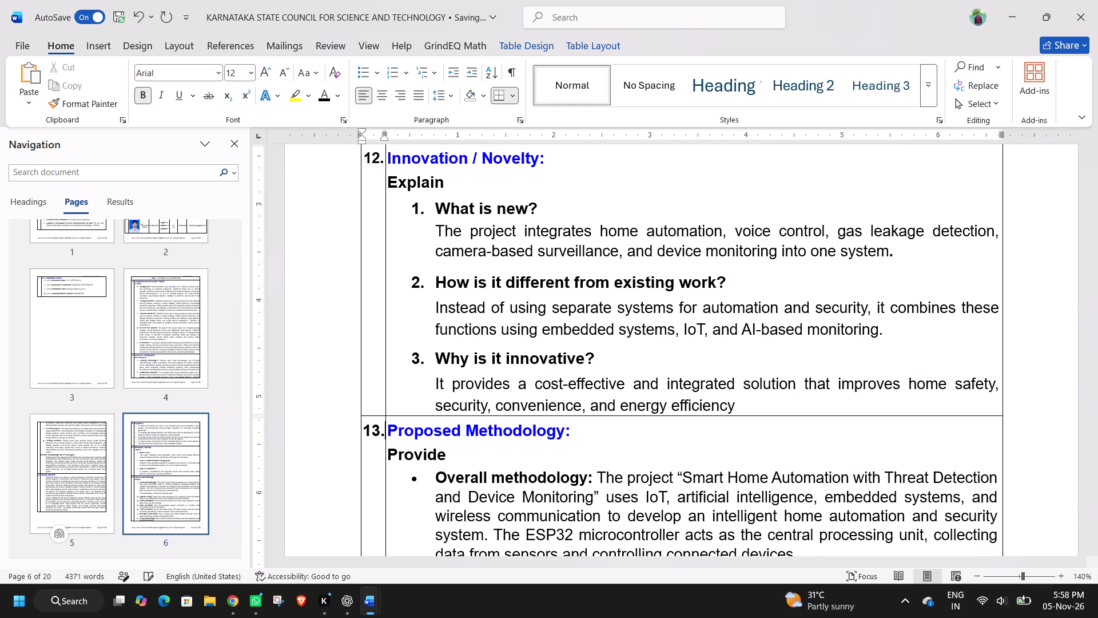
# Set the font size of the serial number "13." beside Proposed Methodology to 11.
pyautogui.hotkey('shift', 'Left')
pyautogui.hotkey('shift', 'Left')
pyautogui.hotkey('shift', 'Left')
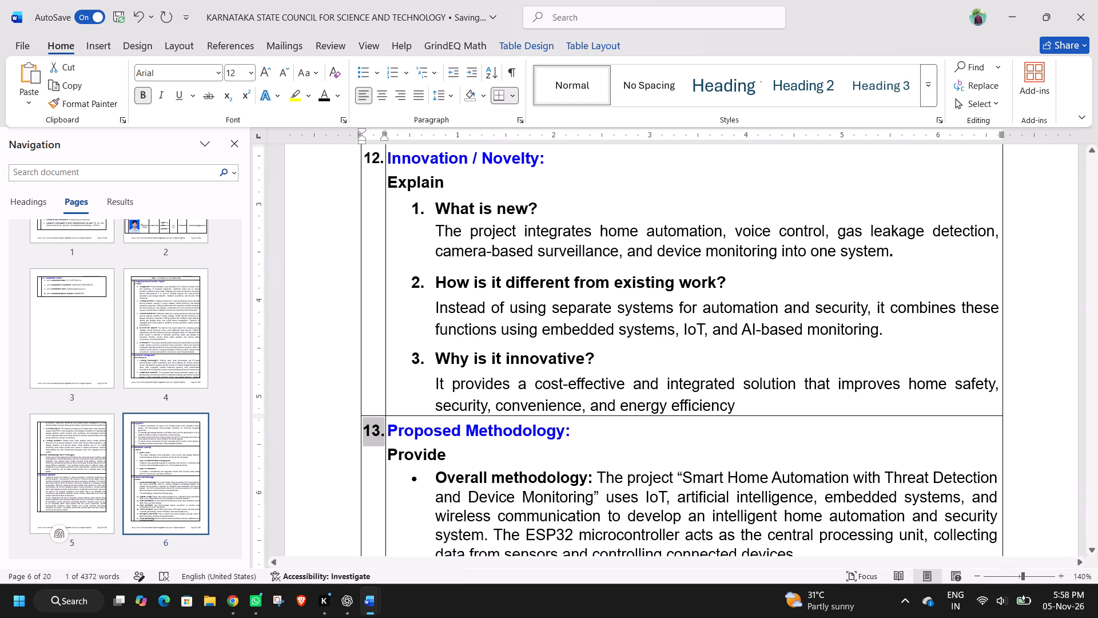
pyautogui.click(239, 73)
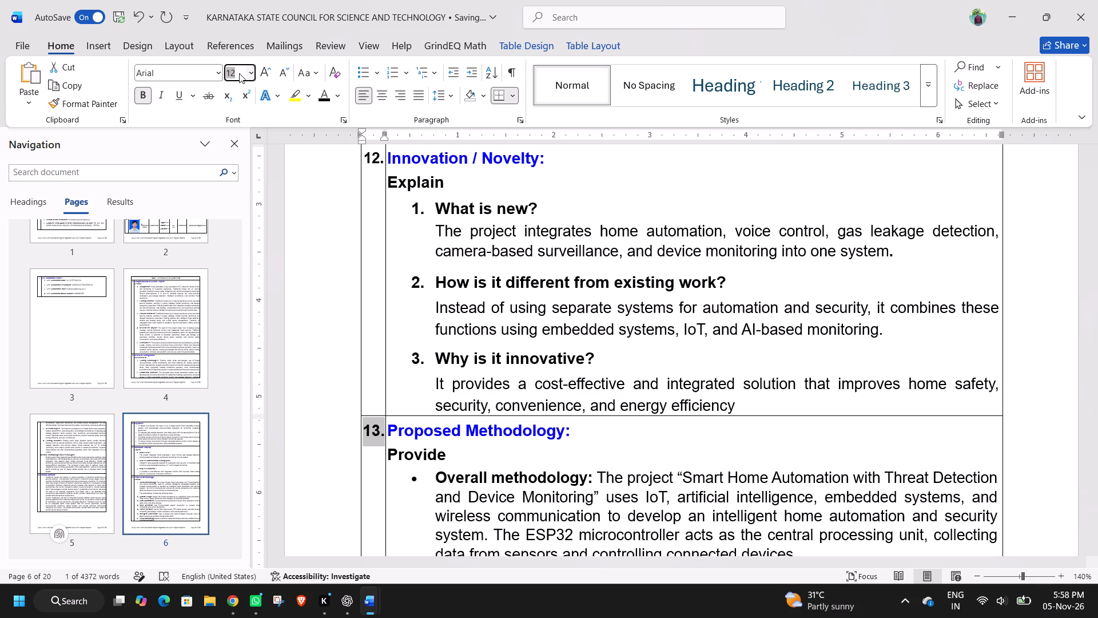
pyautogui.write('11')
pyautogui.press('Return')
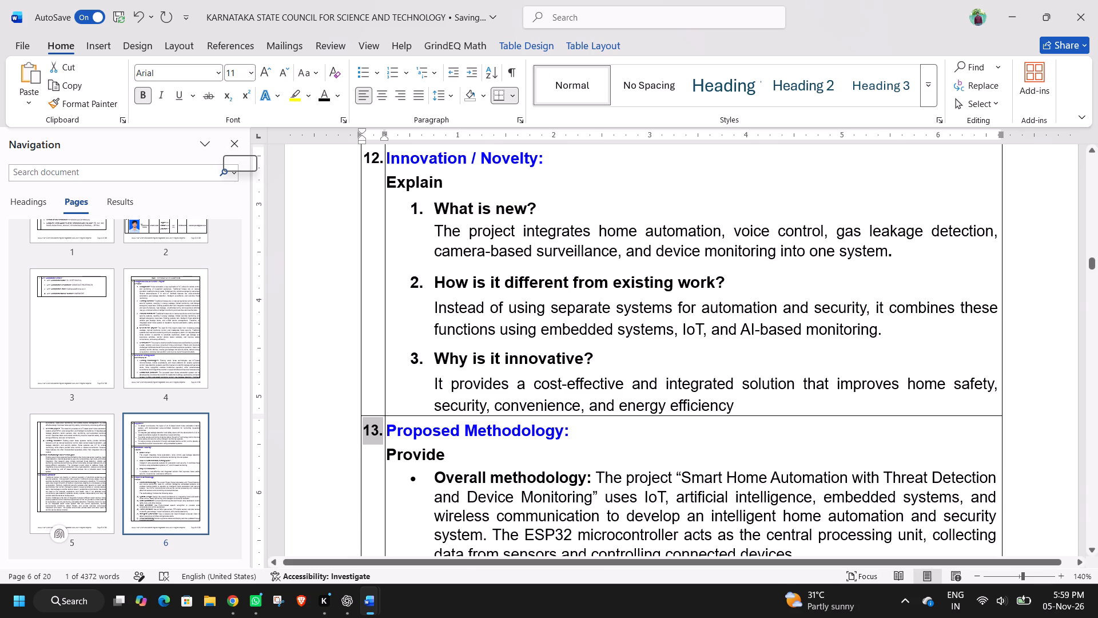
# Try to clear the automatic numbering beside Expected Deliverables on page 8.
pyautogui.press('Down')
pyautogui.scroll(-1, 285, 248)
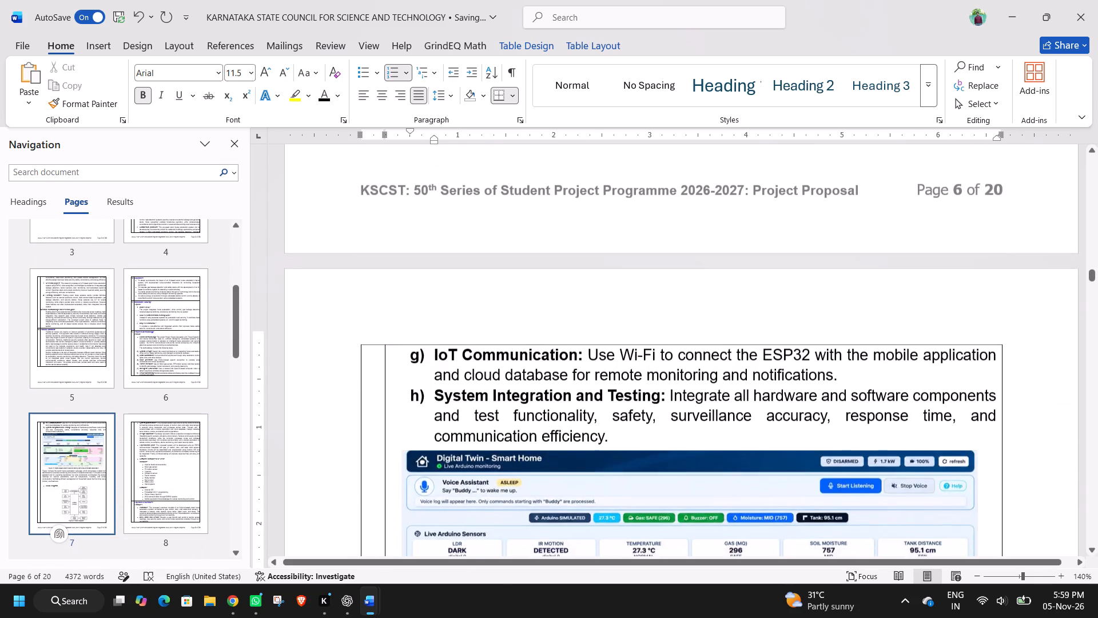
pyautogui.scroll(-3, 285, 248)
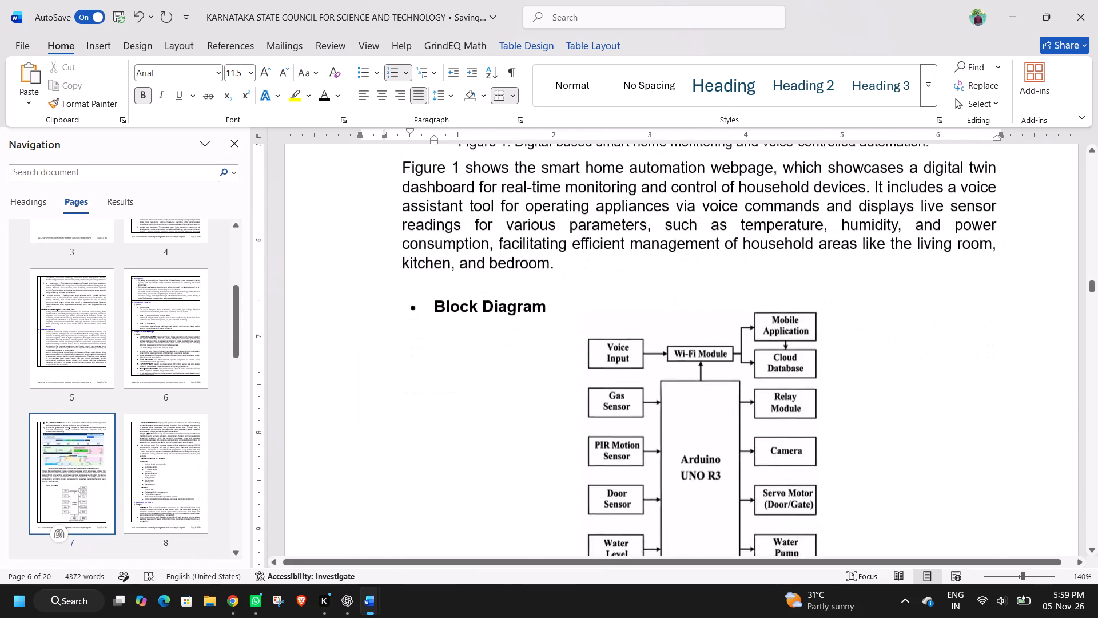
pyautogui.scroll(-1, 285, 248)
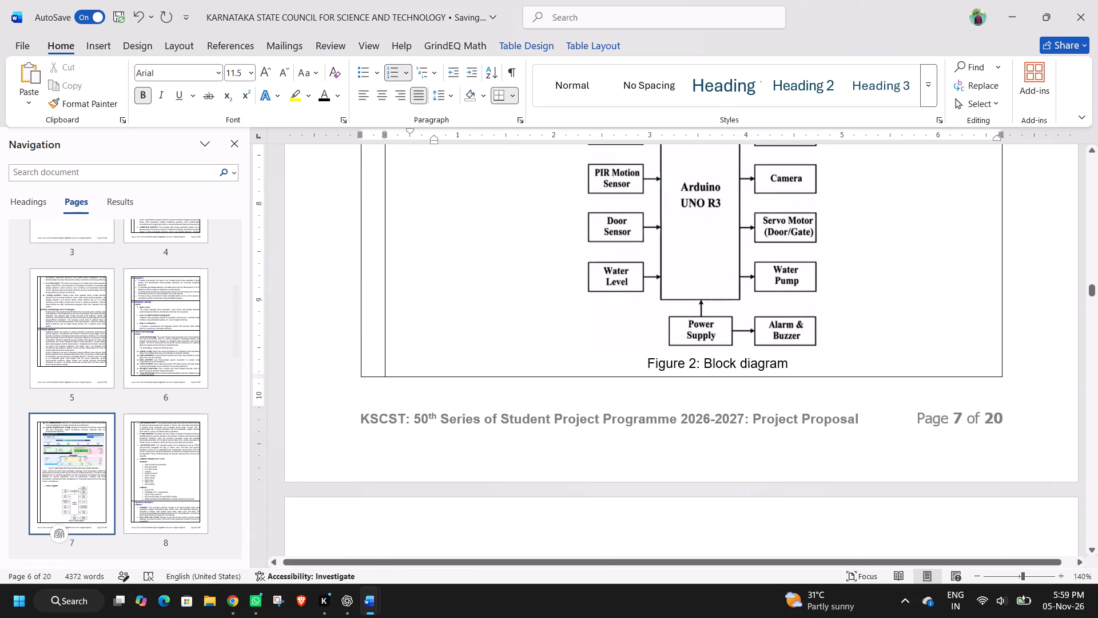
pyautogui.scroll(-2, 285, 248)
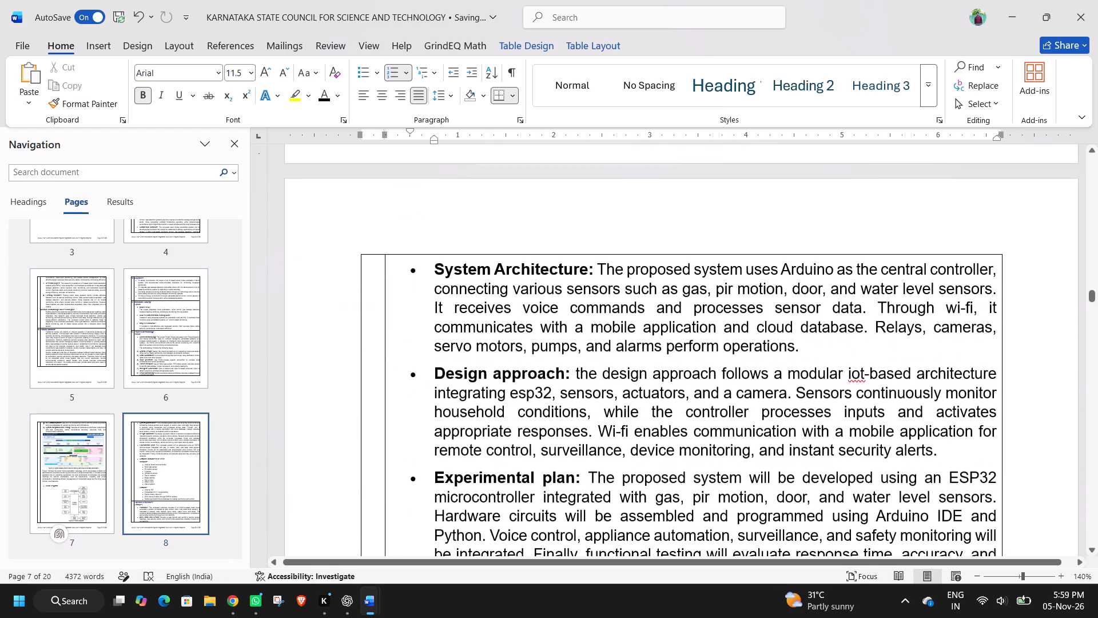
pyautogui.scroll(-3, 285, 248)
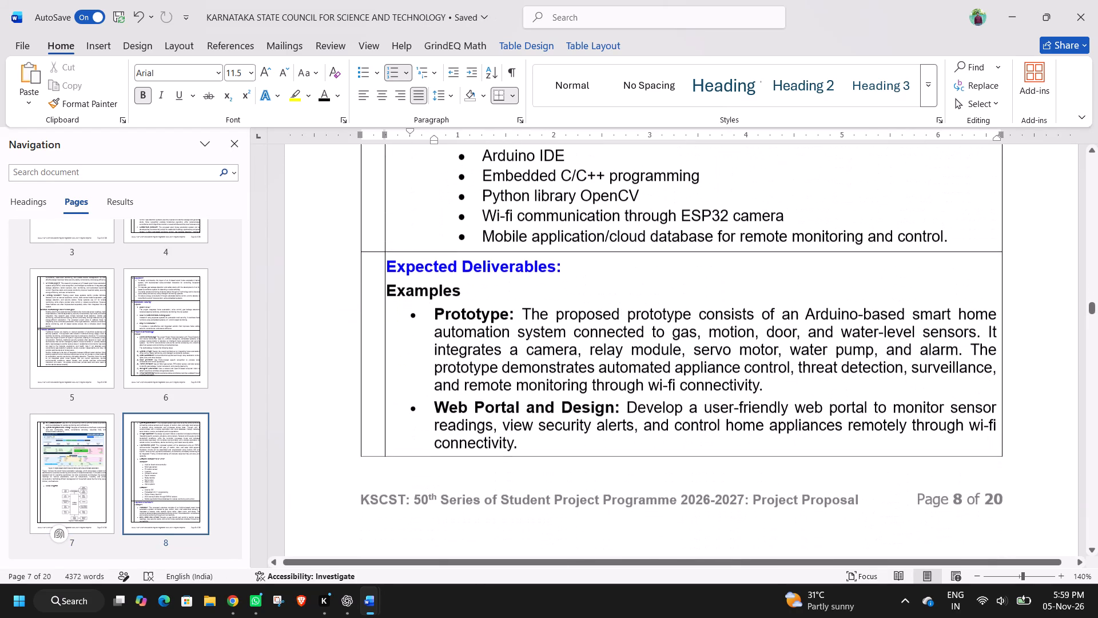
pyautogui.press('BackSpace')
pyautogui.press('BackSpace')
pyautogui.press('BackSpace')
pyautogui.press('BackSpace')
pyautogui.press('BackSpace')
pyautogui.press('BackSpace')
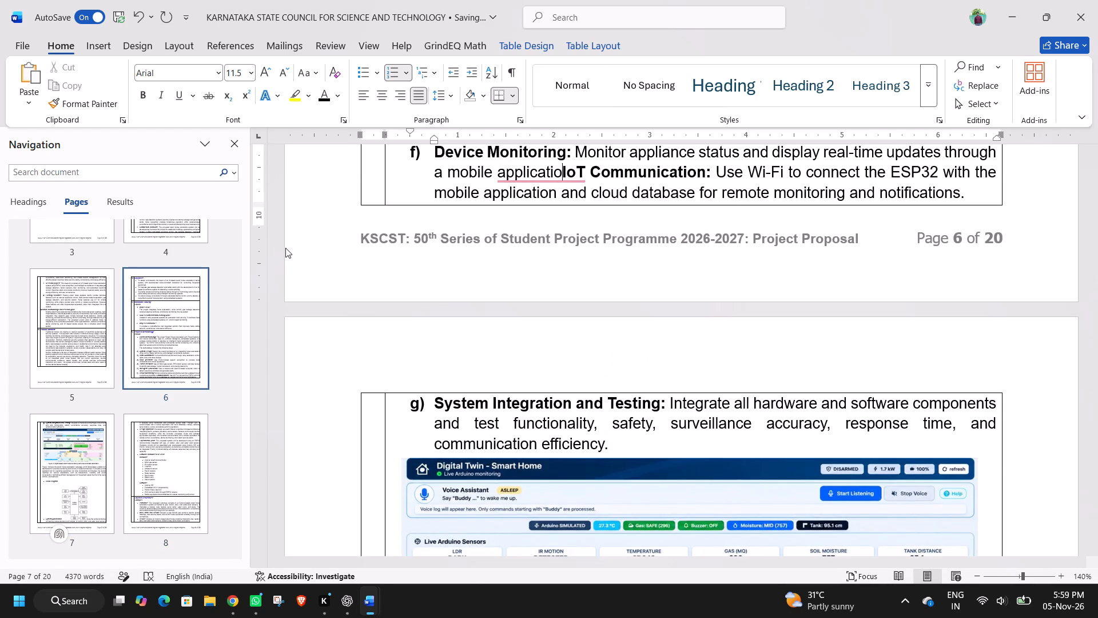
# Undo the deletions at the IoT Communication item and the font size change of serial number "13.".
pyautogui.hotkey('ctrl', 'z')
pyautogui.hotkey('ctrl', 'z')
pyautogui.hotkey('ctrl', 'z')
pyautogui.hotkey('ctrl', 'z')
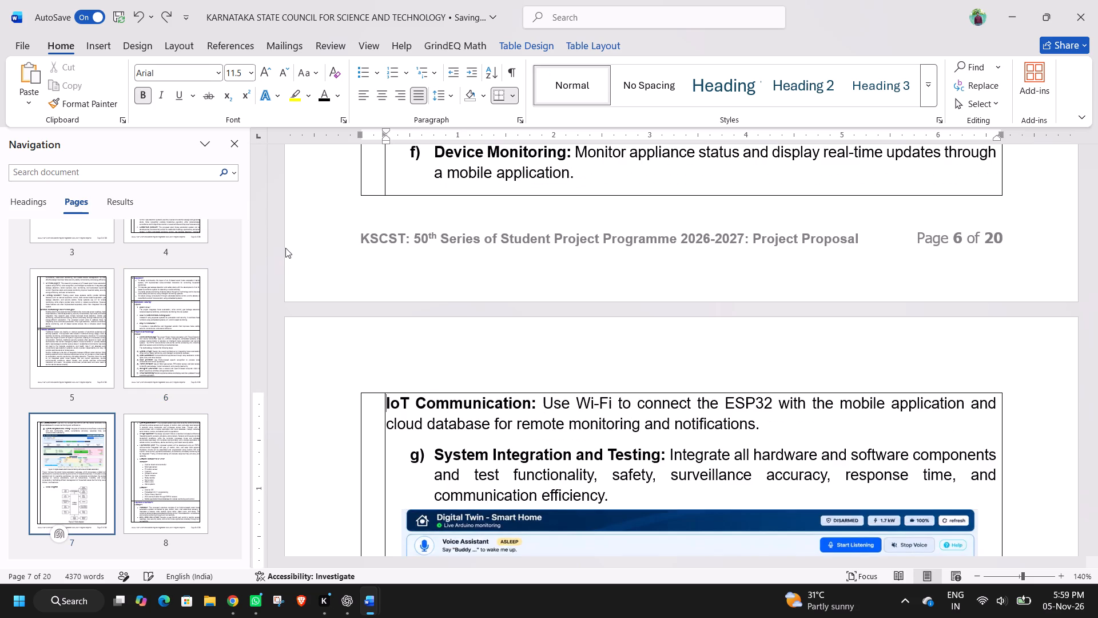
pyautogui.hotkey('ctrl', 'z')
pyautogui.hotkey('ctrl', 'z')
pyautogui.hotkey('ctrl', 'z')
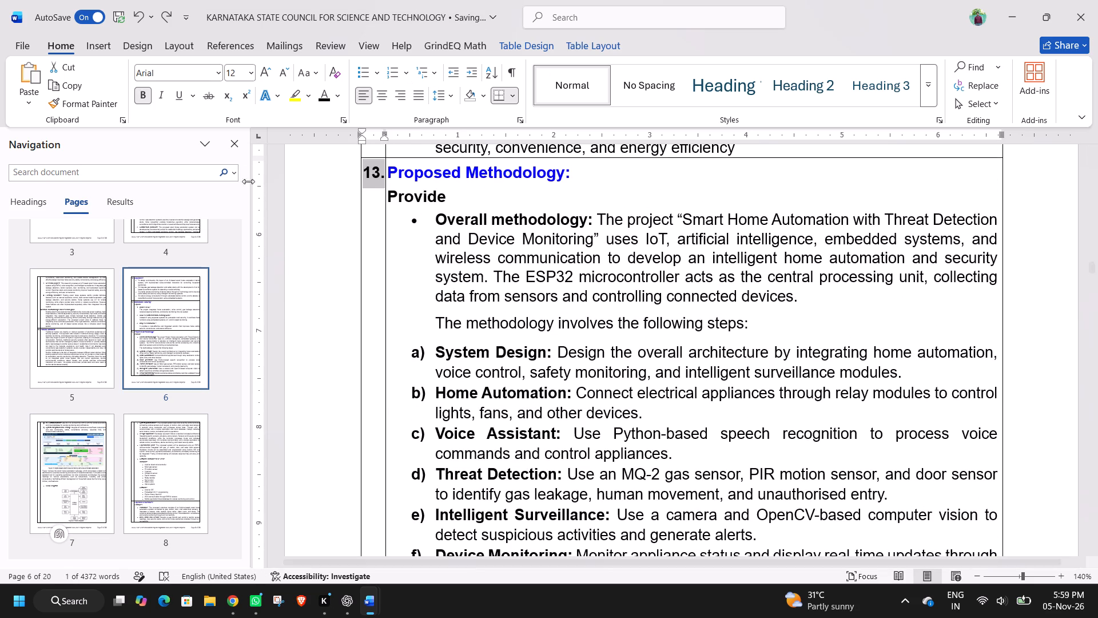
# Set the font size of the serial number "13." beside Proposed Methodology to 11.
pyautogui.click(240, 68)
pyautogui.write('11')
pyautogui.press('Return')
# Replace the automatic numbering beside Expected Deliverables on page 8 with the manual serial number "14.".
pyautogui.scroll(-2, 315, 218)
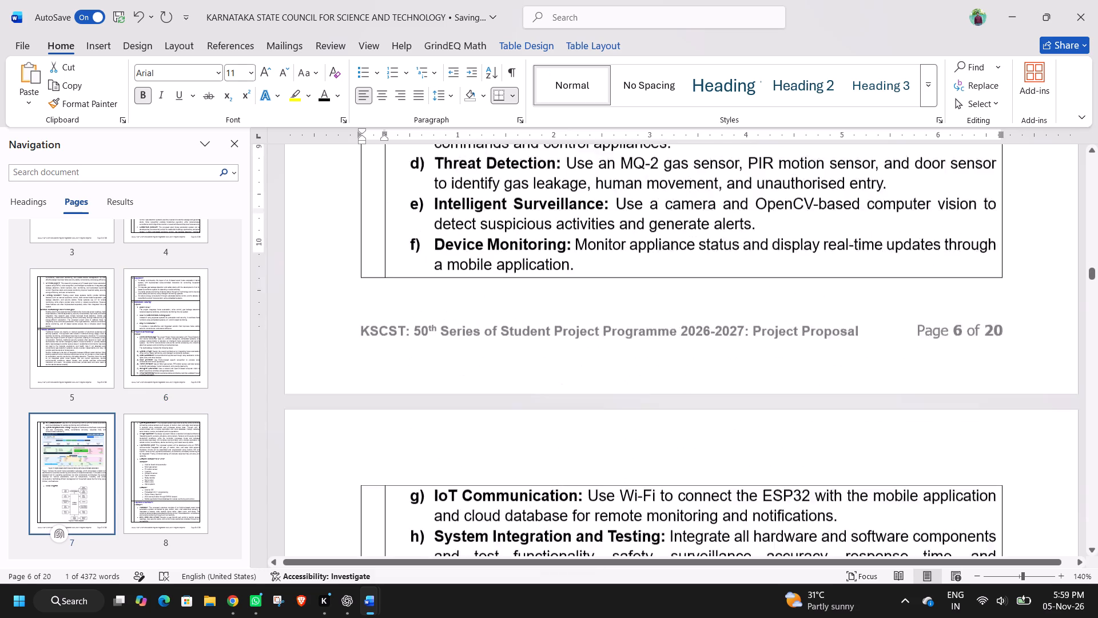
pyautogui.scroll(-4, 315, 218)
pyautogui.scroll(2, 315, 218)
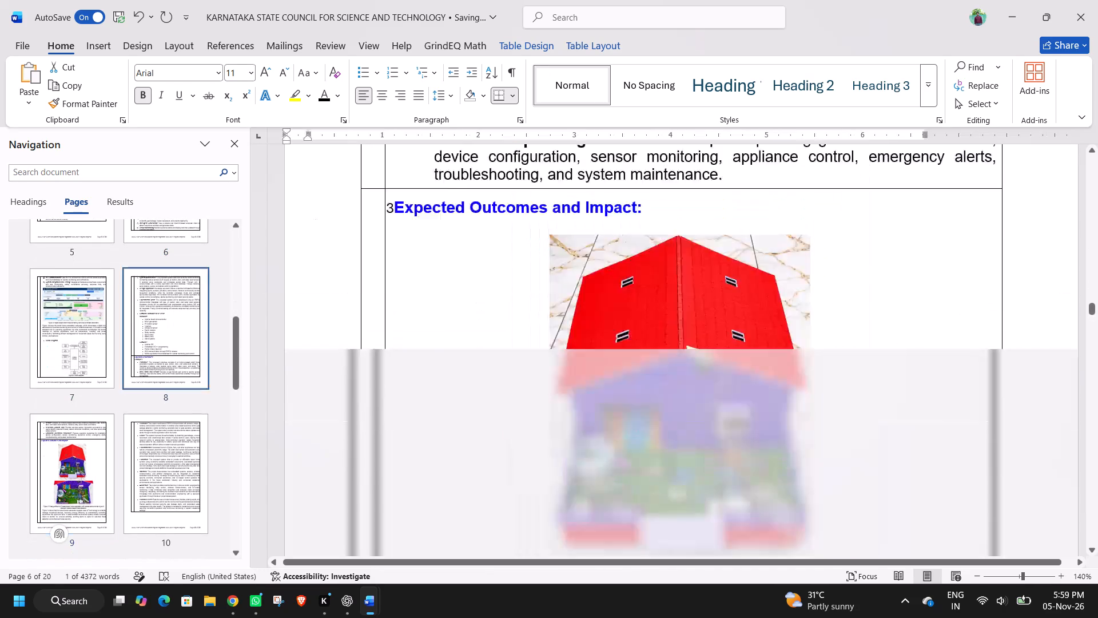
pyautogui.scroll(1, 315, 218)
pyautogui.scroll(-2, 315, 218)
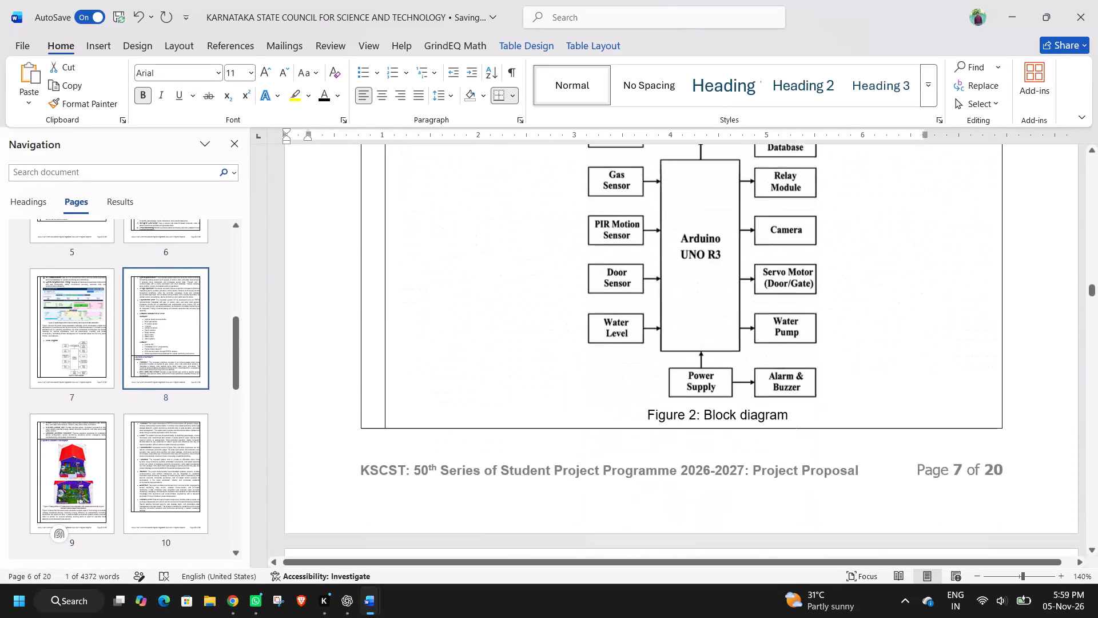
pyautogui.scroll(-3, 315, 218)
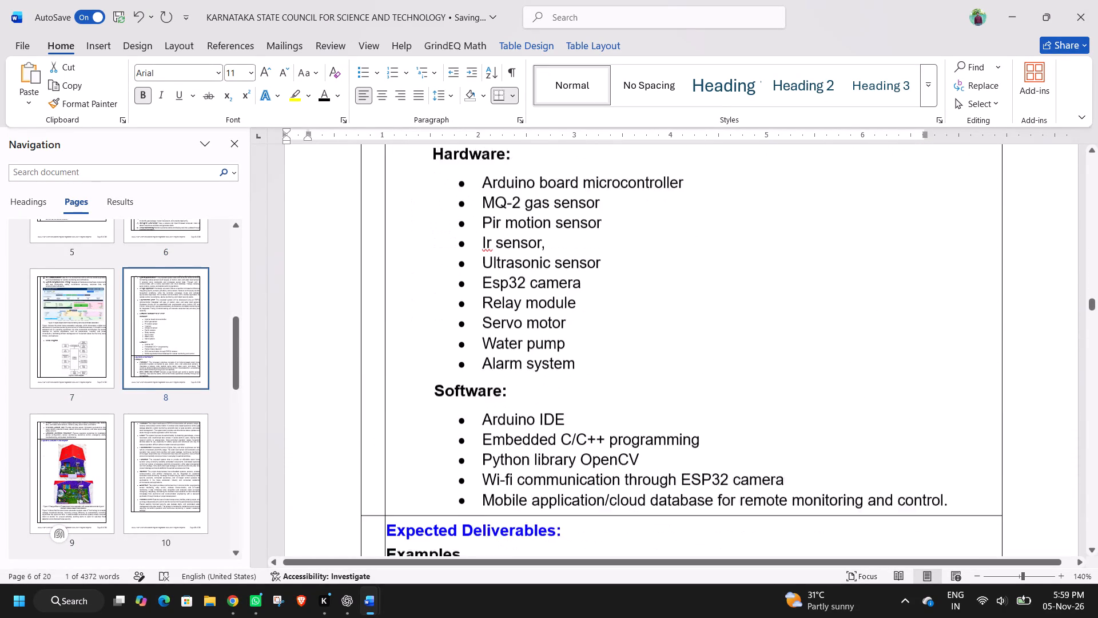
pyautogui.scroll(-3, 315, 218)
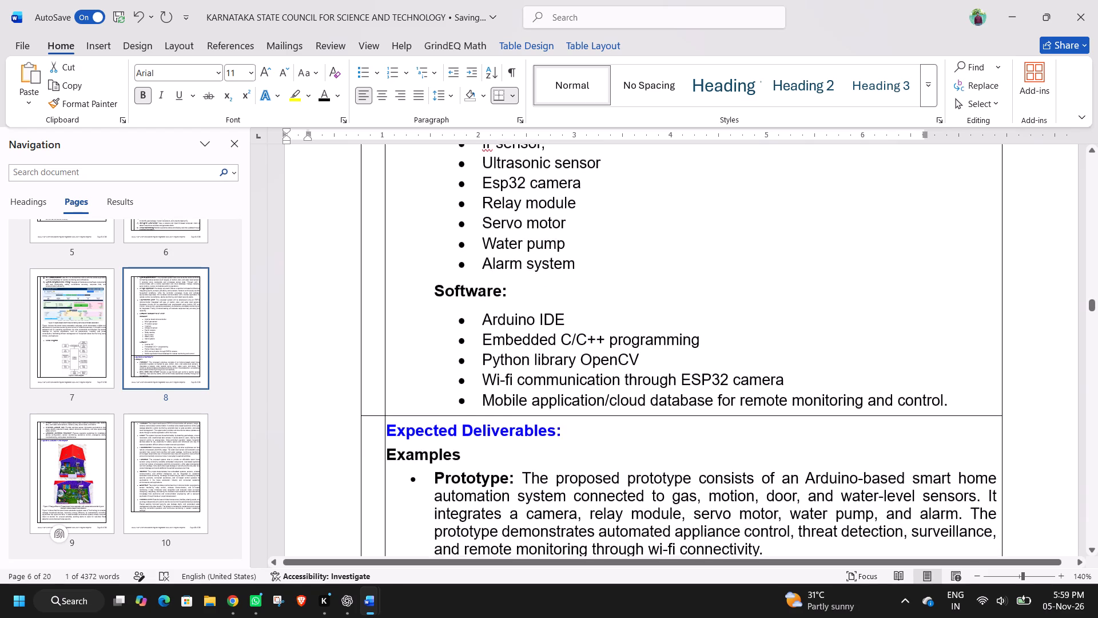
pyautogui.scroll(-1, 315, 218)
pyautogui.click(377, 355)
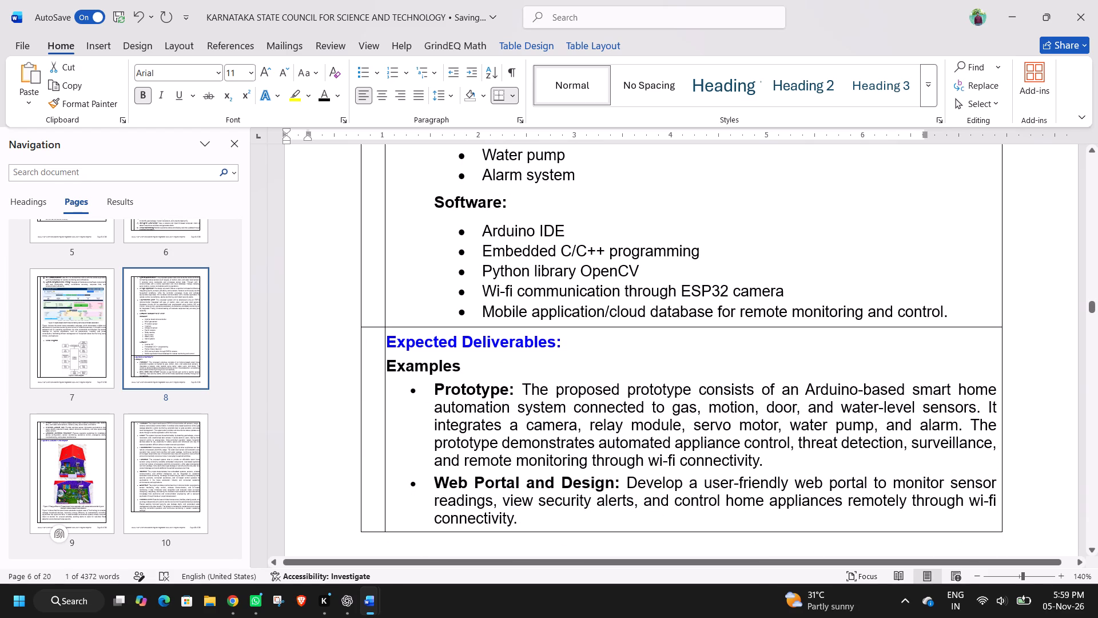
pyautogui.press('BackSpace')
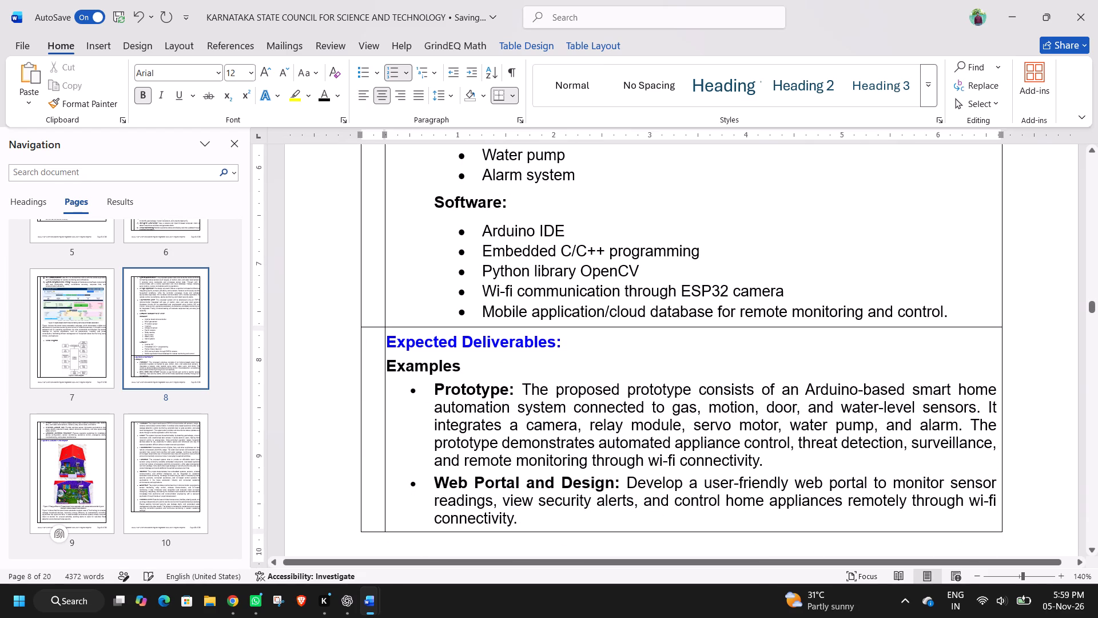
pyautogui.press('BackSpace')
pyautogui.press('BackSpace')
pyautogui.press('BackSpace')
pyautogui.press('BackSpace')
pyautogui.press('BackSpace')
pyautogui.press('BackSpace')
pyautogui.press('BackSpace')
pyautogui.press('BackSpace')
pyautogui.press('Delete')
pyautogui.press('Delete')
pyautogui.press('Delete')
pyautogui.press('Delete')
pyautogui.press('Delete')
pyautogui.press('Delete')
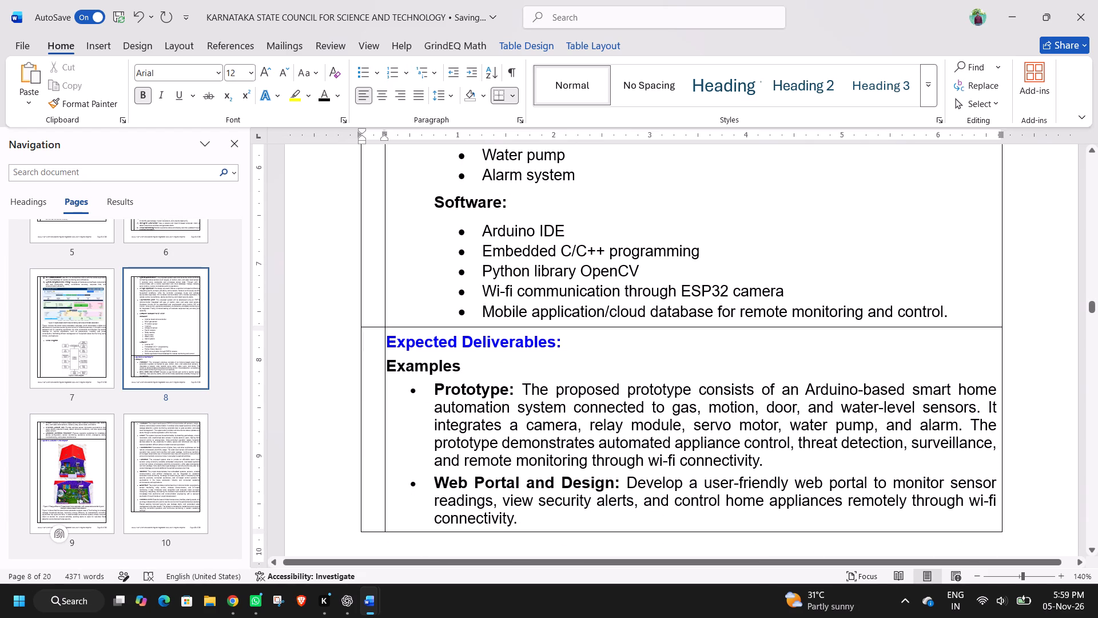
pyautogui.write('14.')
# Set the serial number "14." beside Expected Deliverables to font size 11 and center it.
pyautogui.hotkey('shift', 'Left')
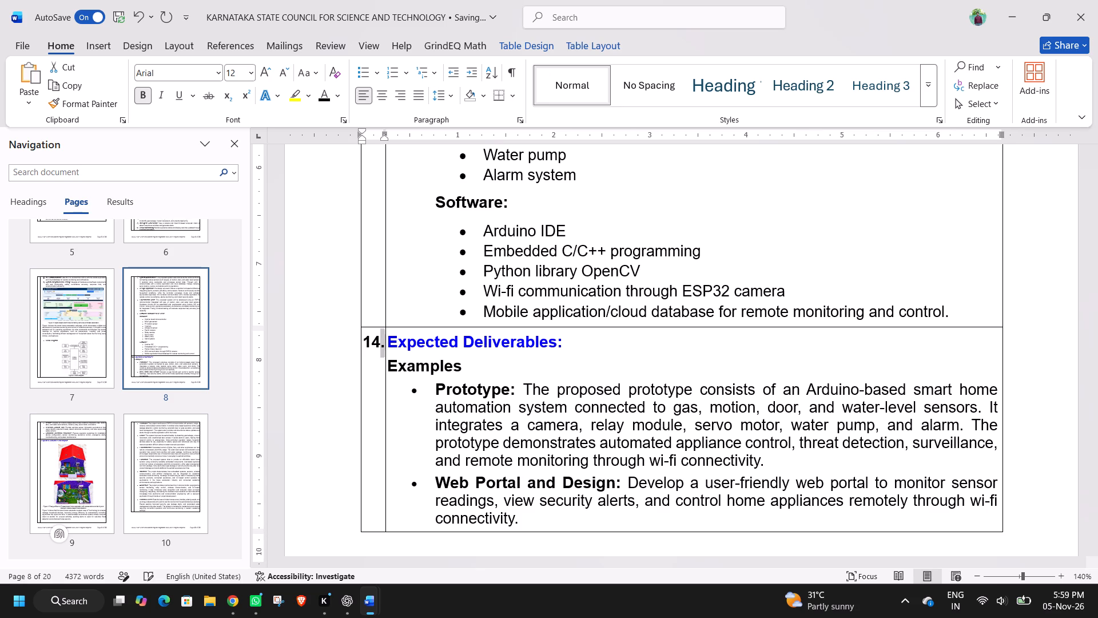
pyautogui.hotkey('shift', 'Left')
pyautogui.hotkey('shift', 'Left')
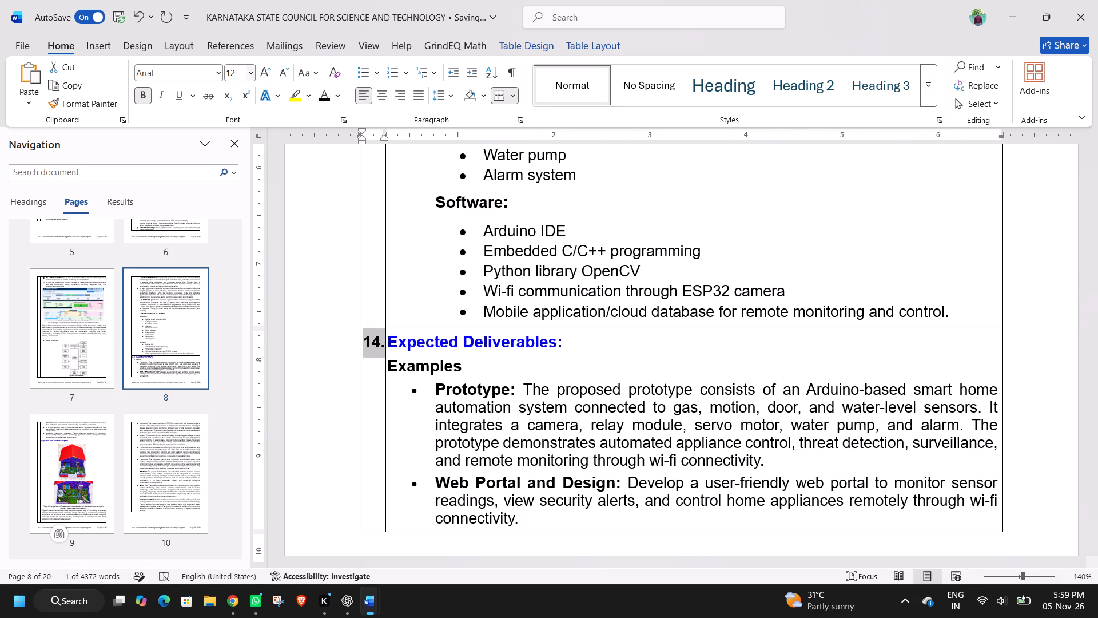
pyautogui.click(240, 78)
pyautogui.write('11')
pyautogui.press('Return')
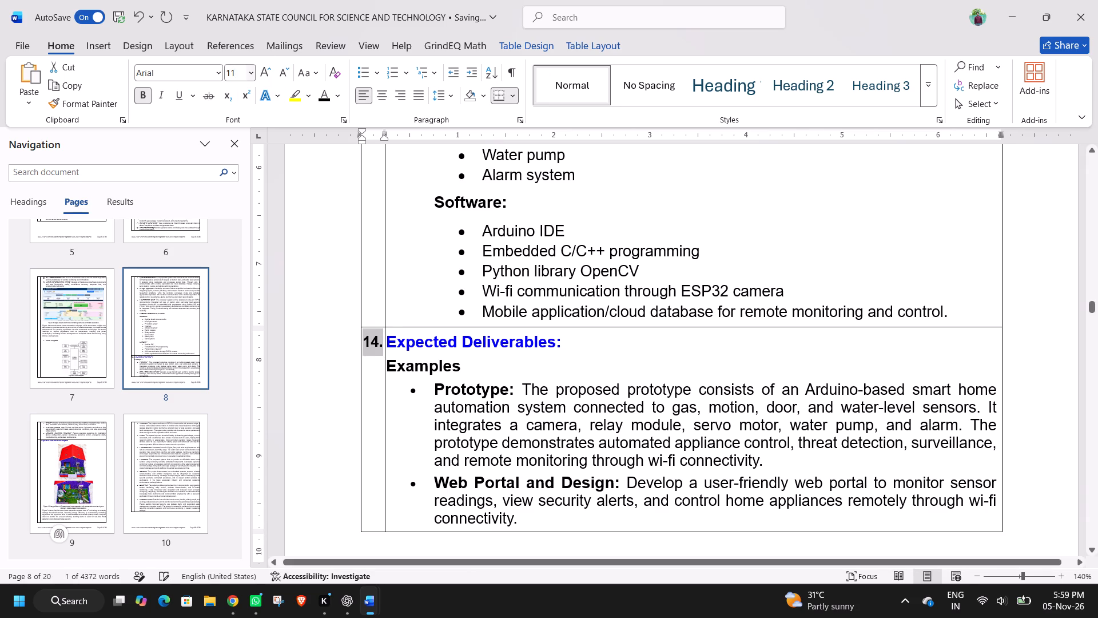
pyautogui.click(384, 92)
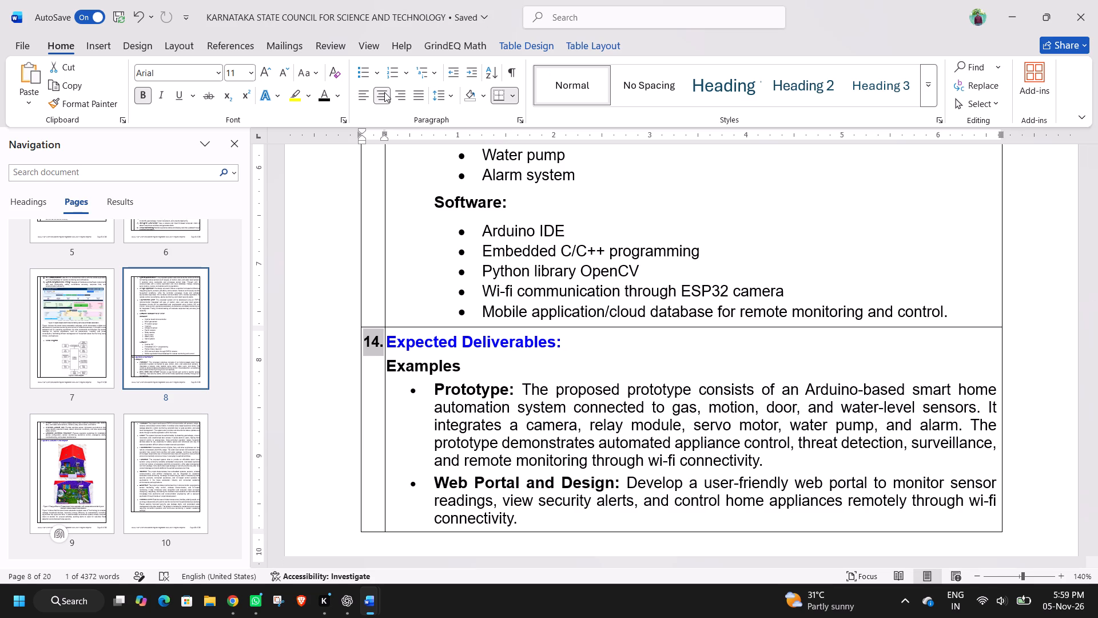
# Delete the stray "3" in front of the Expected Outcomes and Impact heading on page 9.
pyautogui.scroll(-1, 384, 92)
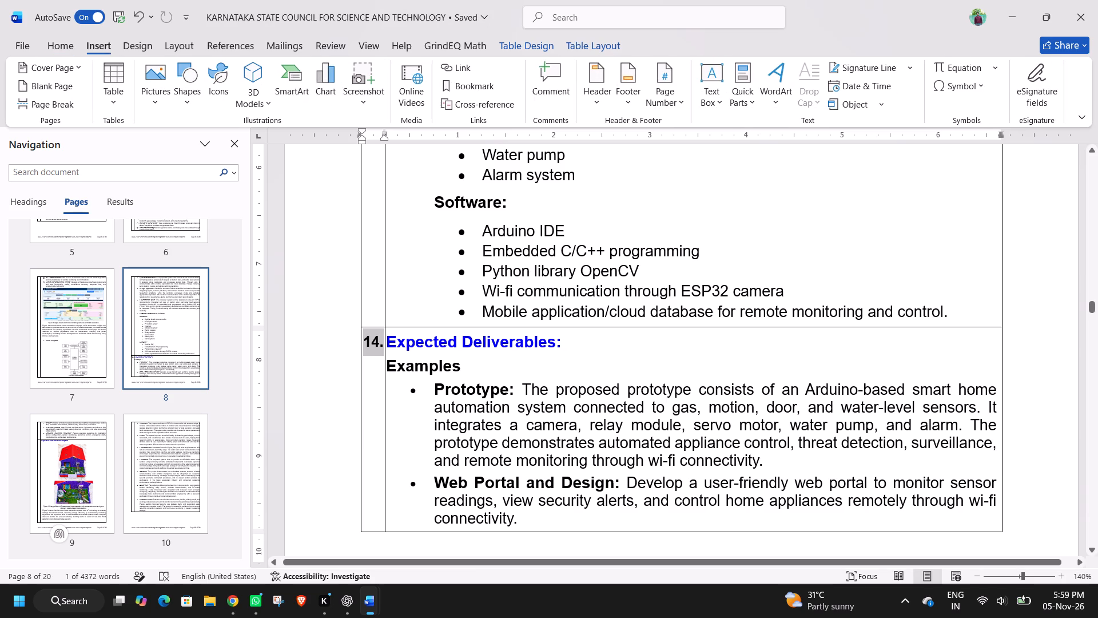
pyautogui.scroll(-3, 401, 216)
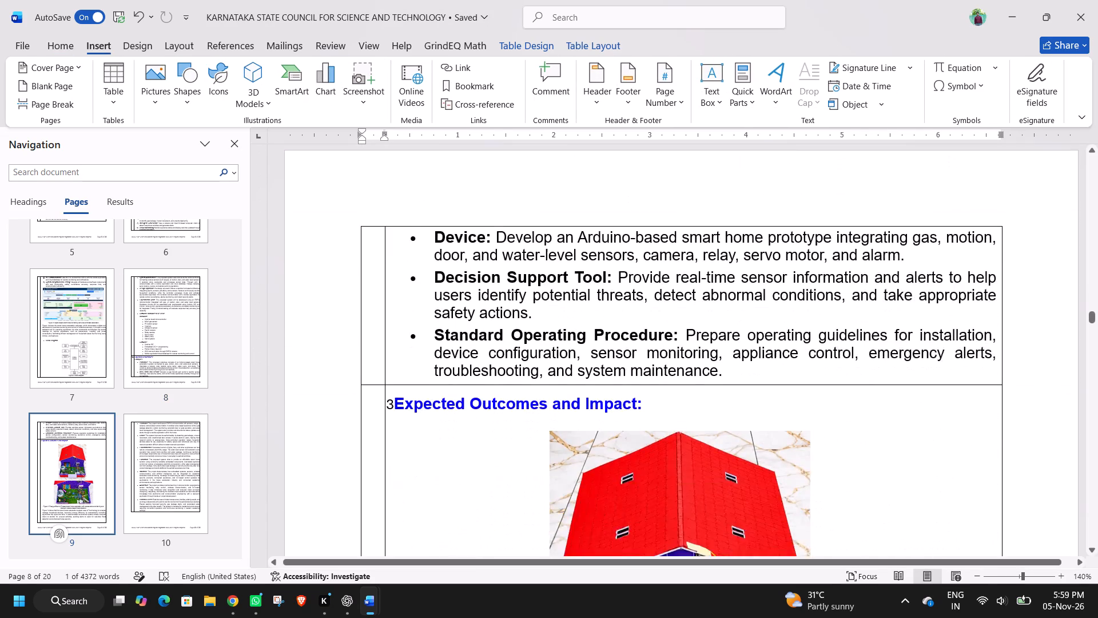
pyautogui.scroll(-1, 401, 216)
pyautogui.click(391, 240)
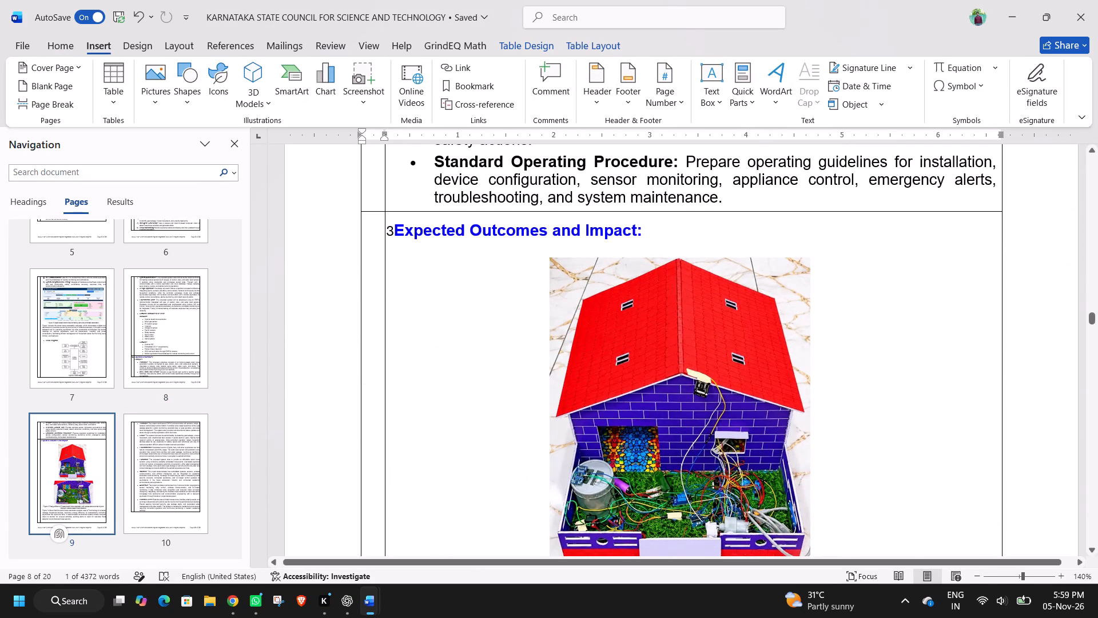
pyautogui.press('BackSpace')
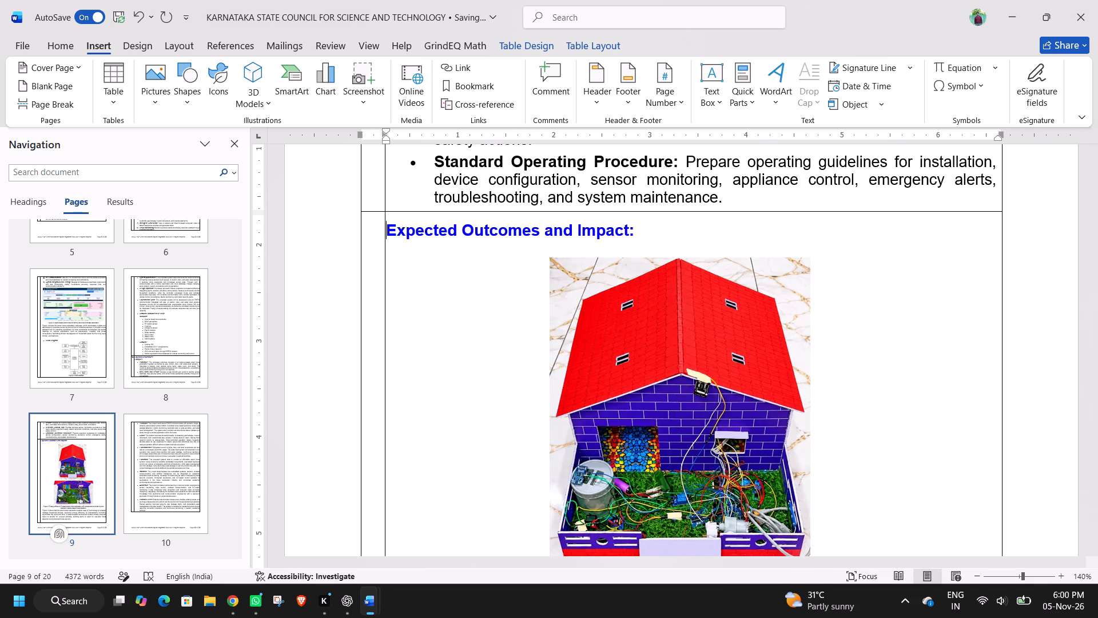
# Clear the serial number cell beside Expected Outcomes and Impact and enter the manual serial number "15.".
pyautogui.press('Left')
pyautogui.press('BackSpace')
pyautogui.press('BackSpace')
pyautogui.press('BackSpace')
pyautogui.press('BackSpace')
pyautogui.press('BackSpace')
pyautogui.press('BackSpace')
pyautogui.press('BackSpace')
pyautogui.press('BackSpace')
pyautogui.press('BackSpace')
pyautogui.press('BackSpace')
pyautogui.press('BackSpace')
pyautogui.press('BackSpace')
pyautogui.press('BackSpace')
pyautogui.press('BackSpace')
pyautogui.press('BackSpace')
pyautogui.press('BackSpace')
pyautogui.press('BackSpace')
pyautogui.press('BackSpace')
pyautogui.press('BackSpace')
pyautogui.press('BackSpace')
pyautogui.press('Delete')
pyautogui.press('Delete')
pyautogui.press('Delete')
pyautogui.press('Delete')
pyautogui.press('Delete')
pyautogui.press('Delete')
pyautogui.press('Delete')
pyautogui.press('Delete')
pyautogui.press('Delete')
pyautogui.press('Delete')
pyautogui.press('Delete')
pyautogui.press('Delete')
pyautogui.press('Delete')
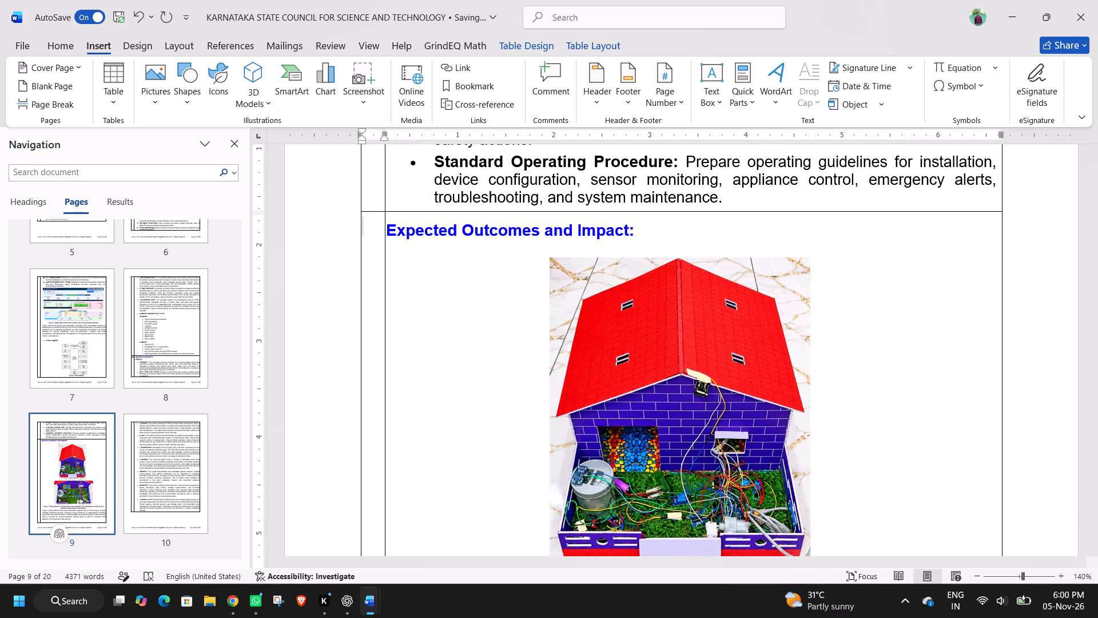
pyautogui.press('1')
pyautogui.press('5')
pyautogui.press('.')
# Center the serial number "15." beside Expected Outcomes and Impact and set its font size to 11.
pyautogui.hotkey('shift', 'Left')
pyautogui.hotkey('shift', 'Left')
pyautogui.hotkey('shift', 'Left')
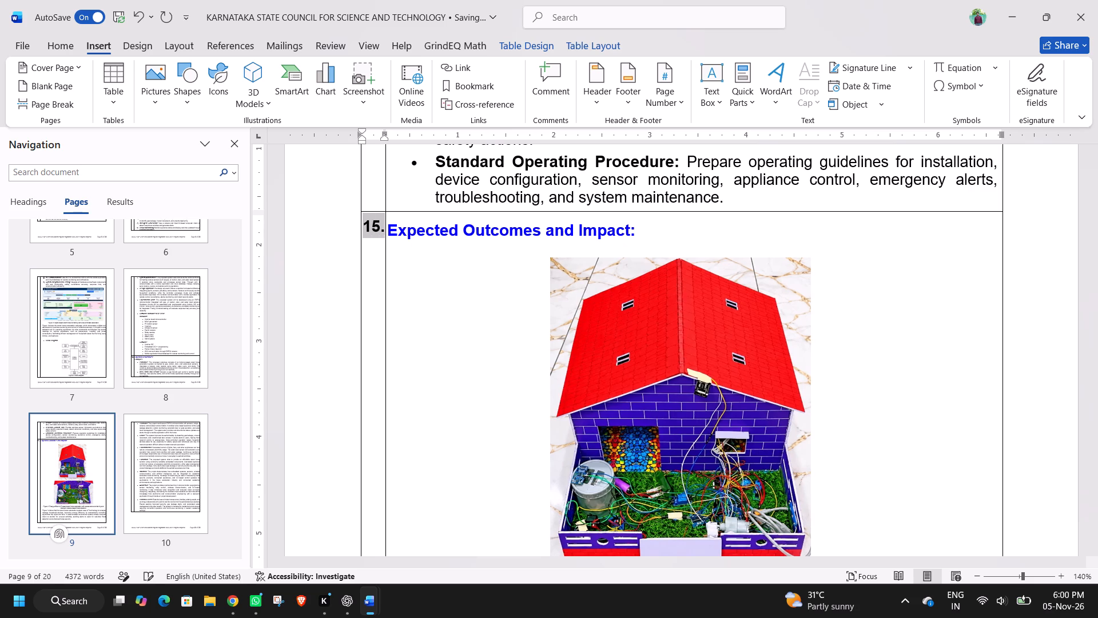
pyautogui.hotkey('ctrl', 'e')
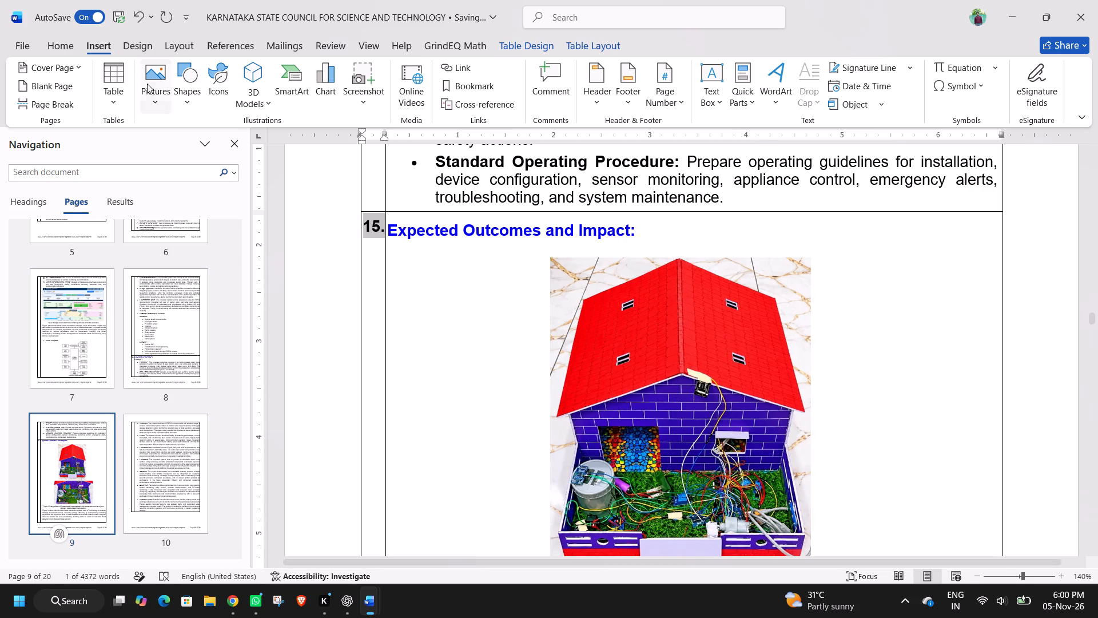
pyautogui.moveTo(74, 36); pyautogui.dragTo(208, 71)
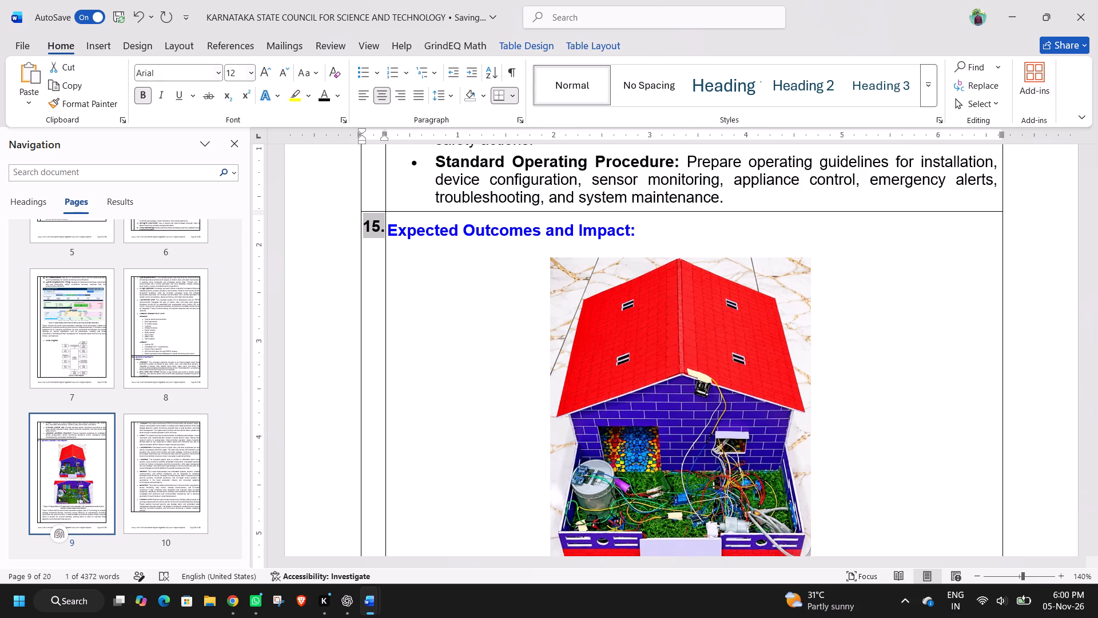
pyautogui.click(236, 74)
pyautogui.write('11')
pyautogui.press('Return')
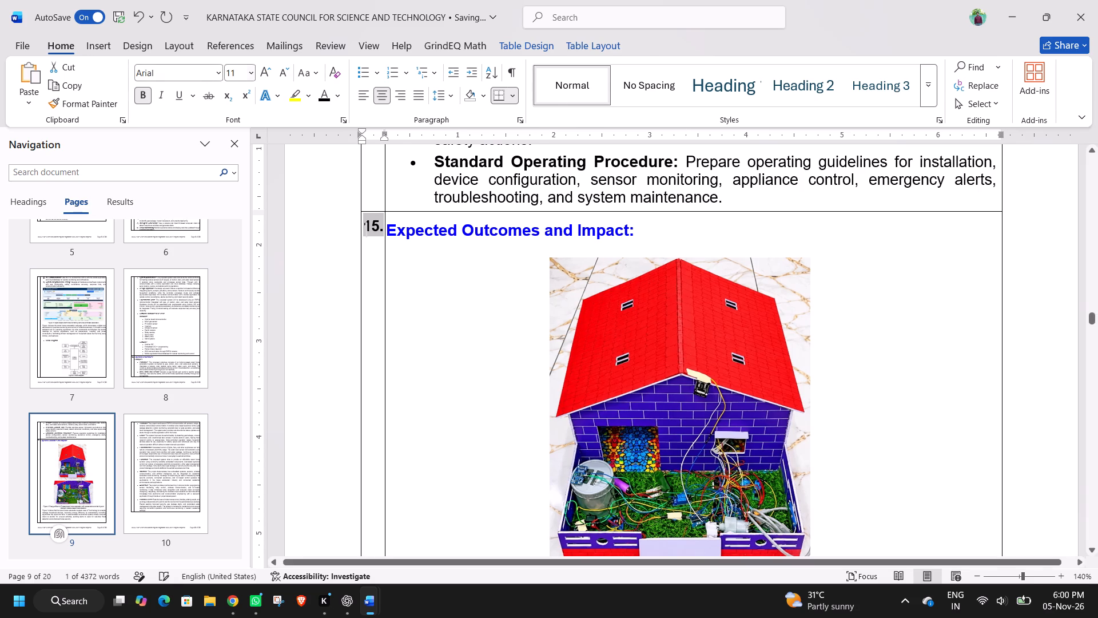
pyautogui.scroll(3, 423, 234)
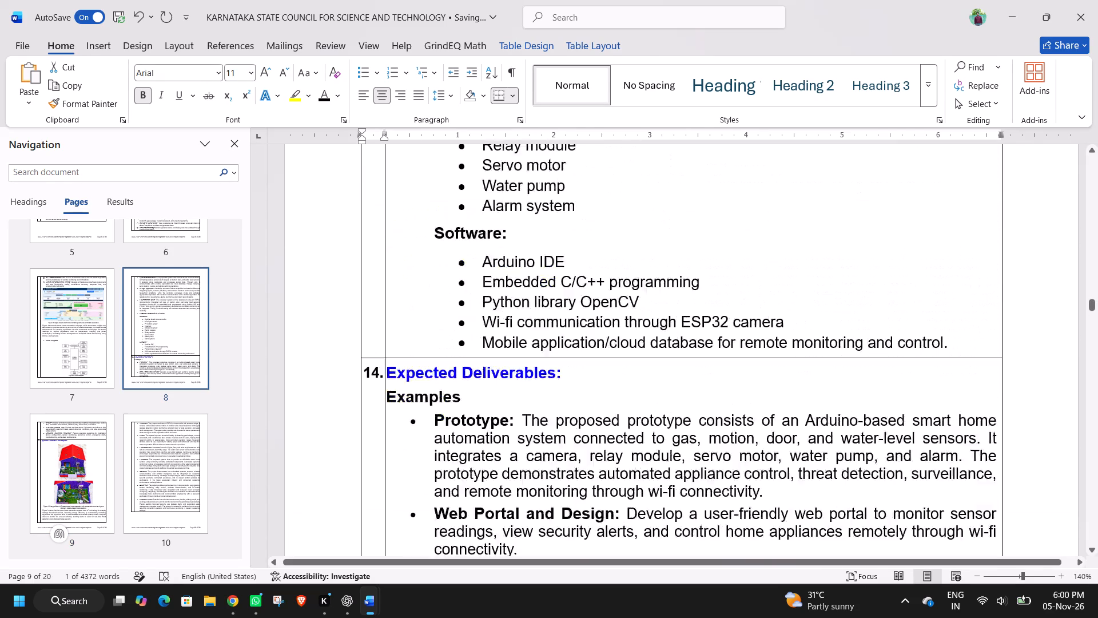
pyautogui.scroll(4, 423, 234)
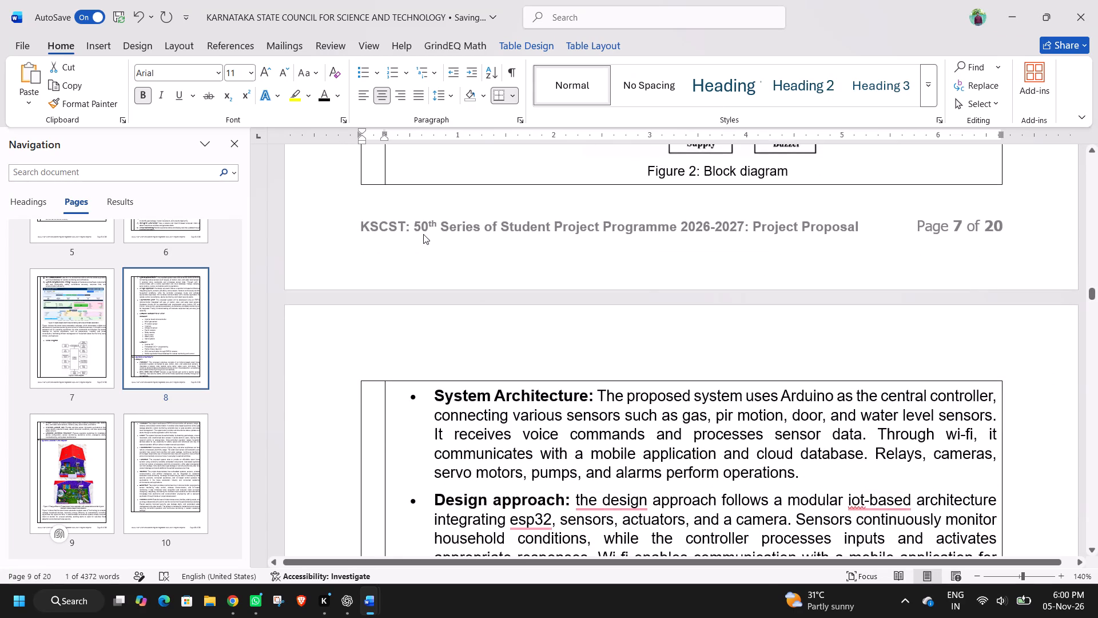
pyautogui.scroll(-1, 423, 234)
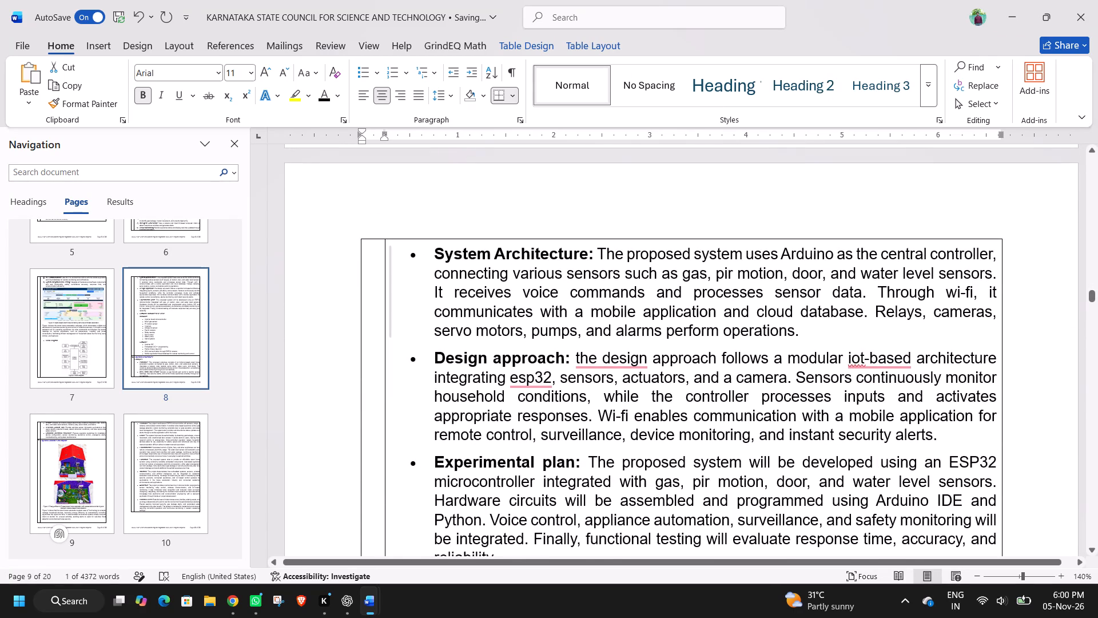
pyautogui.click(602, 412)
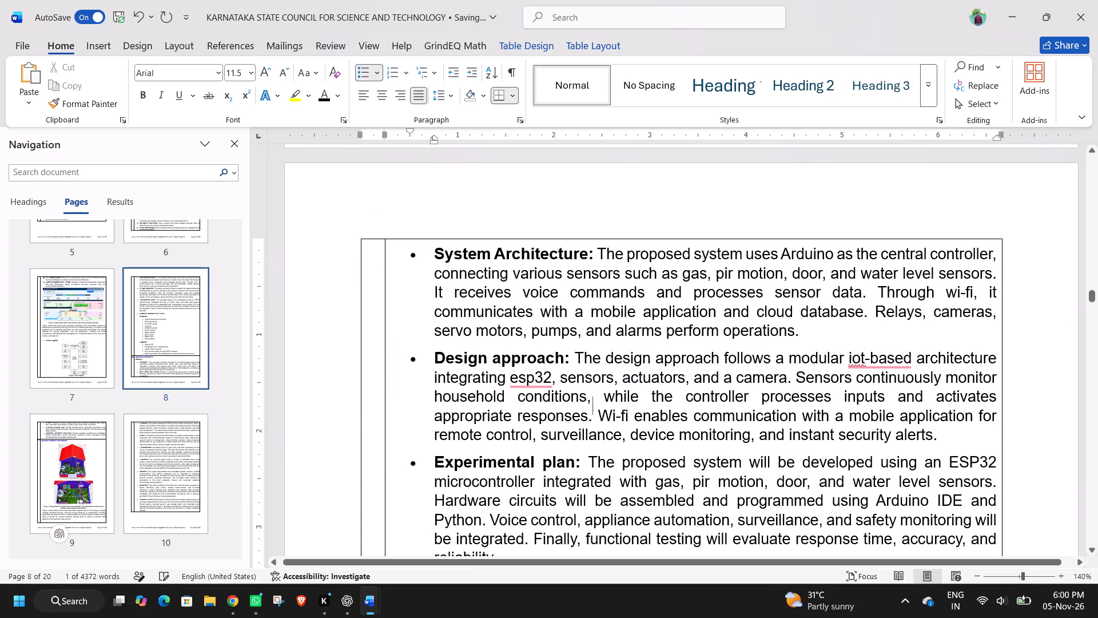
# Correct "esp32" to "ESP32" and "iot-based" to "IoT-based" in the Design approach paragraph on page 8.
pyautogui.click(542, 405)
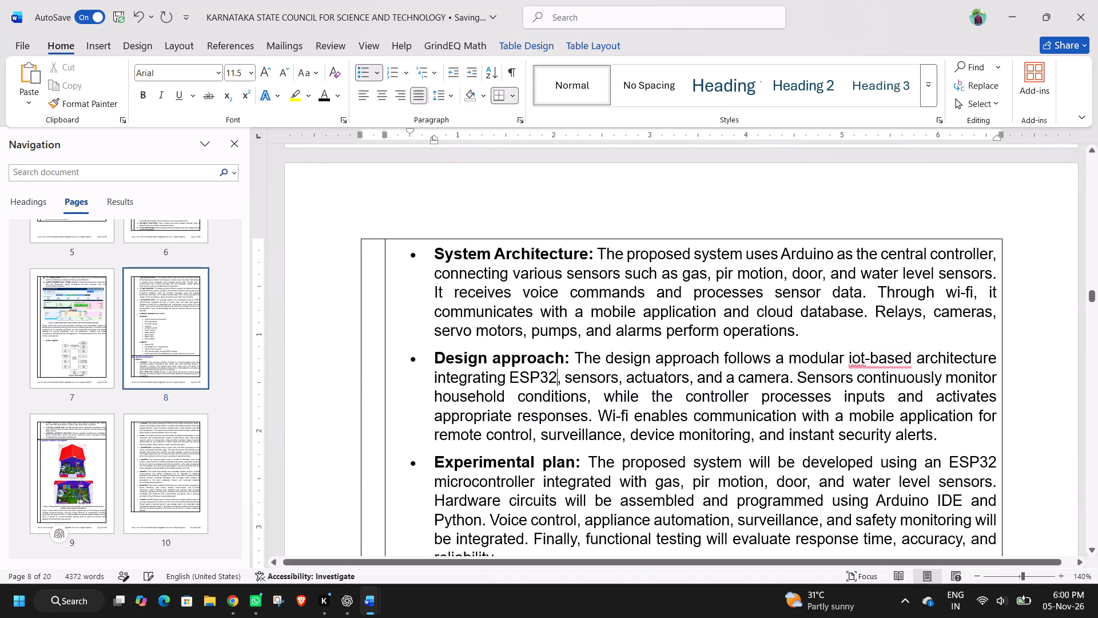
pyautogui.click(857, 376)
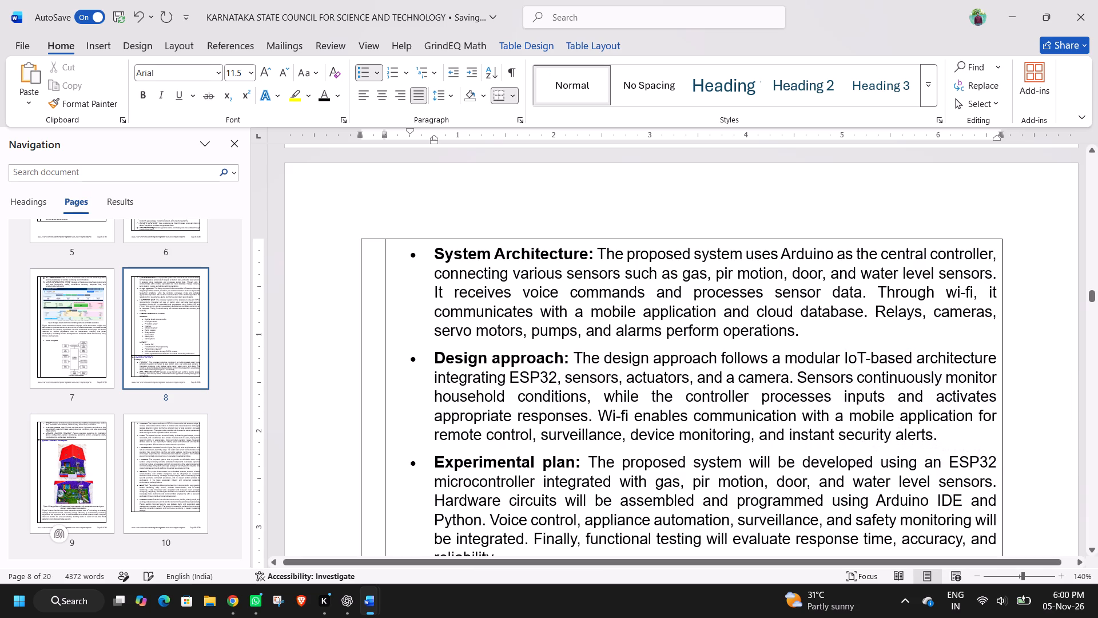
# Review pages 6 to 9, checking the methodology steps, dashboard figure, block diagram, deliverables and Expected Outcomes and Impact section.
pyautogui.scroll(2, 762, 362)
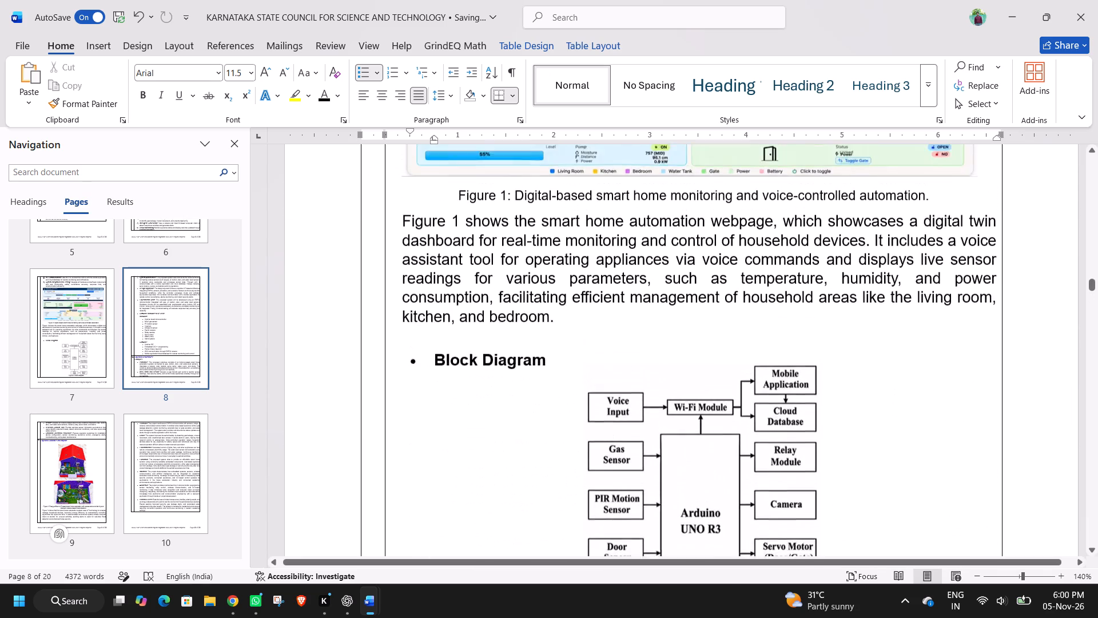
pyautogui.scroll(-1, 762, 362)
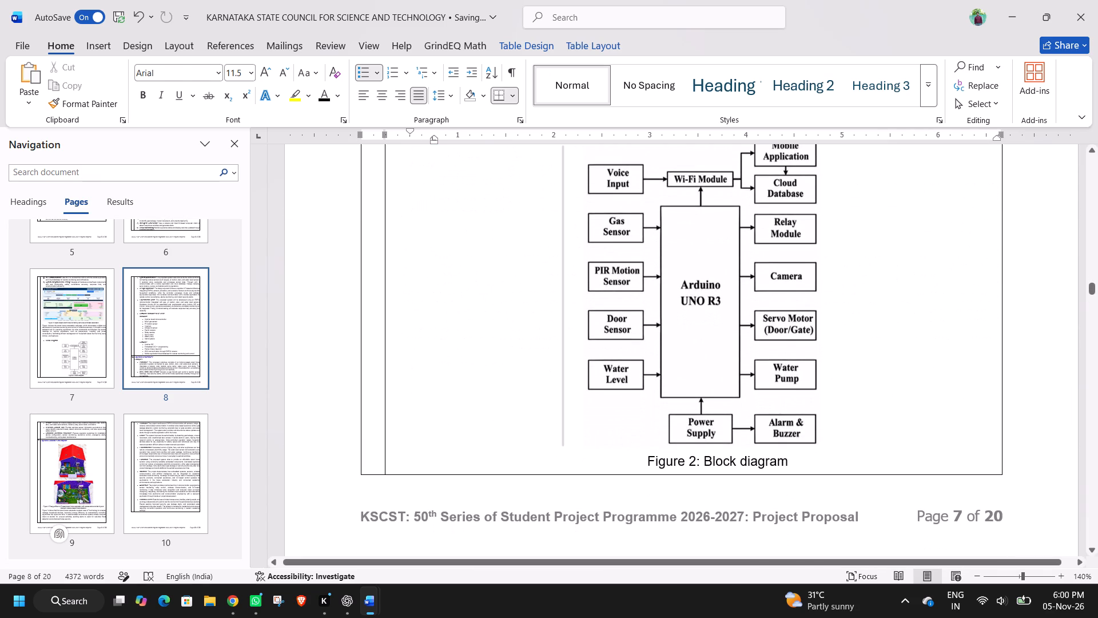
pyautogui.click(728, 356)
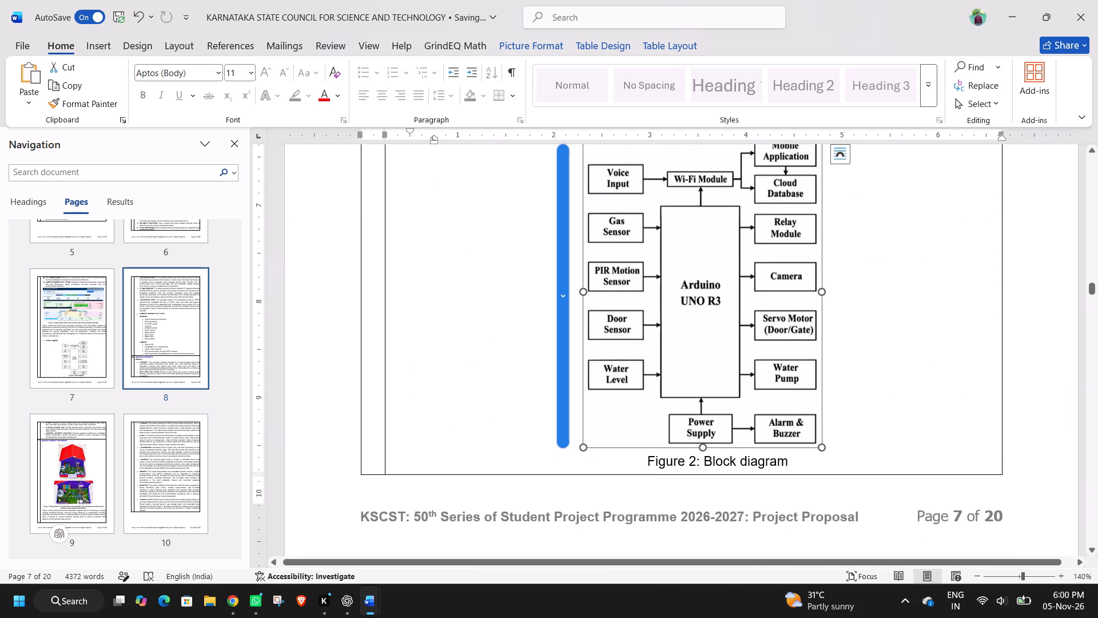
pyautogui.click(867, 365)
pyautogui.scroll(1, 774, 348)
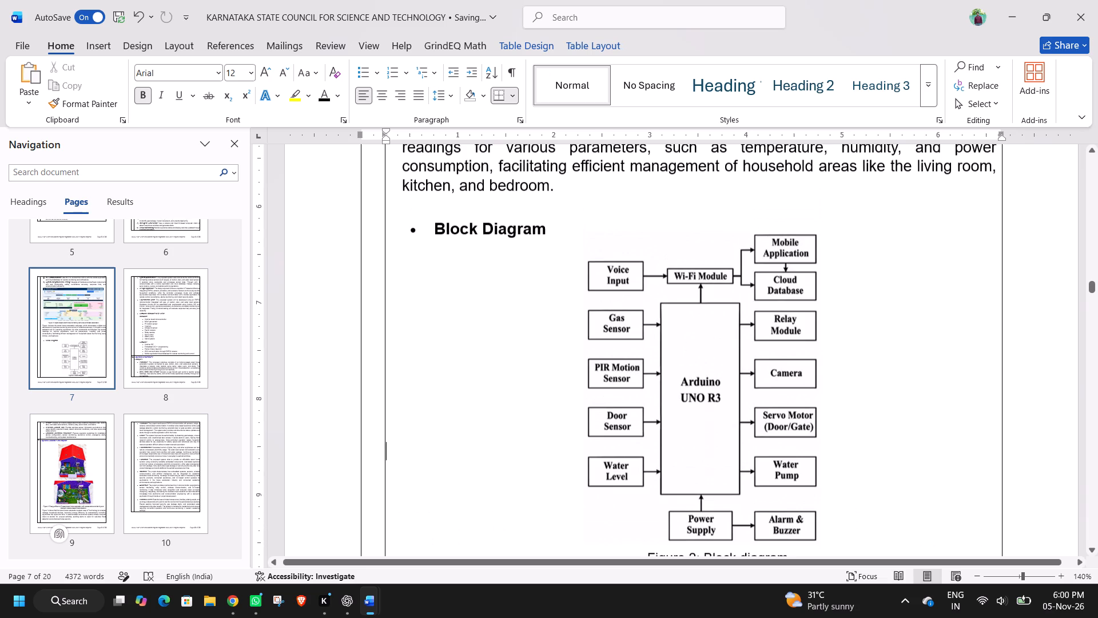
pyautogui.scroll(3, 774, 348)
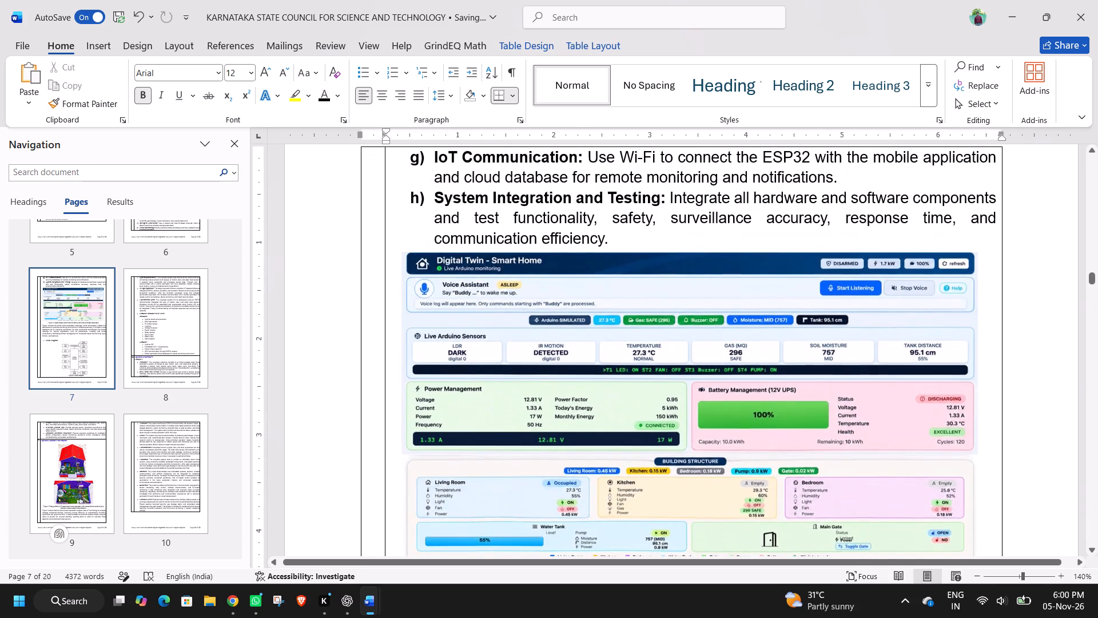
pyautogui.scroll(2, 774, 348)
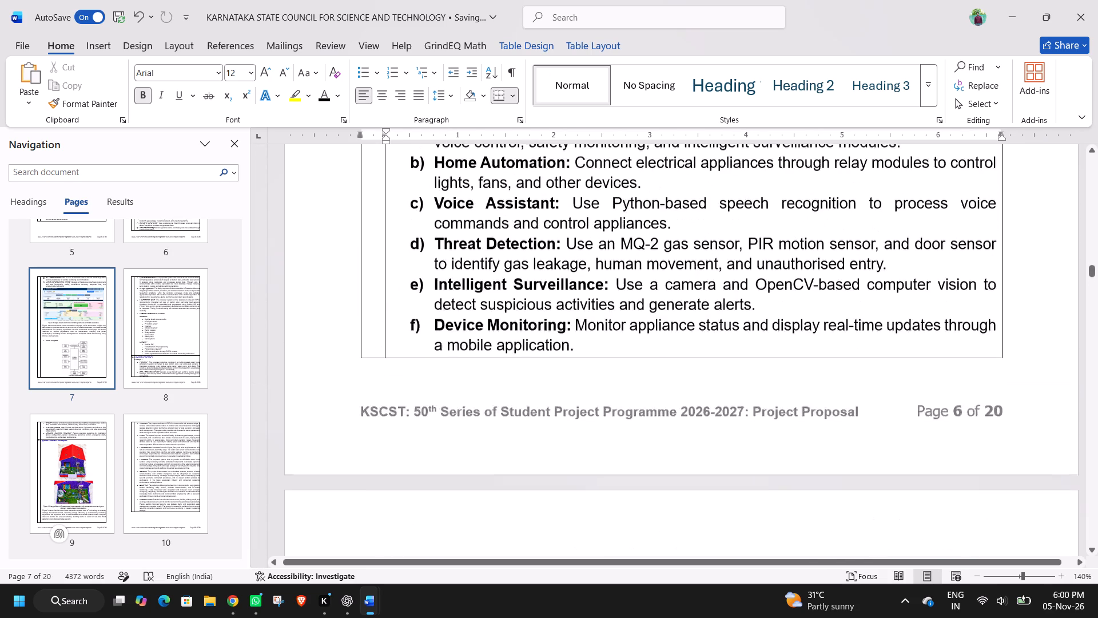
pyautogui.scroll(1, 774, 348)
pyautogui.scroll(-2, 774, 348)
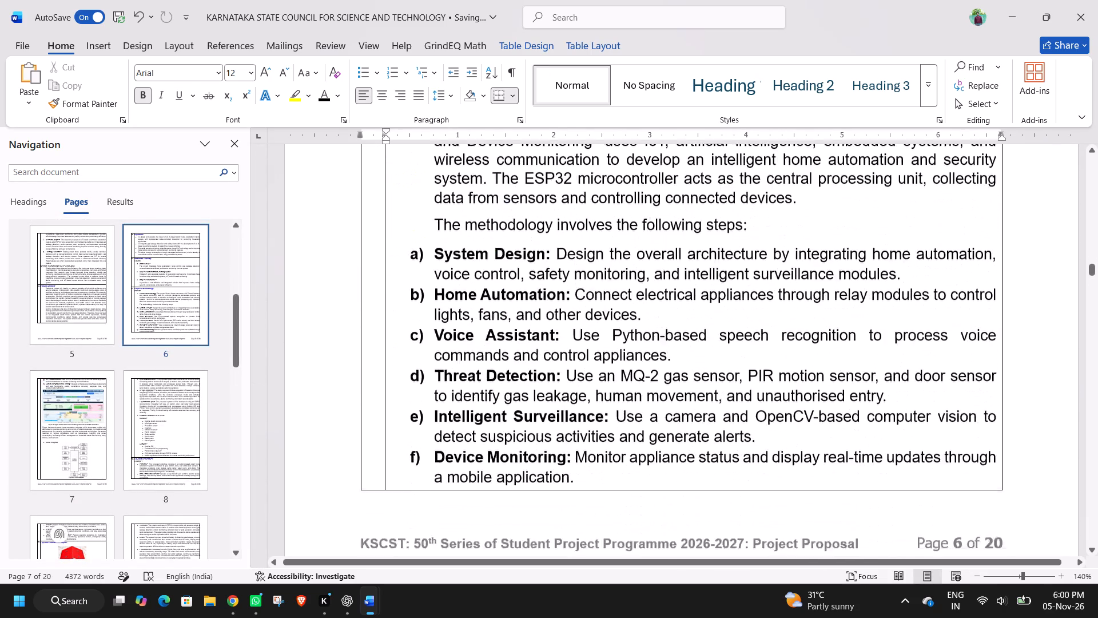
pyautogui.scroll(-5, 774, 348)
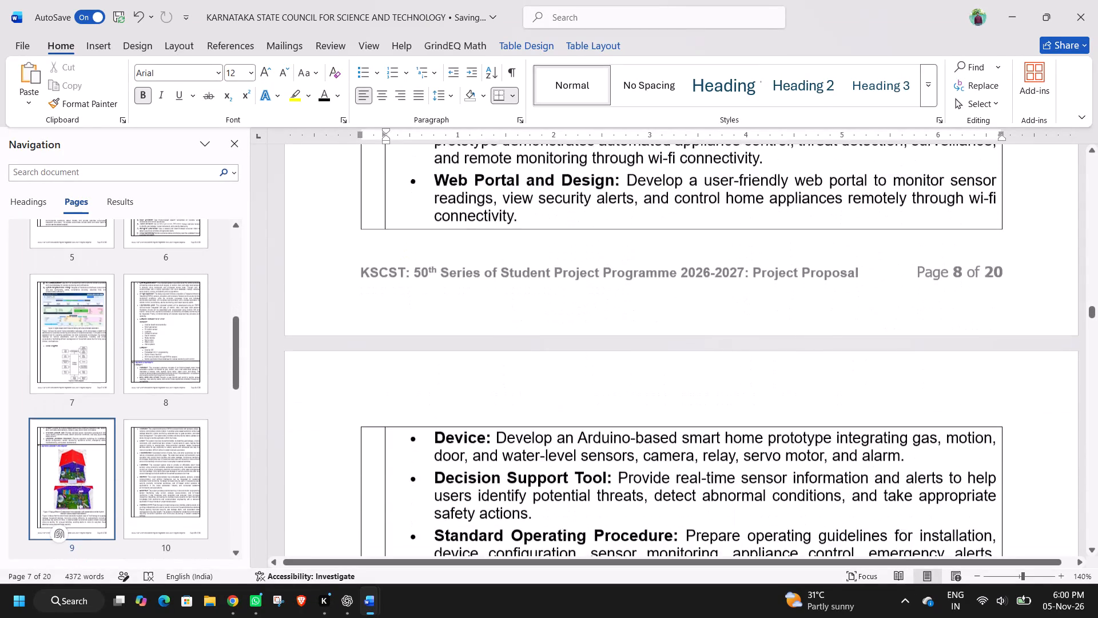
pyautogui.scroll(-4, 774, 348)
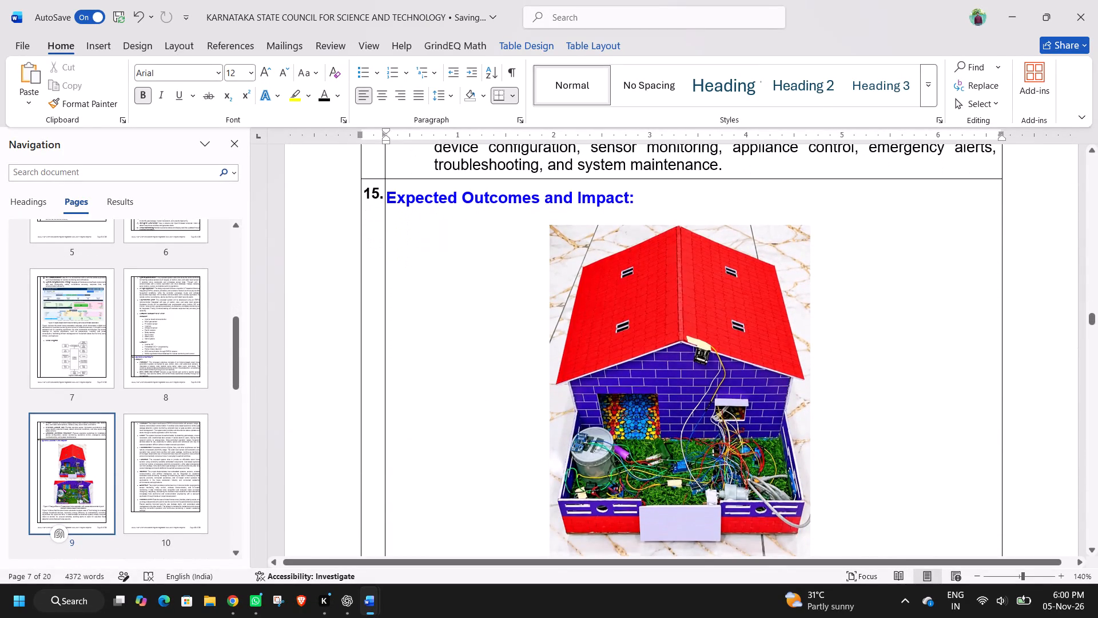
# Adjust the paragraph spacing of the Expected Outcomes and Impact heading on page 9.
pyautogui.click(561, 197)
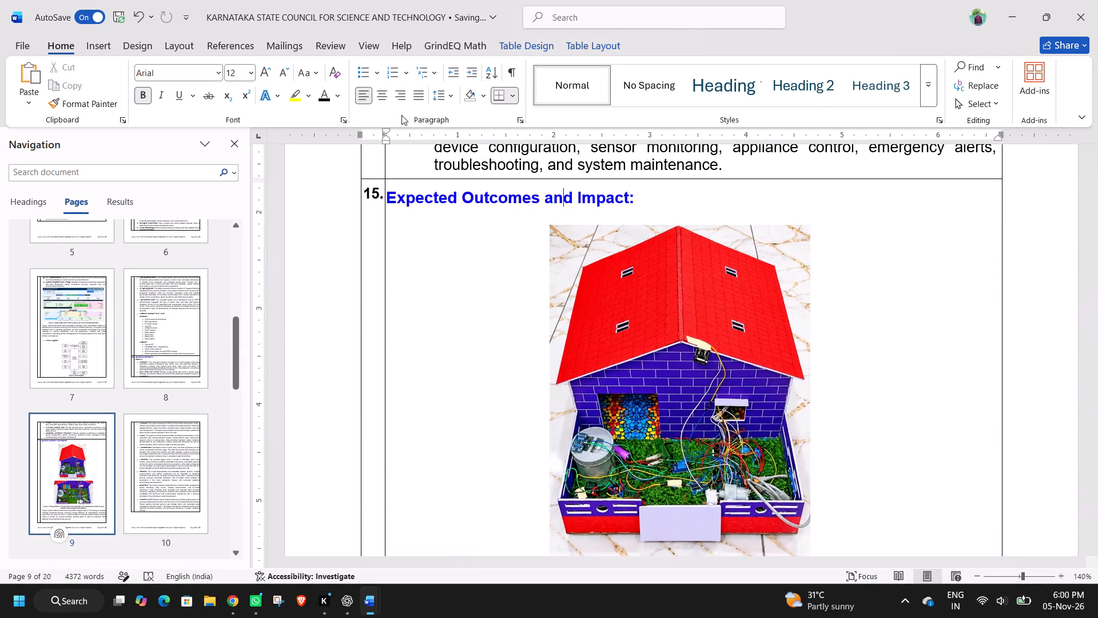
pyautogui.moveTo(432, 99); pyautogui.dragTo(437, 249)
pyautogui.click(437, 249)
# Check the hardware and software component lists above Expected Deliverables on page 8.
pyautogui.scroll(3, 501, 256)
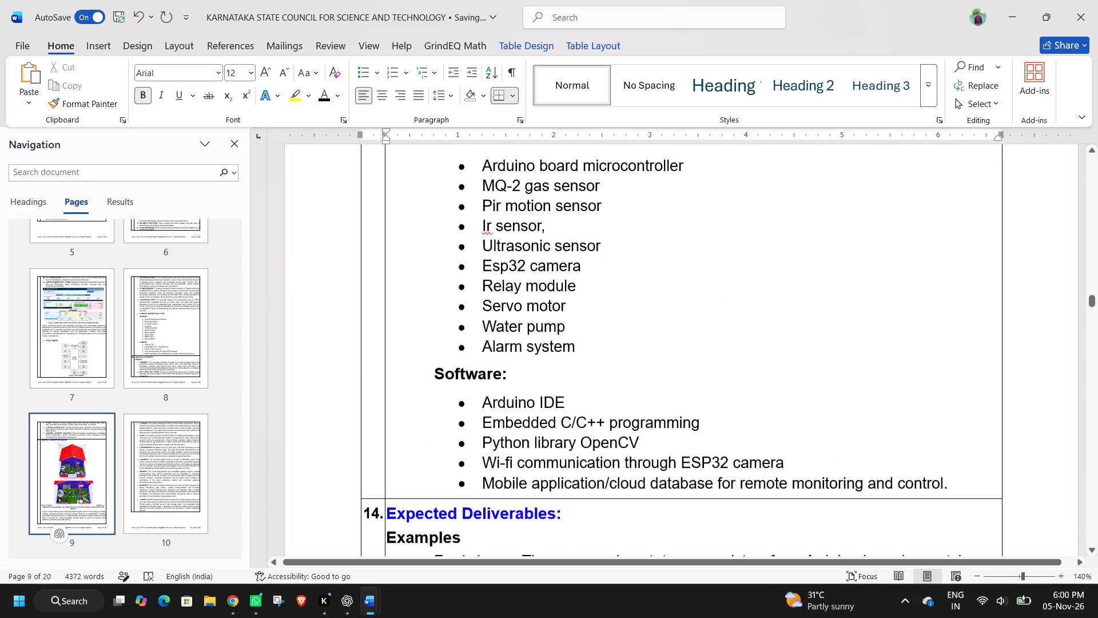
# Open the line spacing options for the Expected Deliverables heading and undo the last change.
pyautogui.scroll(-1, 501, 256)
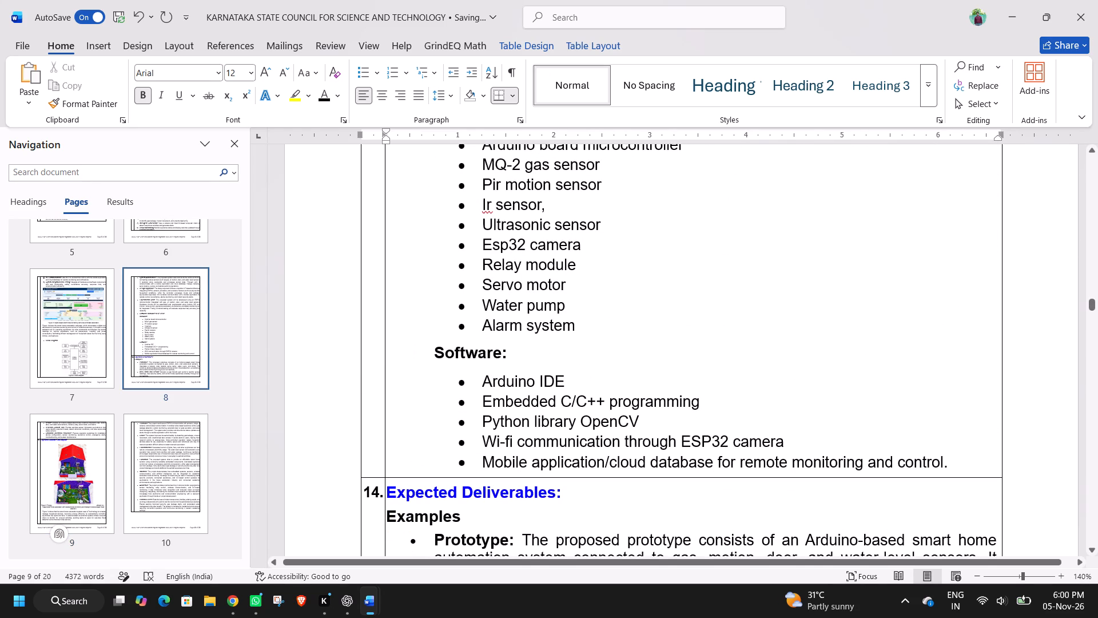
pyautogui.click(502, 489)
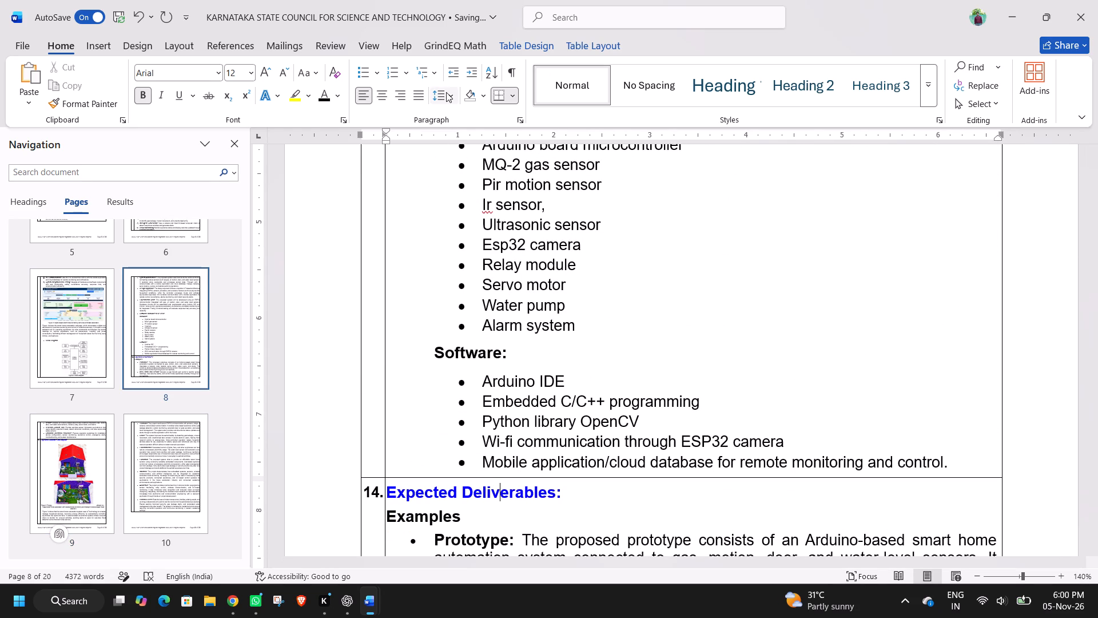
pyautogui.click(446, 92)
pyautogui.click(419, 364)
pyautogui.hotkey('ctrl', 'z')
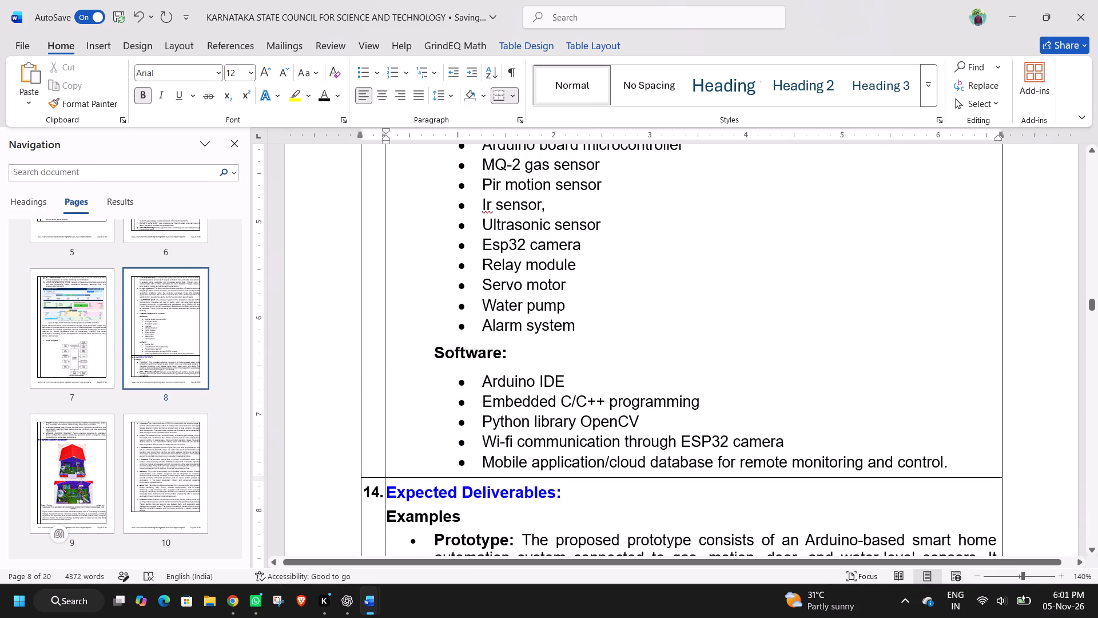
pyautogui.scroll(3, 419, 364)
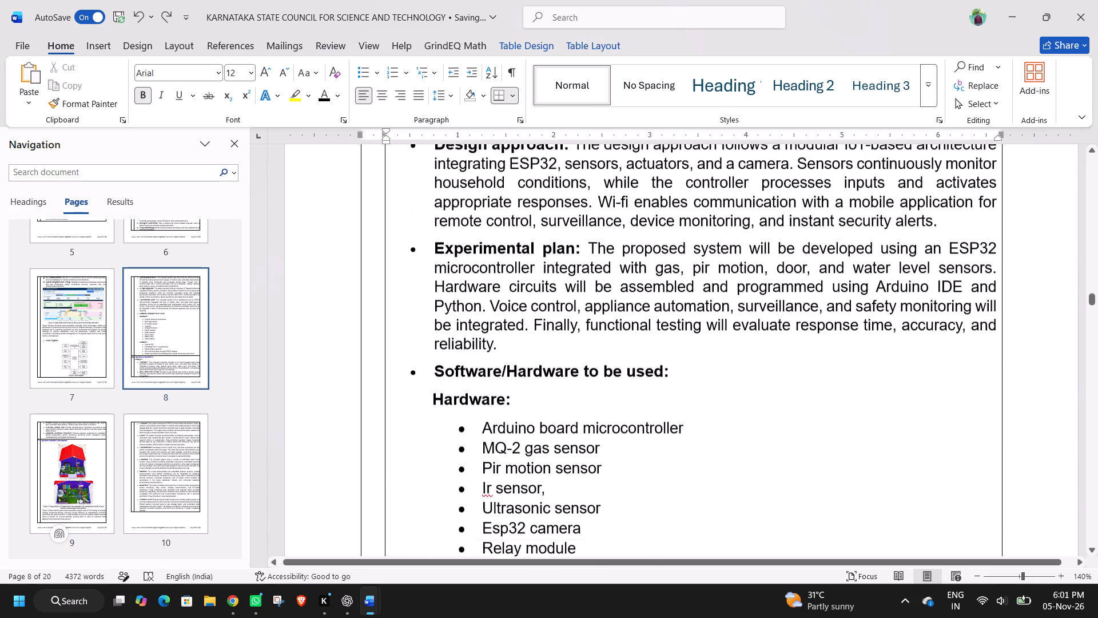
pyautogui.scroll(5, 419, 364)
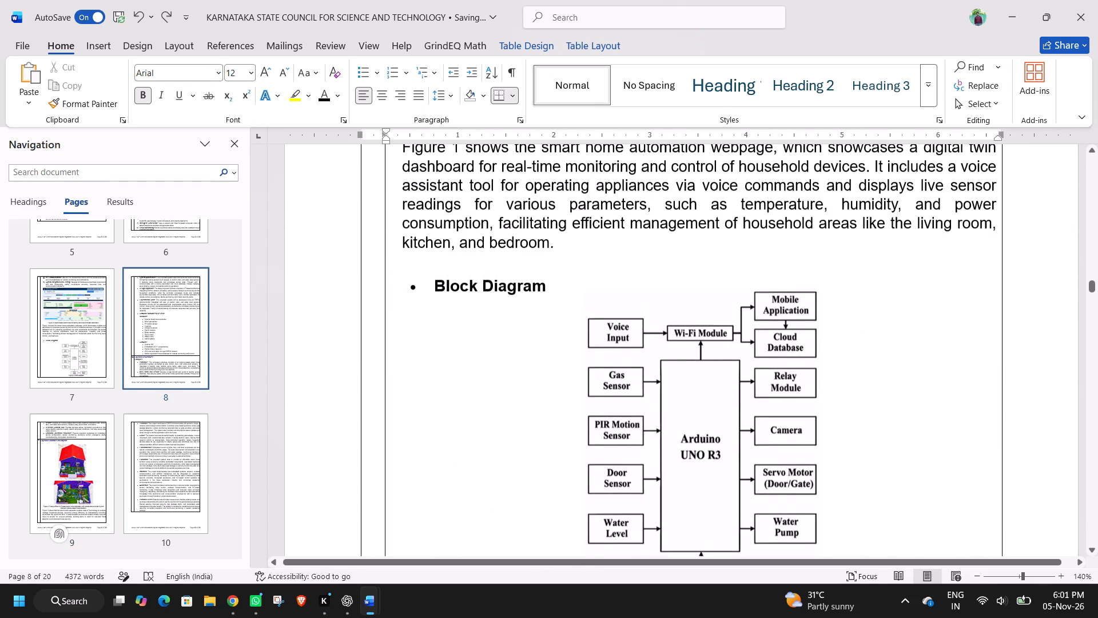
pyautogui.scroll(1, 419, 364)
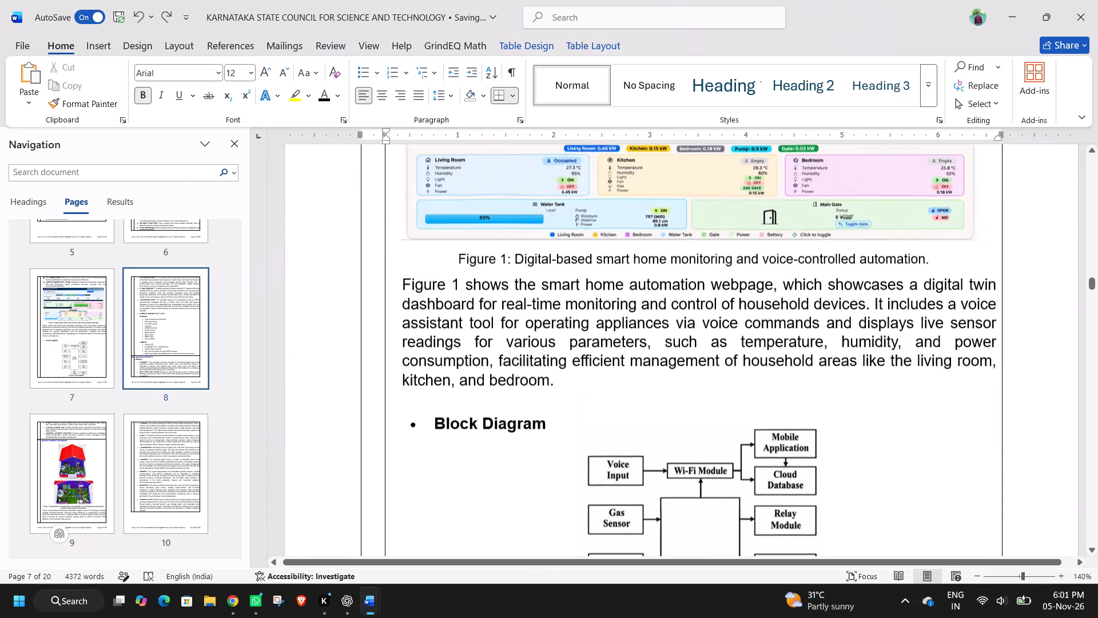
# Save the project proposal document.
pyautogui.scroll(2, 419, 364)
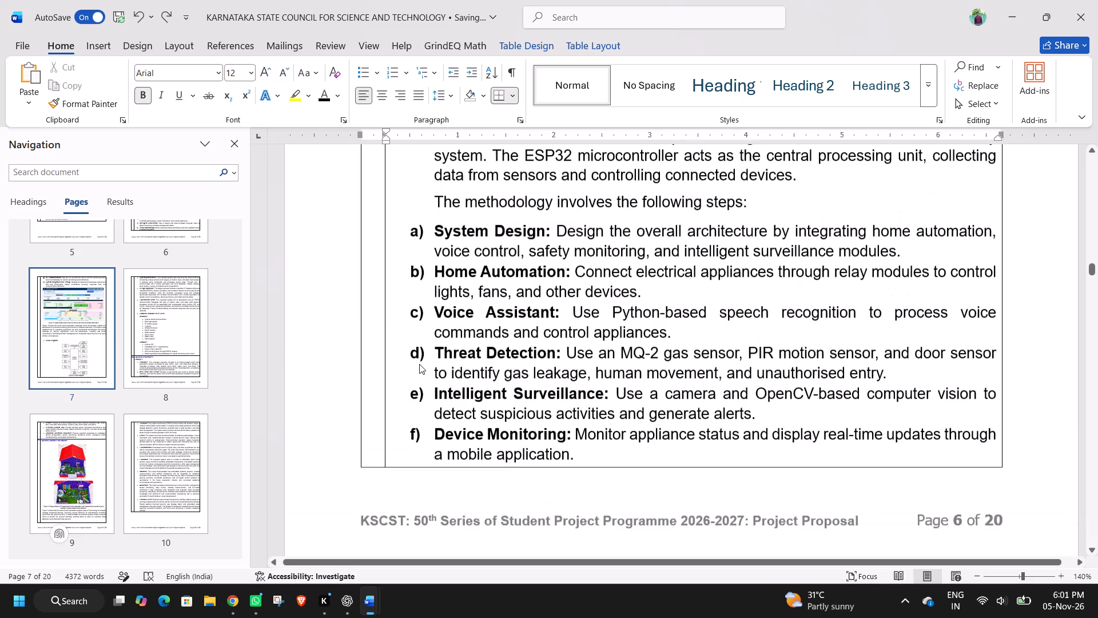
pyautogui.scroll(2, 419, 364)
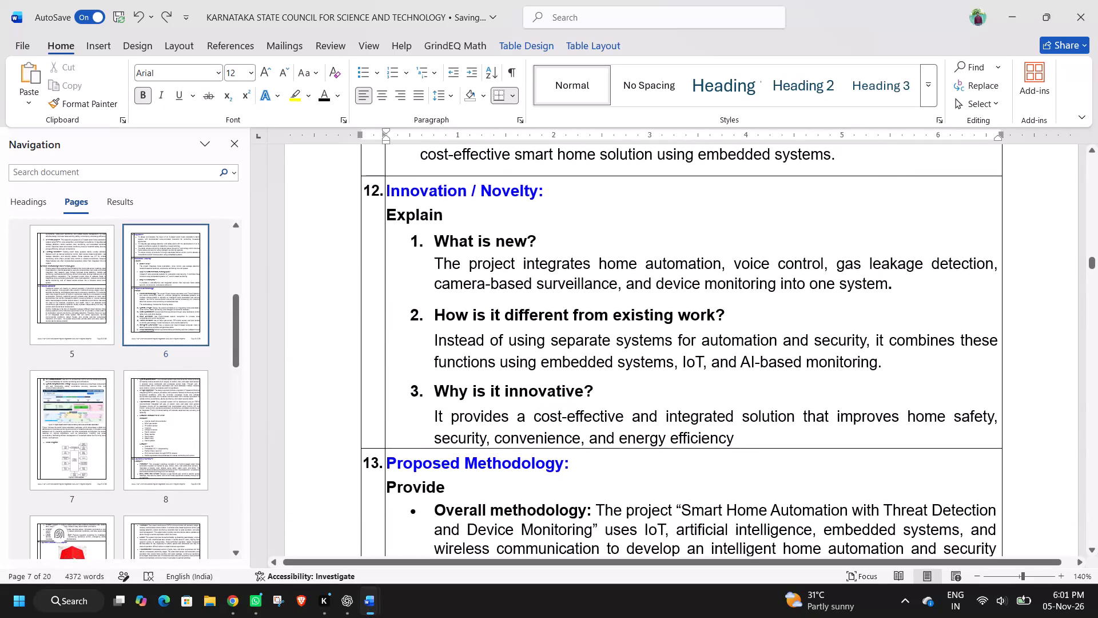
pyautogui.hotkey('ctrl', 's')
pyautogui.hotkey('ctrl', 's')
pyautogui.hotkey('ctrl', 's')
pyautogui.hotkey('ctrl', 's')
pyautogui.hotkey('ctrl', 's')
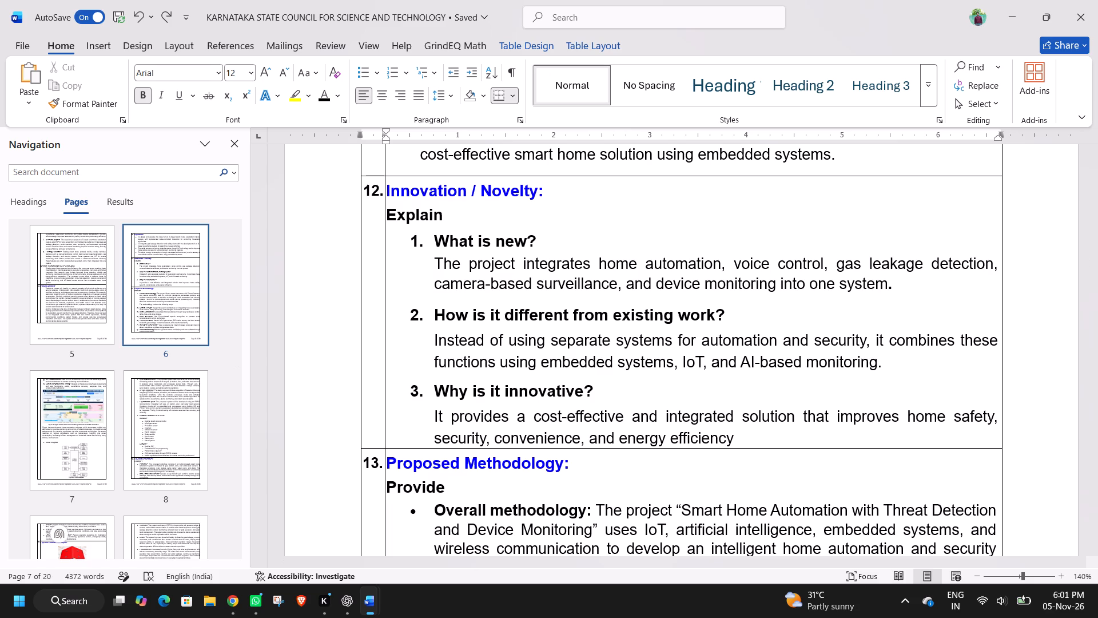
pyautogui.hotkey('ctrl', 's')
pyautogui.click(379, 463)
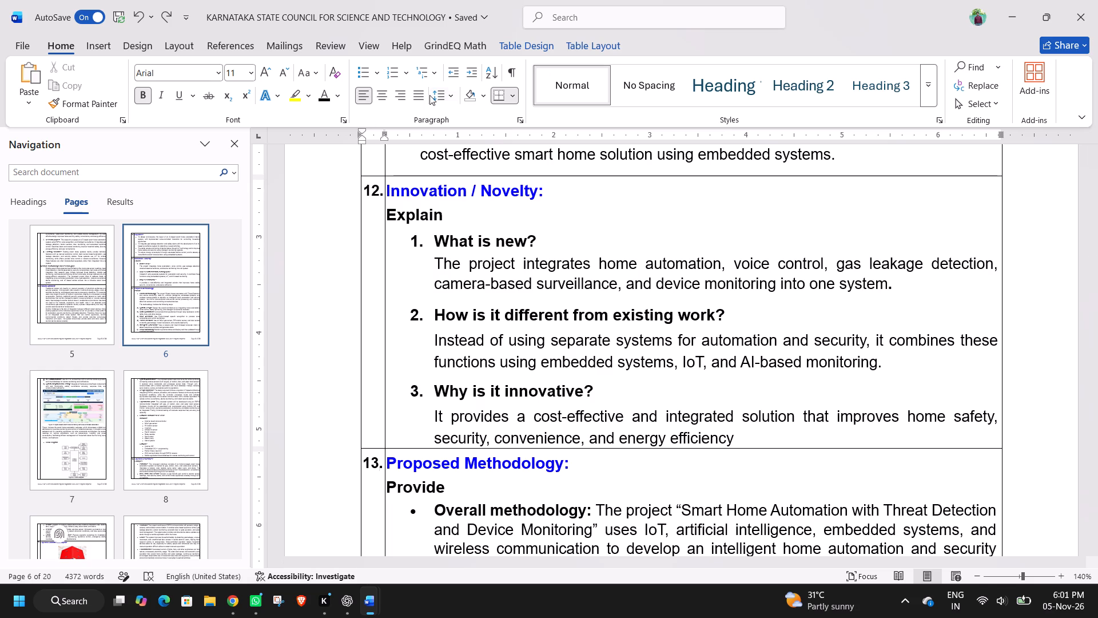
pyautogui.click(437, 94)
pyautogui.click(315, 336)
# Apply sentence case to the whole "Figure 2: Block diagram" caption on page 7.
pyautogui.scroll(-1, 315, 336)
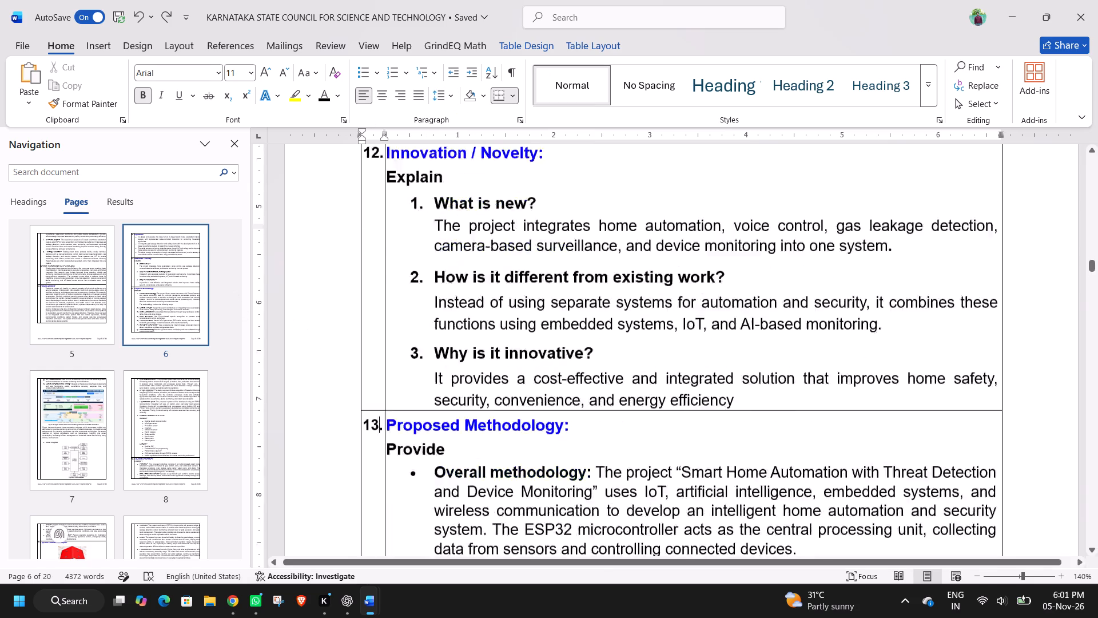
pyautogui.scroll(-5, 315, 336)
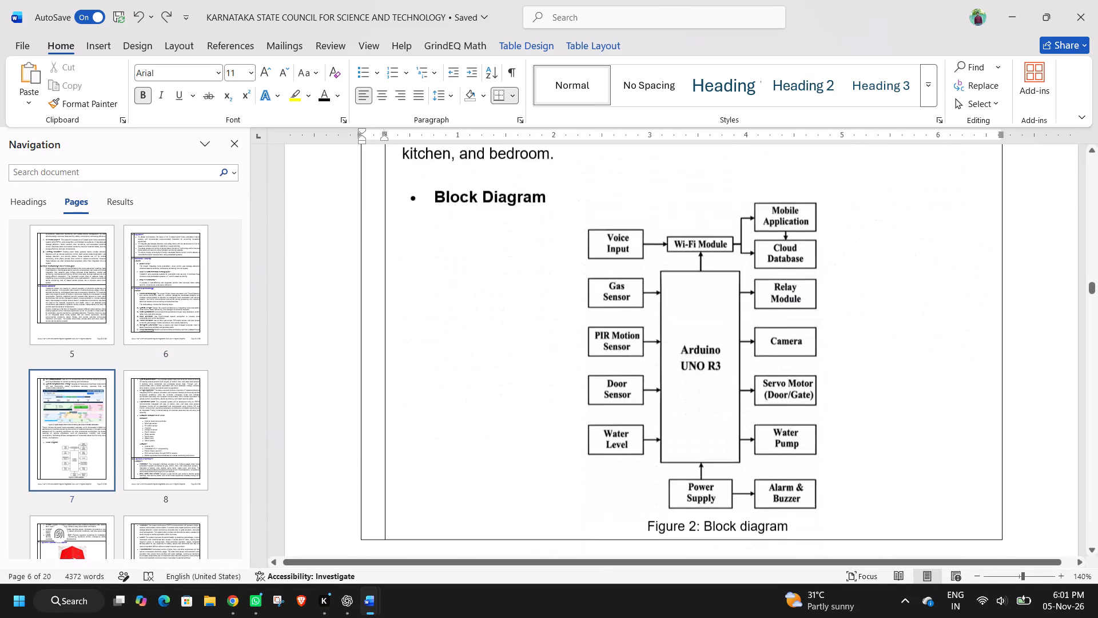
pyautogui.scroll(-1, 315, 336)
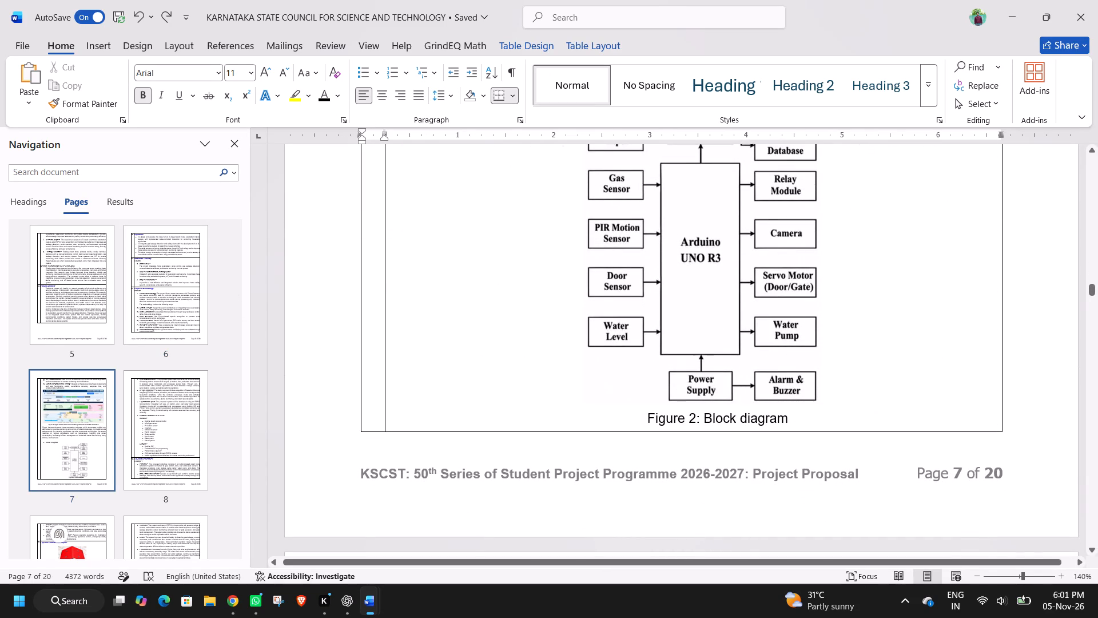
pyautogui.moveTo(789, 417); pyautogui.dragTo(669, 415)
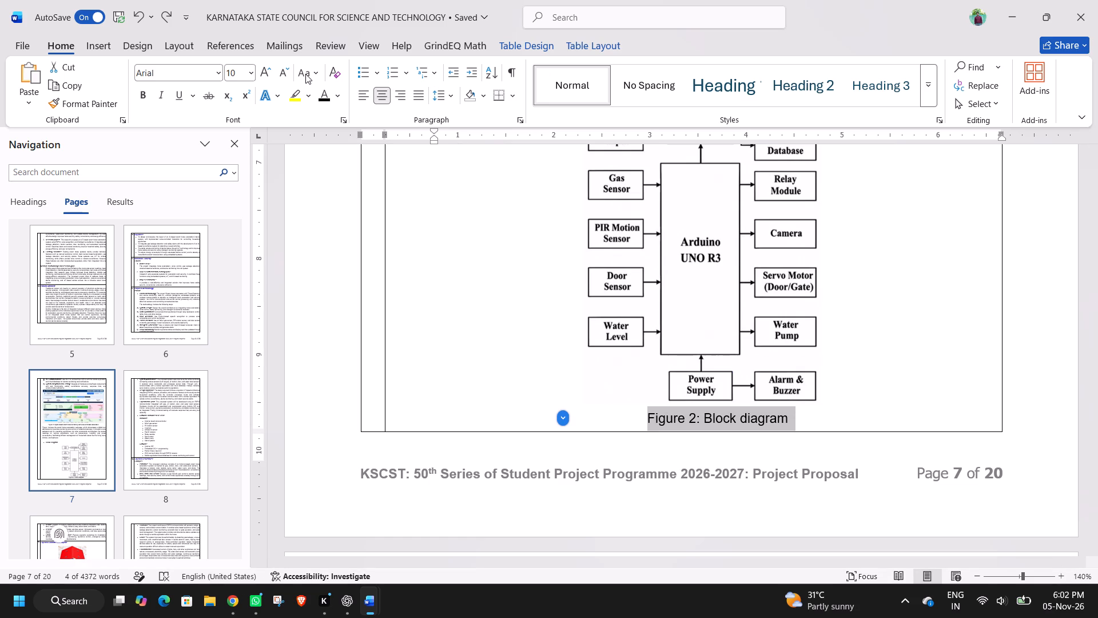
pyautogui.moveTo(308, 71); pyautogui.dragTo(322, 93)
pyautogui.click(322, 93)
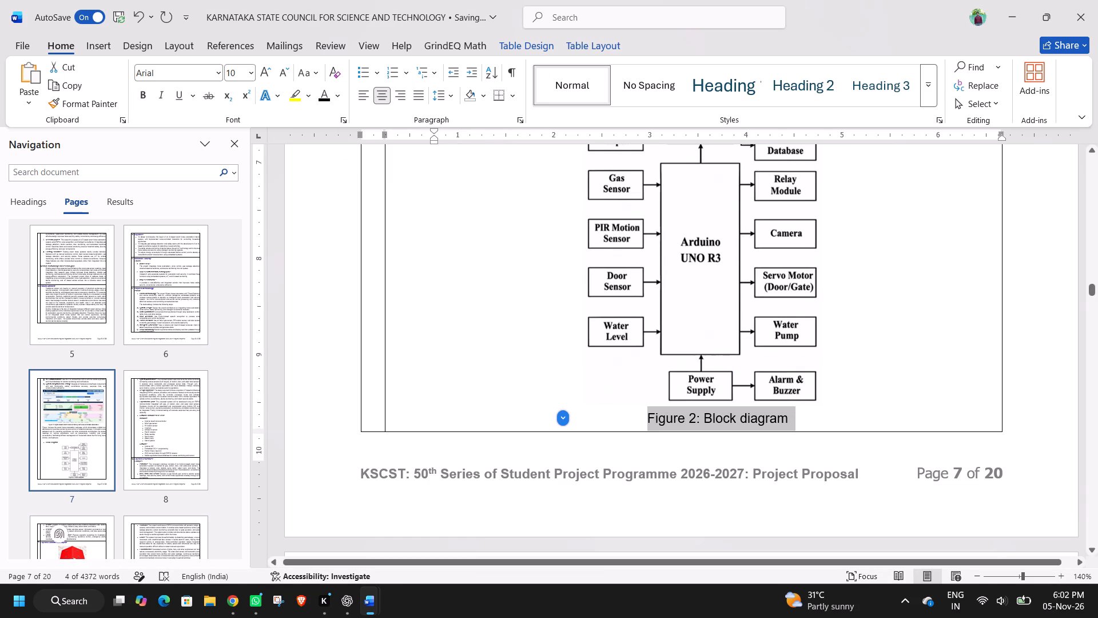
pyautogui.click(302, 76)
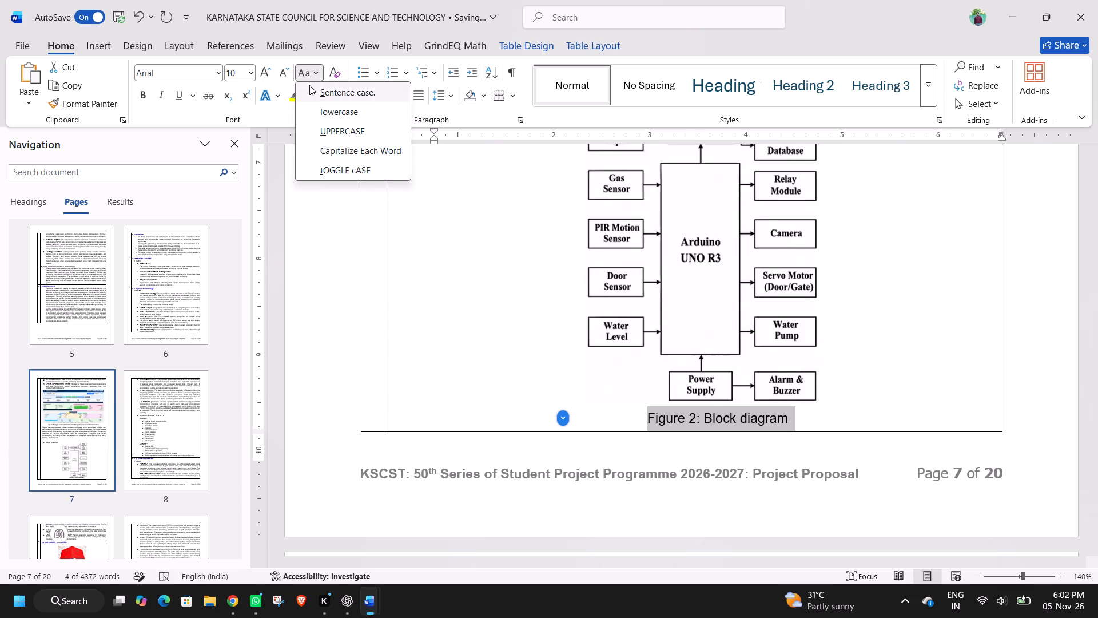
pyautogui.click(309, 85)
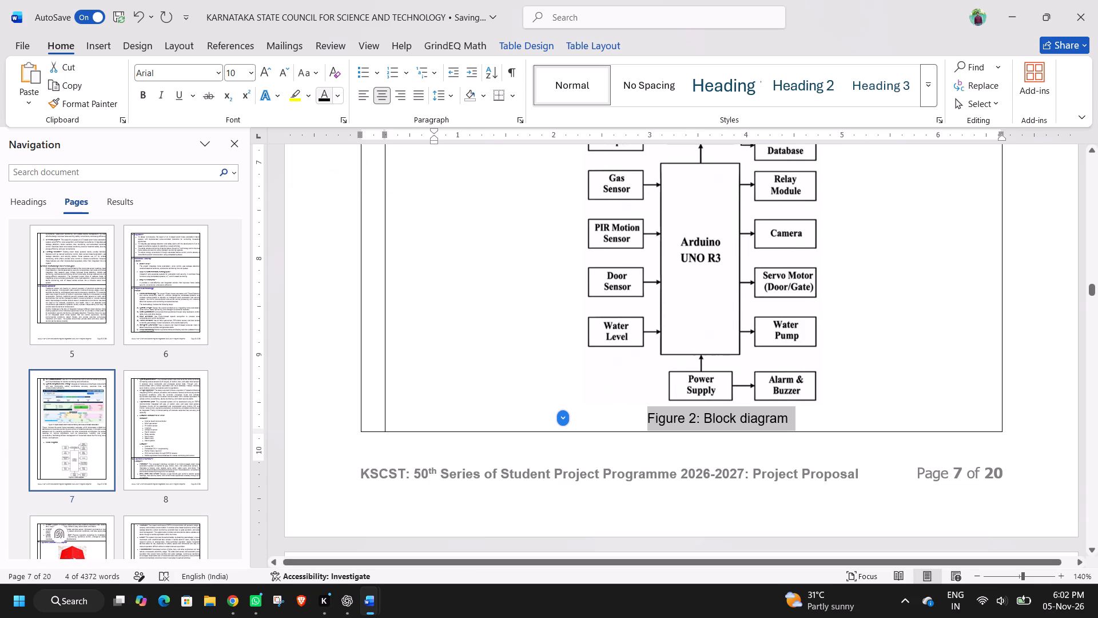
pyautogui.click(608, 396)
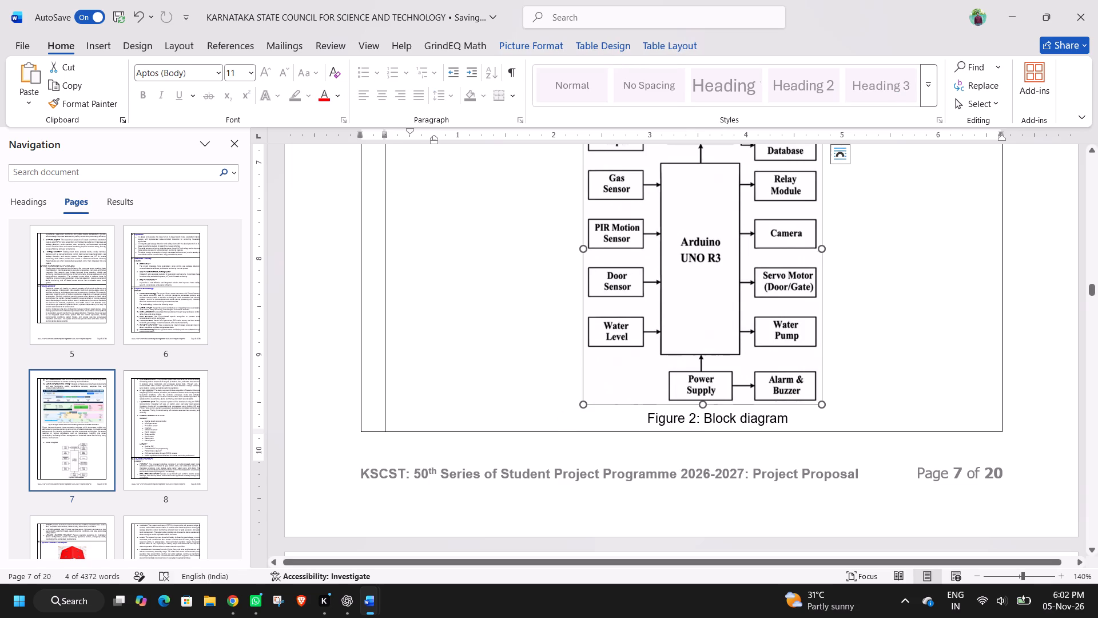
pyautogui.click(793, 419)
pyautogui.moveTo(793, 419); pyautogui.dragTo(678, 419)
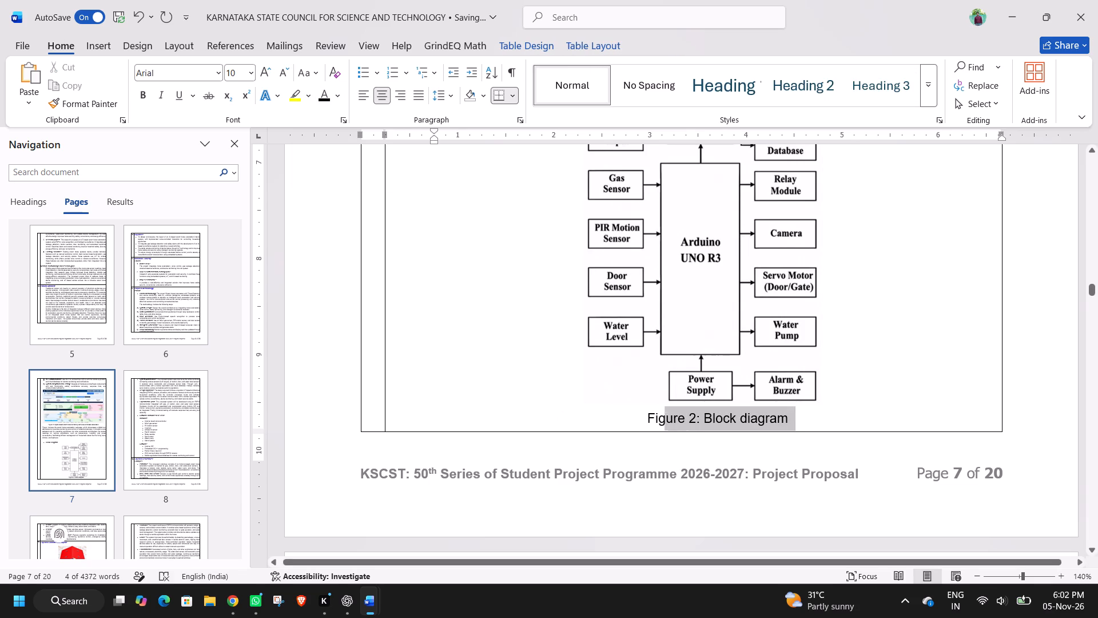
pyautogui.moveTo(678, 419); pyautogui.dragTo(662, 419)
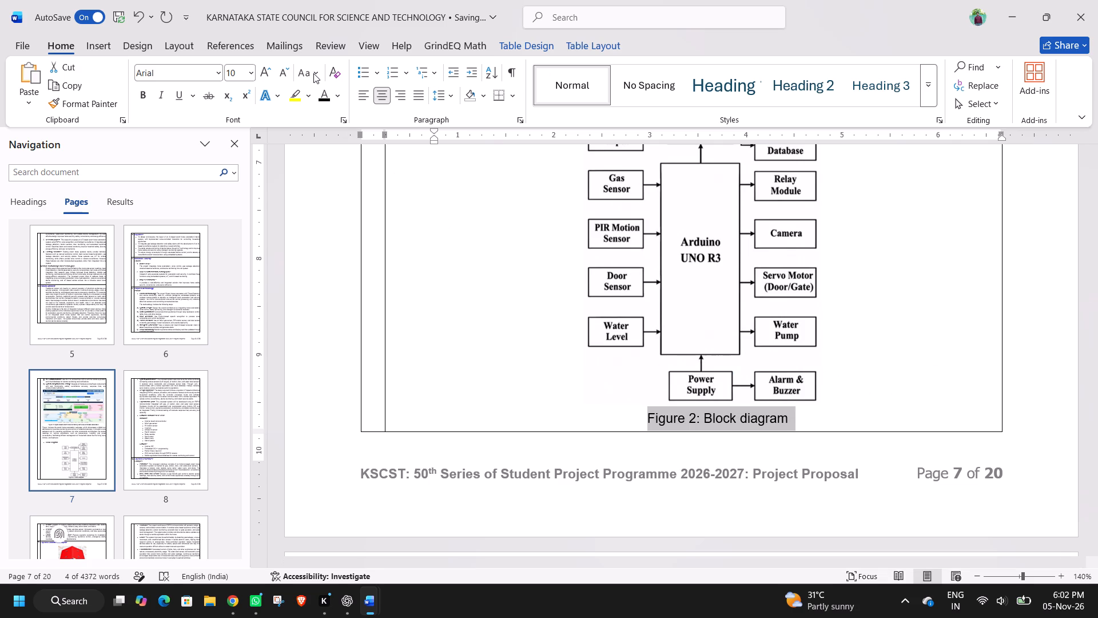
pyautogui.click(313, 73)
pyautogui.click(317, 86)
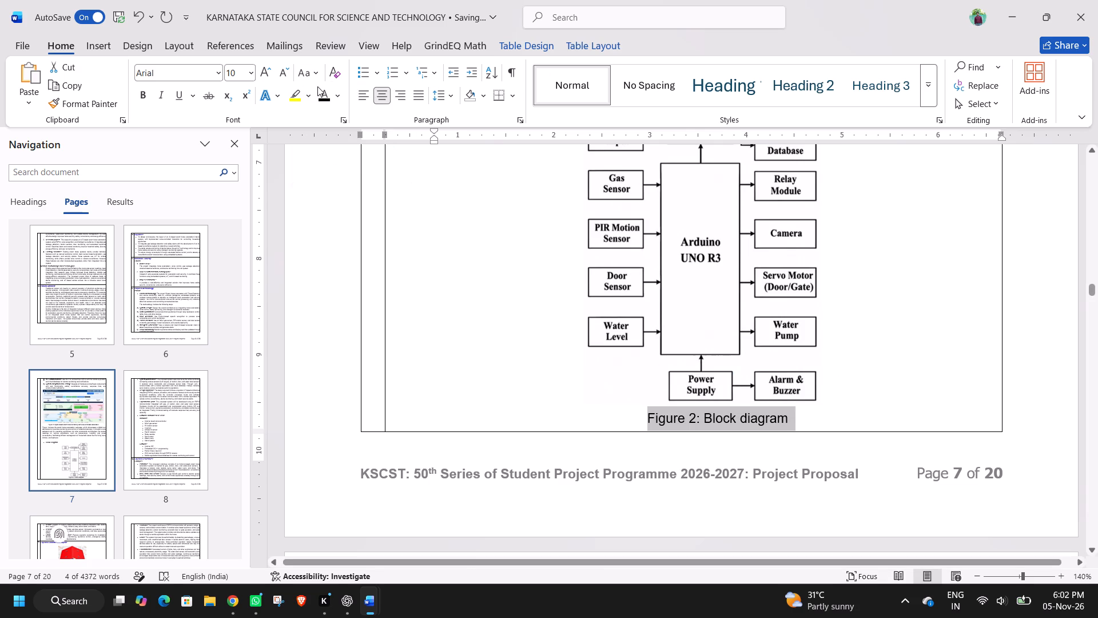
# Examine the block diagram and its caption in the page 7 layout.
pyautogui.scroll(2, 574, 290)
pyautogui.keyDown('ctrl'); pyautogui.scroll(-1, 574, 290); pyautogui.keyUp('ctrl')
pyautogui.keyDown('ctrl'); pyautogui.scroll(1, 574, 290); pyautogui.keyUp('ctrl')
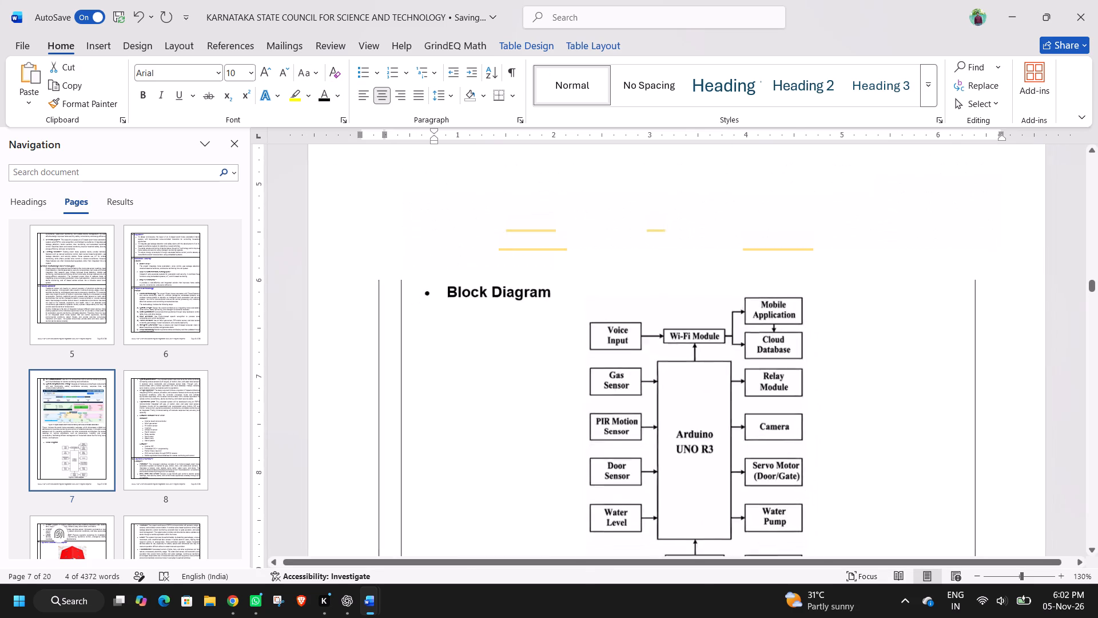
pyautogui.scroll(1, 574, 290)
pyautogui.scroll(-1, 706, 419)
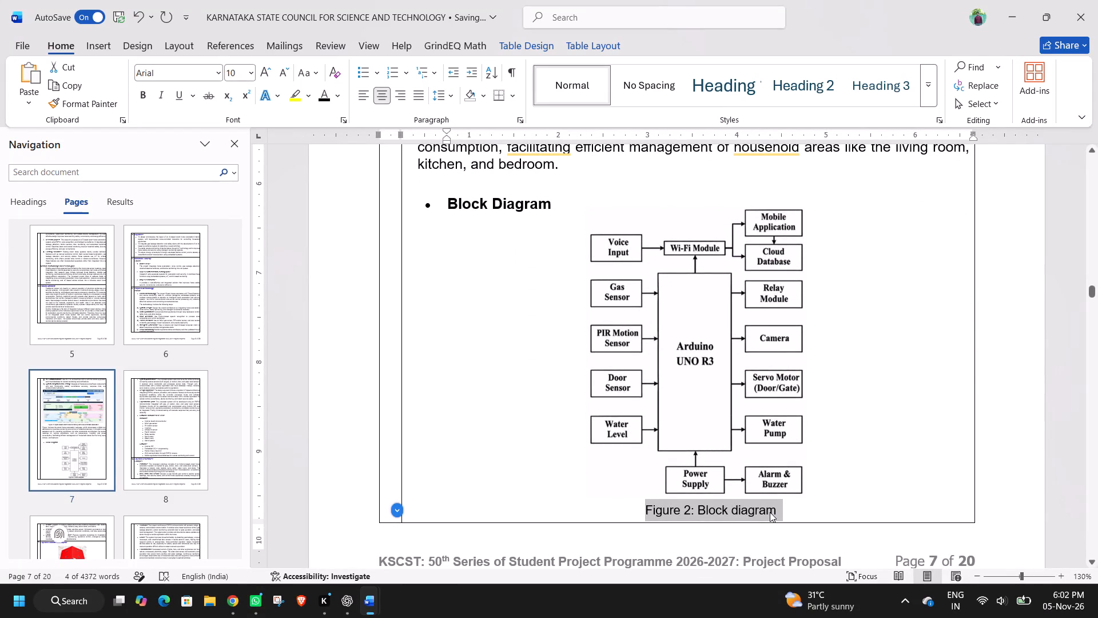
pyautogui.click(770, 512)
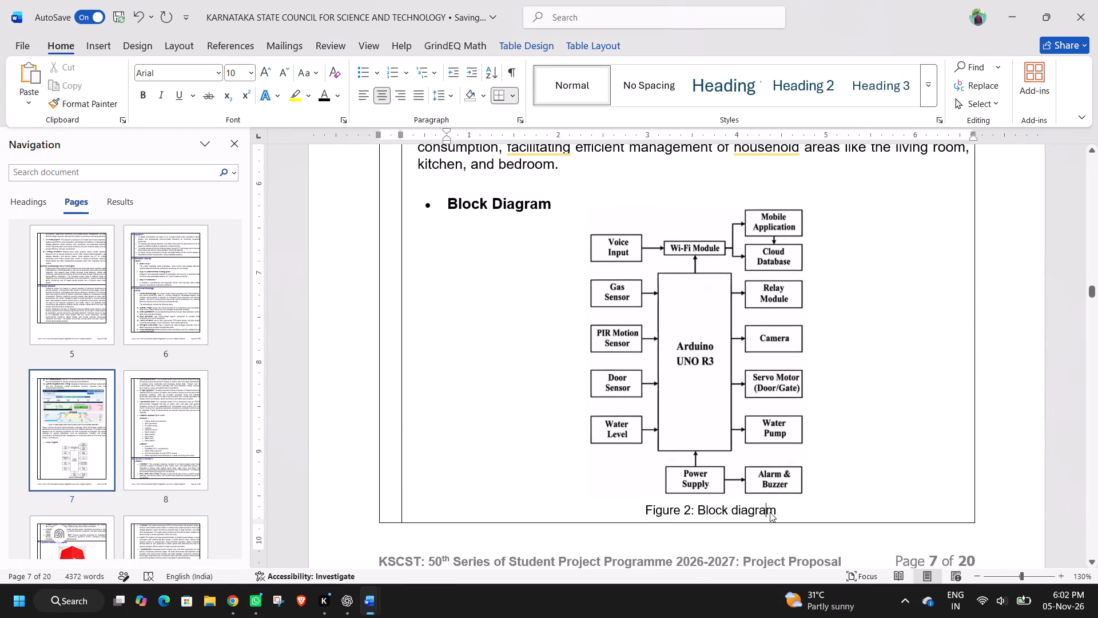
pyautogui.scroll(1, 770, 512)
pyautogui.scroll(-1, 770, 512)
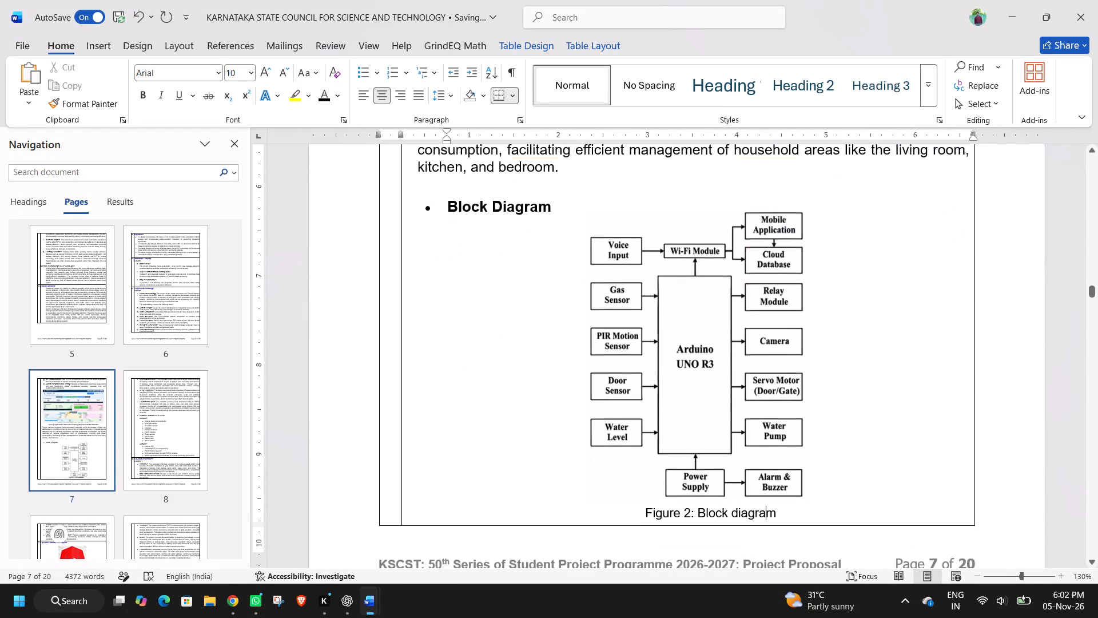
# Save the project proposal and close the document.
pyautogui.scroll(-1, 770, 512)
pyautogui.hotkey('ctrl', 's')
pyautogui.hotkey('ctrl', 's')
pyautogui.hotkey('ctrl', 's')
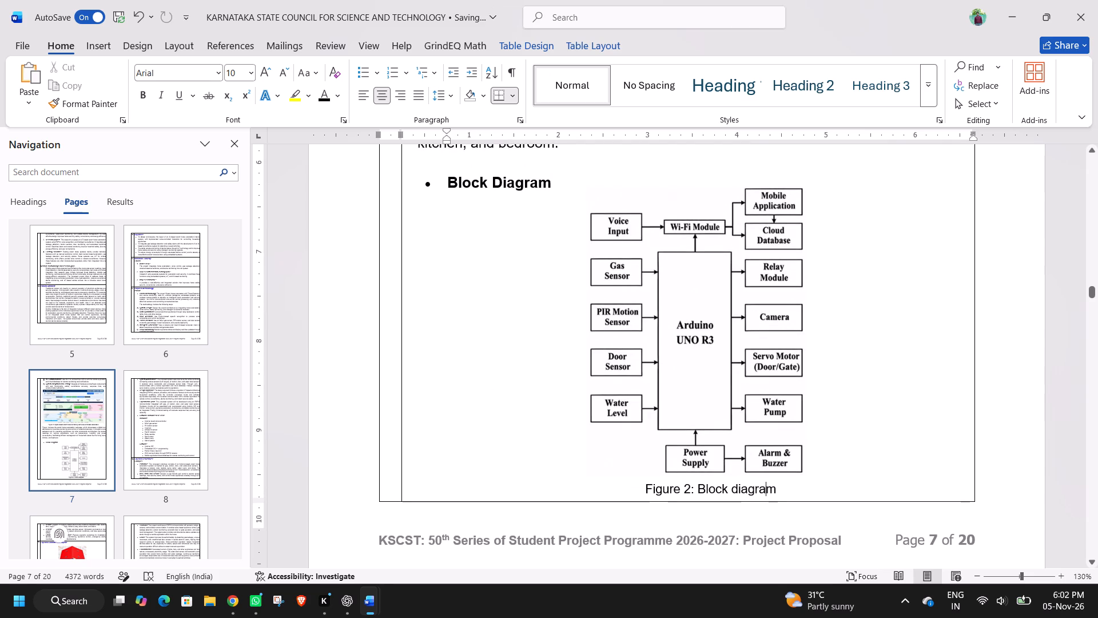
pyautogui.click(1077, 0)
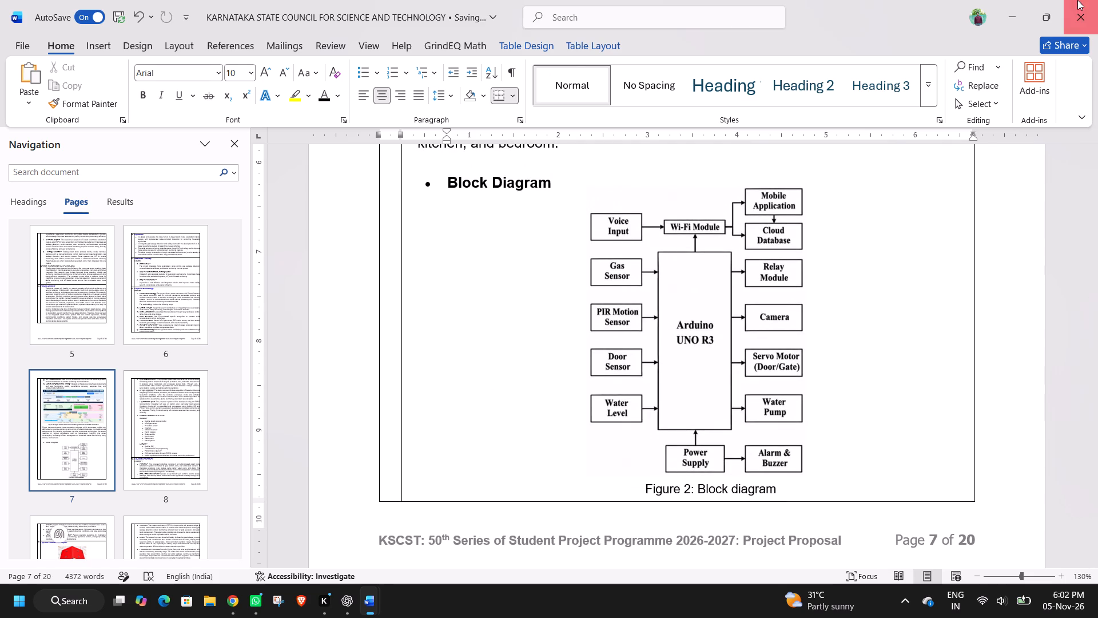